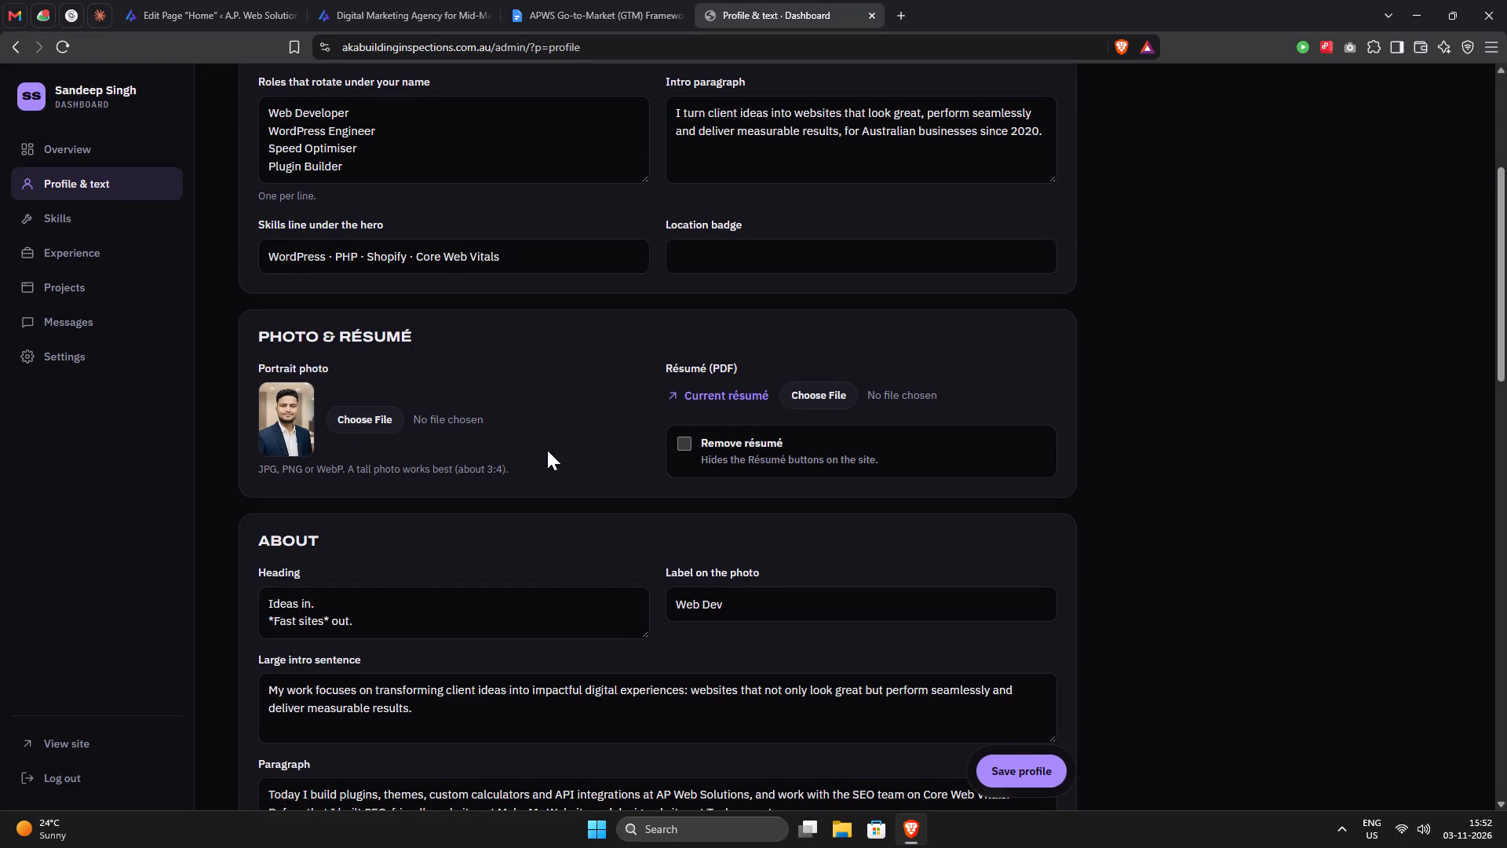
Upload the résumé PDF from the Downloads folder as the new résumé file and save the profile.
left_click(822, 400)
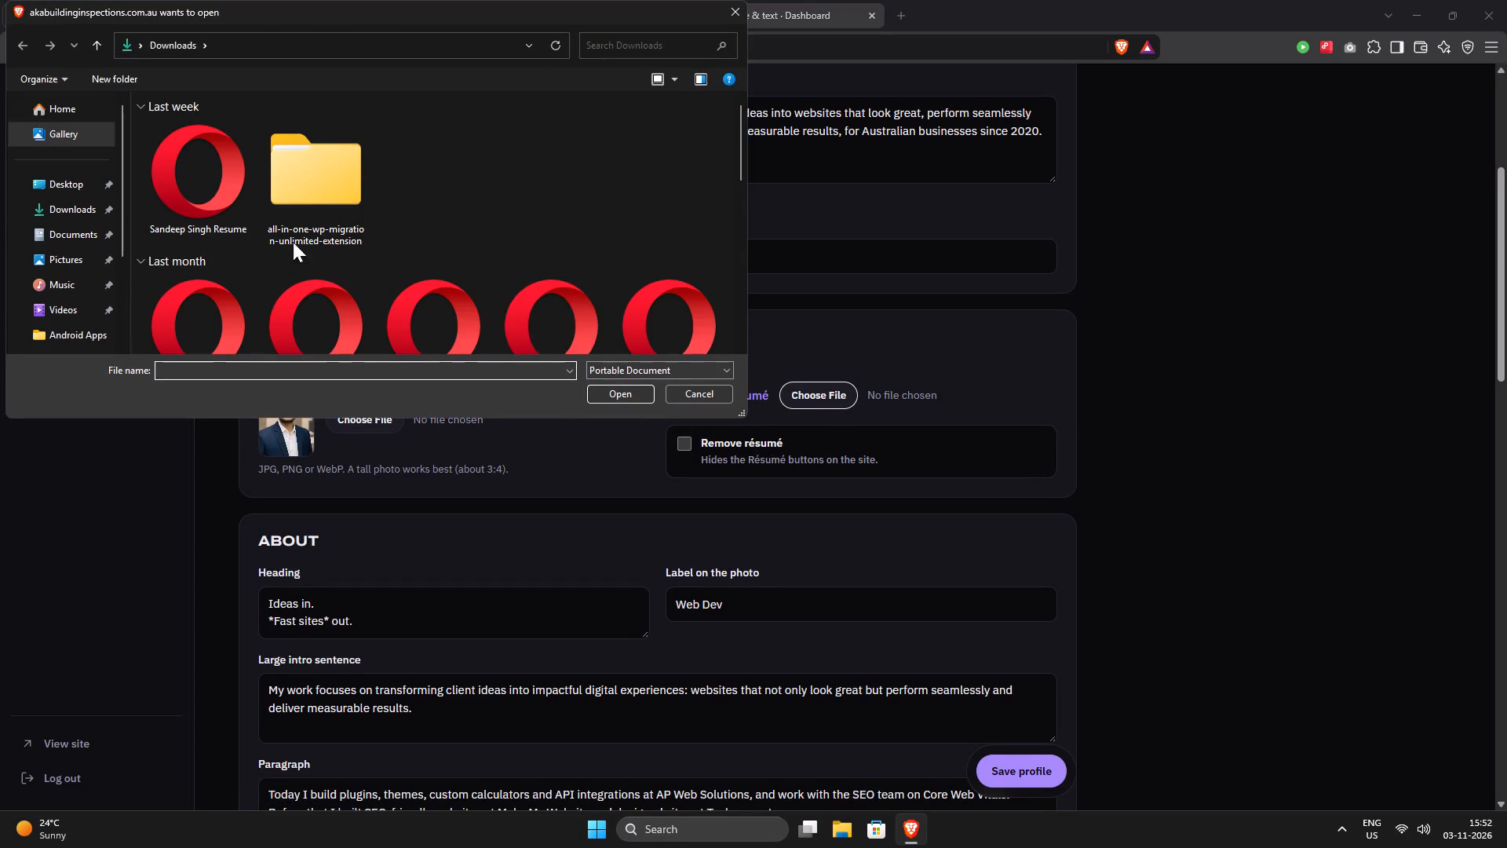
double_click(212, 207)
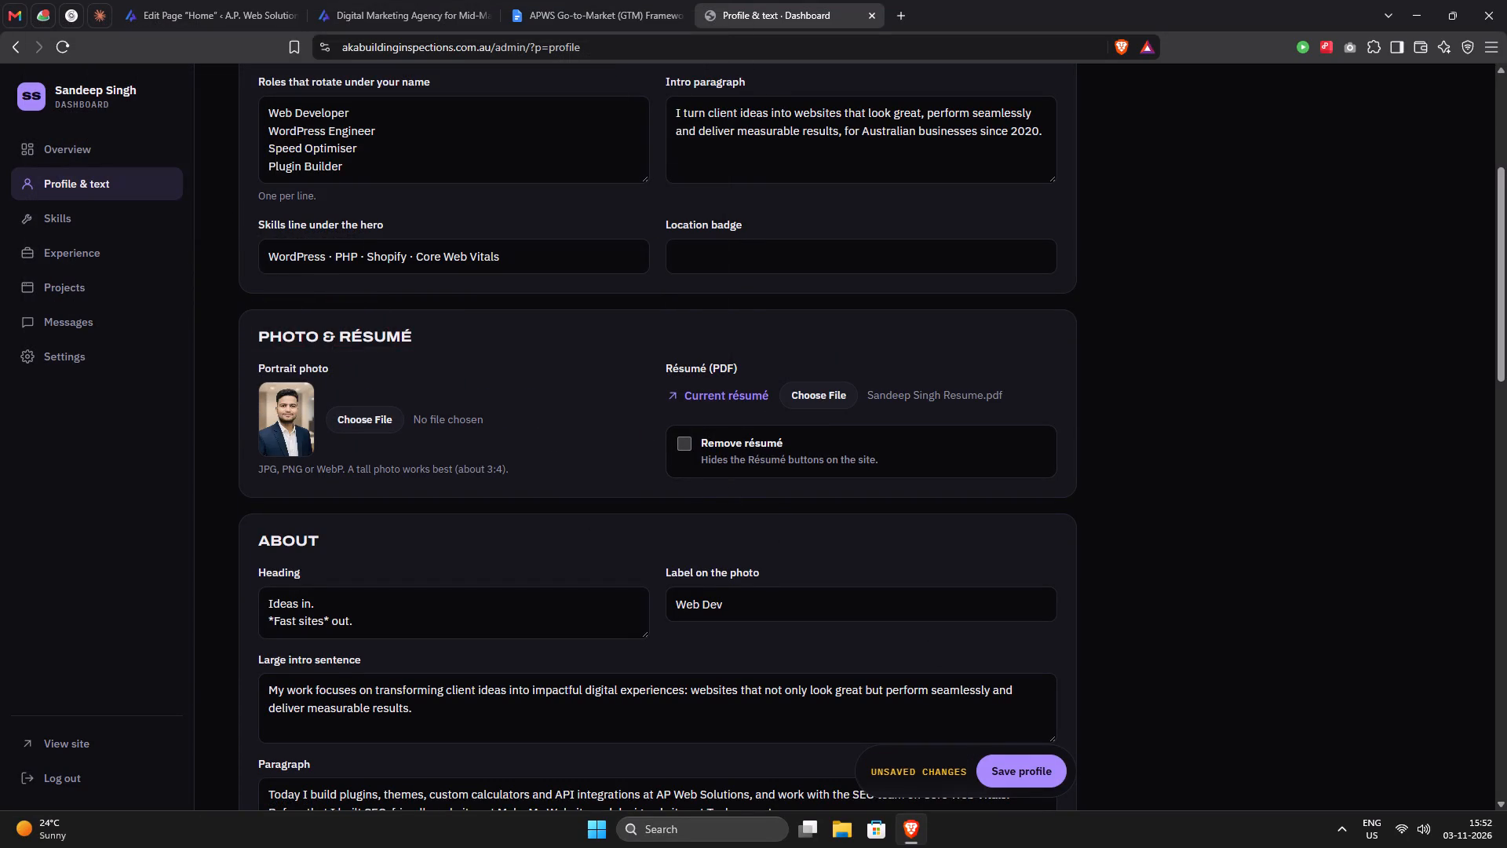
left_click(1040, 774)
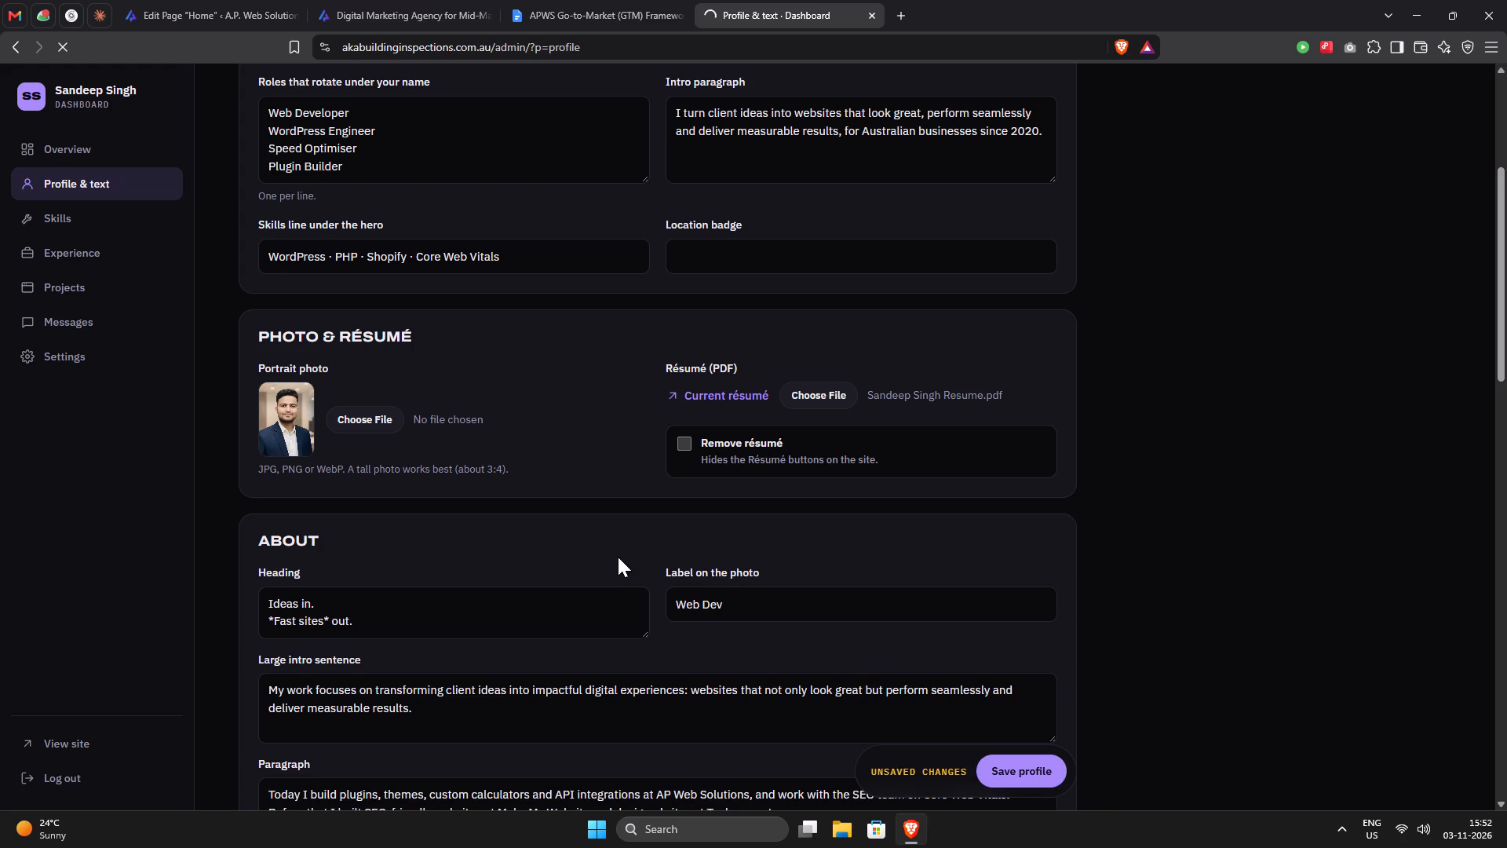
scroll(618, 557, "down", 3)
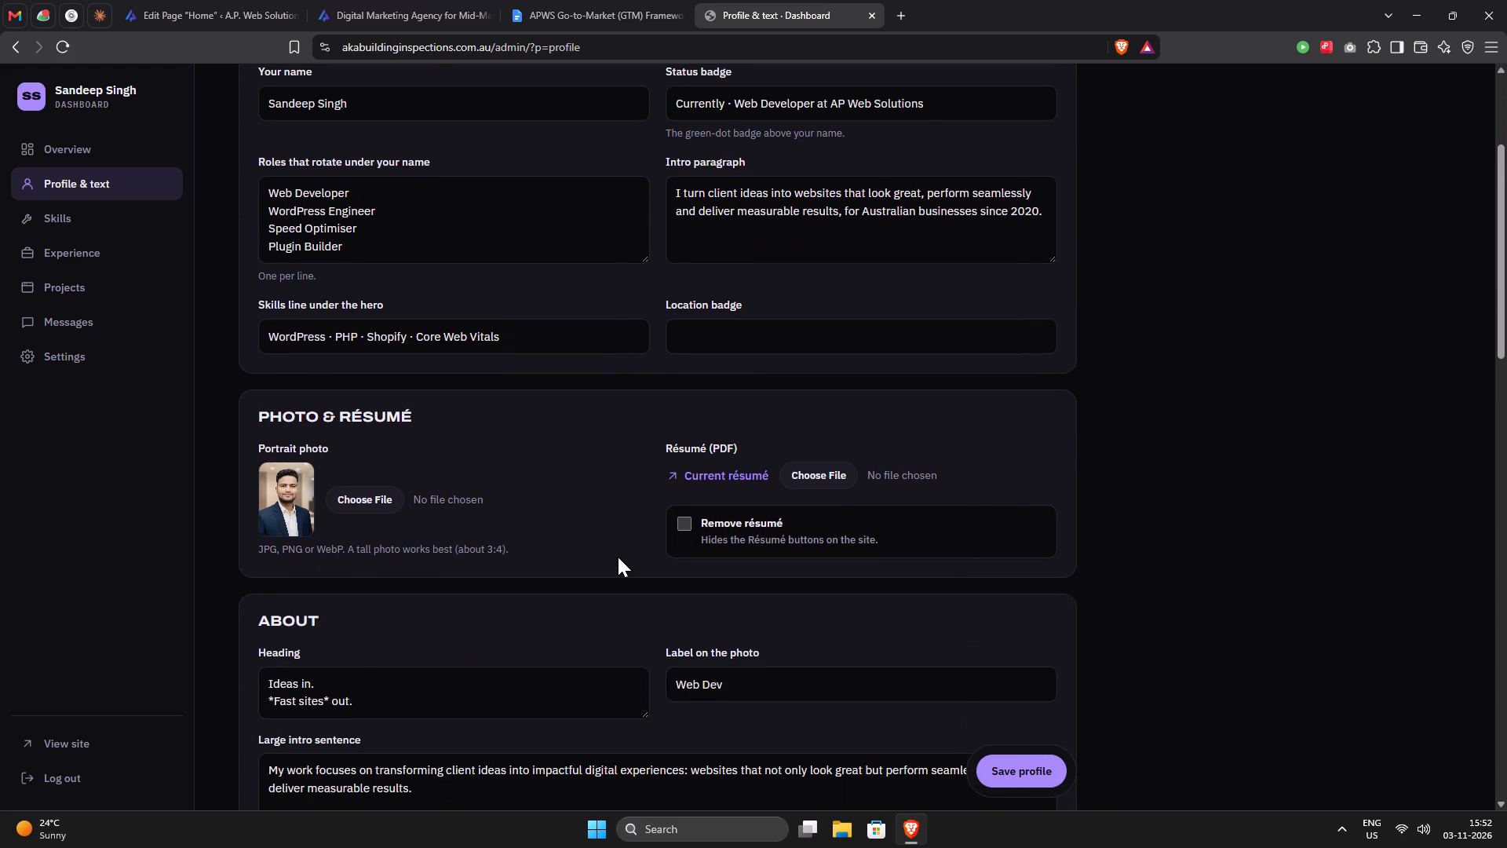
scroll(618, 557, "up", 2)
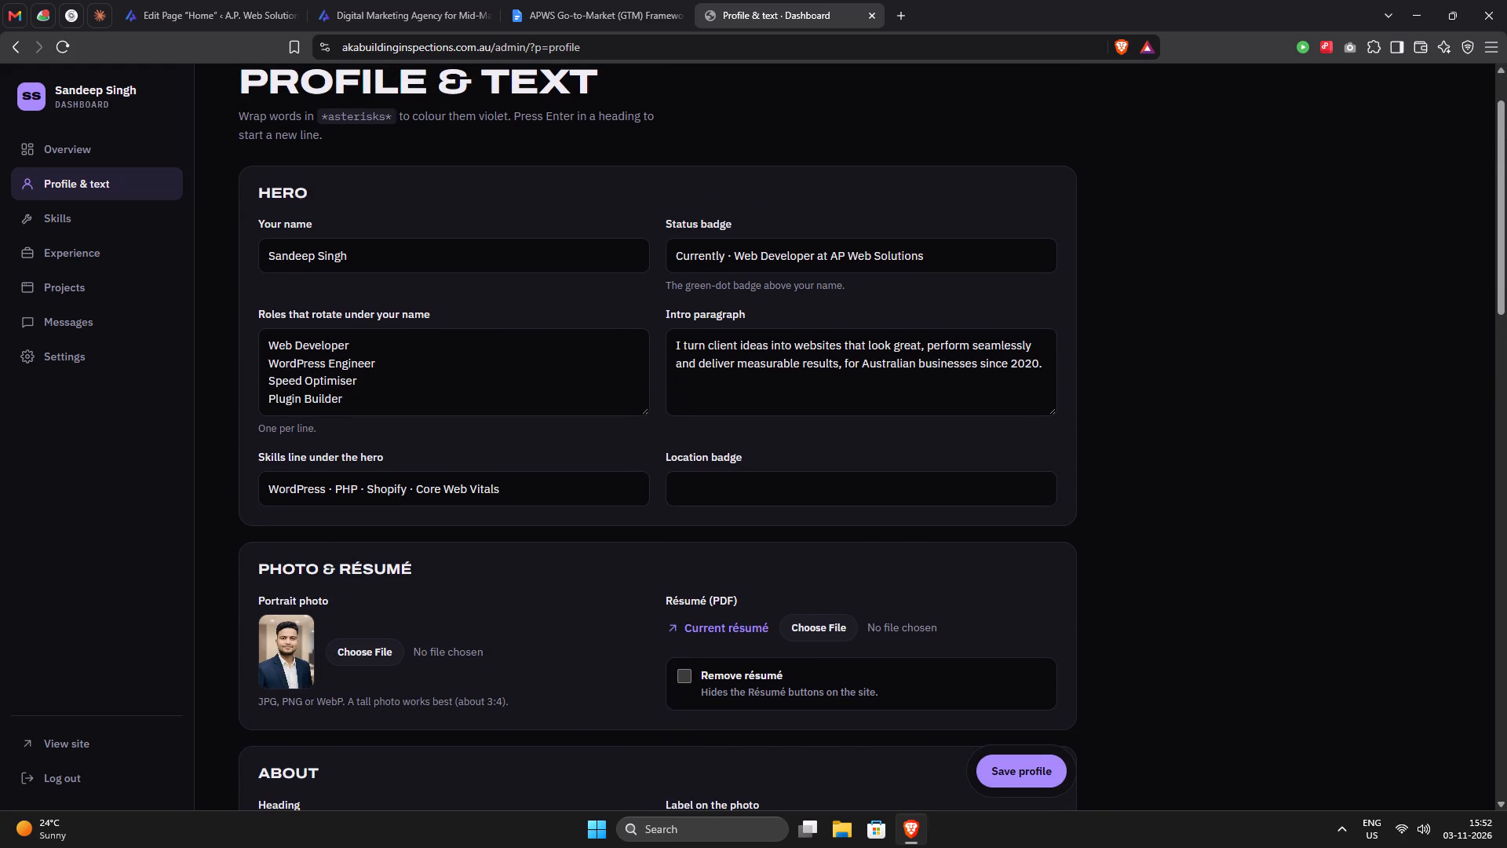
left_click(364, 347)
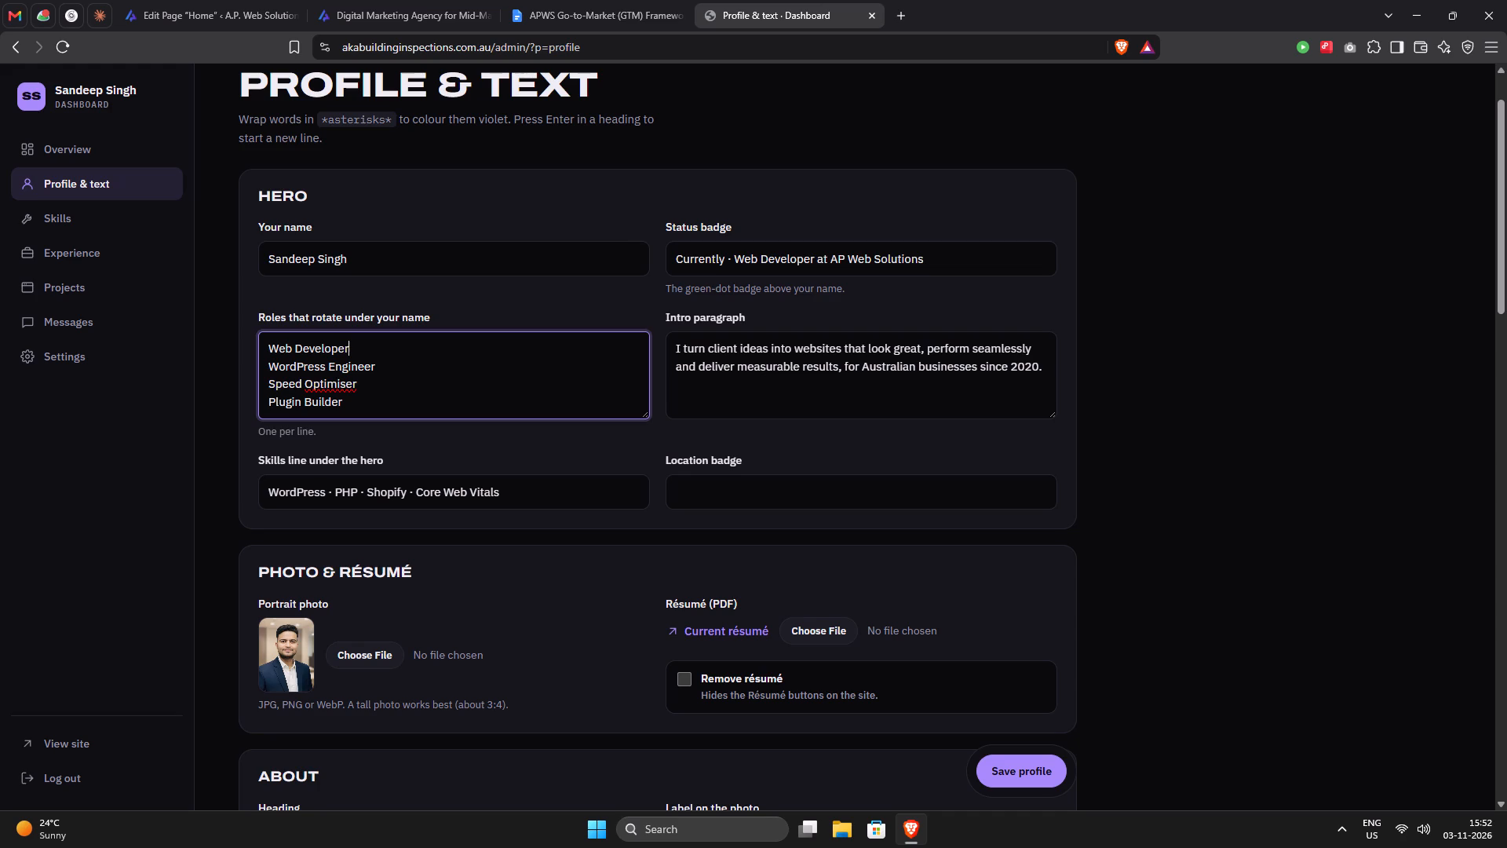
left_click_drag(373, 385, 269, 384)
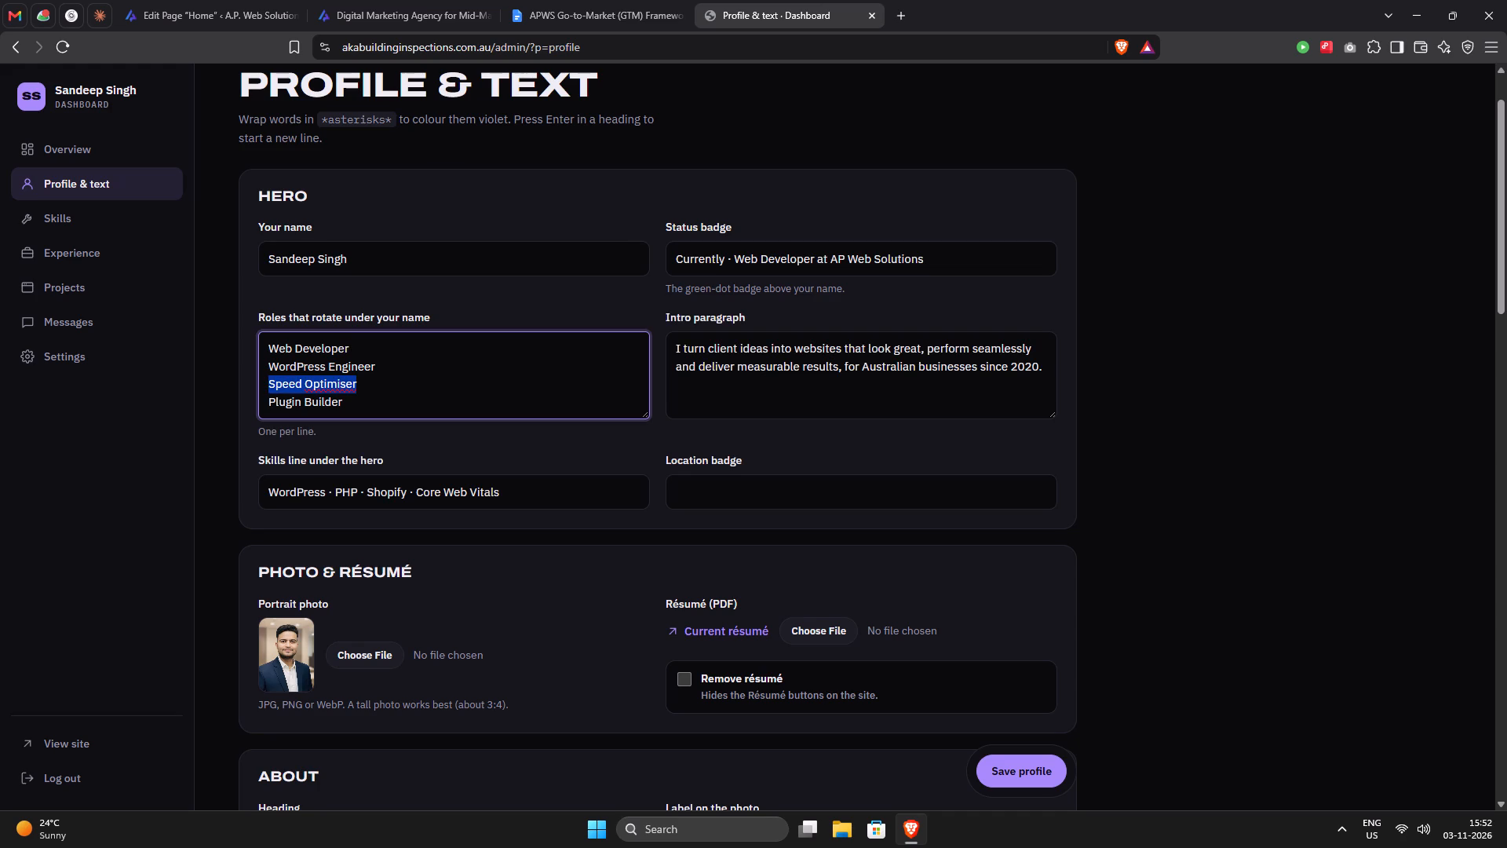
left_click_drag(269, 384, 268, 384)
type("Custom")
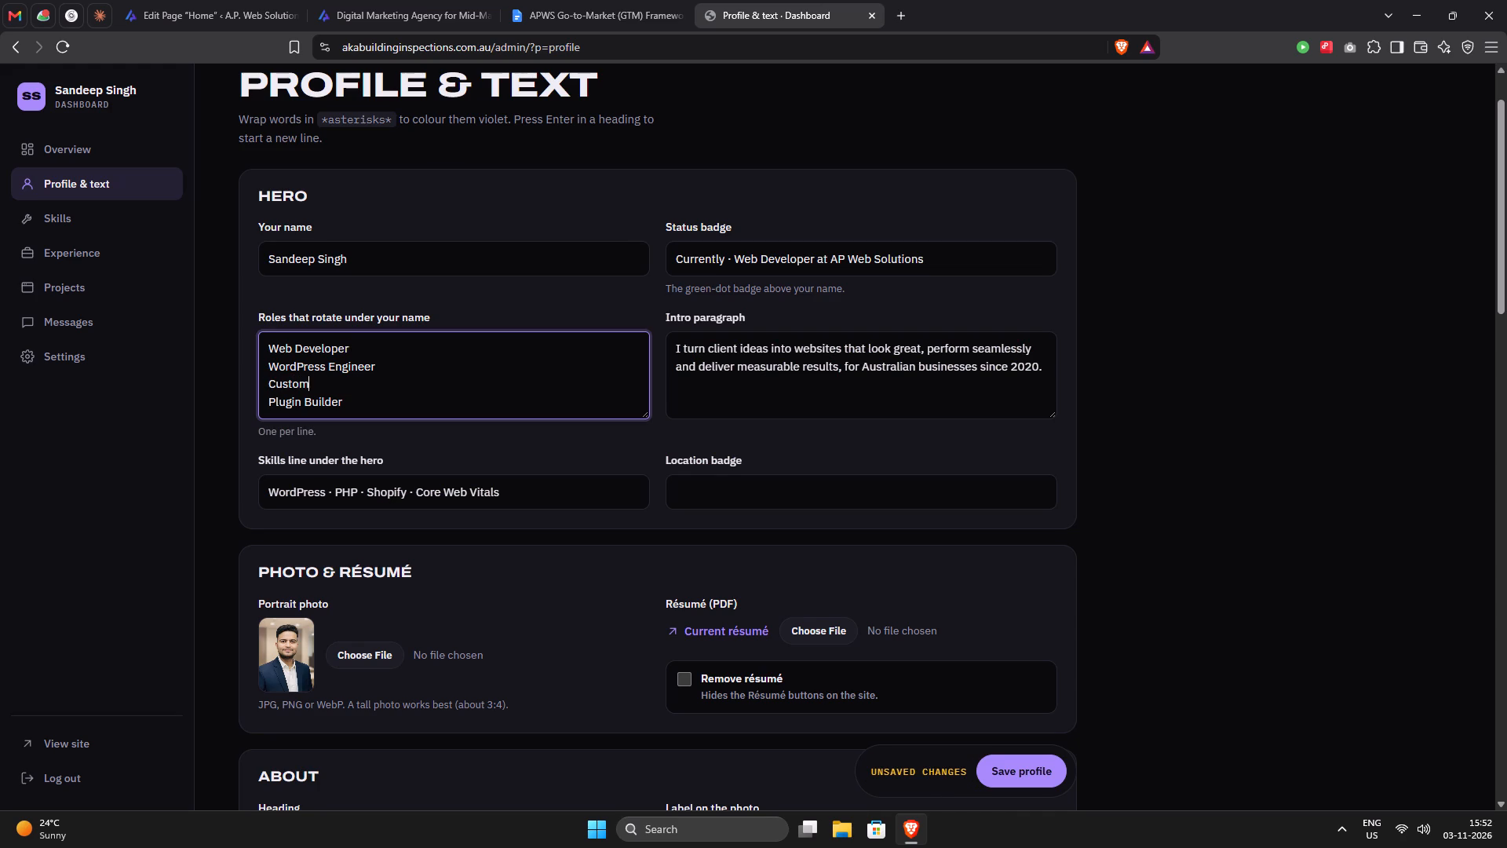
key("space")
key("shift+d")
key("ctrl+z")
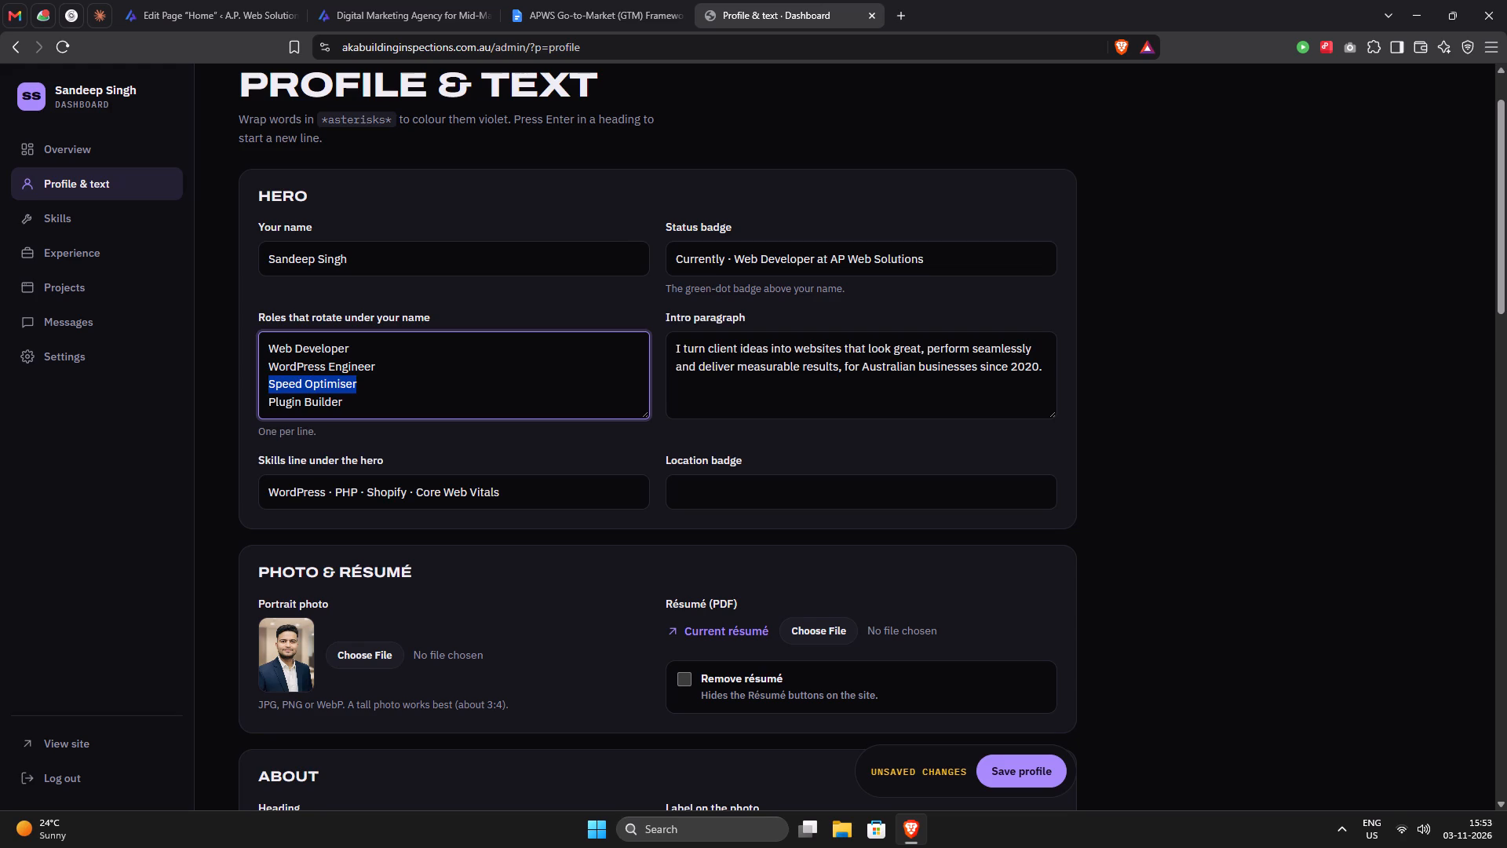
Add "Custom Dashboard Websites" as the first line of the rotating roles and save the profile.
left_click(270, 343)
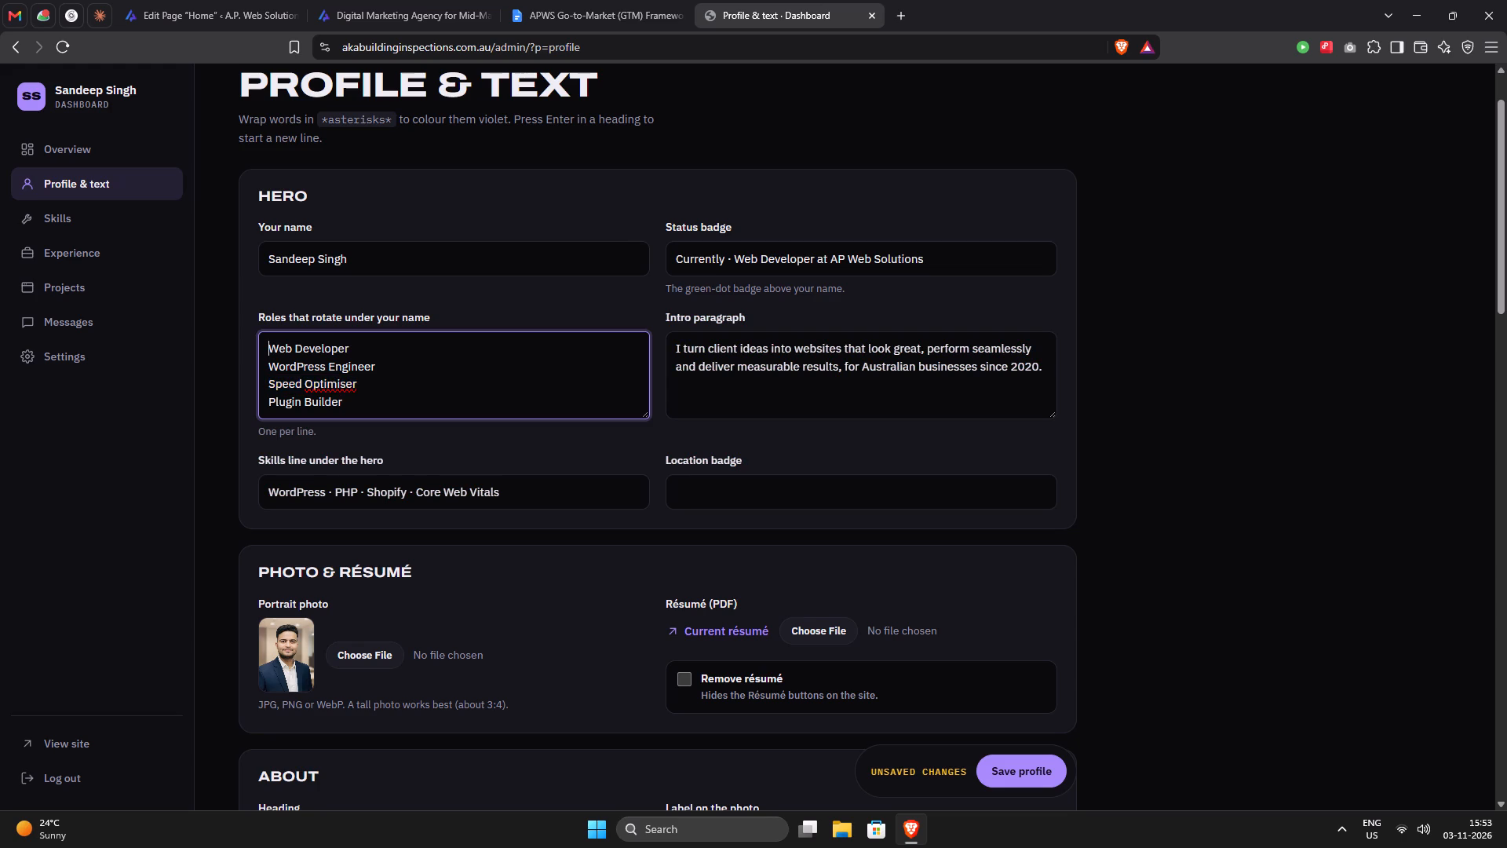
key("Return")
key("Up")
type("Custom")
key("space")
type("Website")
key("BackSpace")
key("BackSpace")
key("BackSpace")
key("BackSpace")
key("BackSpace")
key("BackSpace")
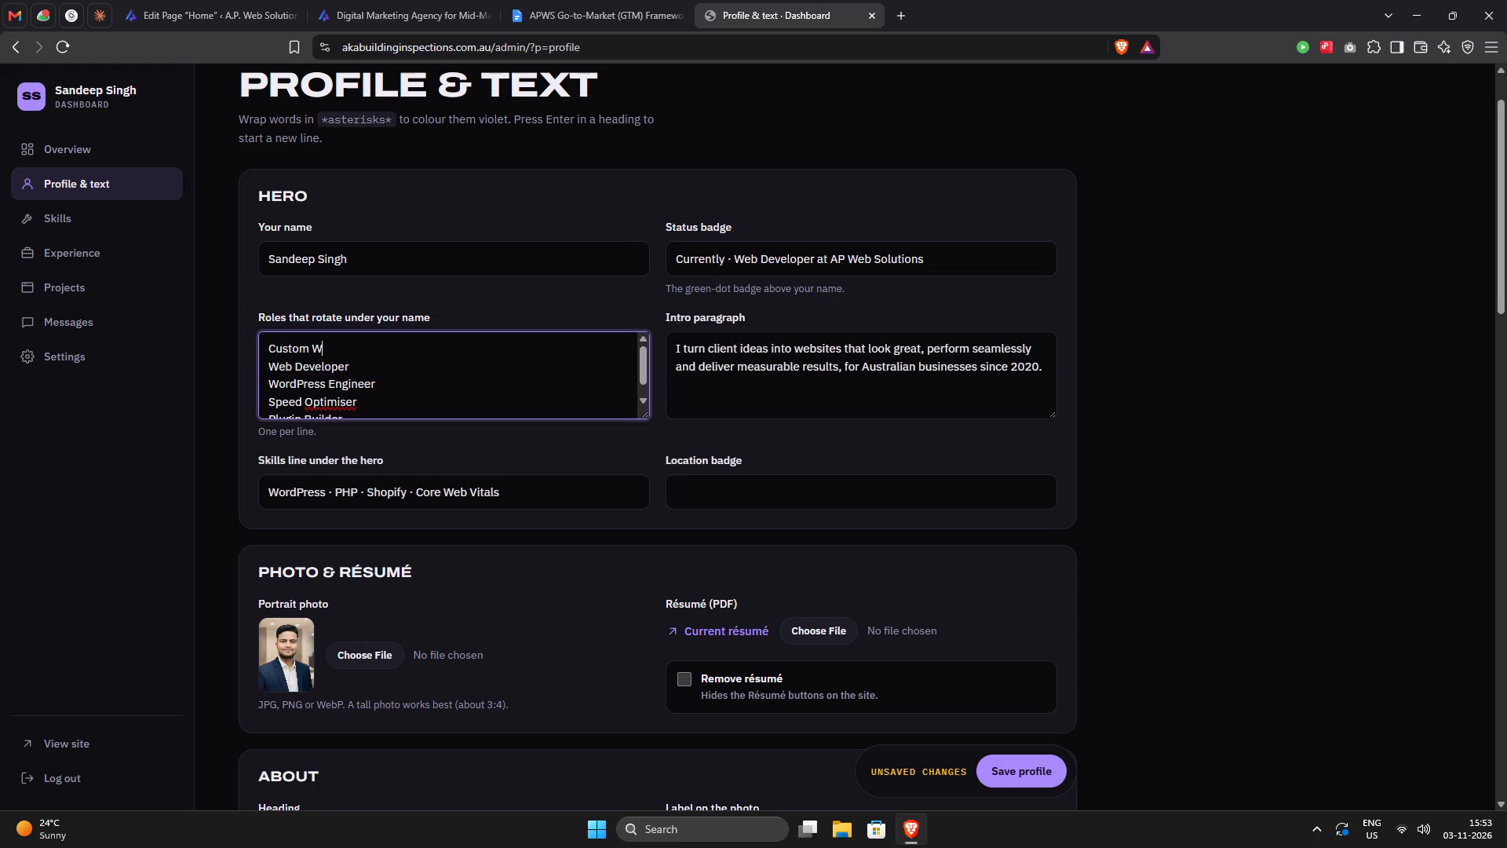
key("BackSpace")
type("Da")
key("h")
key("BackSpace")
key("s")
key("g")
key("BackSpace")
type("hboad Wev")
key("BackSpace")
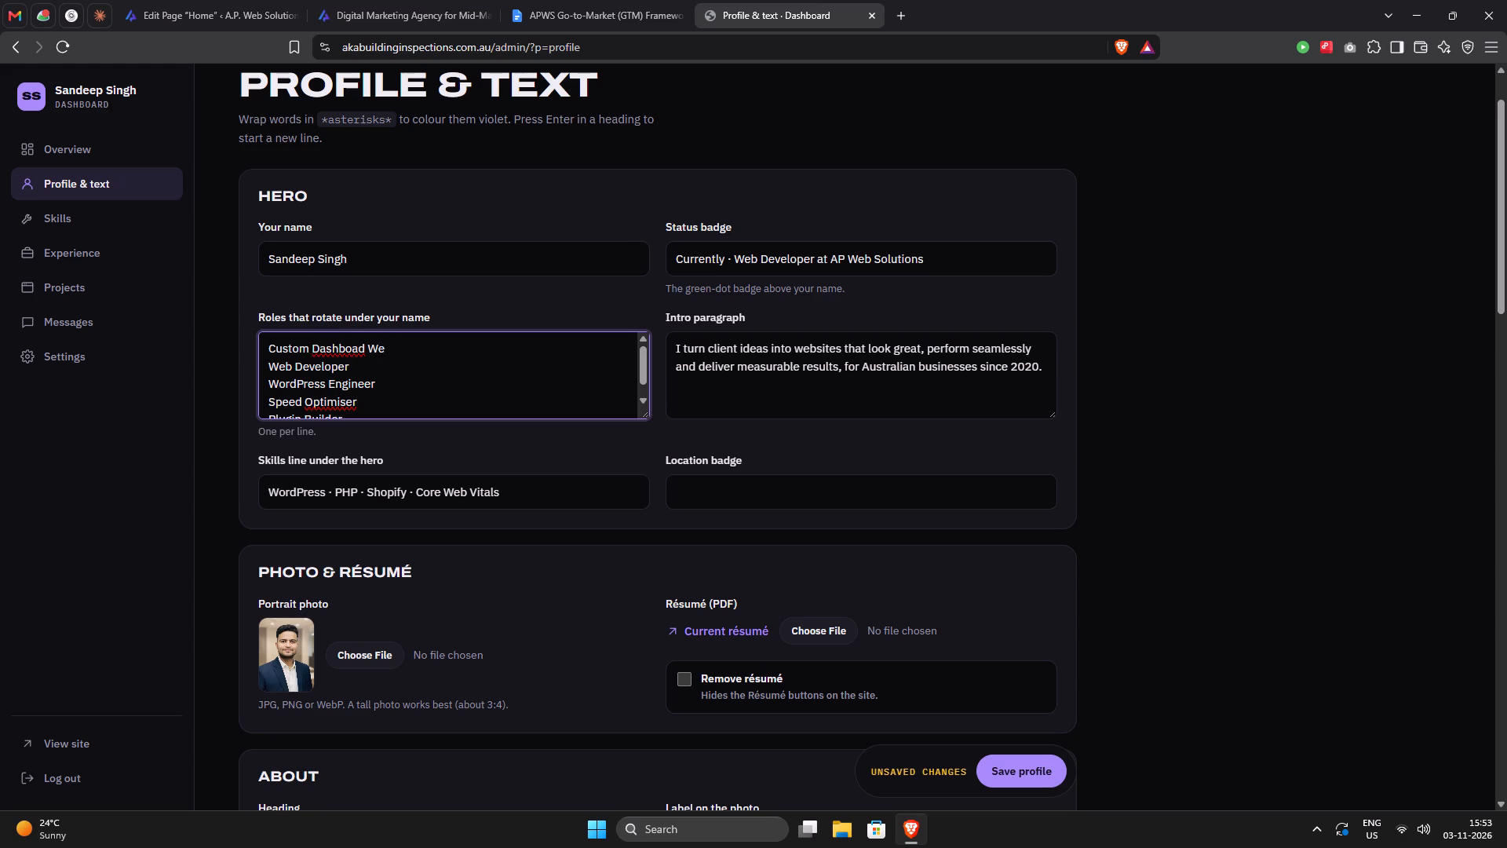
type("bsites")
left_click(358, 349)
key("r")
left_click(1008, 775)
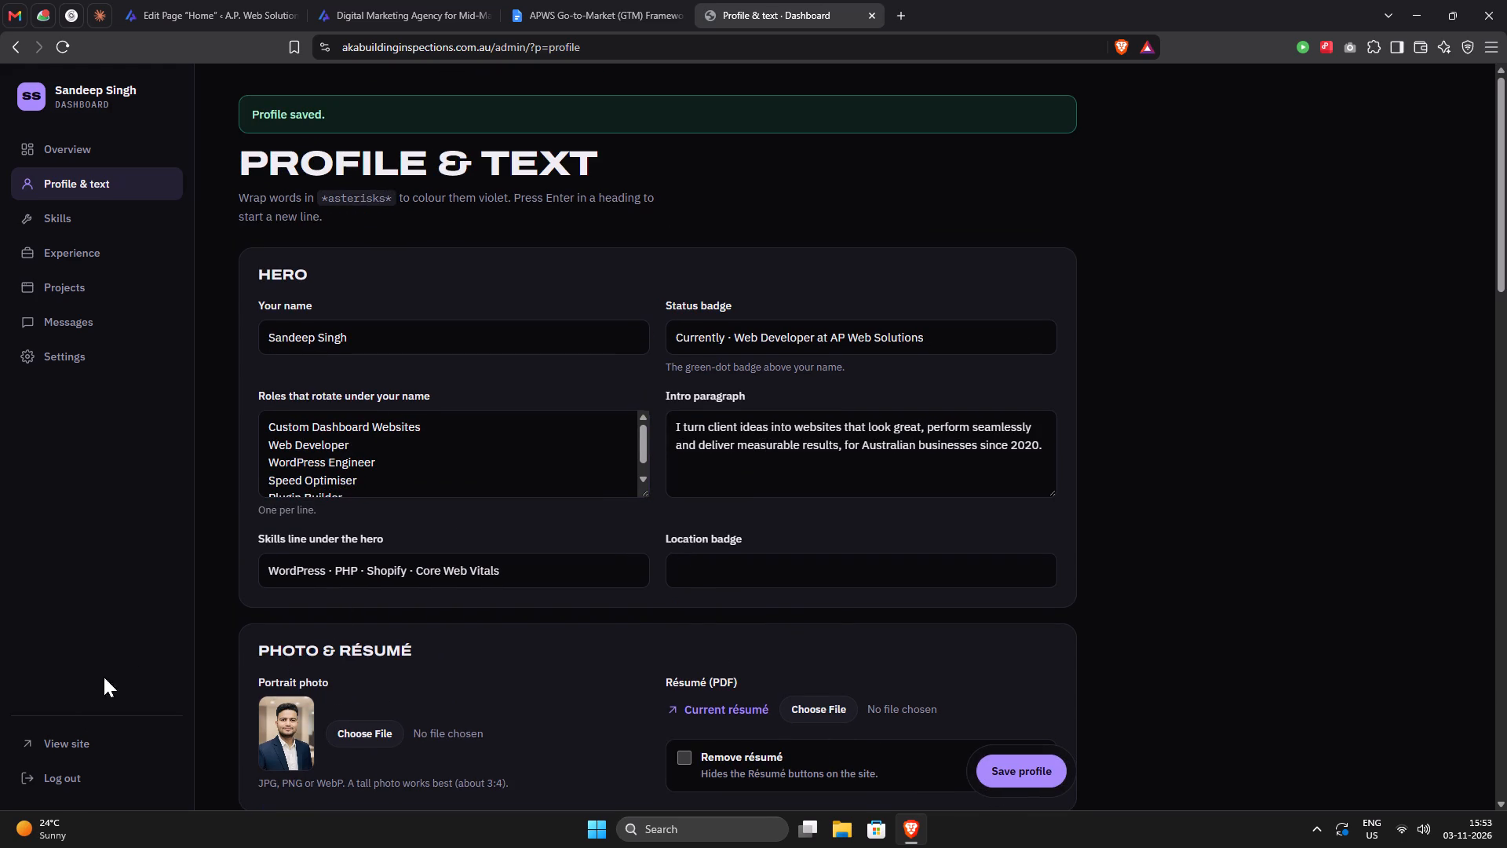
Open the live site and reload it, including a cache-bypassing reload, to check the hero section.
left_click(66, 750)
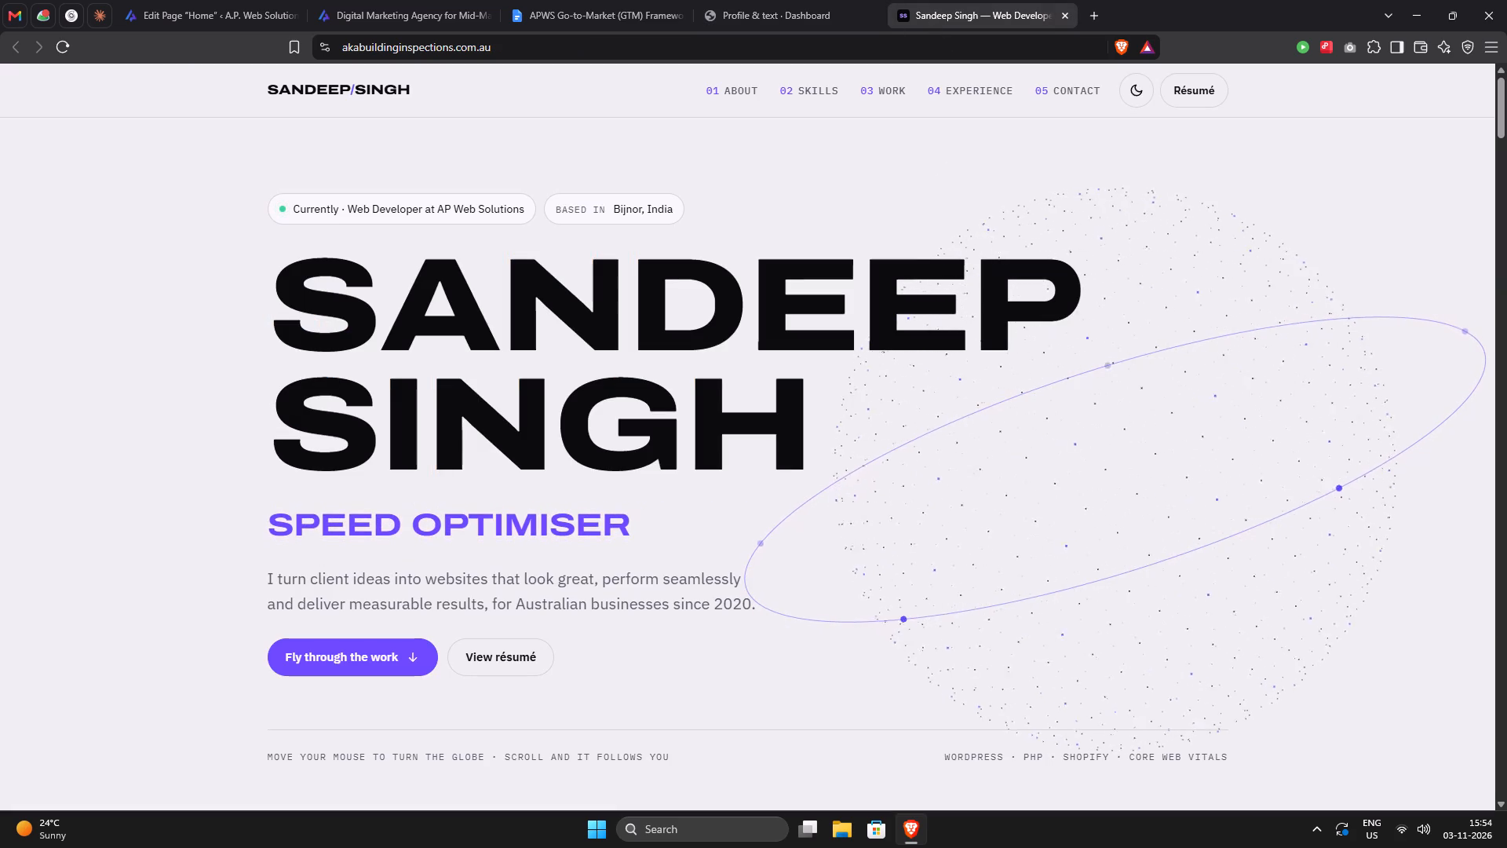
key("ctrl+r")
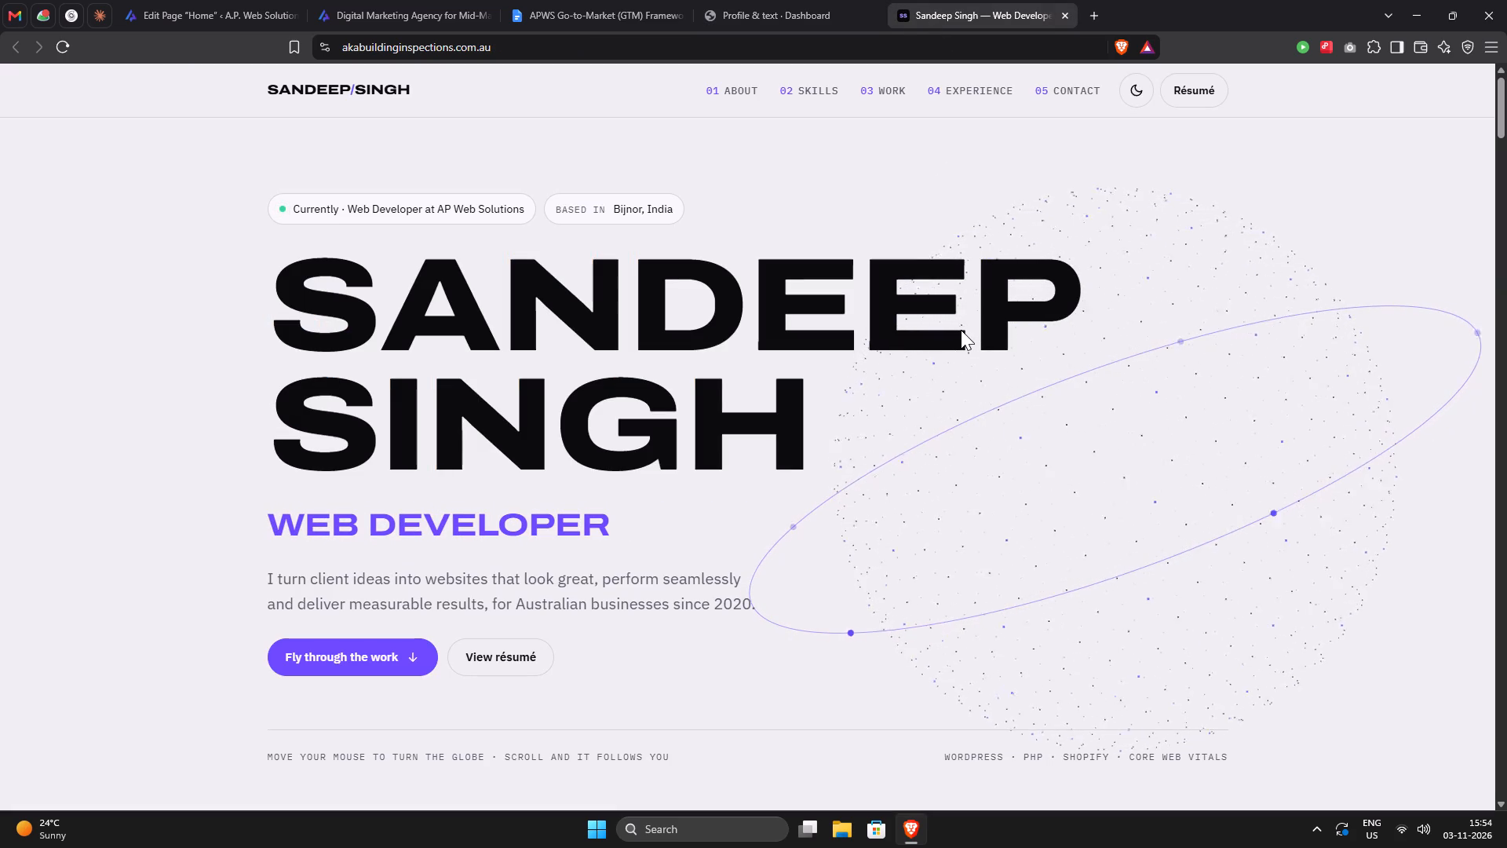
left_click(60, 51)
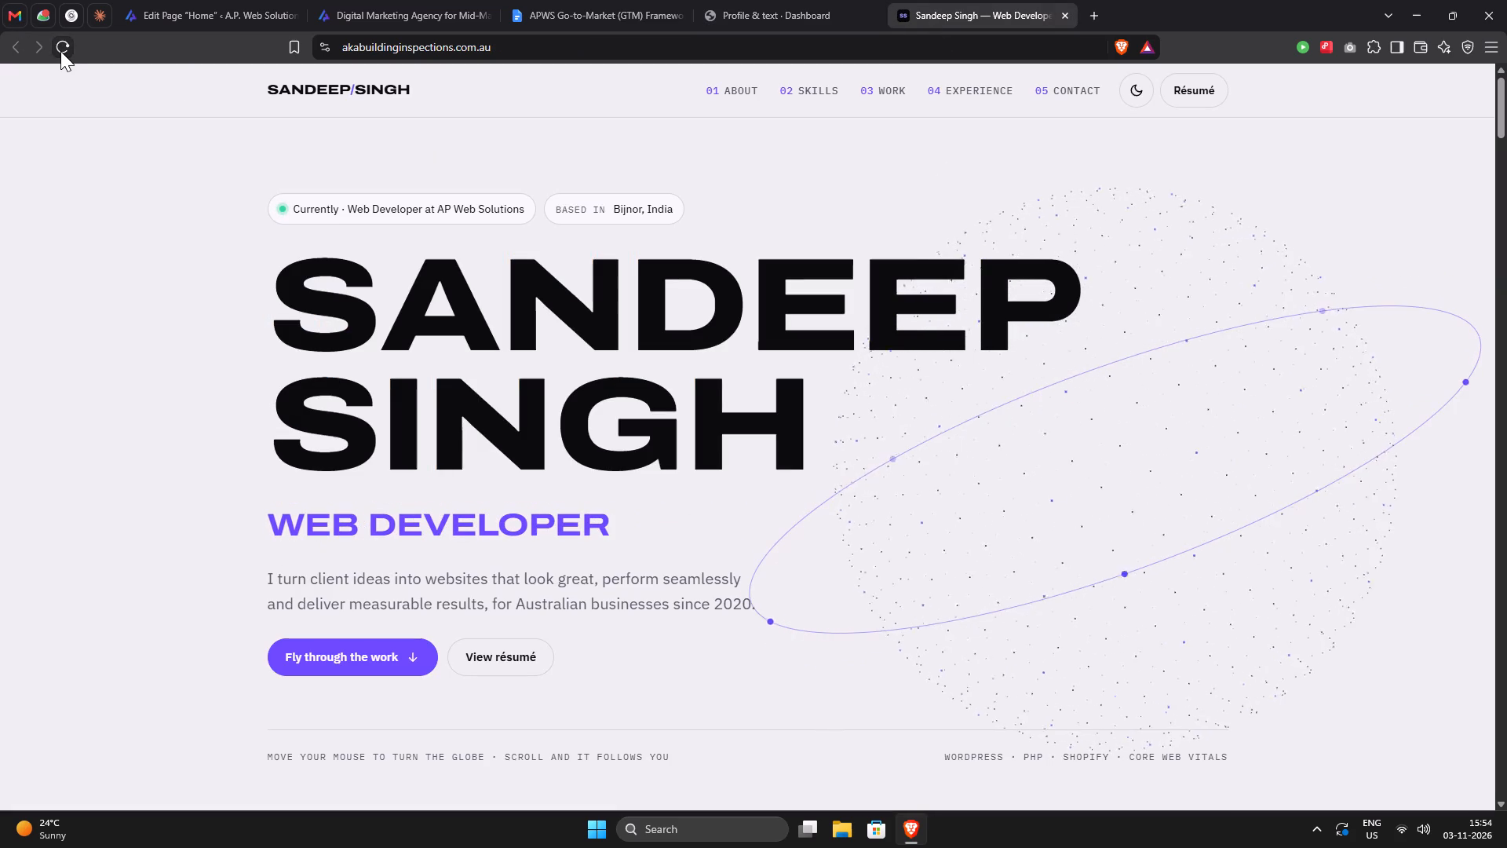
left_click(60, 48)
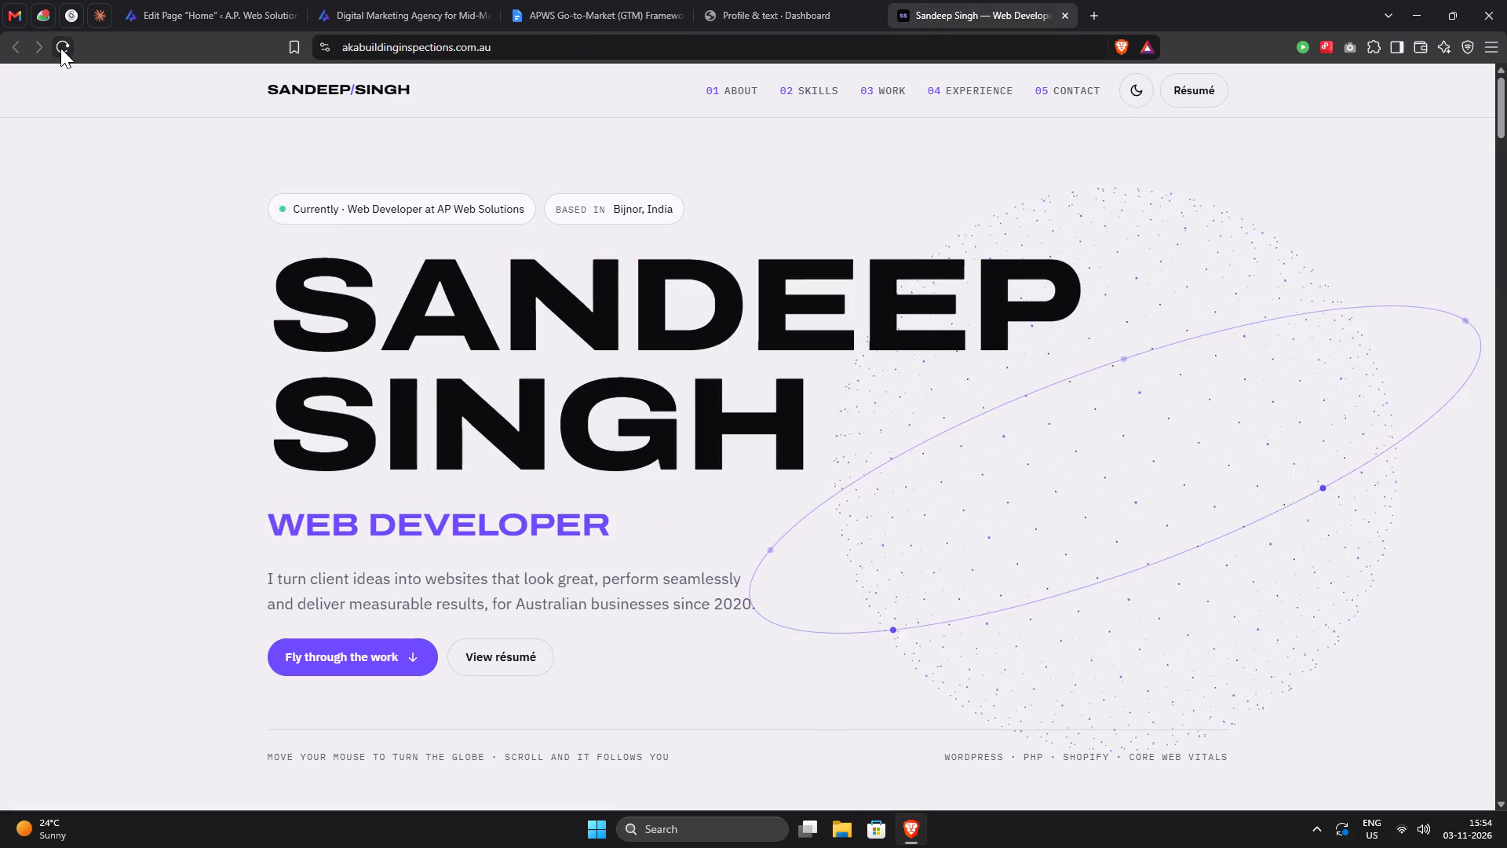
left_click(60, 48)
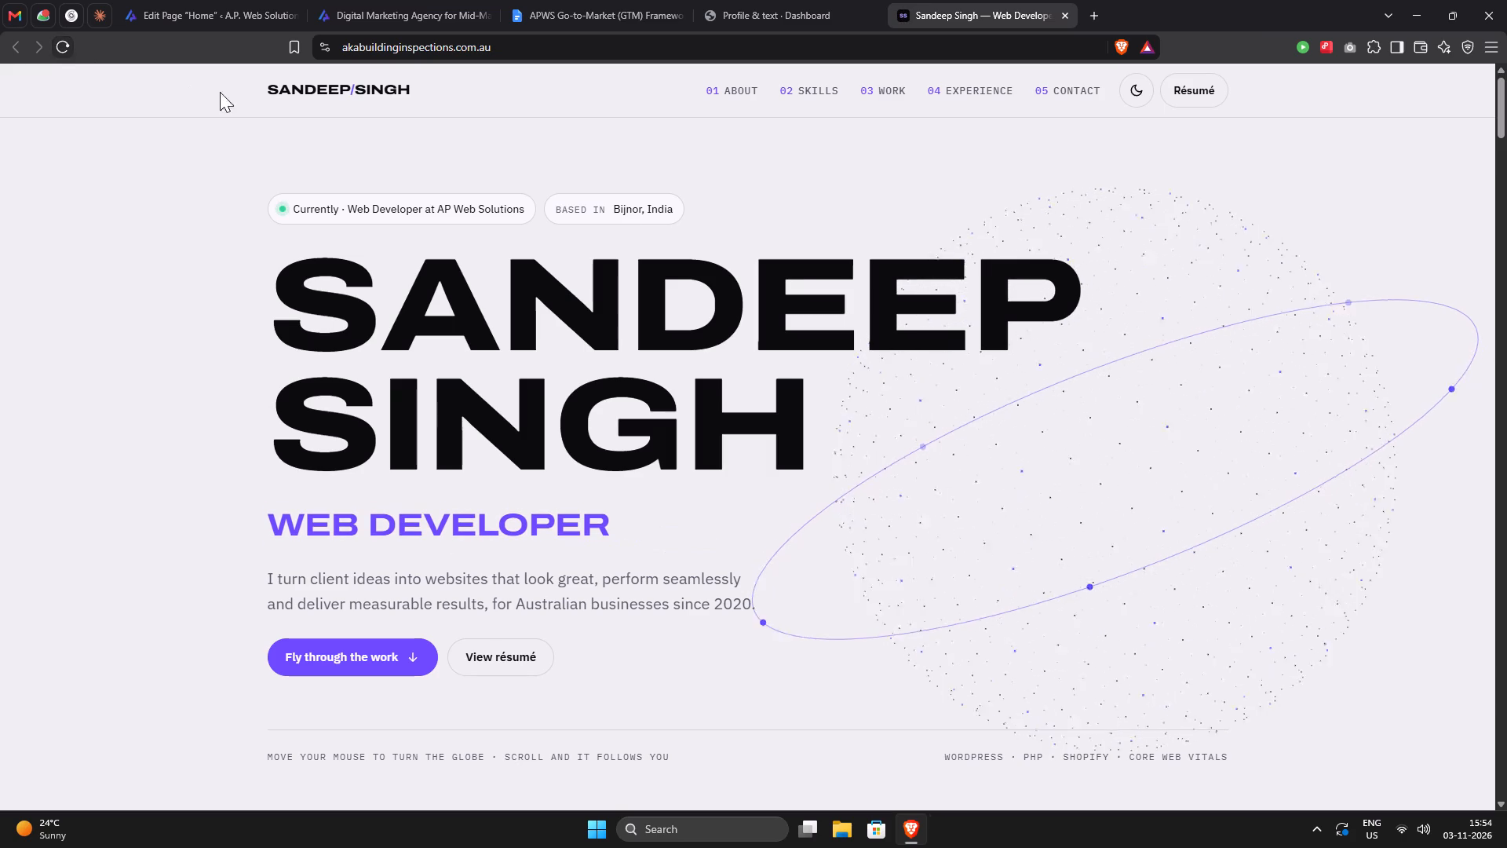
key("ctrl+F5")
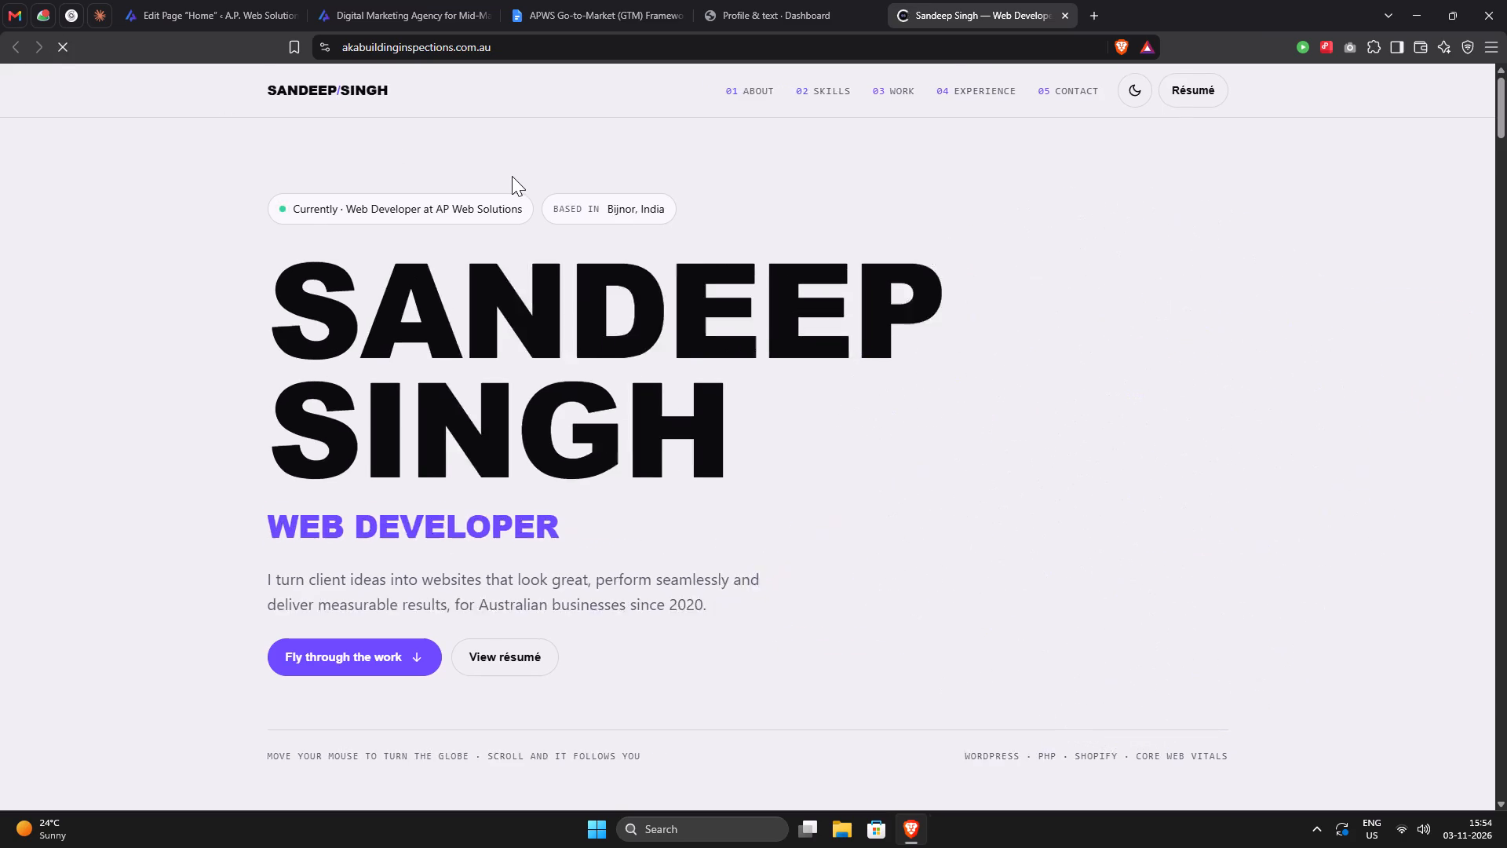
Return to the dashboard profile page and review the hero, photo and résumé fields.
left_click(787, 9)
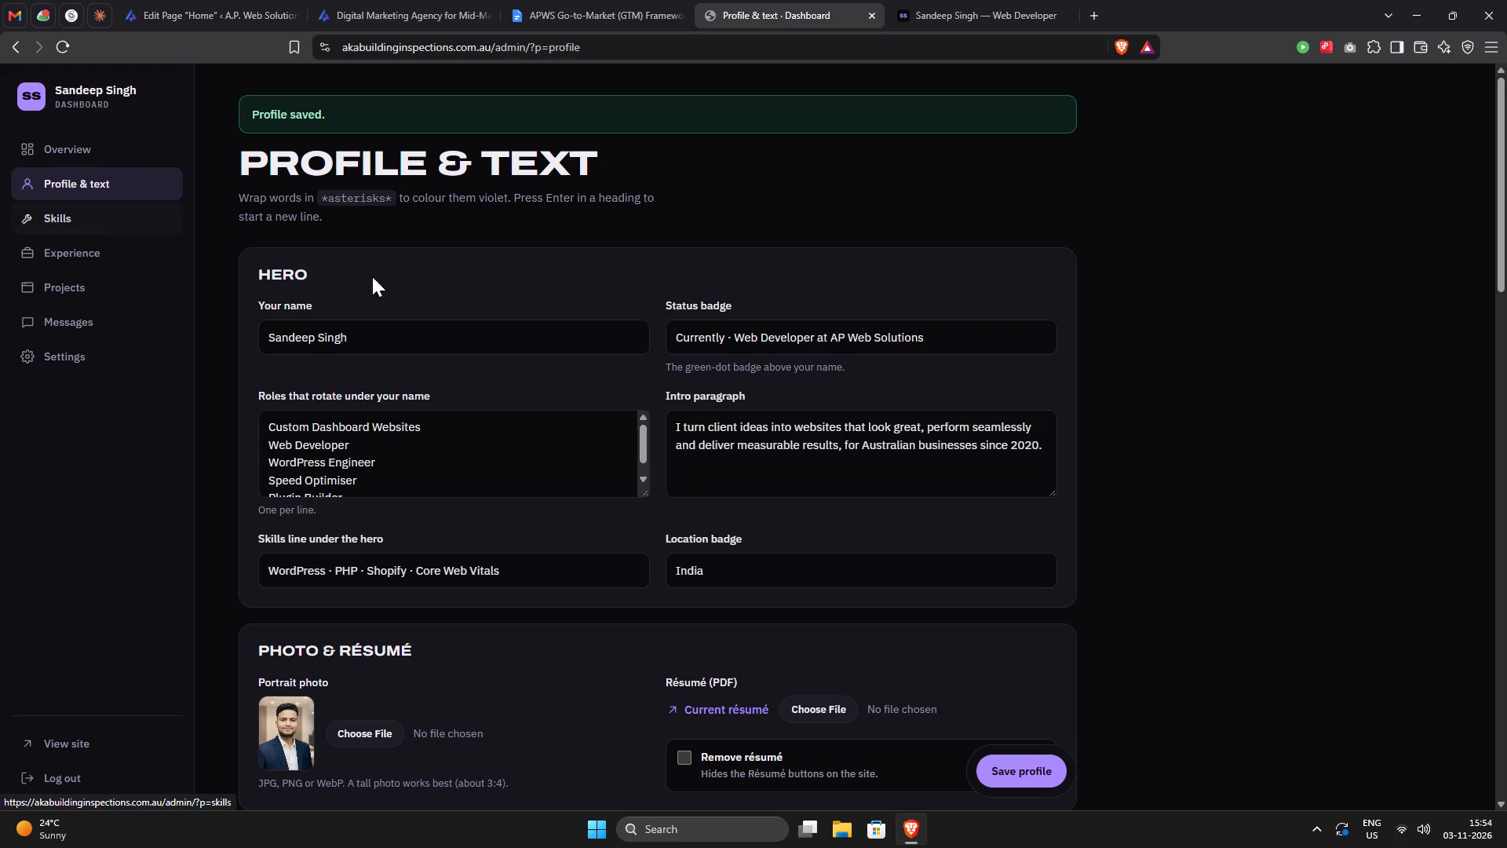
scroll(640, 551, "down", 4)
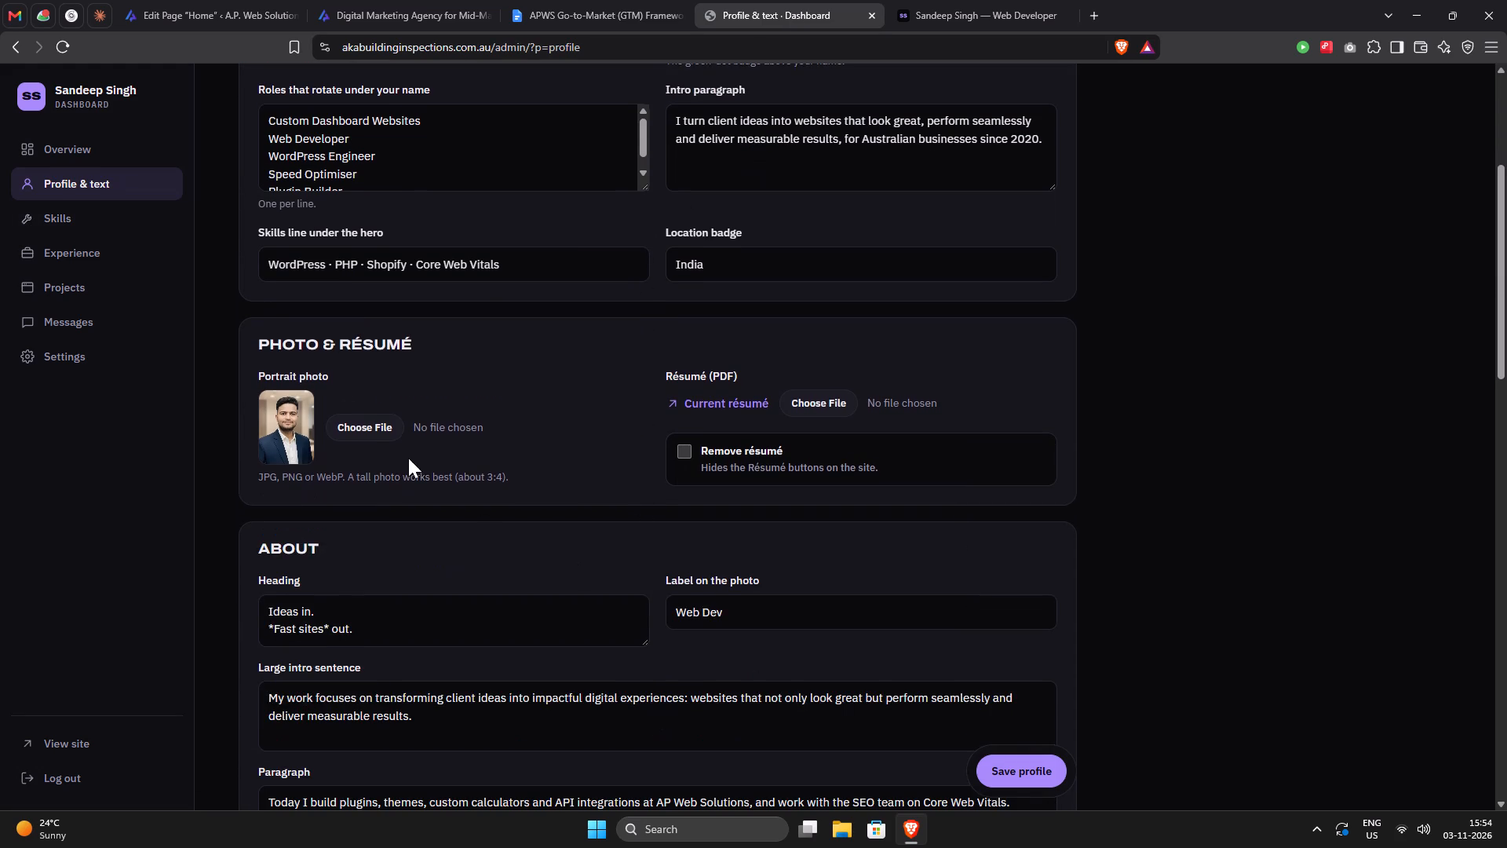
Test the live site's header Résumé link and the hero's View résumé link, closing each opened tab.
left_click(965, 16)
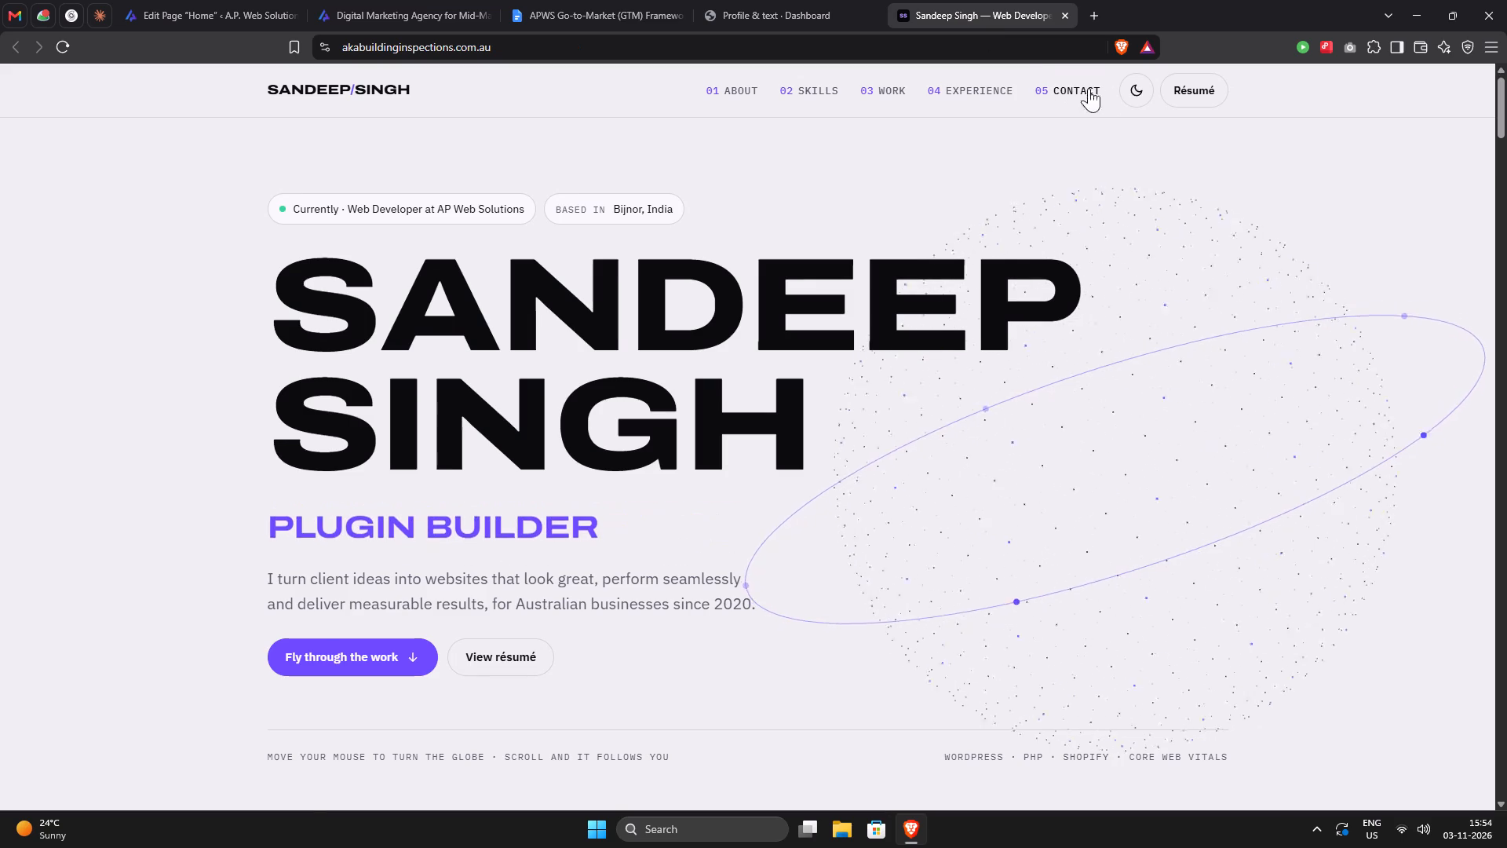
left_click(1190, 93)
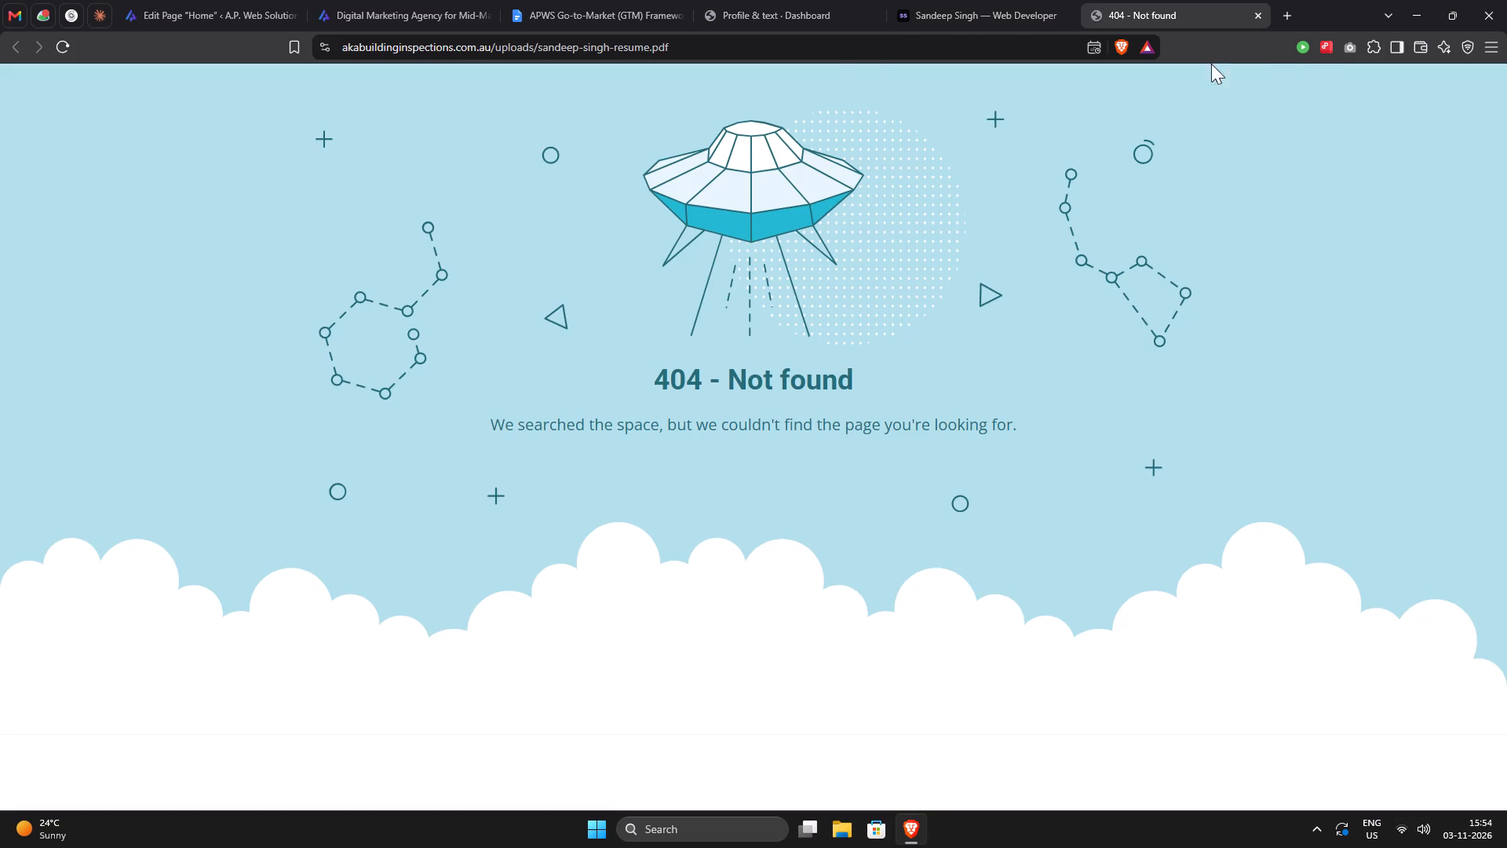
left_click(744, 37)
left_click(744, 41)
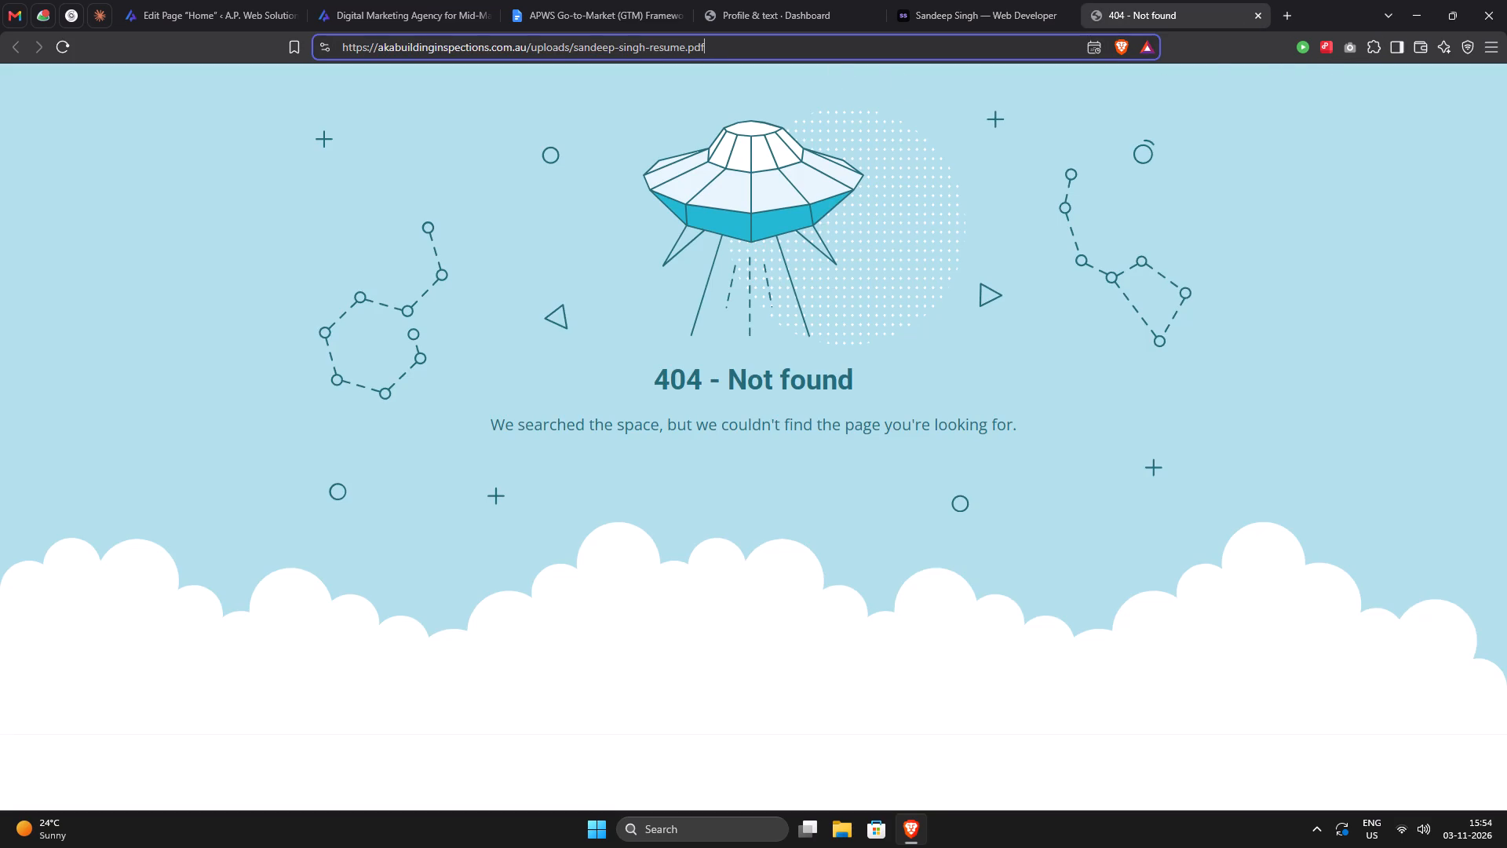
left_click(1259, 16)
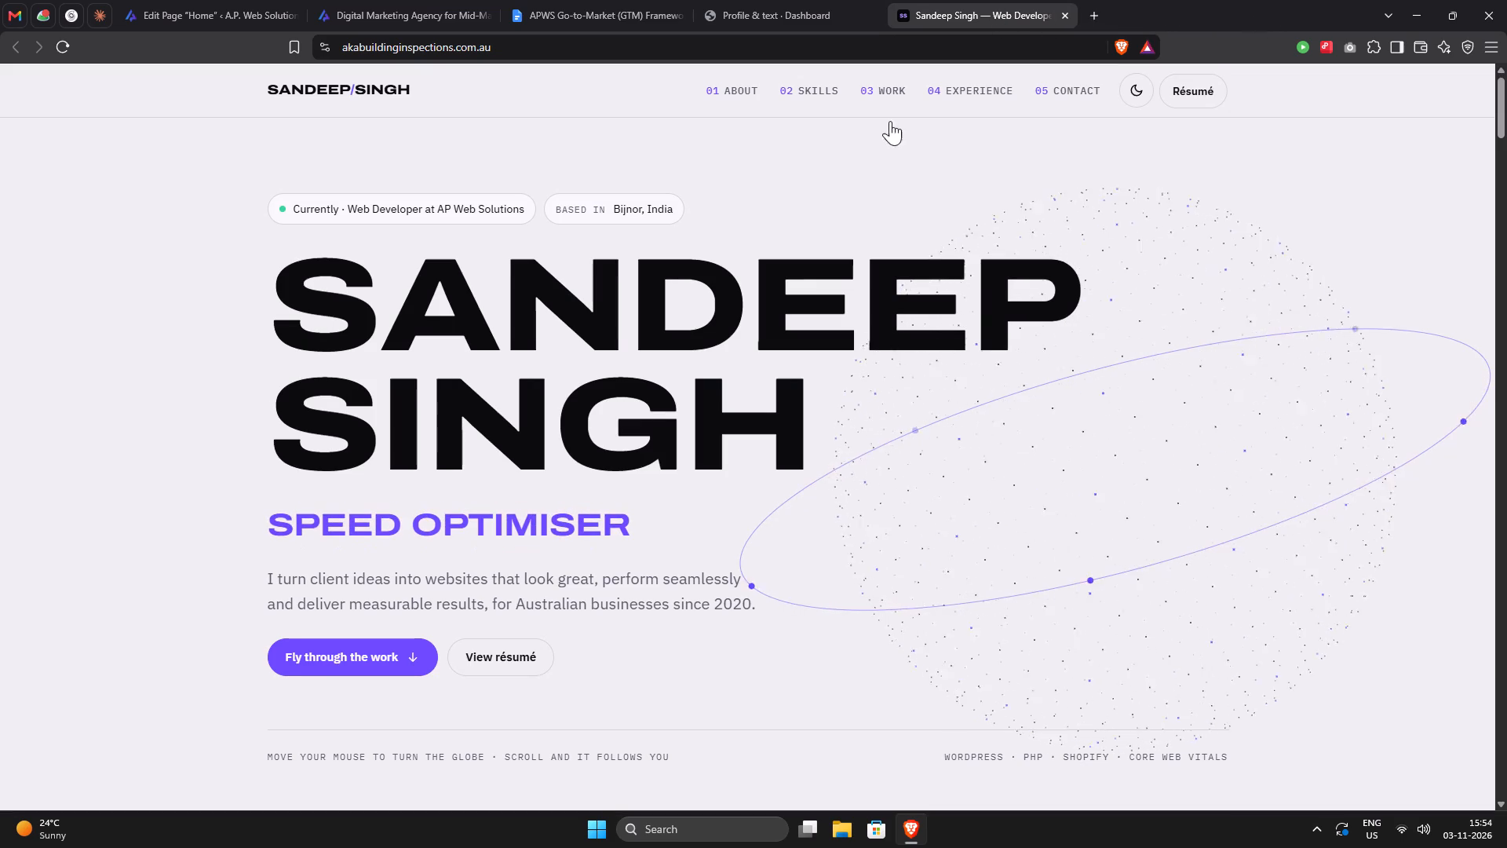
scroll(595, 347, "down", 3)
left_click(546, 420)
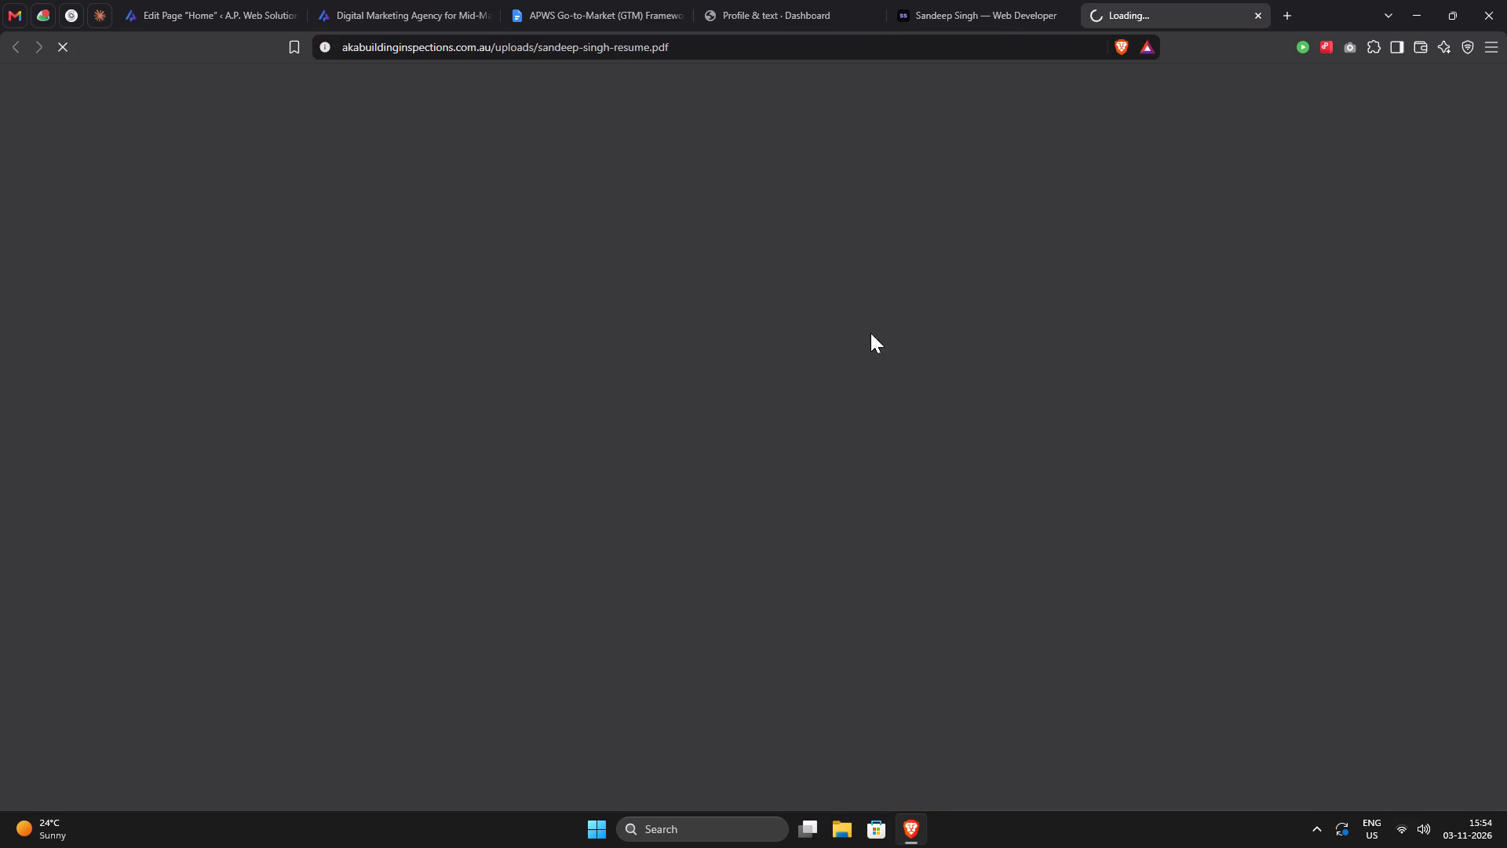
left_click(1256, 15)
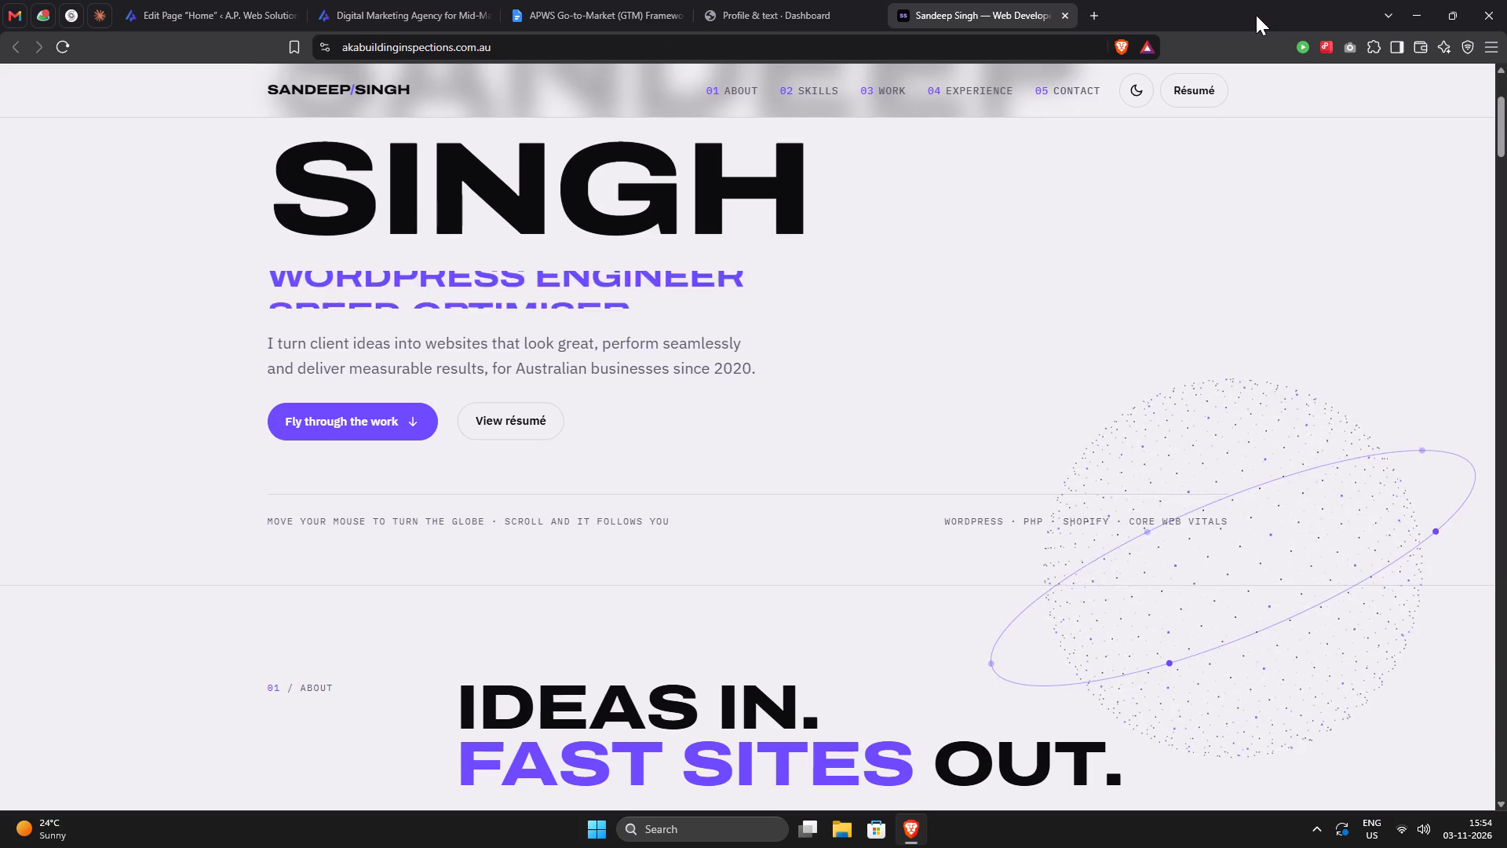
Review the live site's sections from the hero down to the first projects in the selected-work orbit.
left_click(661, 448)
scroll(661, 448, "down", 9)
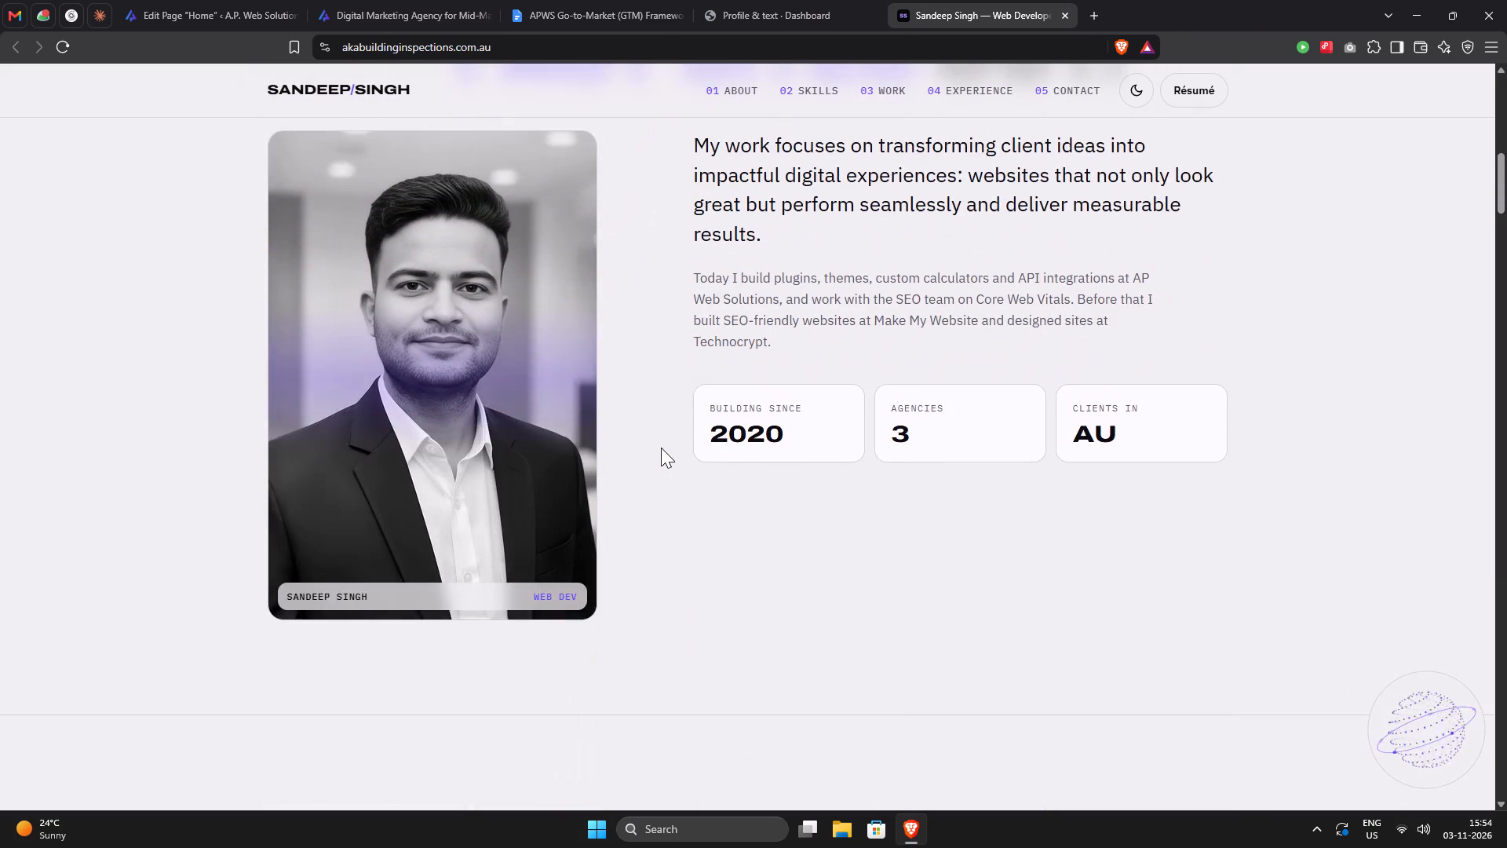
scroll(661, 448, "down", 12)
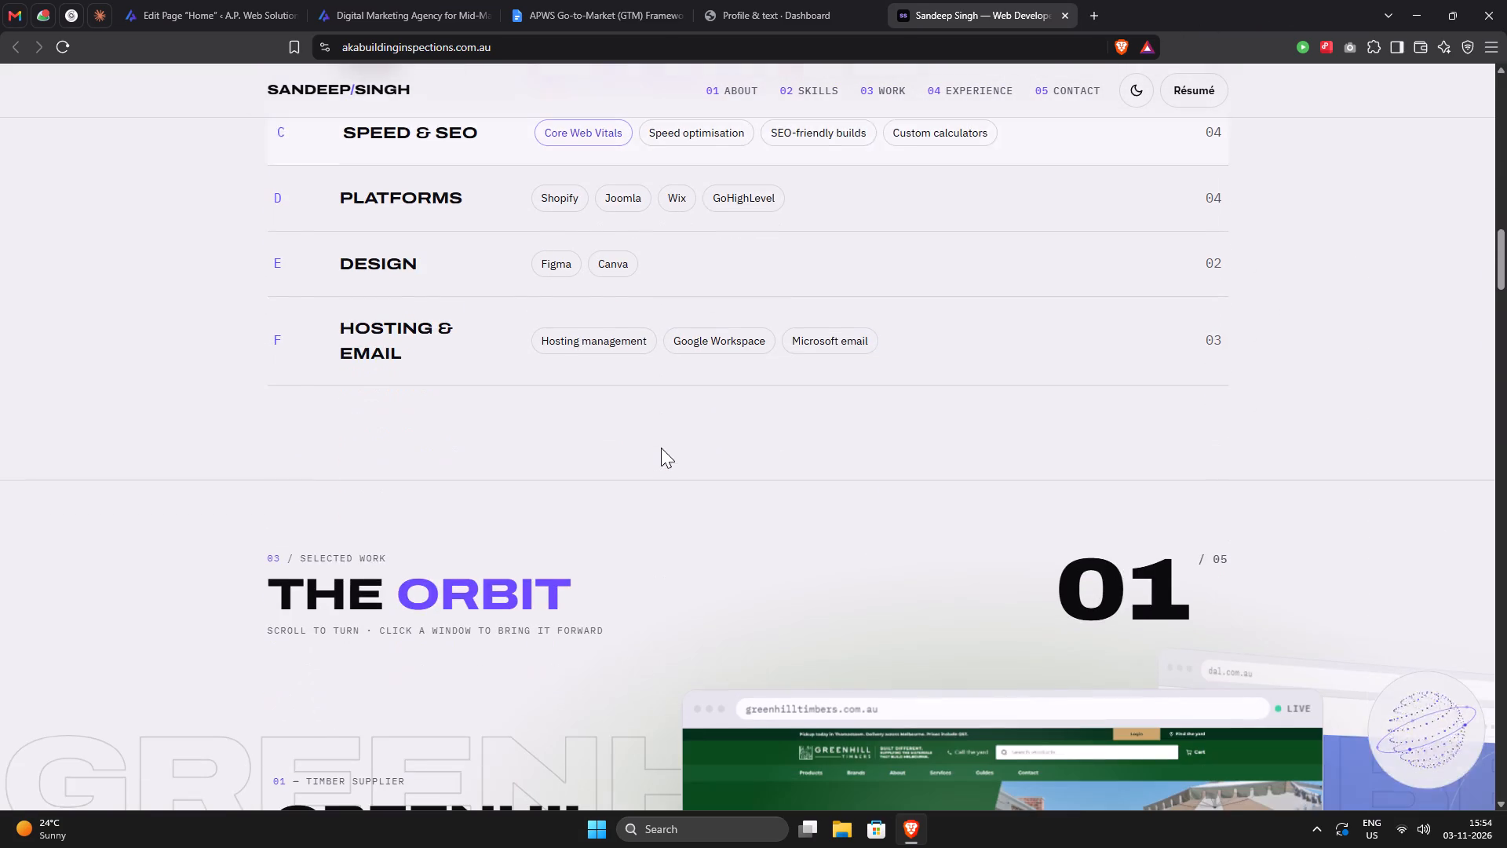
scroll(605, 440, "down", 5)
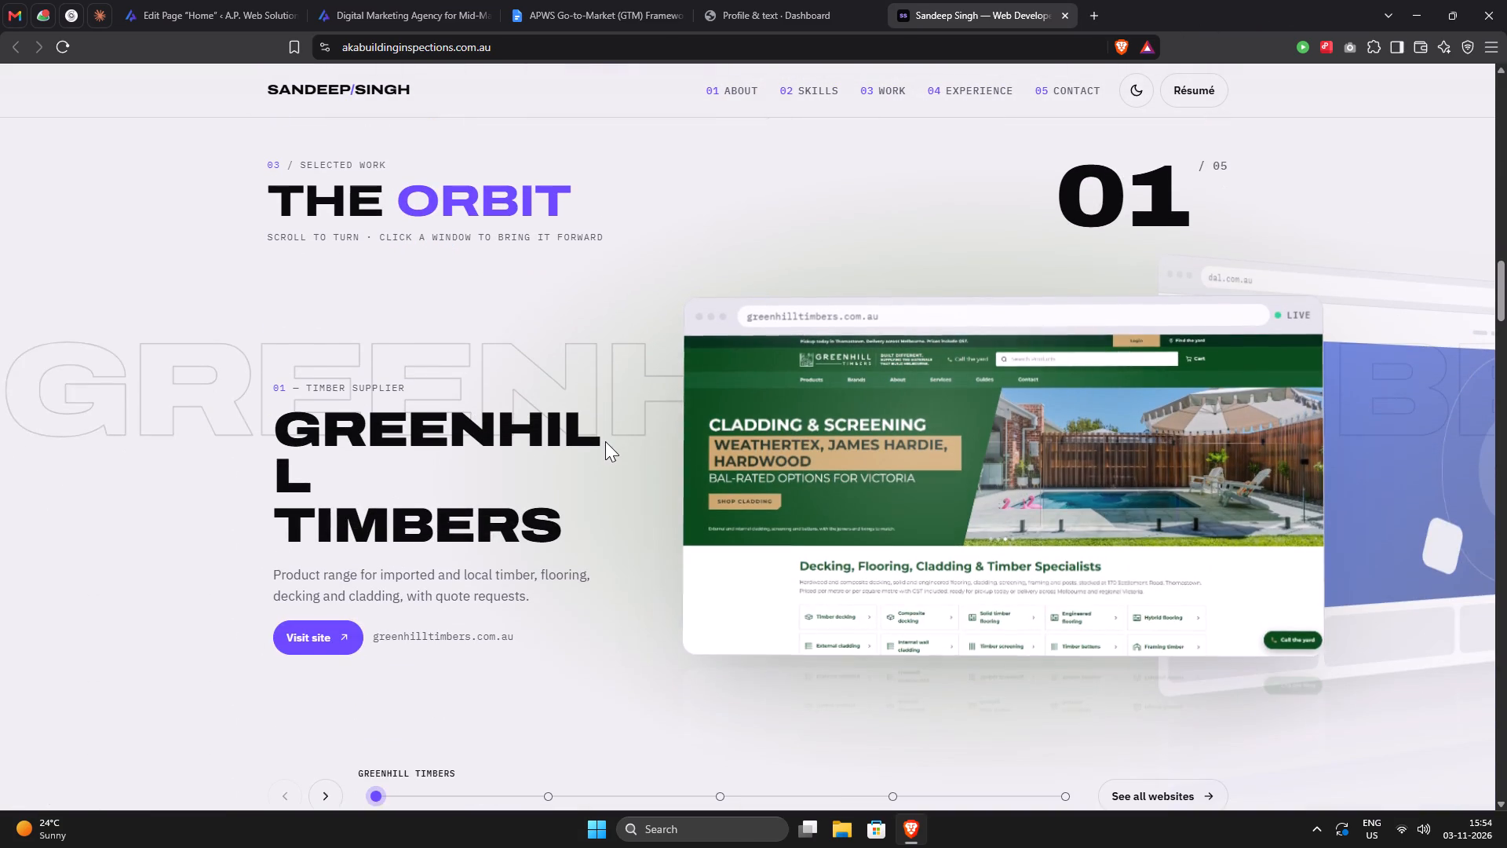
scroll(605, 441, "down", 5)
scroll(605, 441, "up", 6)
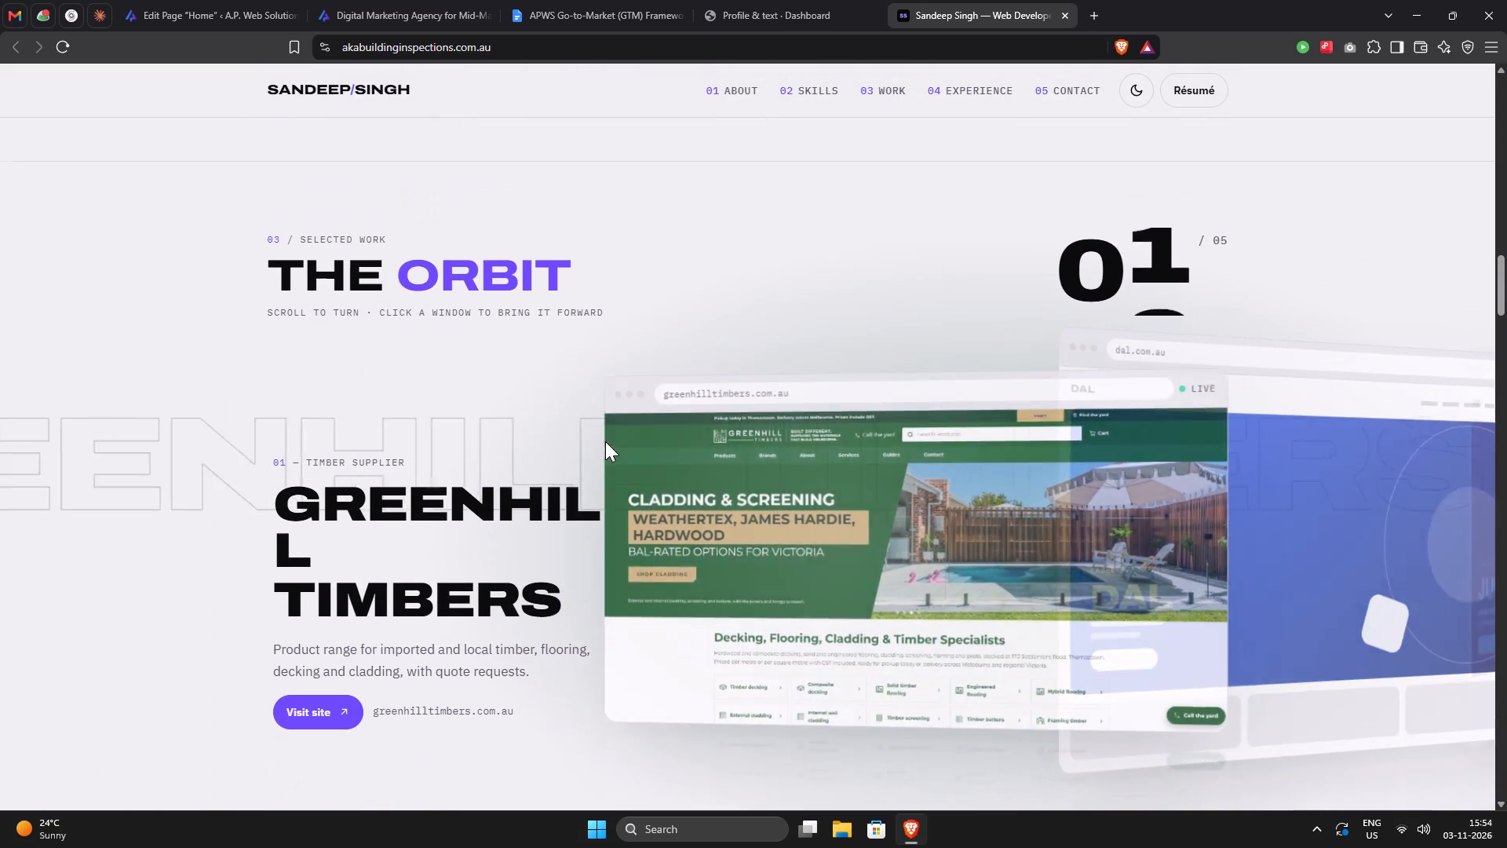
scroll(605, 441, "down", 8)
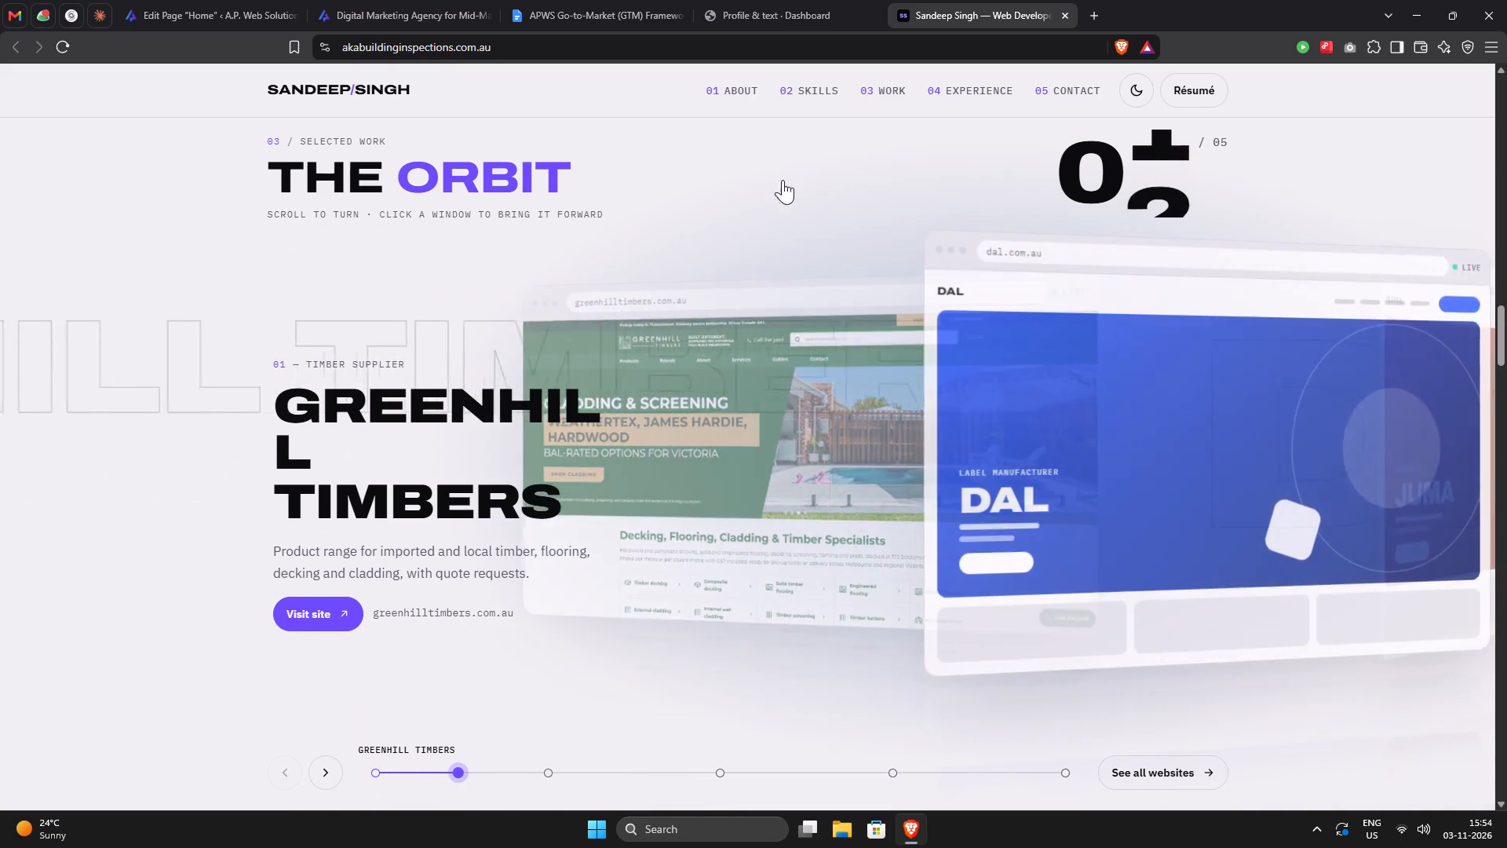
Return to the dashboard and open the DAL project for editing from the projects list.
left_click(804, 6)
left_click(79, 294)
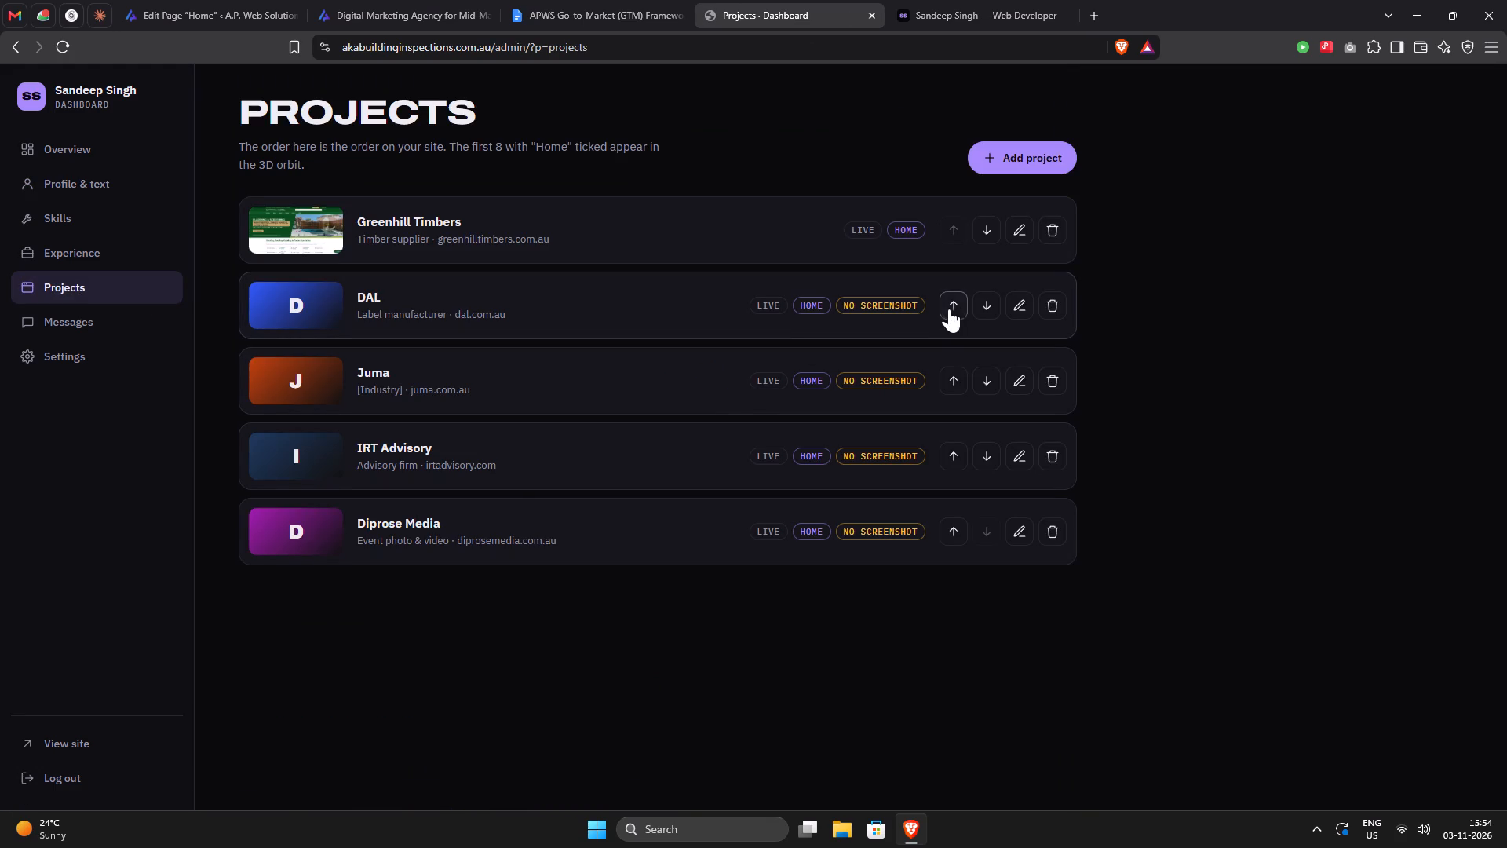
left_click(1015, 306)
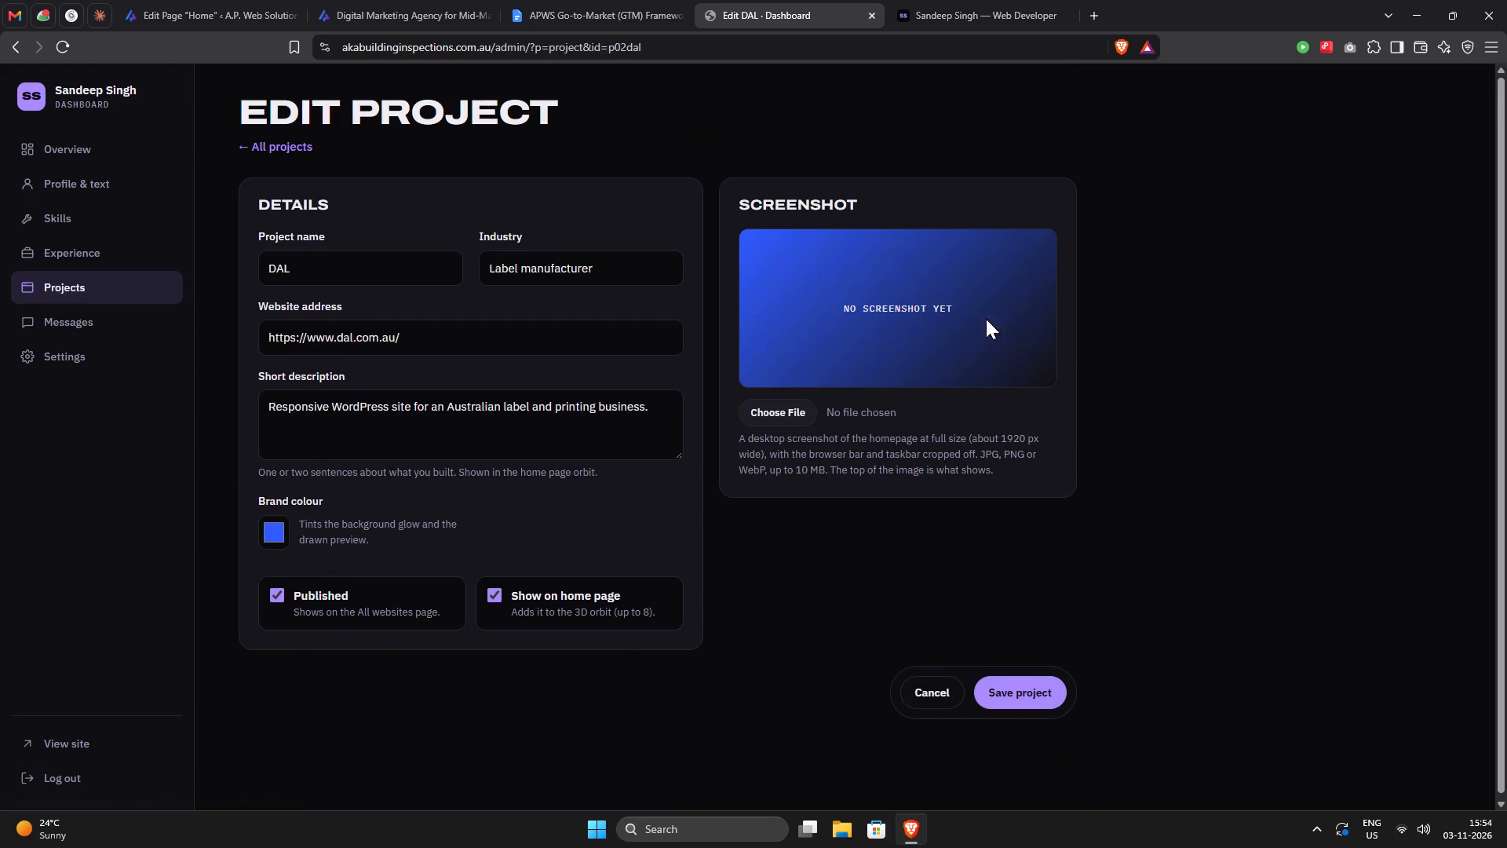
Open dal.com.au in a new tab and reload the page.
left_click(1101, 16)
type("dal")
type(".com.au")
key("Return")
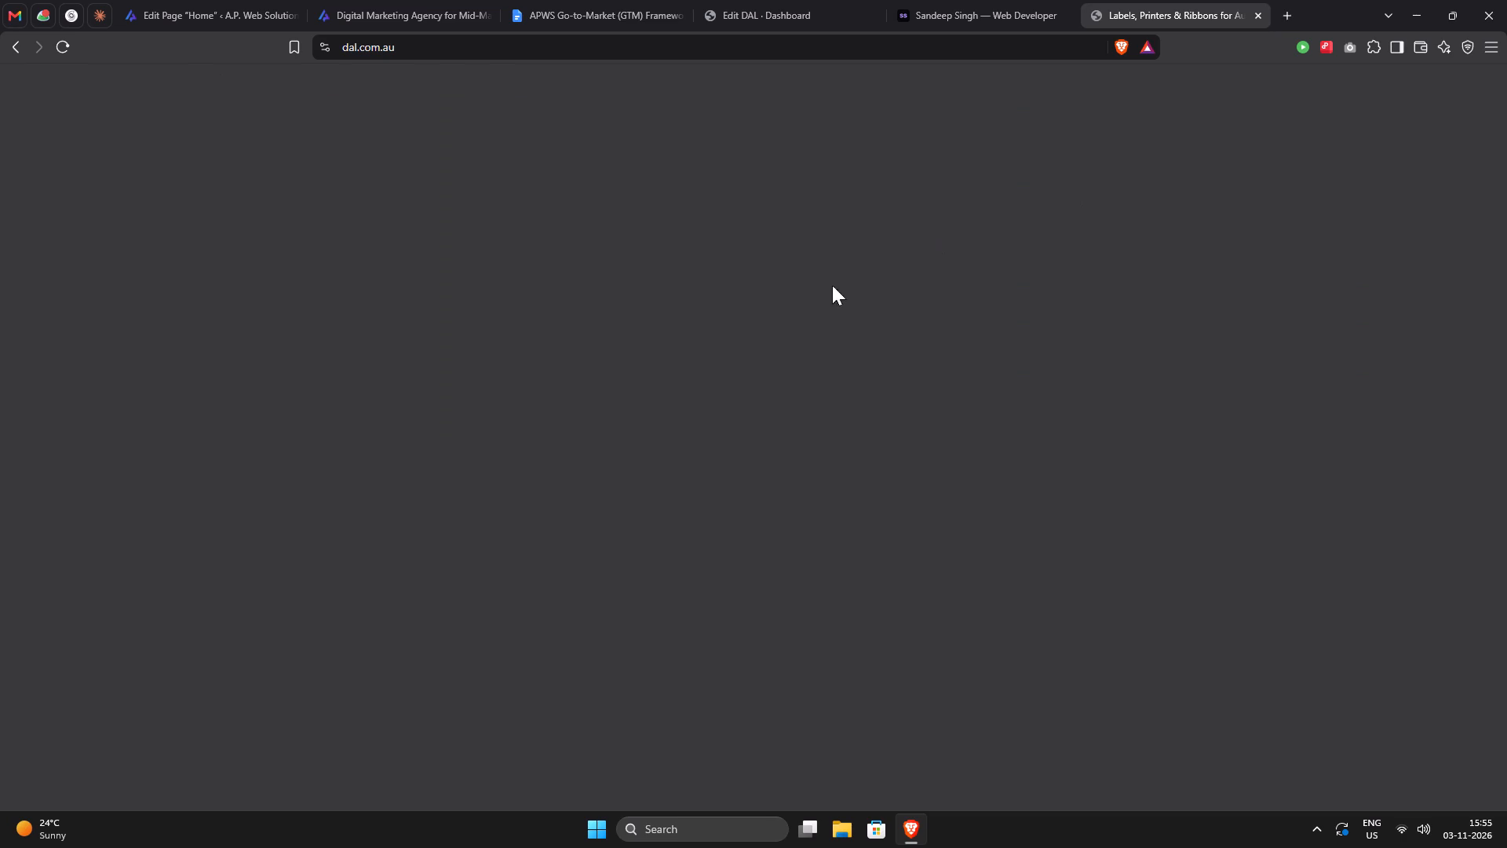
scroll(812, 303, "down", 2)
left_click(812, 305)
scroll(885, 352, "down", 2)
scroll(884, 363, "up", 6)
double_click(61, 60)
left_click(797, 9)
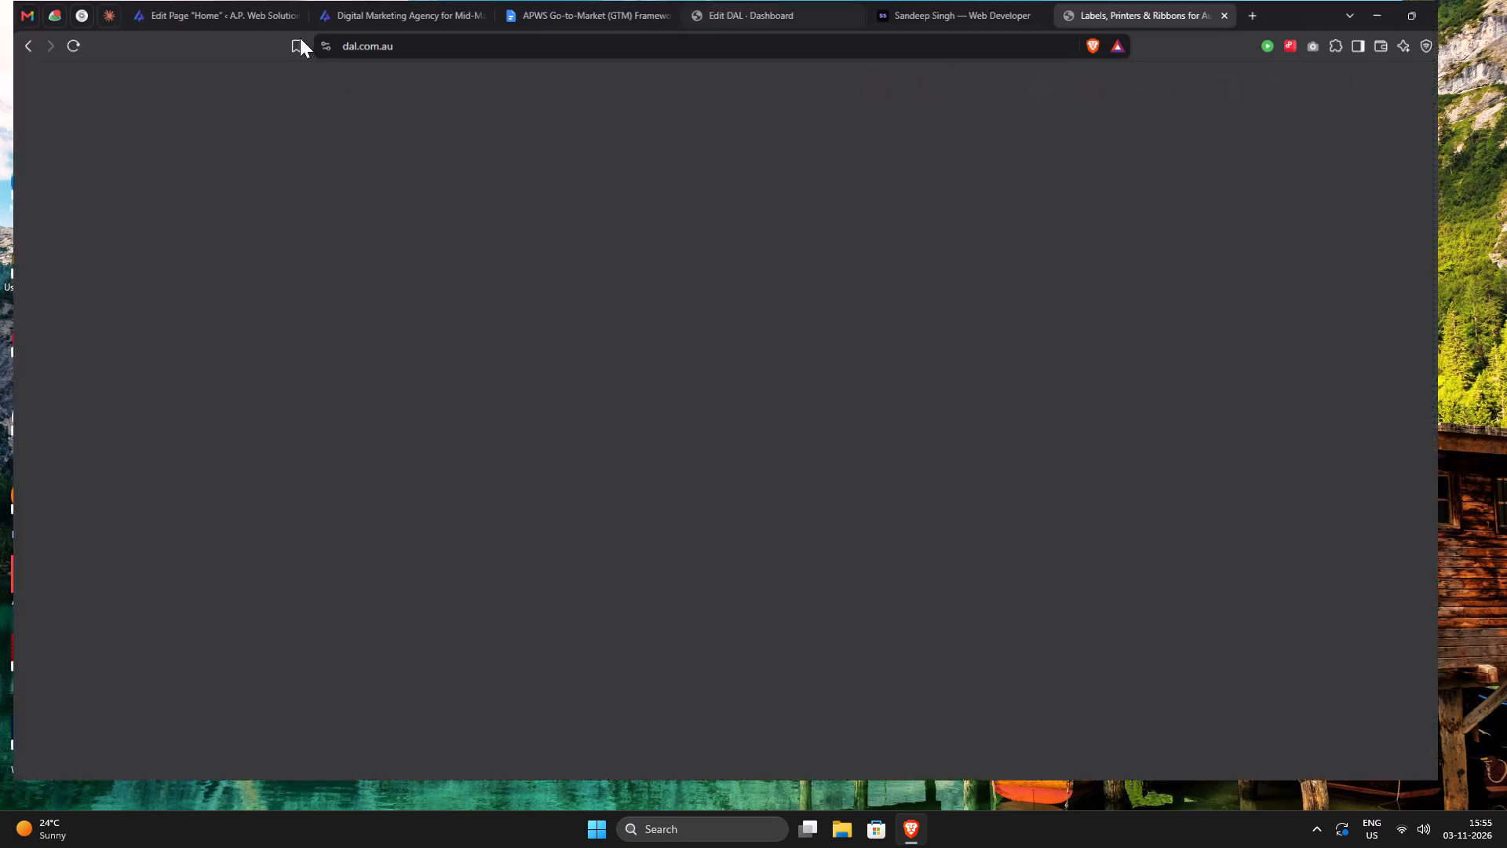
left_click(57, 42)
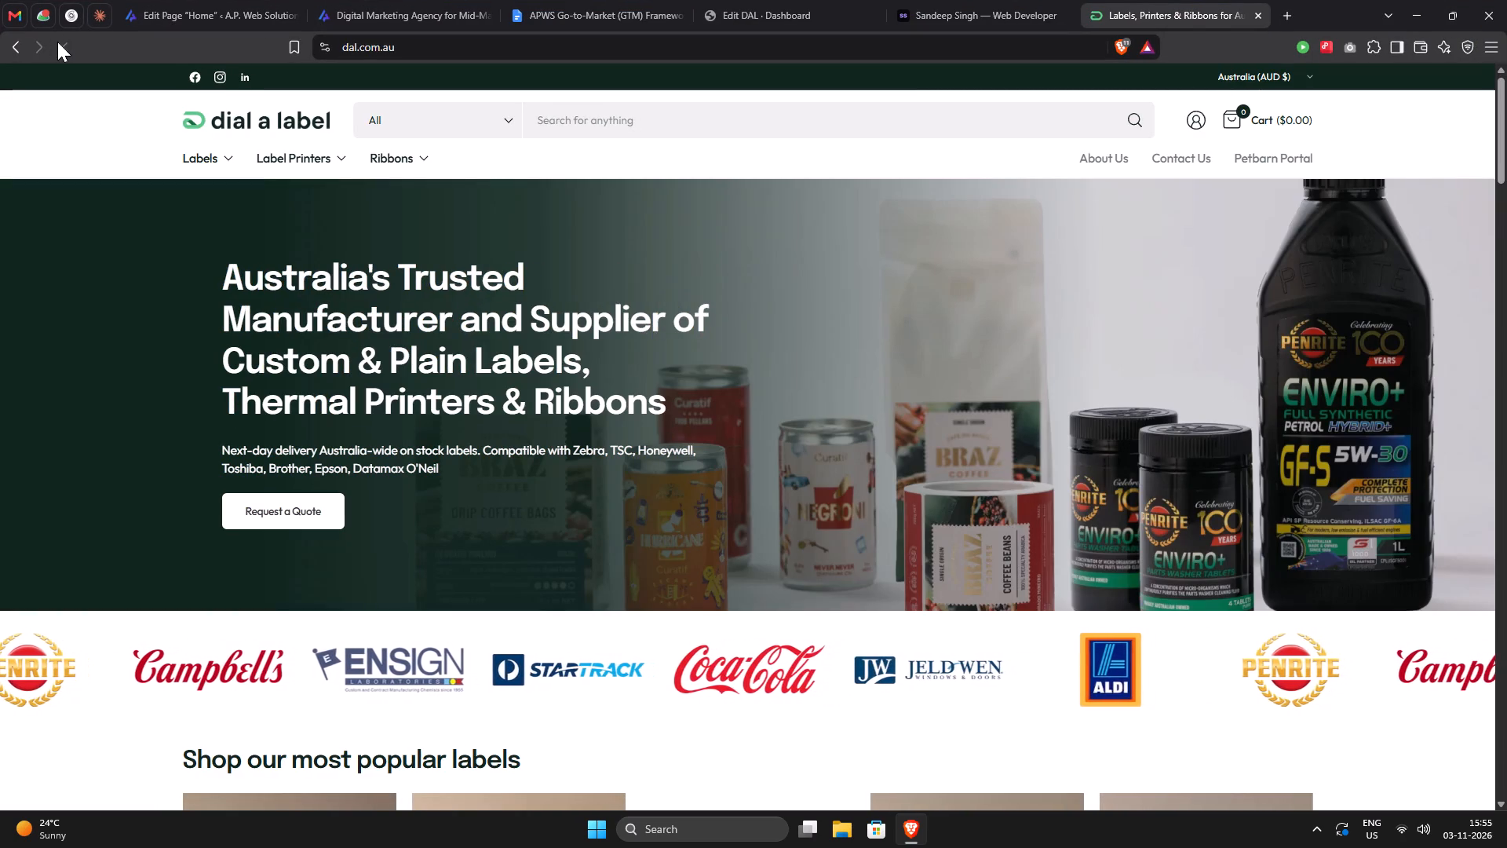
Examine the dal.com.au homepage from hero to footer and back, trying a 110% zoom before restoring normal size.
scroll(406, 414, "down", 7)
scroll(414, 429, "down", 20)
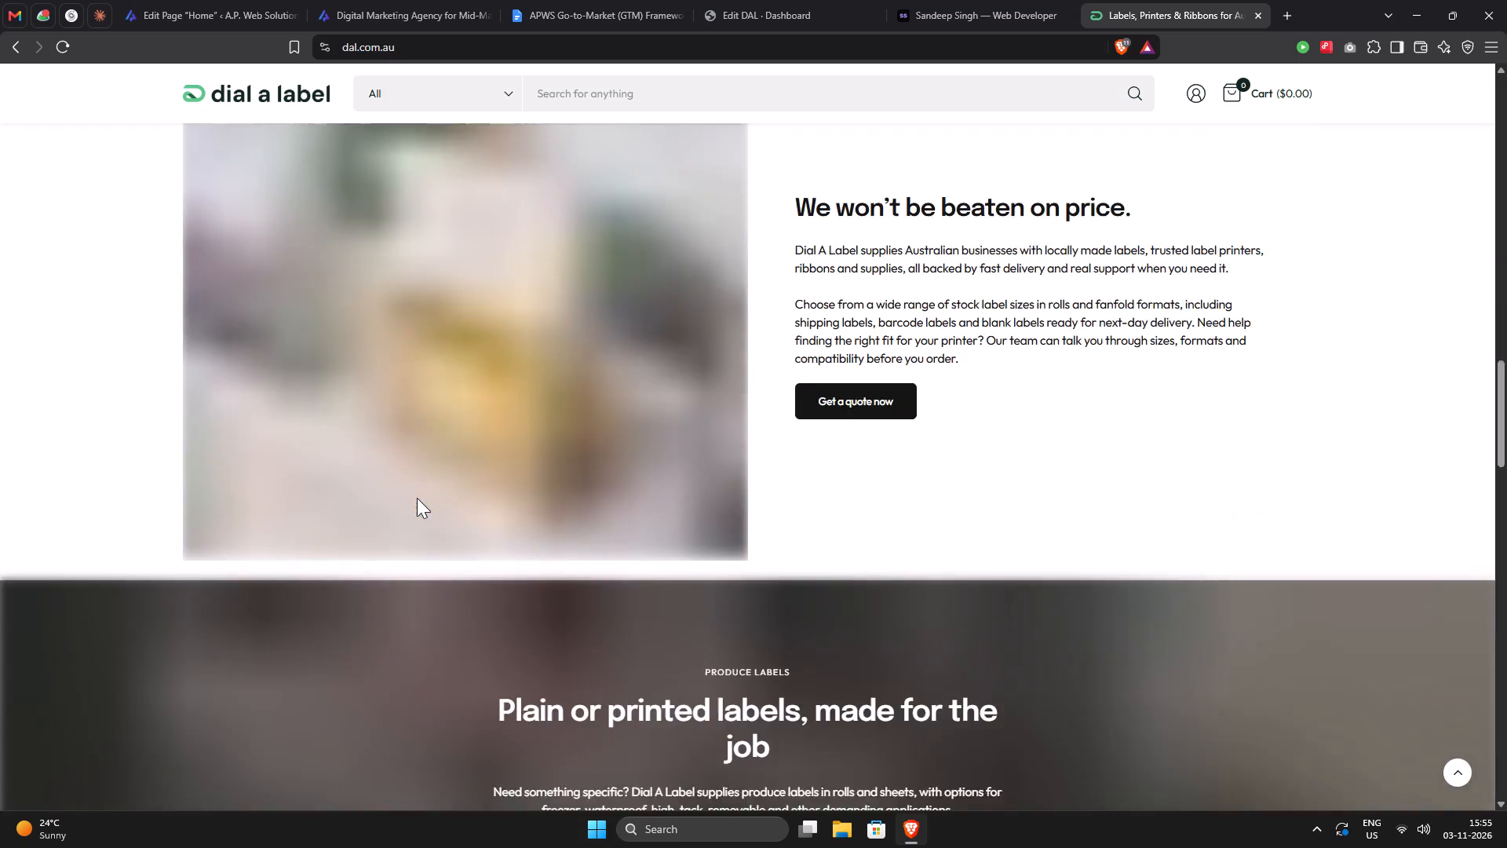
scroll(417, 498, "down", 20)
scroll(417, 498, "down", 15)
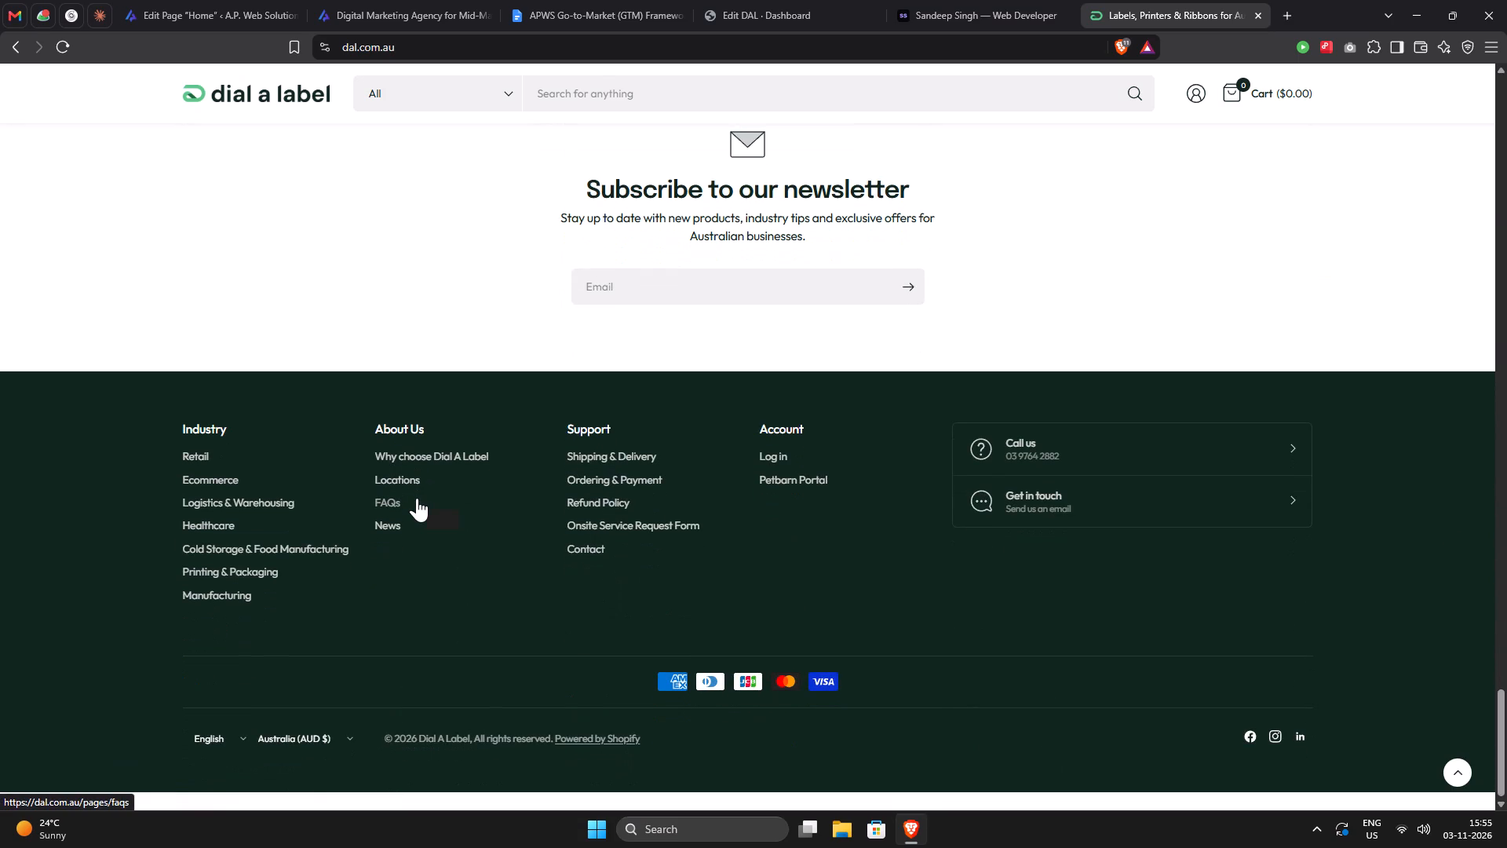
scroll(417, 498, "down", 2)
scroll(756, 579, "up", 10)
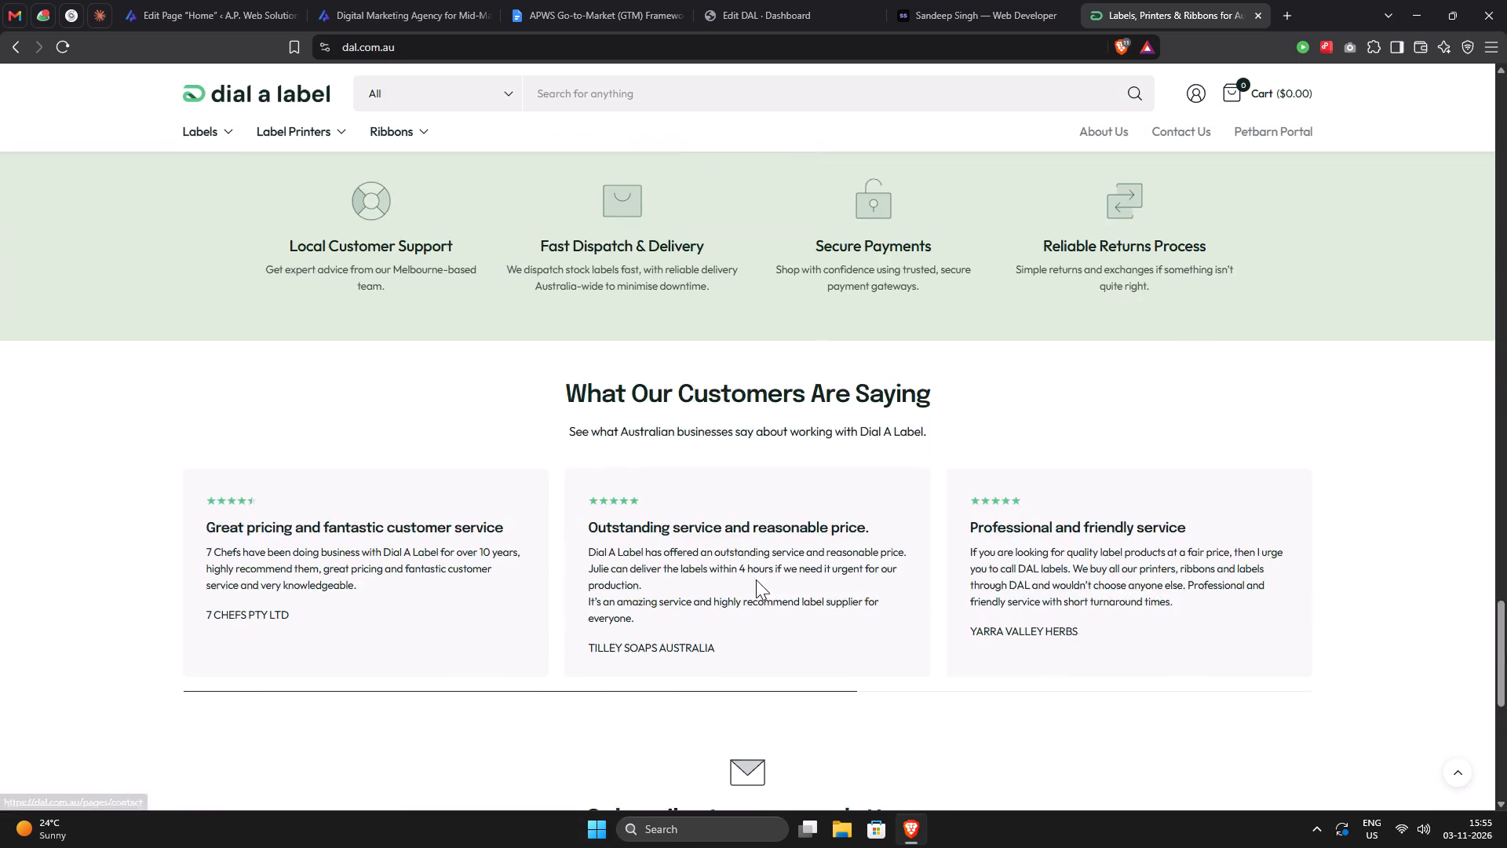
scroll(756, 579, "up", 13)
scroll(756, 579, "down", 1)
scroll(756, 579, "up", 20)
scroll(756, 579, "up", 20)
scroll(756, 579, "up", 4)
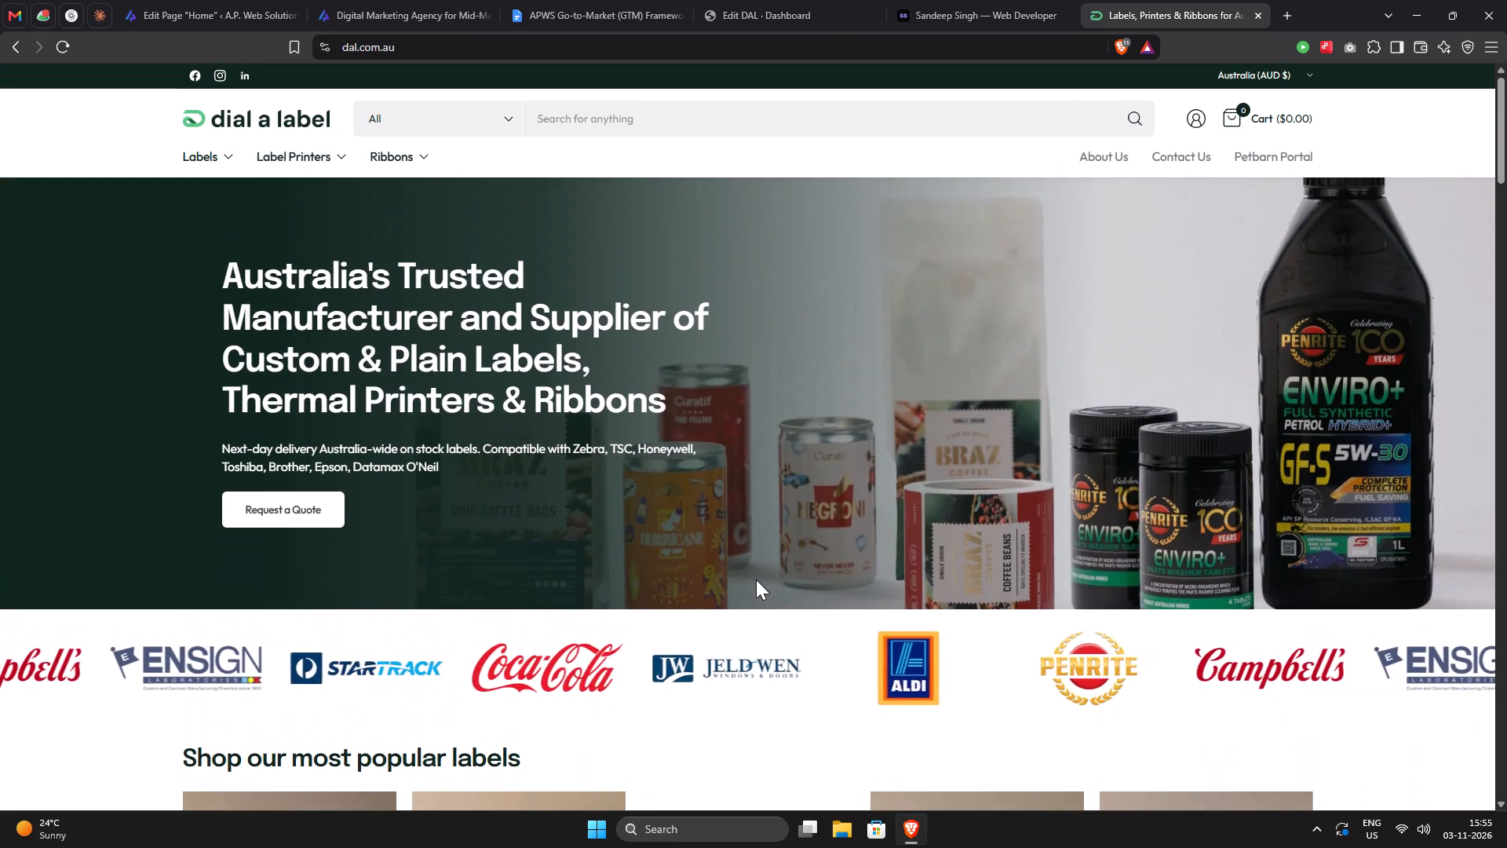
scroll(756, 579, "up", 6)
key("ctrl+equal")
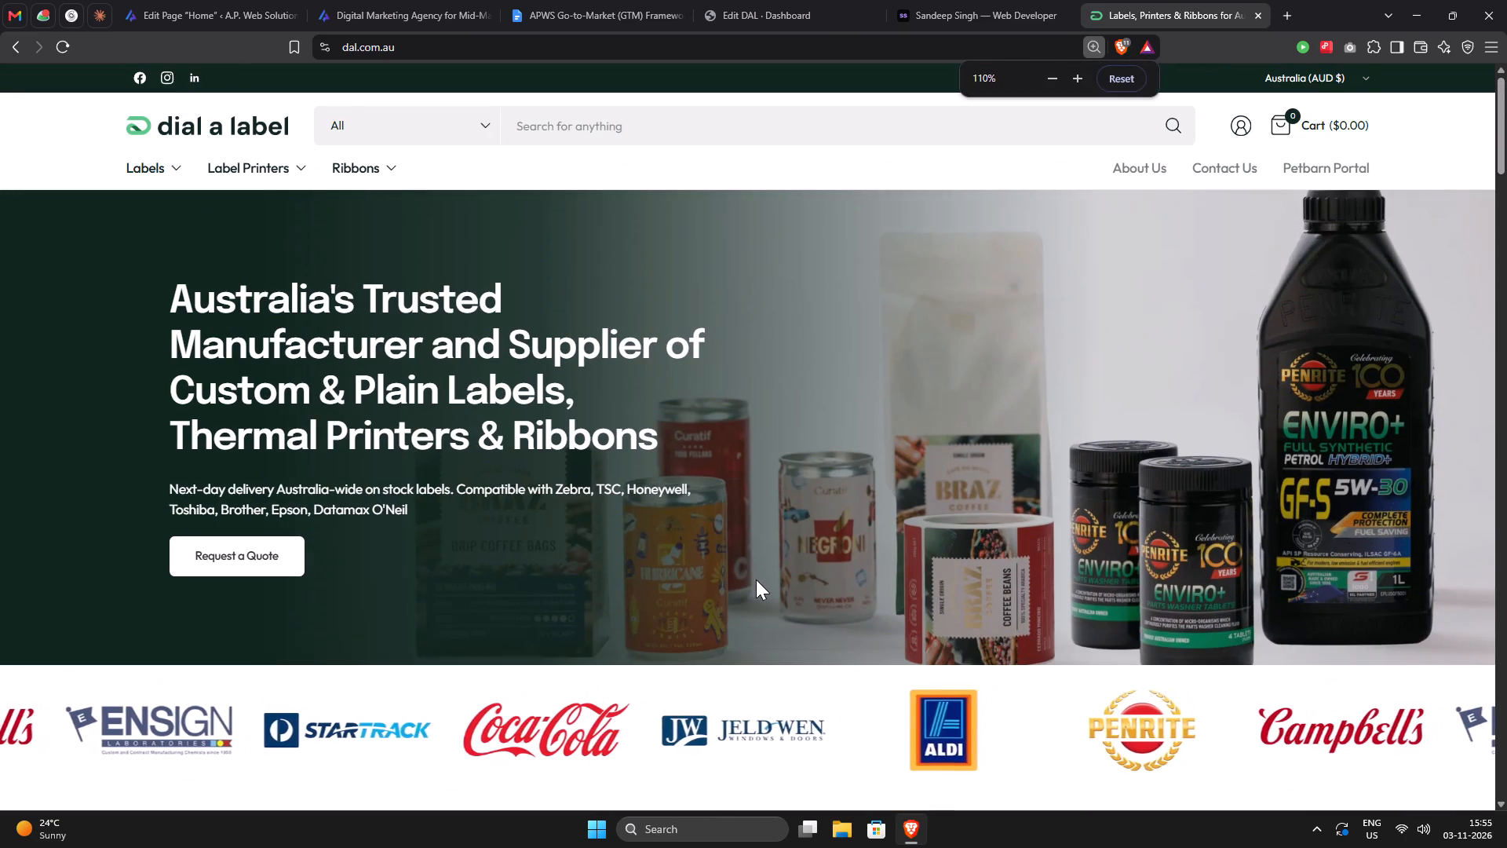
key("ctrl+minus")
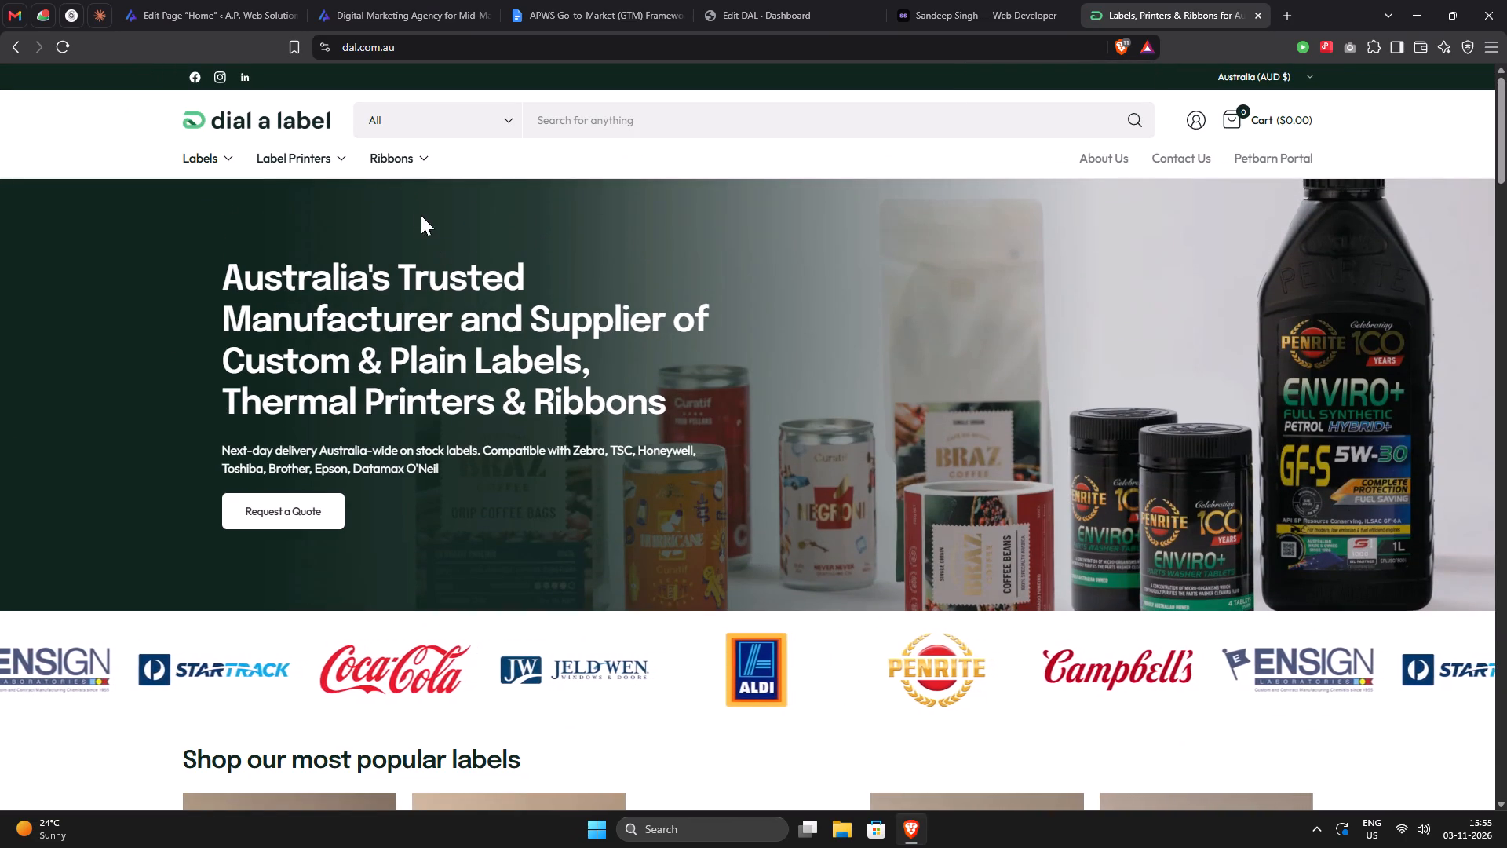
scroll(606, 427, "down", 7)
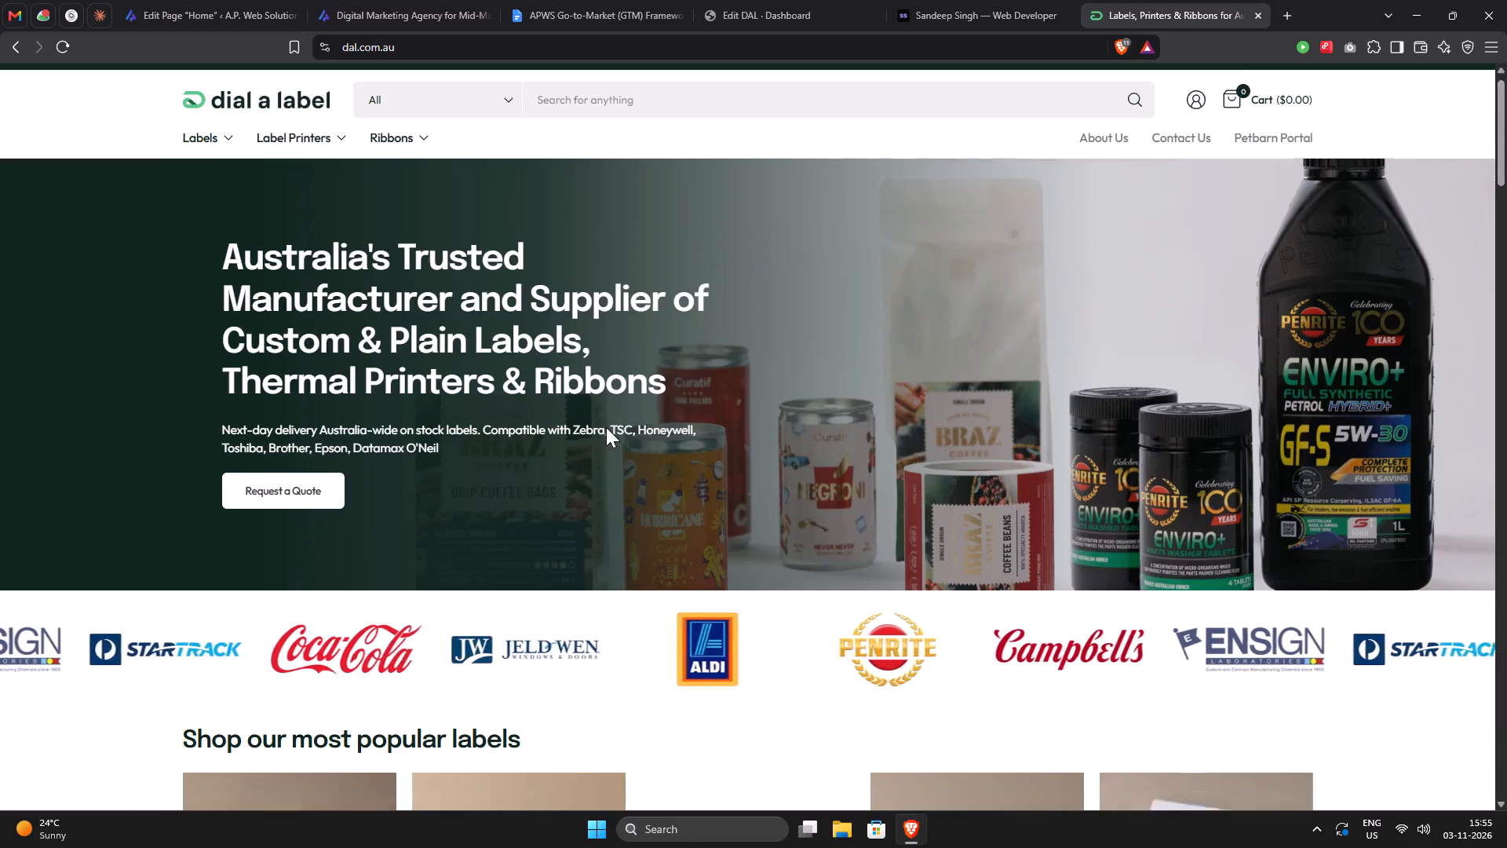
scroll(606, 427, "up", 10)
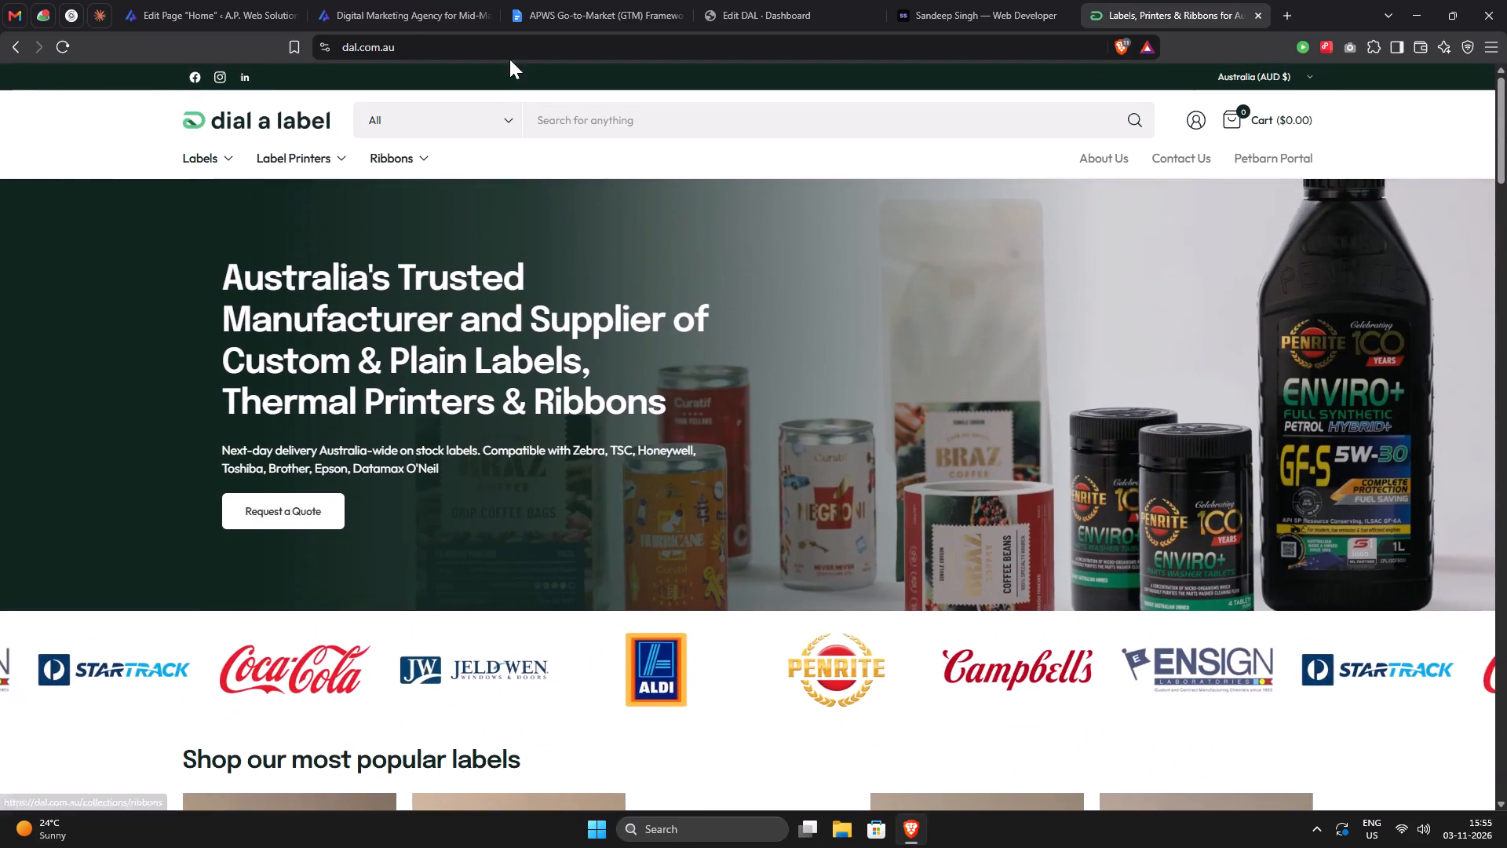
Go to makemywebsite.com.au in the same tab.
left_click(498, 41)
type("makw")
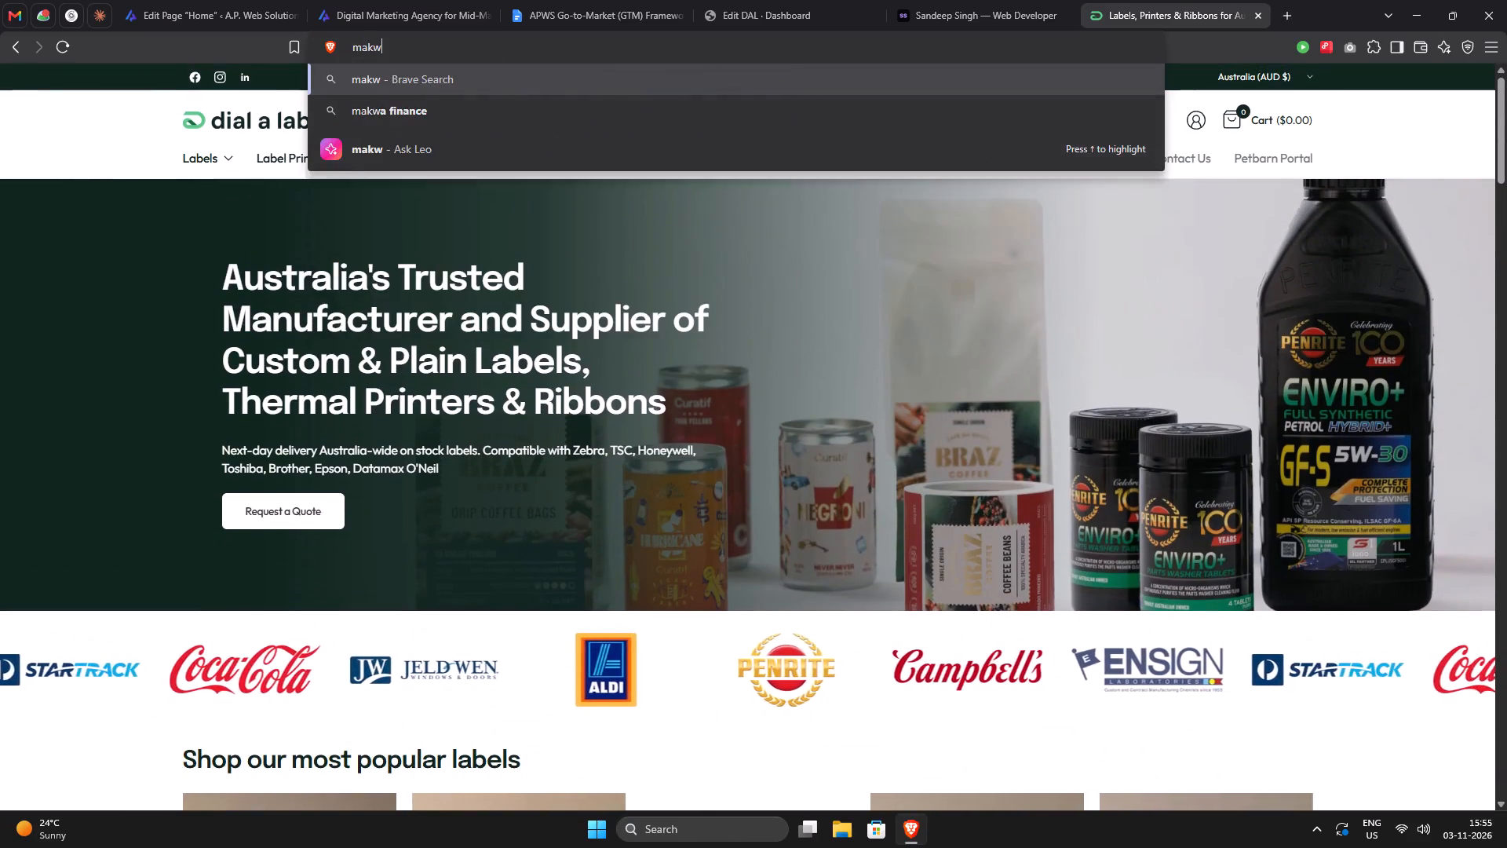
key("BackSpace")
key("e")
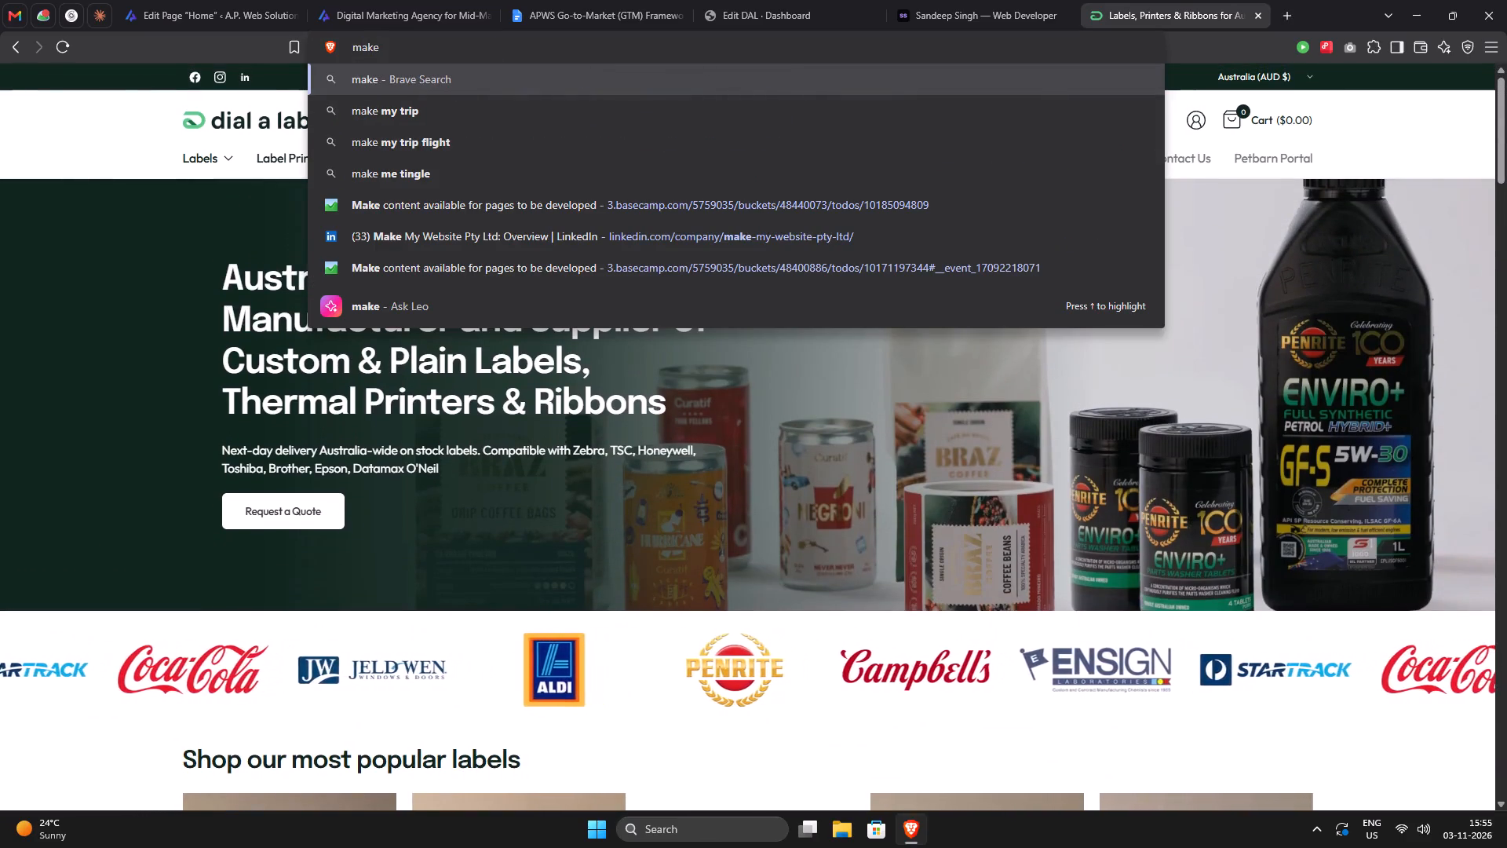
type("mywebsite.com.au")
key("Return")
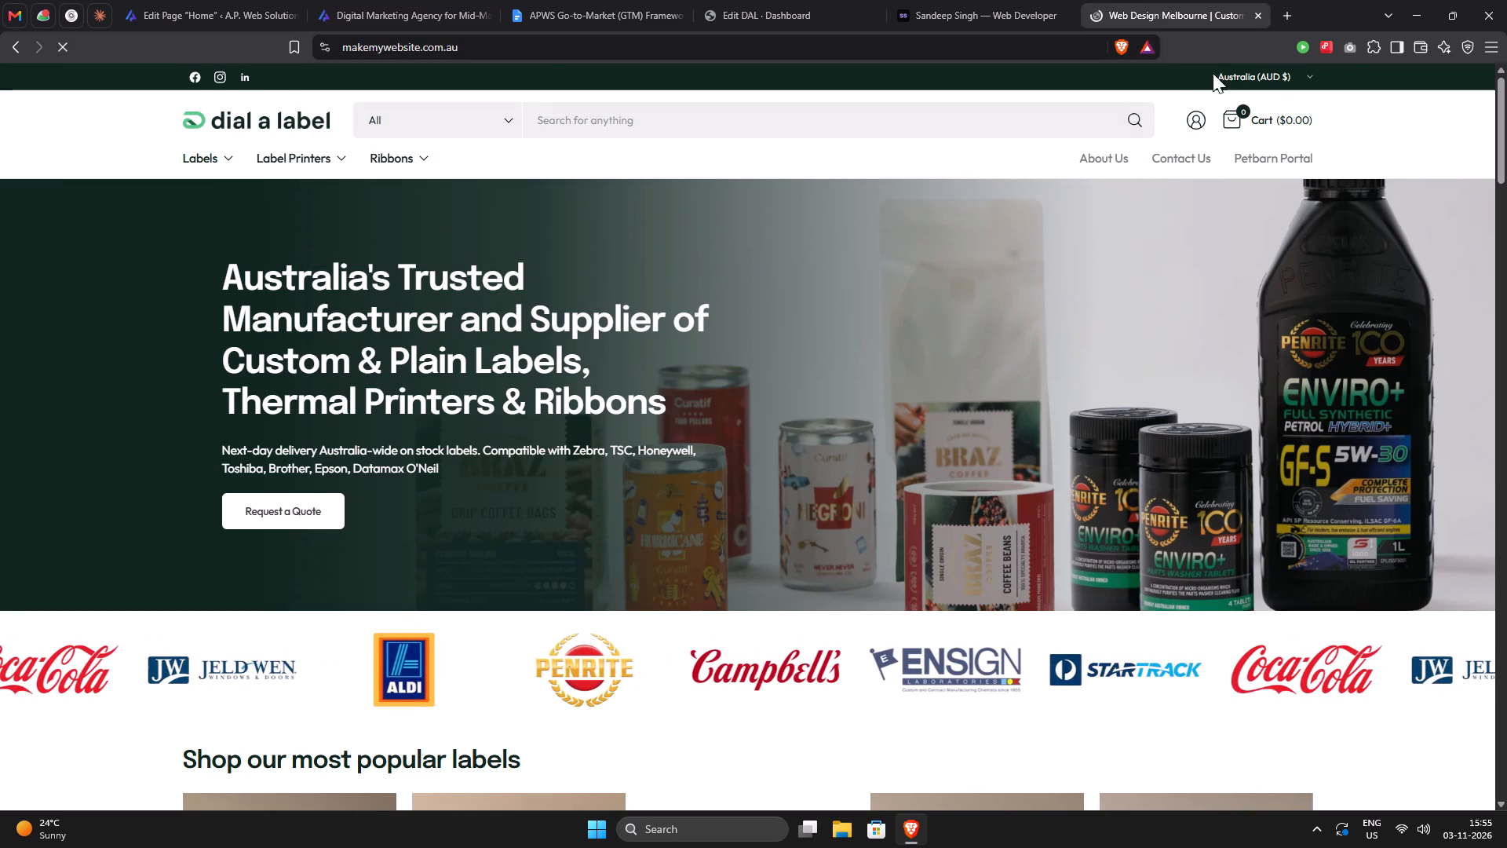
Open the time tracker extension and set yesterday's entry without details to 1h 42m.
left_click(1302, 48)
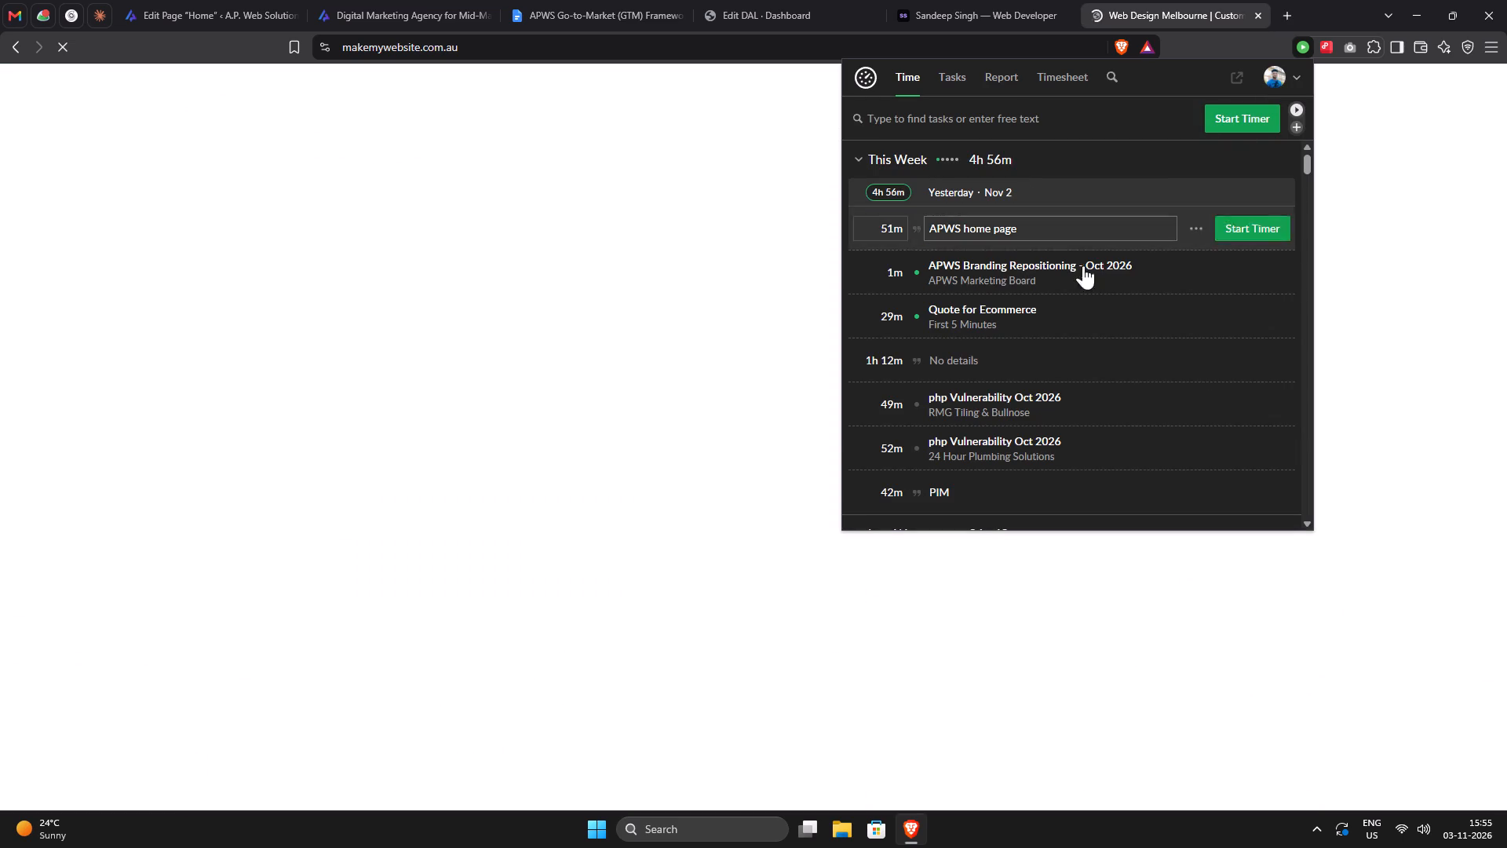
left_click(888, 365)
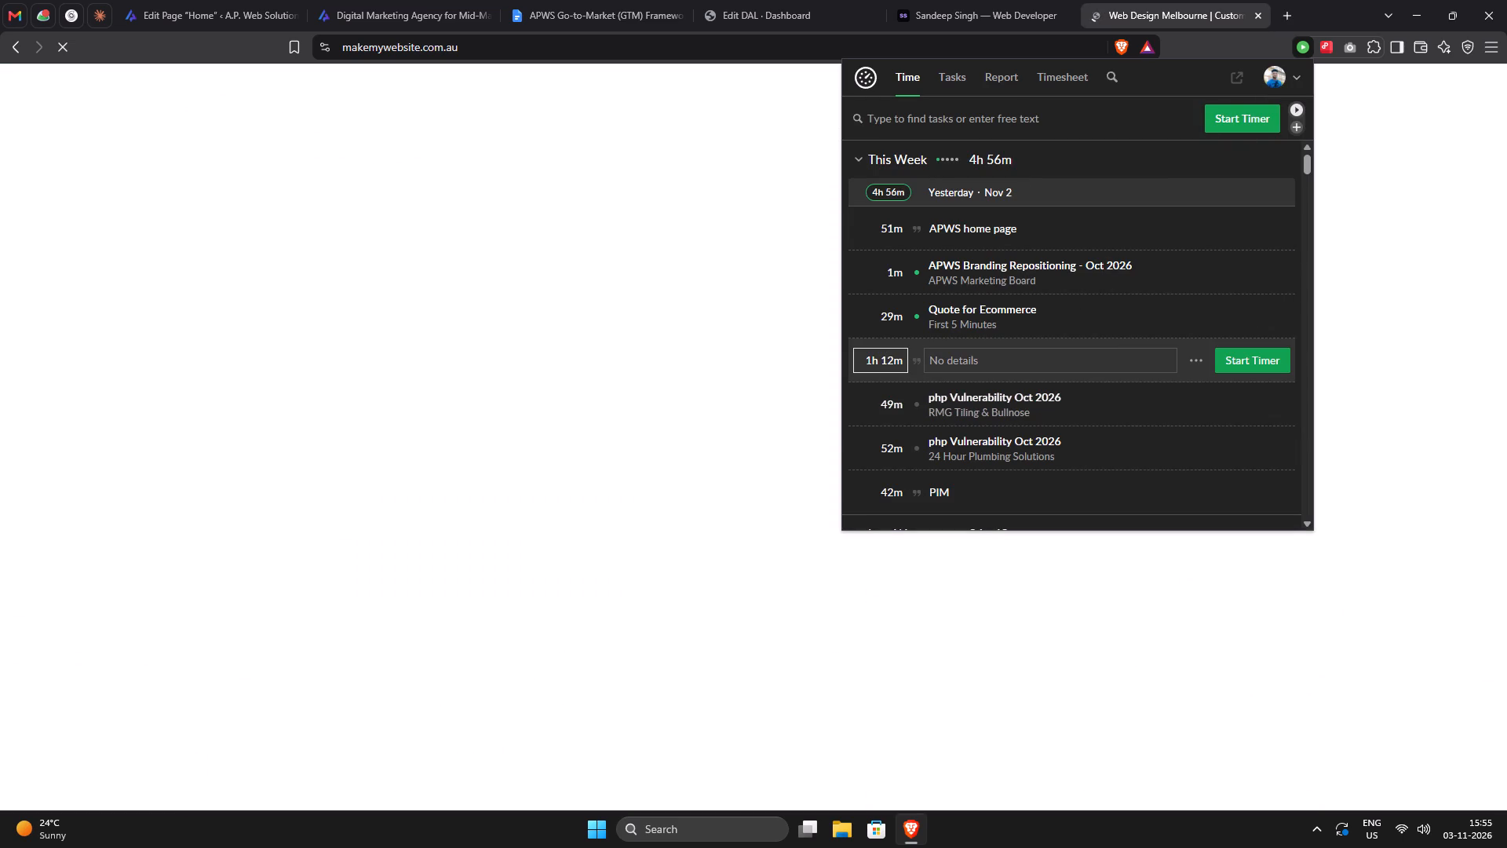
key("BackSpace")
key("4")
key("Return")
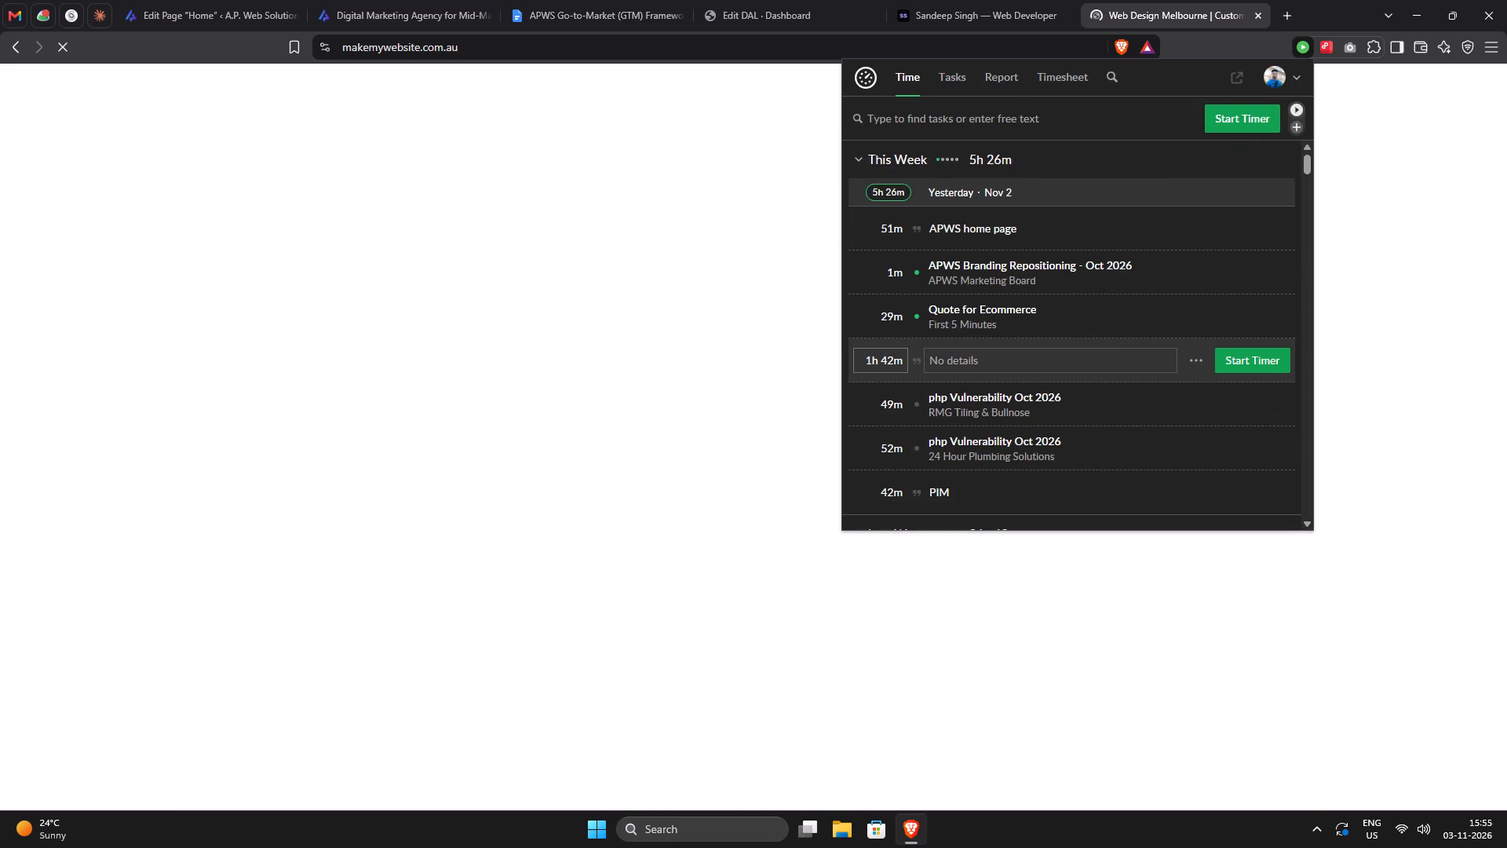
Set yesterday's "APWS Branding Repositioning - Oct 2026" time entry to 13m.
left_click(898, 272)
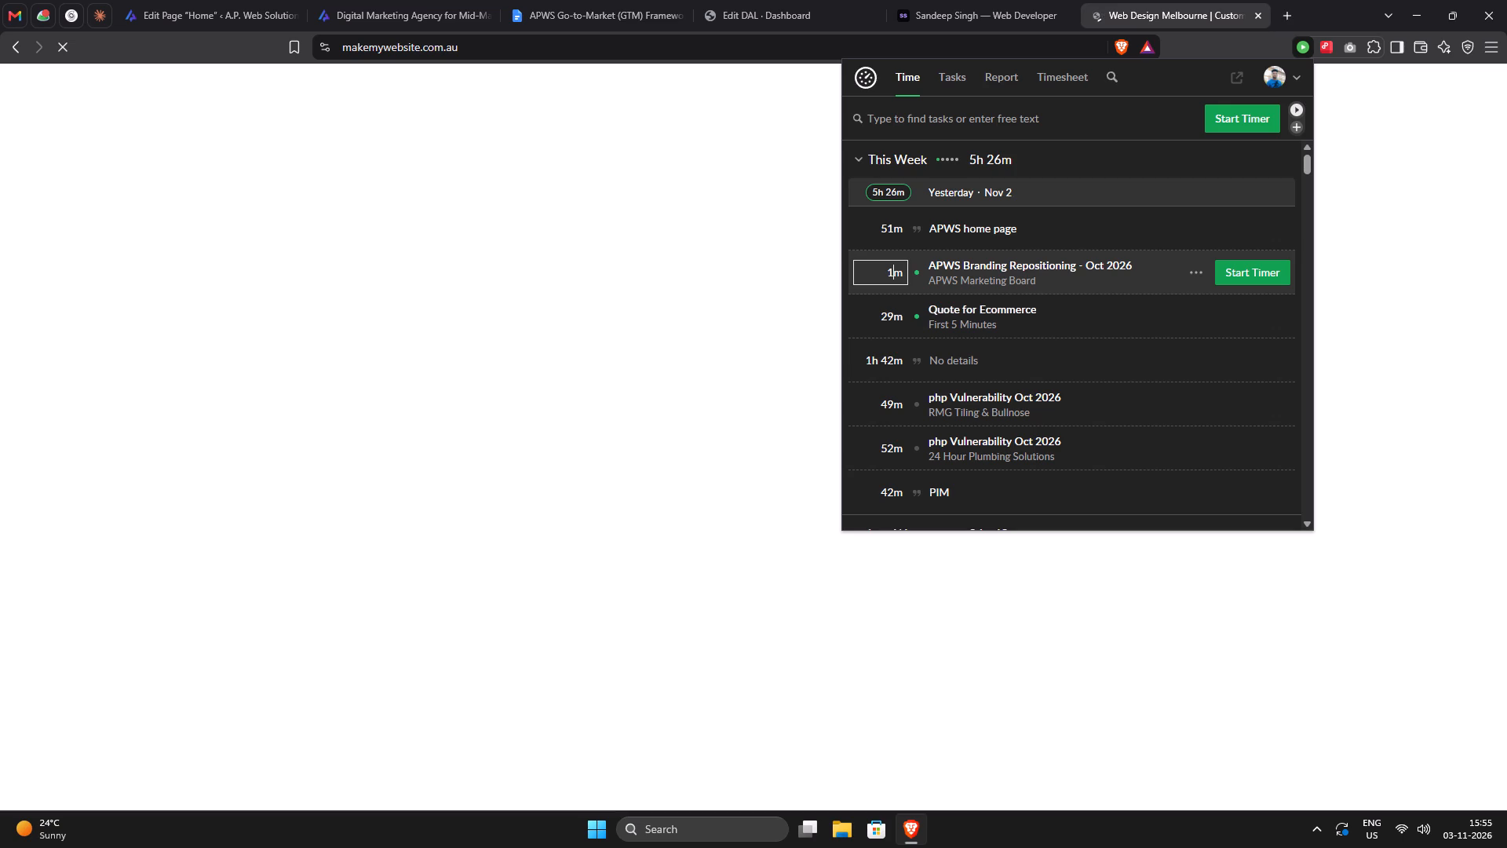
key("3")
key("Return")
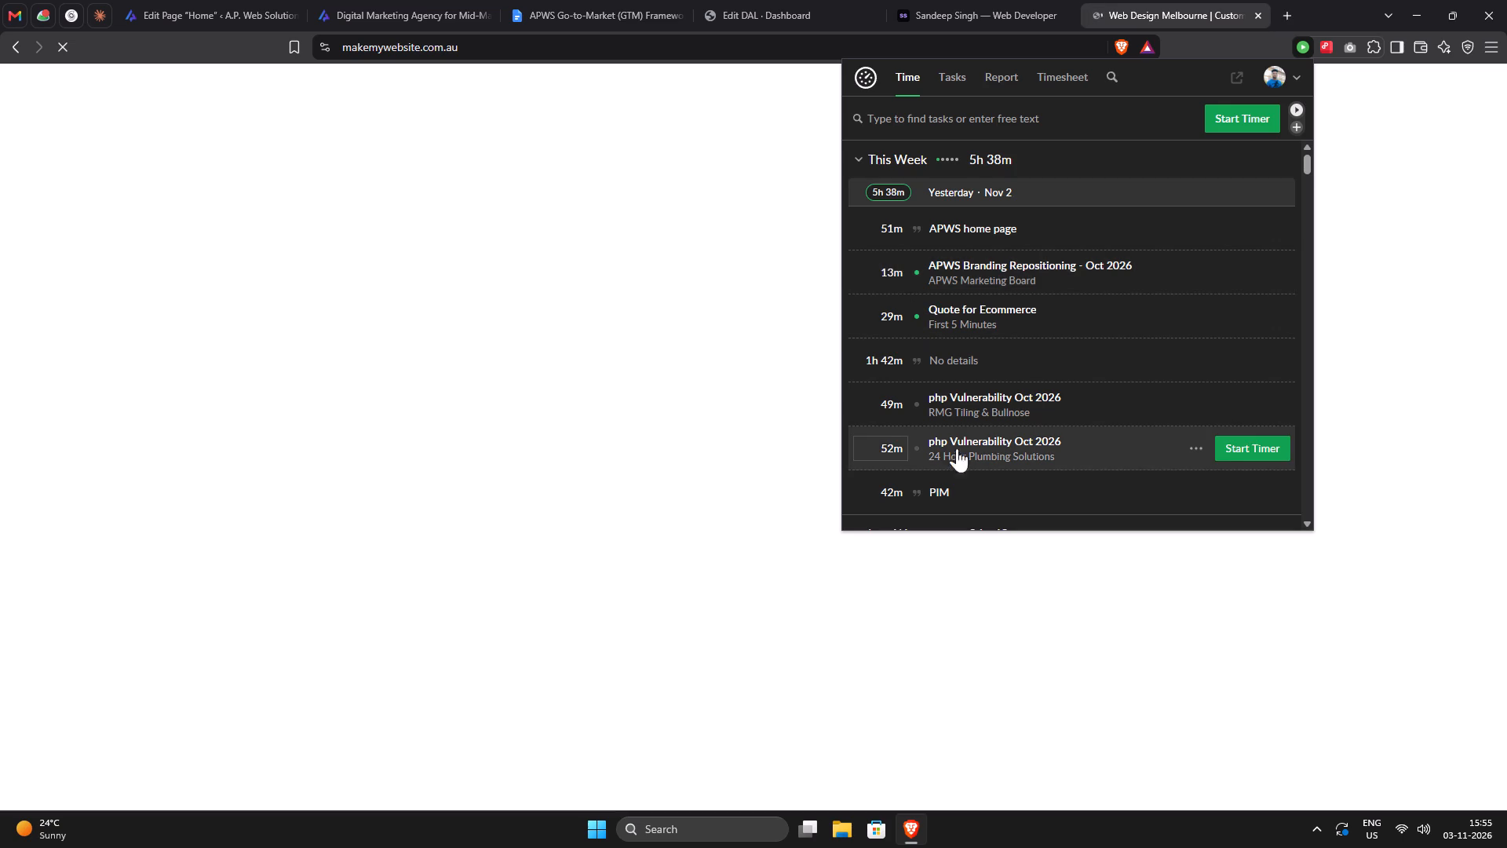
Set yesterday's "APWS home page" time entry to 1h 12m.
scroll(958, 456, "down", 2)
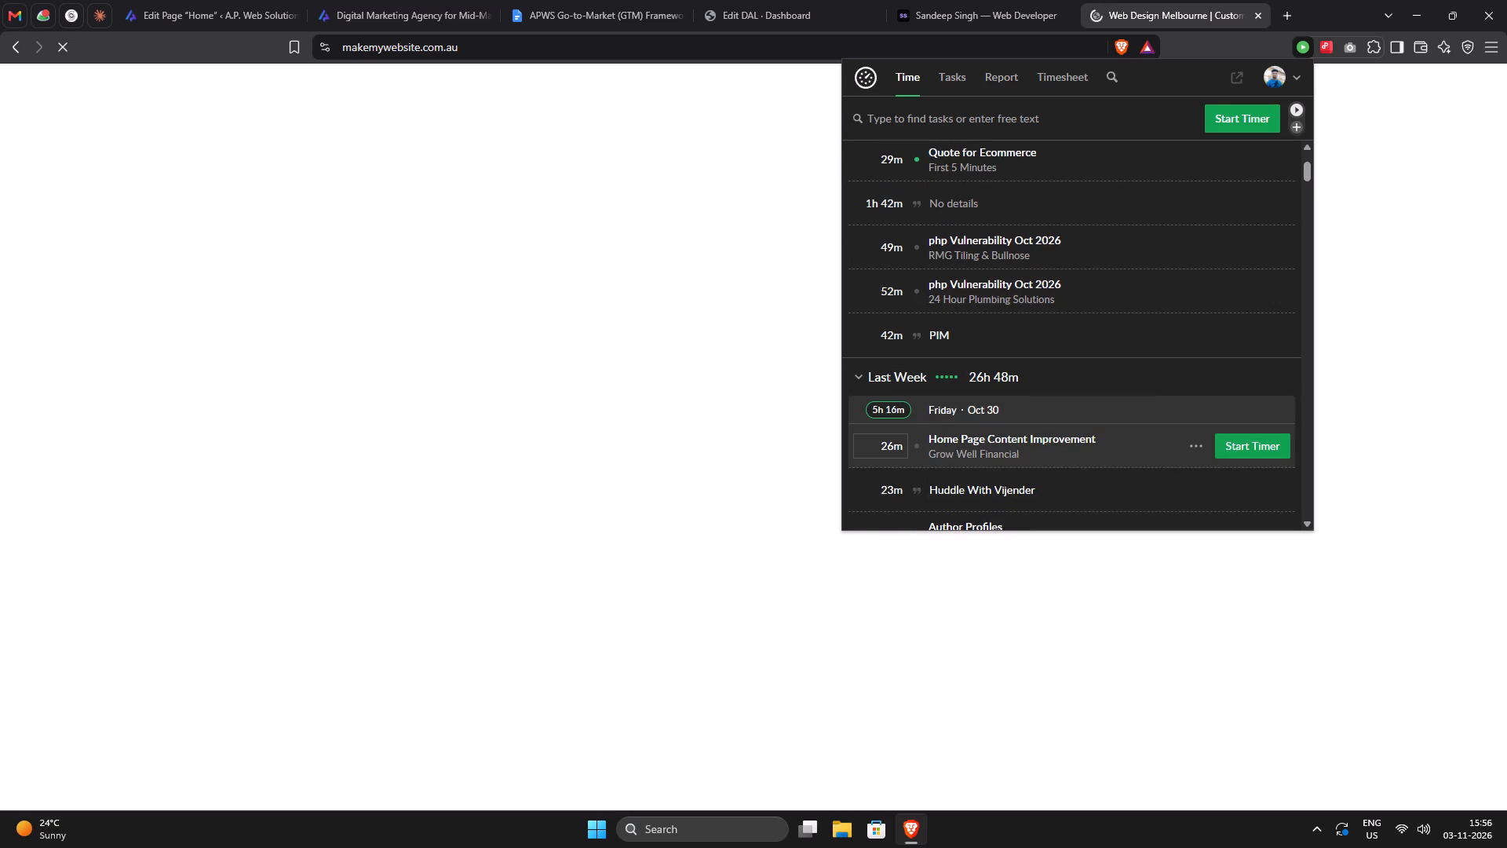
scroll(958, 456, "up", 5)
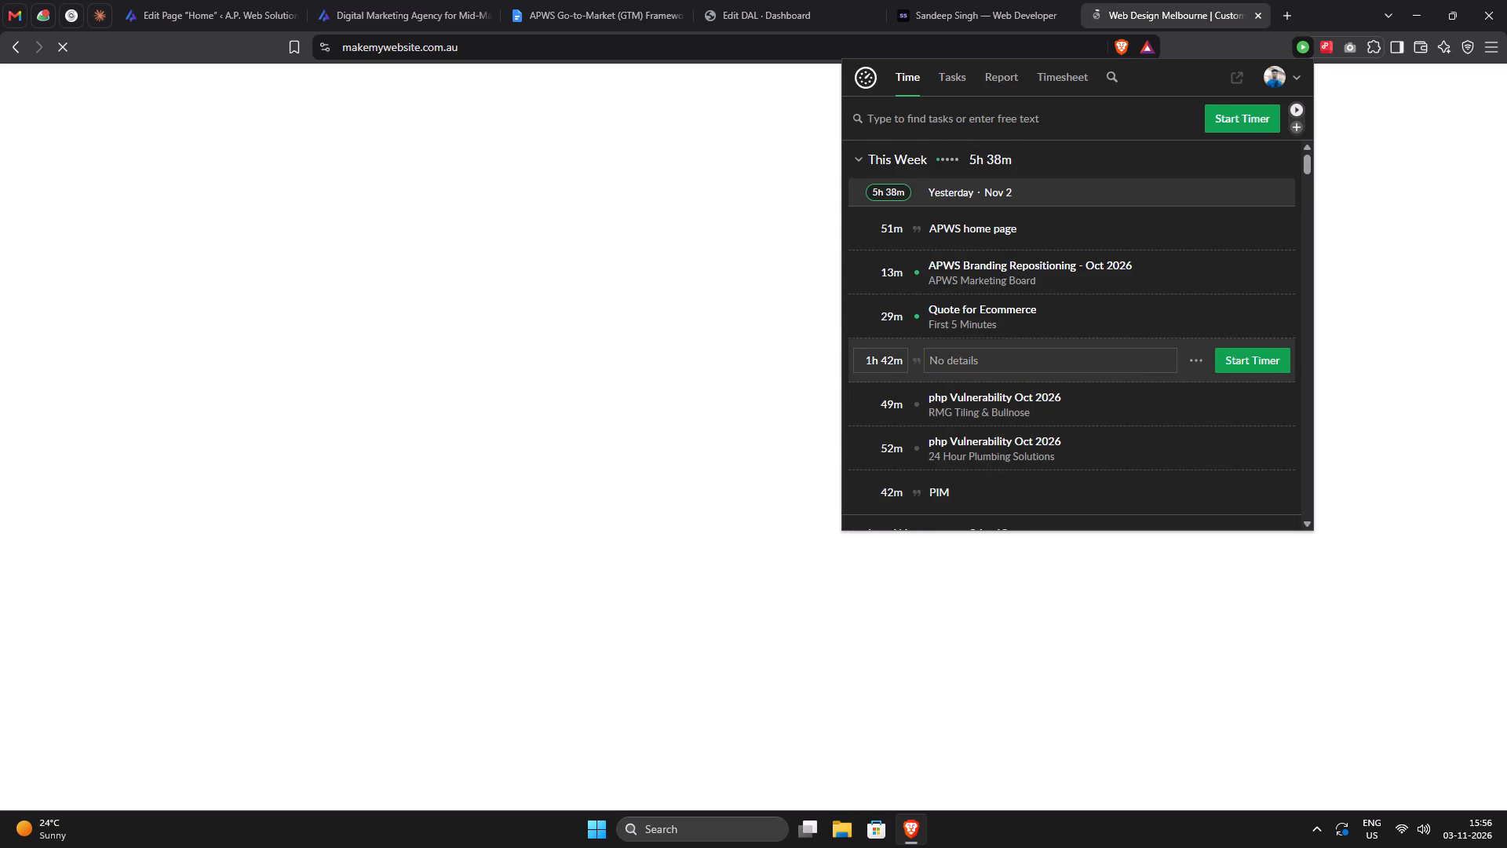
left_click_drag(896, 225, 864, 217)
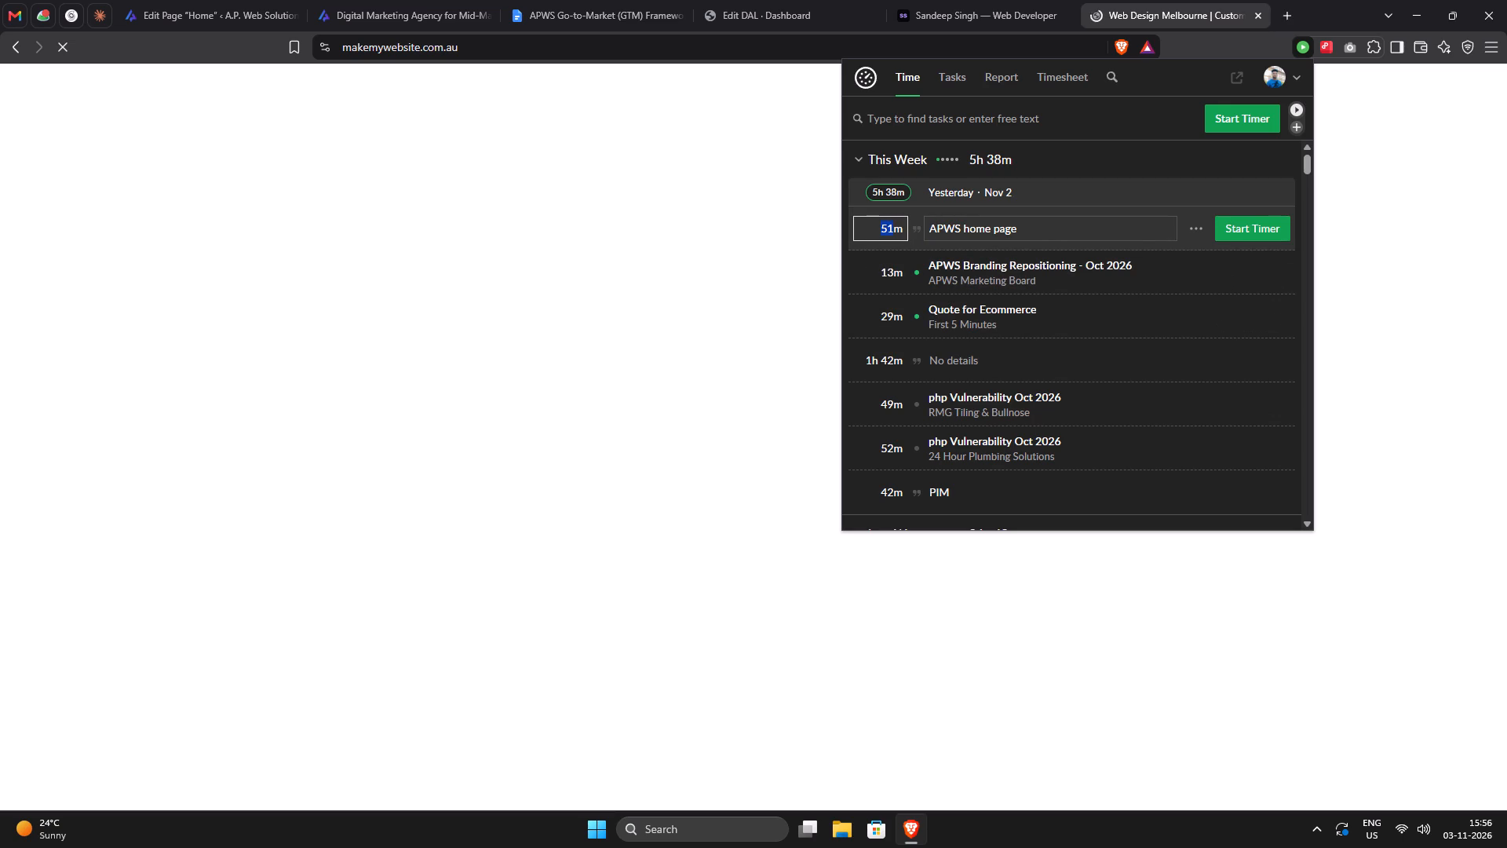
type("1h 12")
key("Return")
Review the live portfolio home page from the Orbit project showcase back through the Toolkit skills section to the hero.
left_click(976, 11)
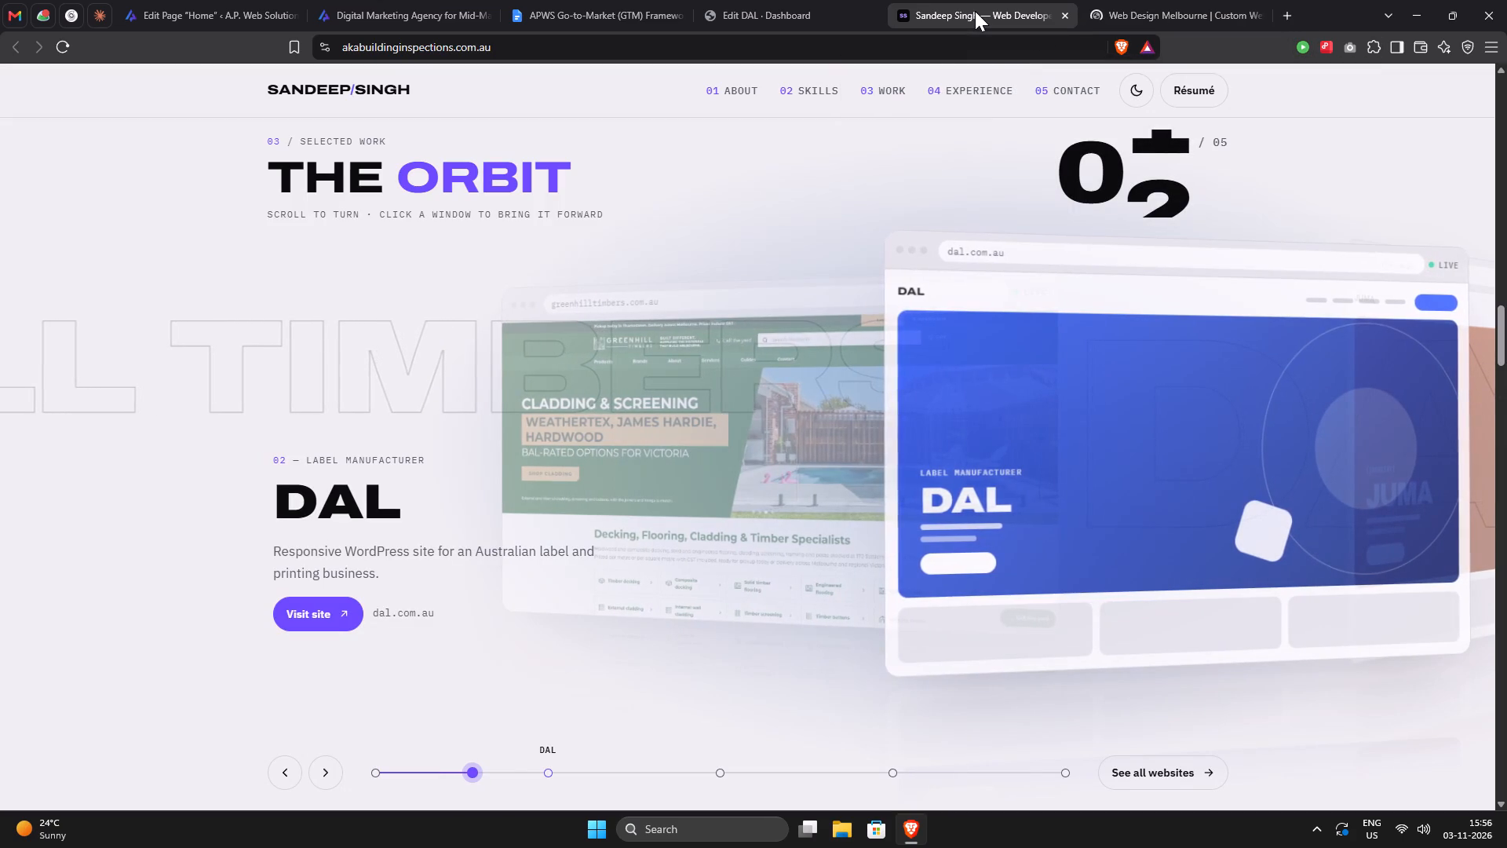
scroll(739, 476, "up", 1)
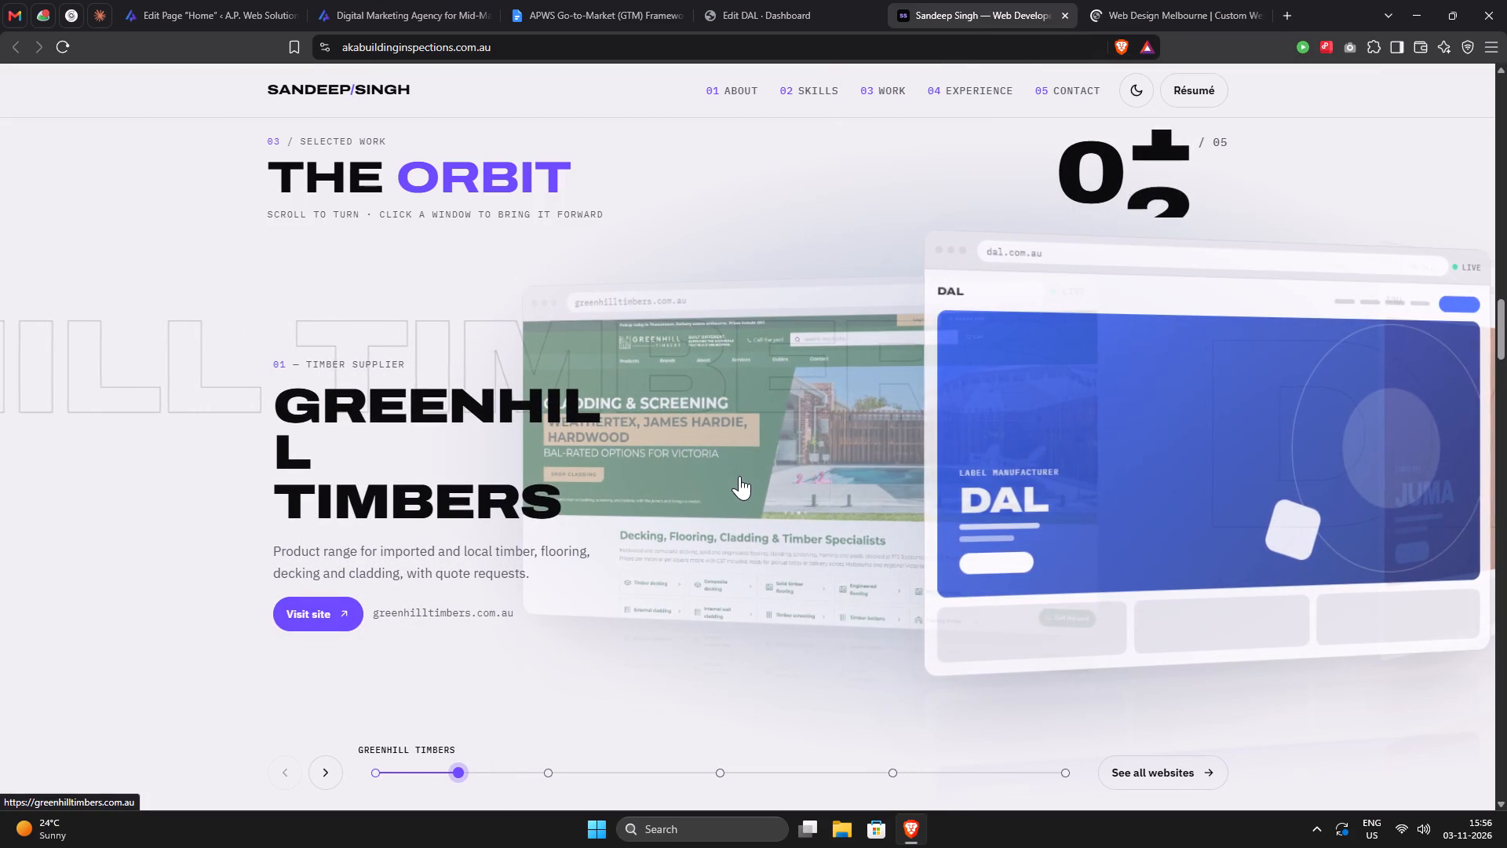
scroll(739, 476, "up", 16)
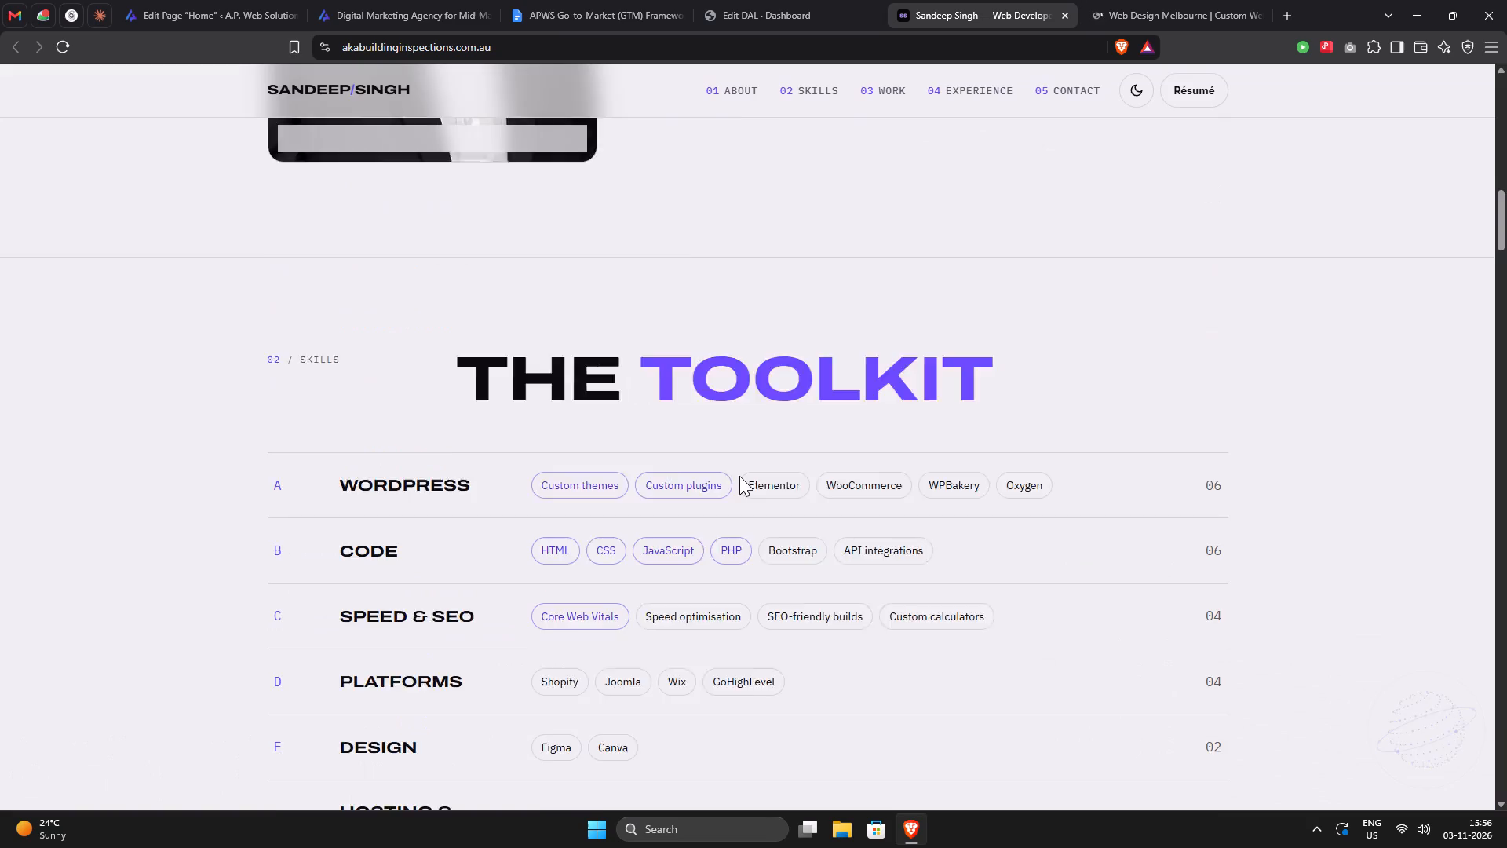
scroll(739, 476, "up", 20)
scroll(739, 476, "up", 10)
scroll(739, 476, "down", 8)
scroll(739, 476, "up", 12)
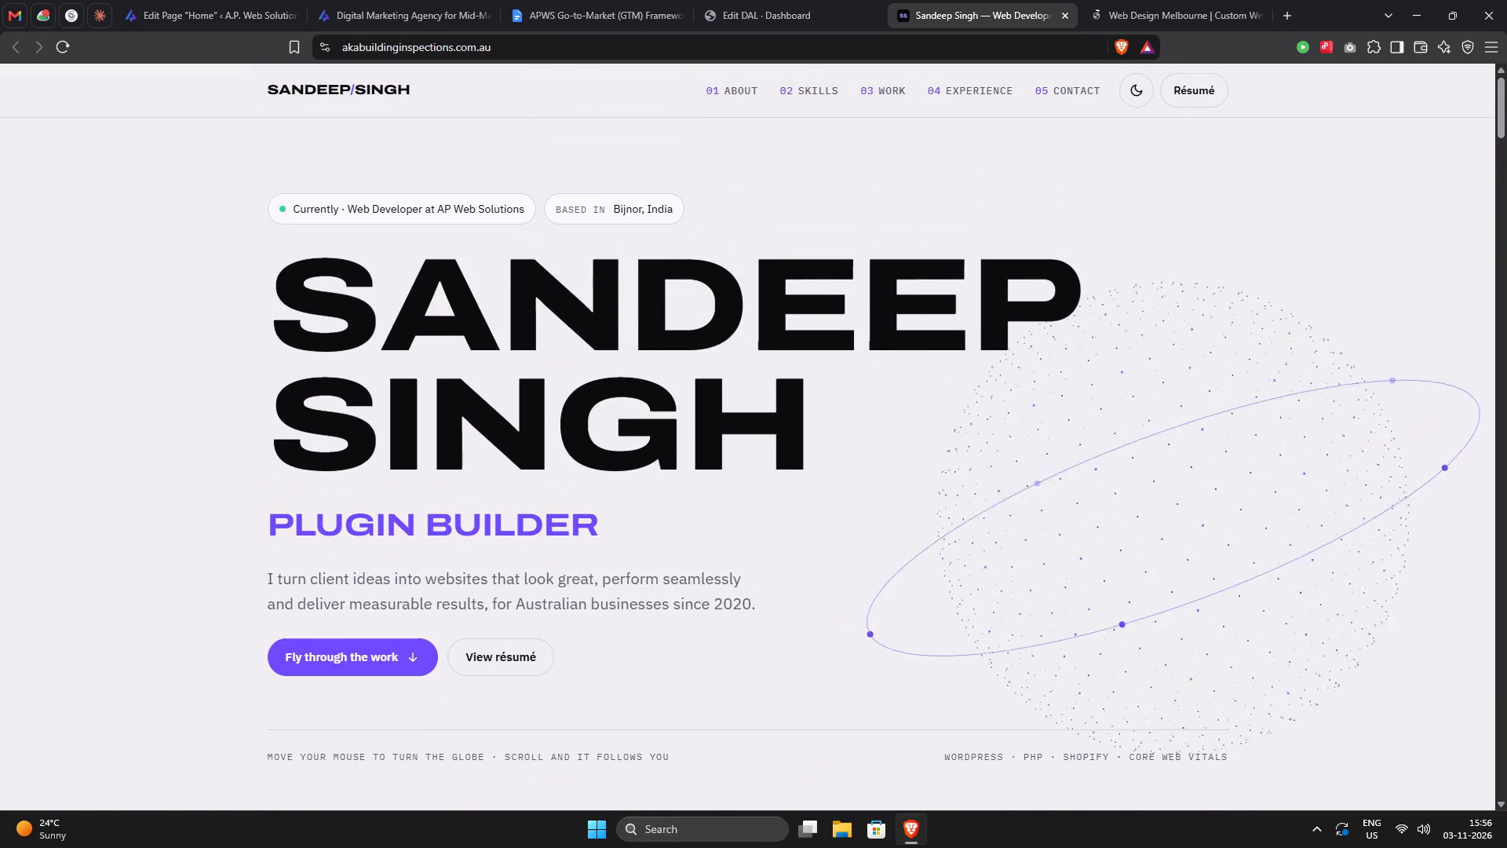
scroll(739, 476, "up", 4)
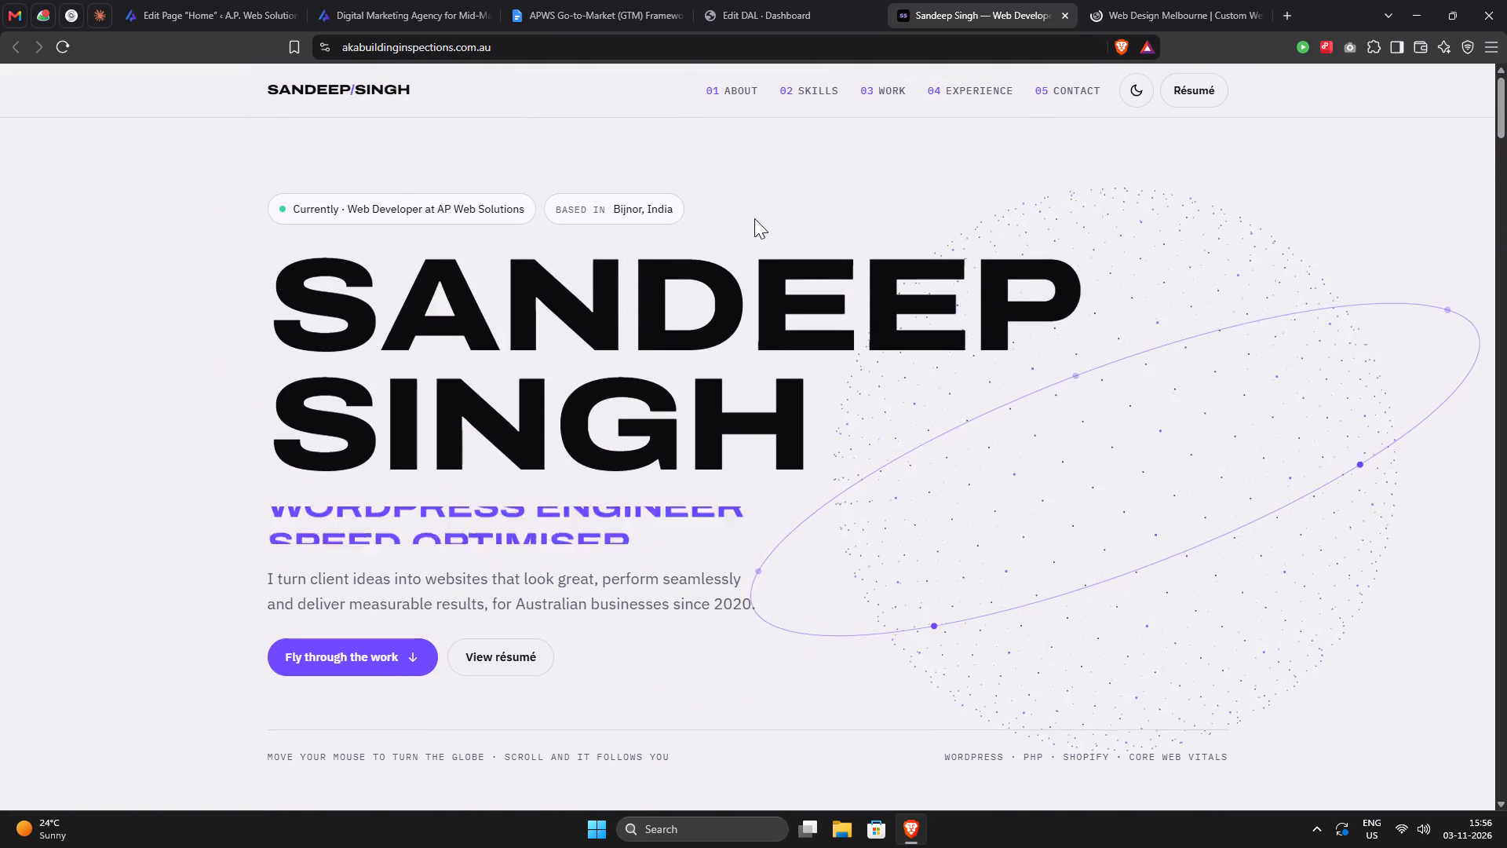
left_click(757, 214)
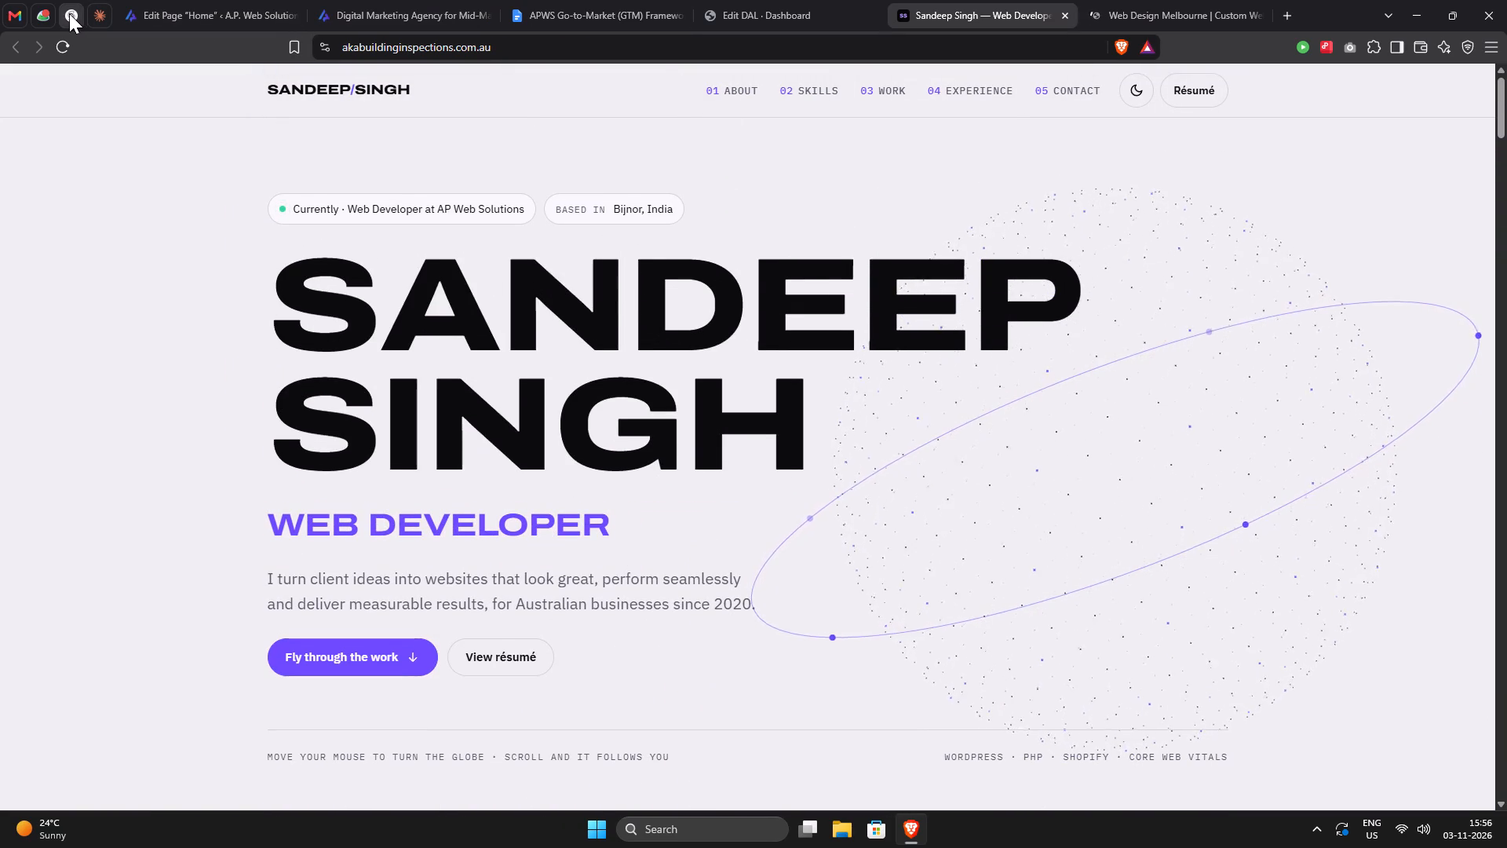
Reload the SiteGround caching page in its pinned tab and check the makemywebsite.com.au tab.
left_click(69, 13)
left_click(528, 407)
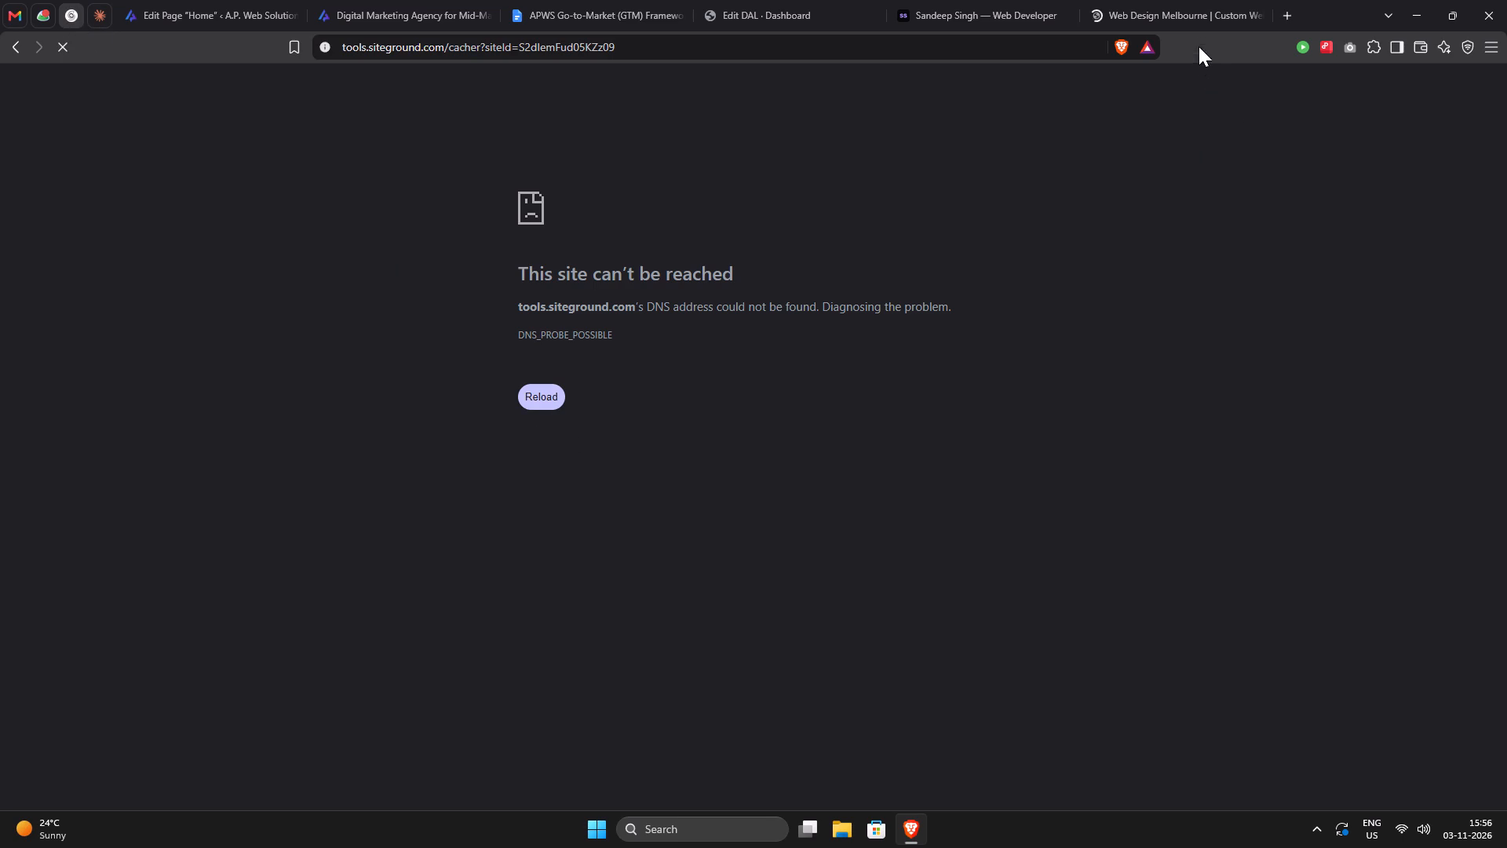
left_click(1198, 5)
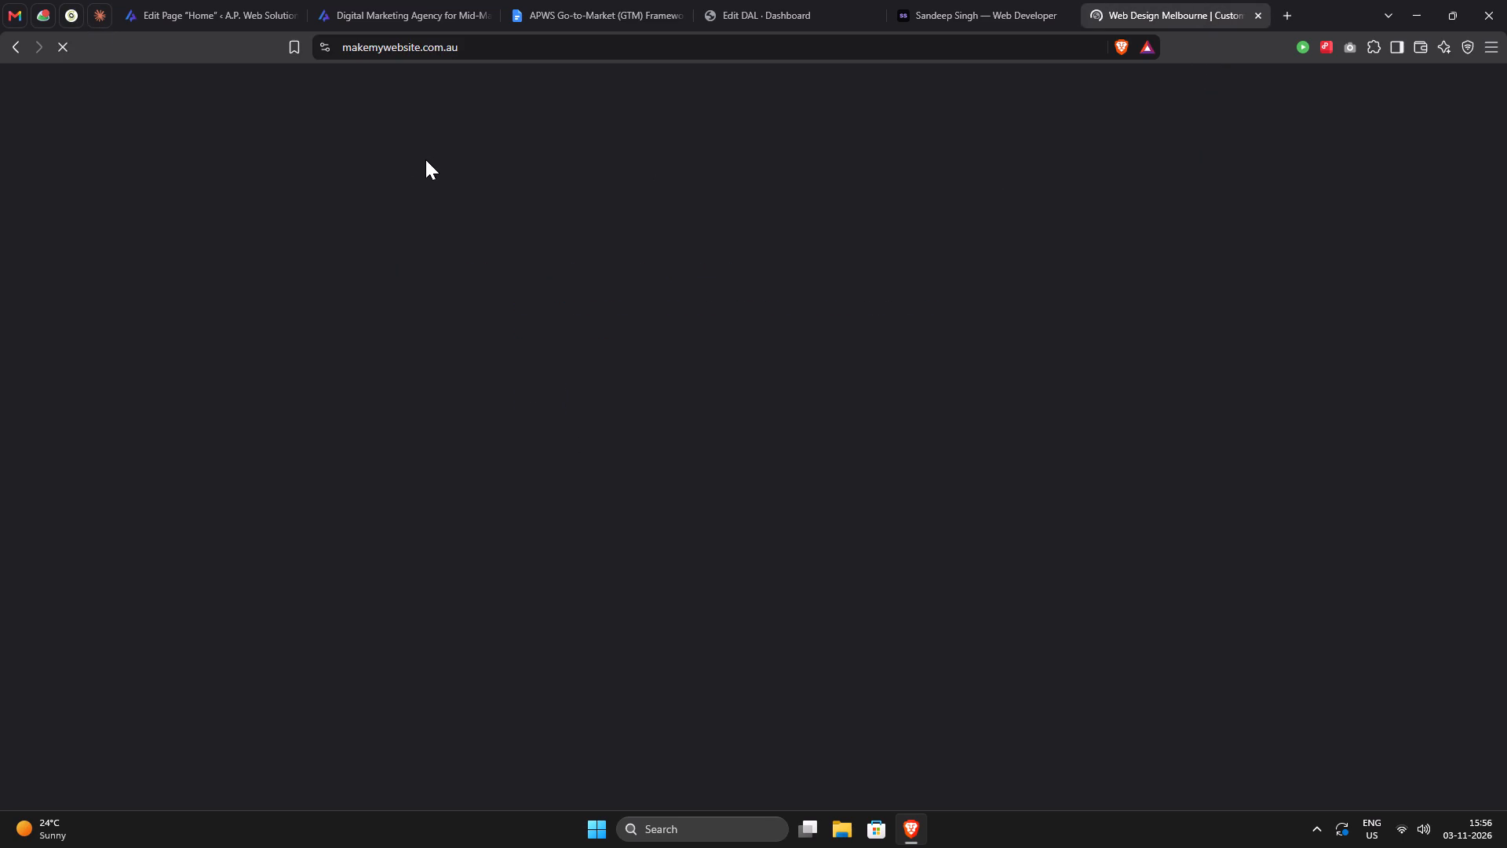
Close the live portfolio site tab and the Edit DAL dashboard tab.
left_click(928, 6)
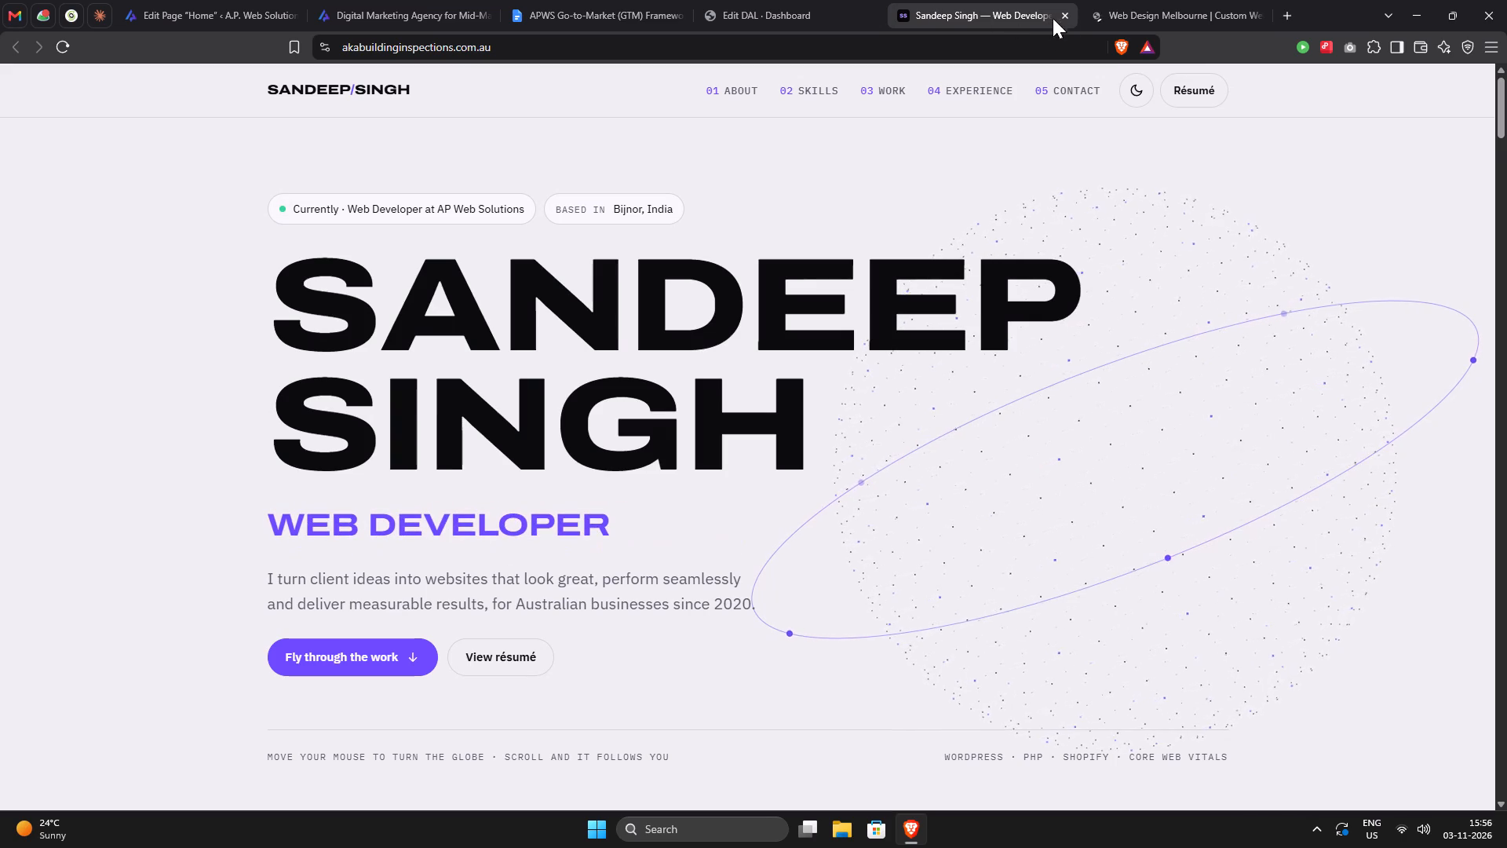
left_click(1060, 12)
left_click(823, 8)
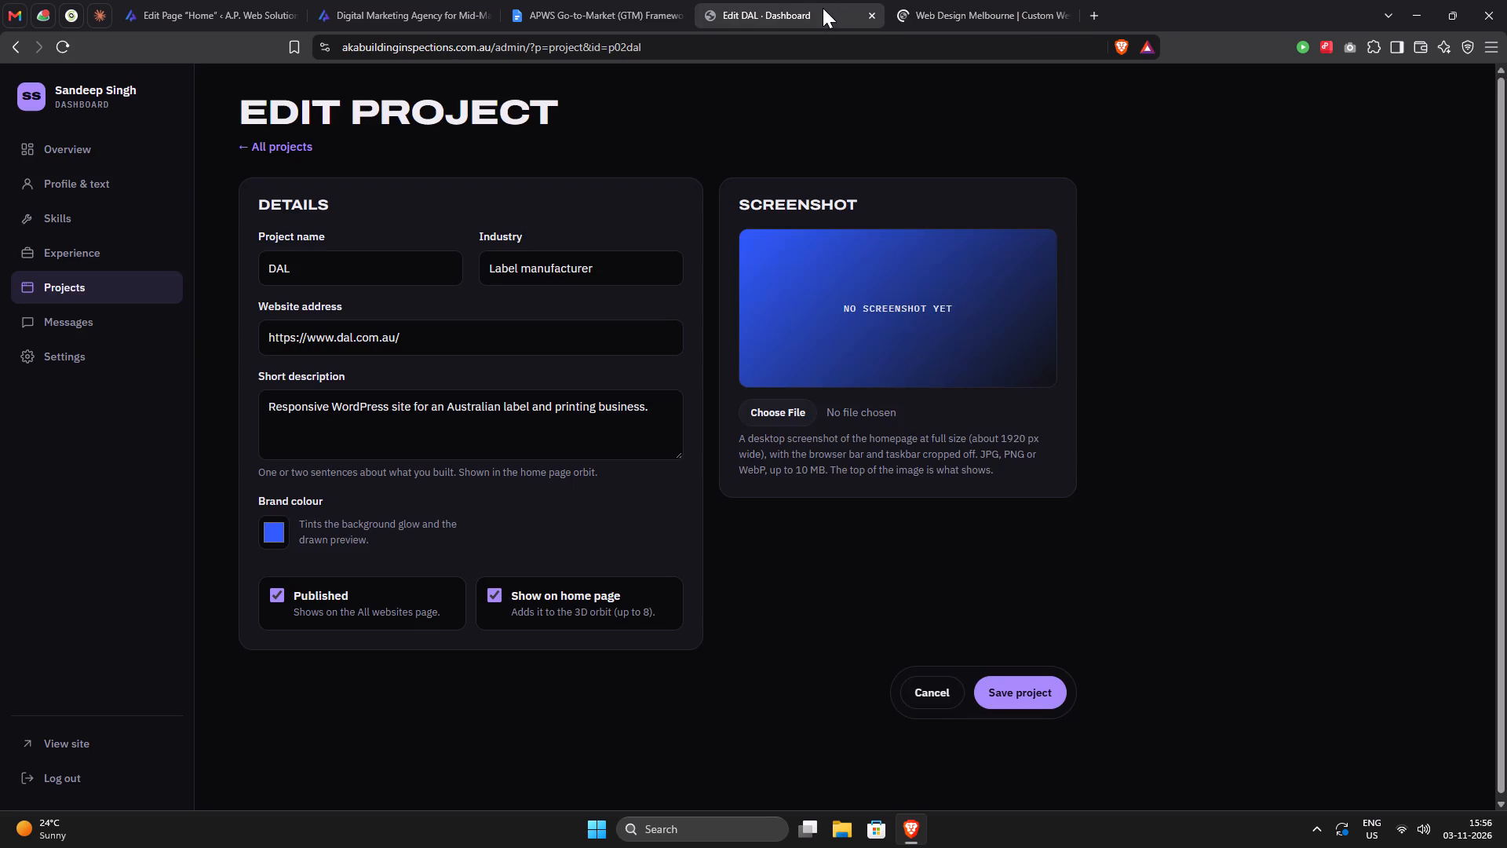
left_click(870, 15)
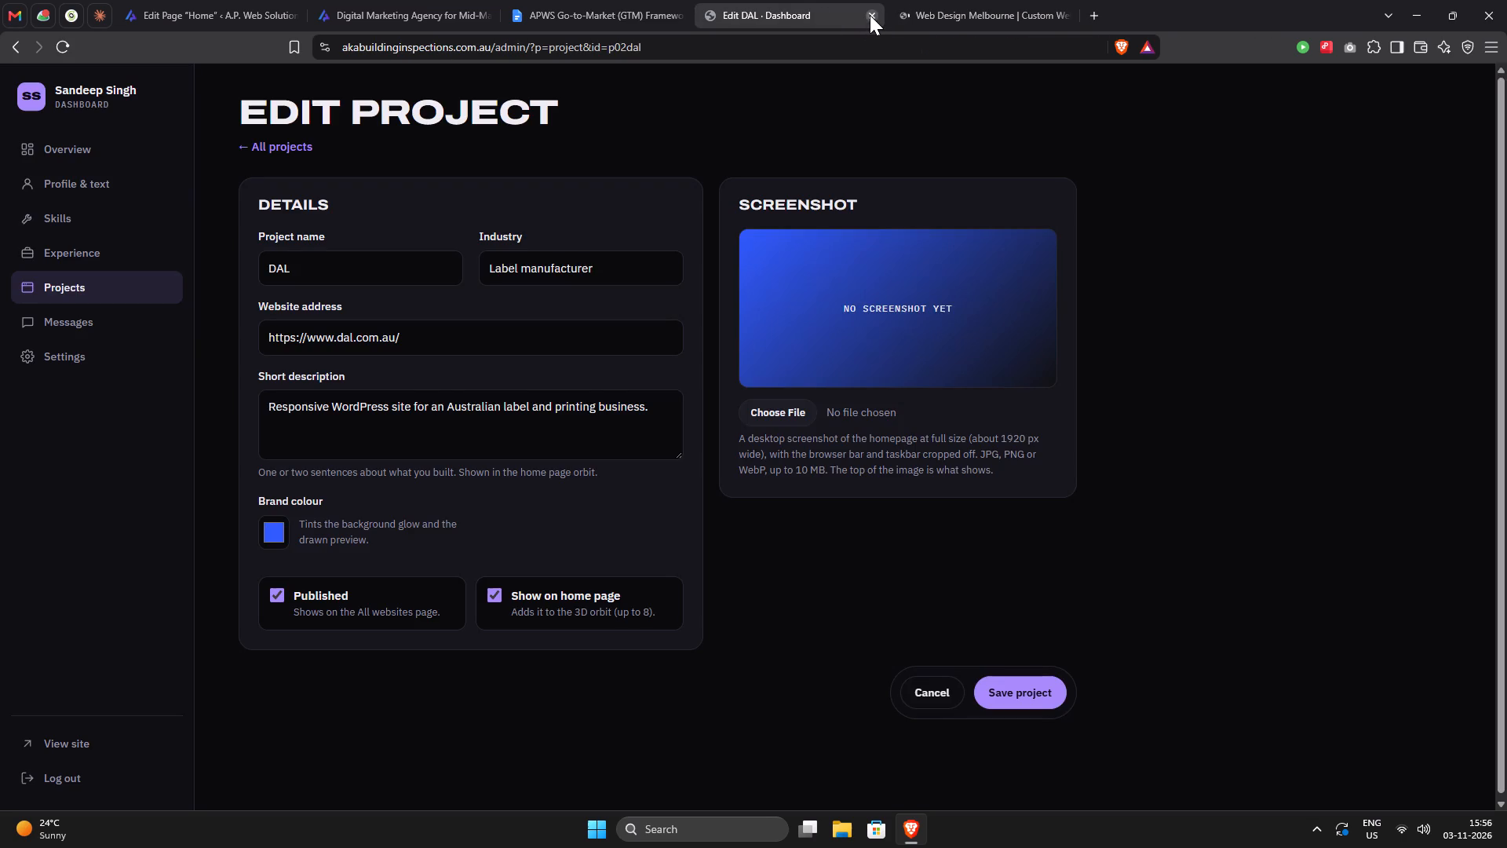
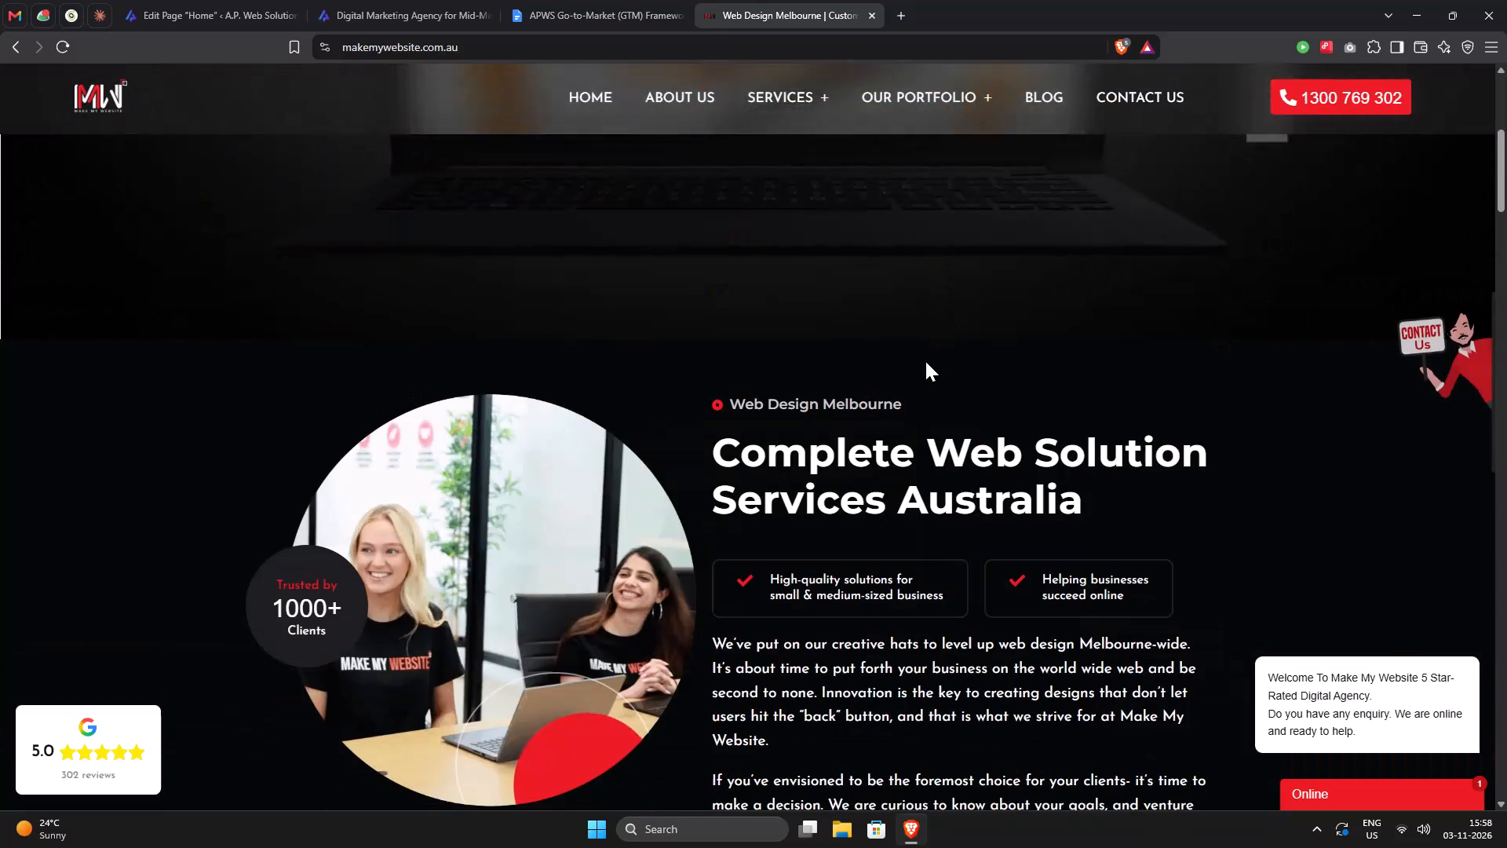
Open the DAL case study from the Latest Work section of the makemywebsite.com.au home page and switch to its tab.
scroll(929, 345, "down", 1)
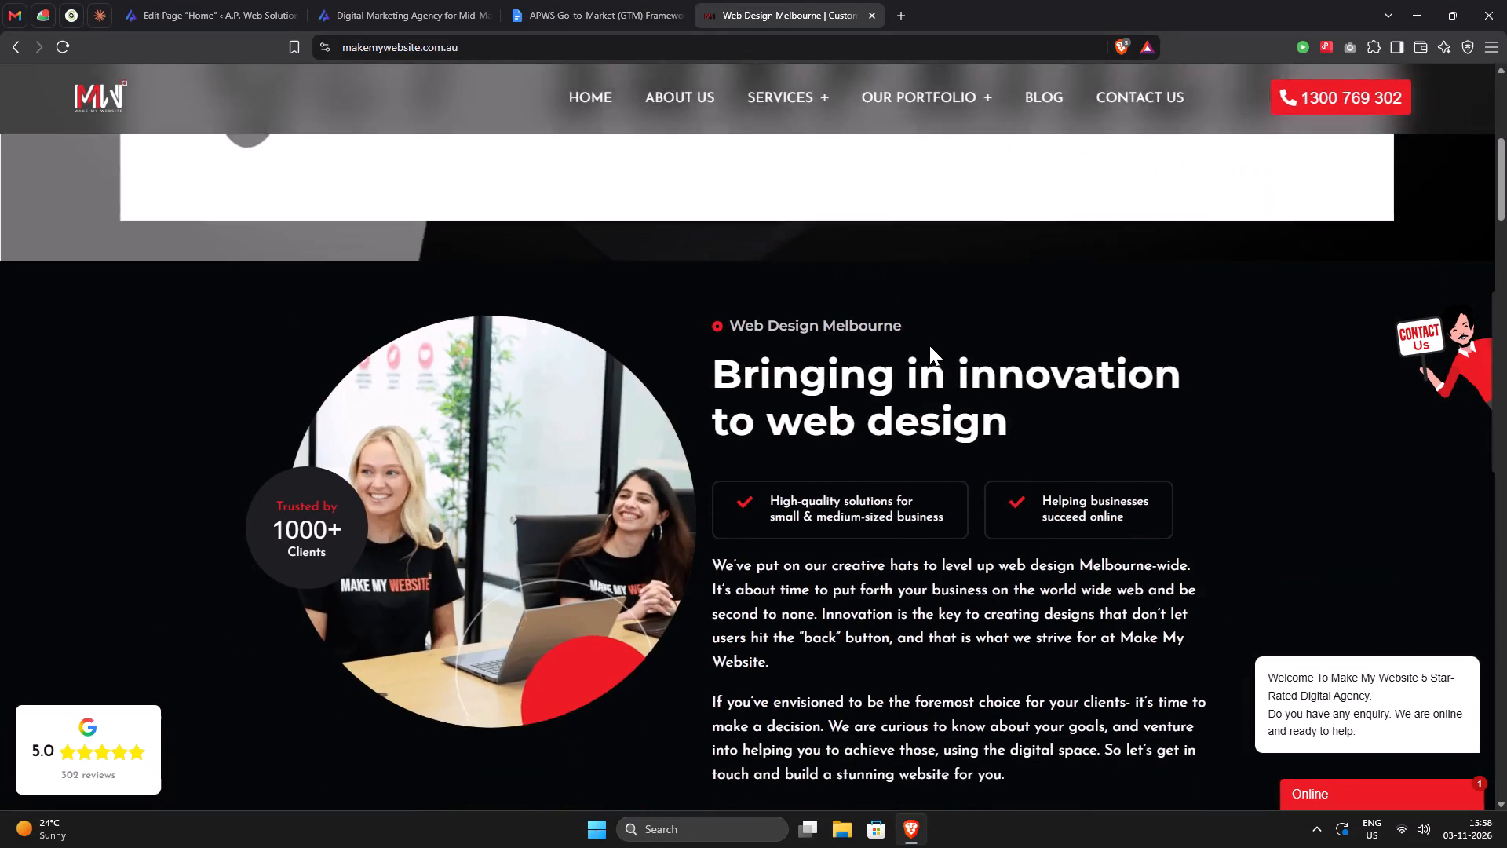
scroll(929, 345, "down", 7)
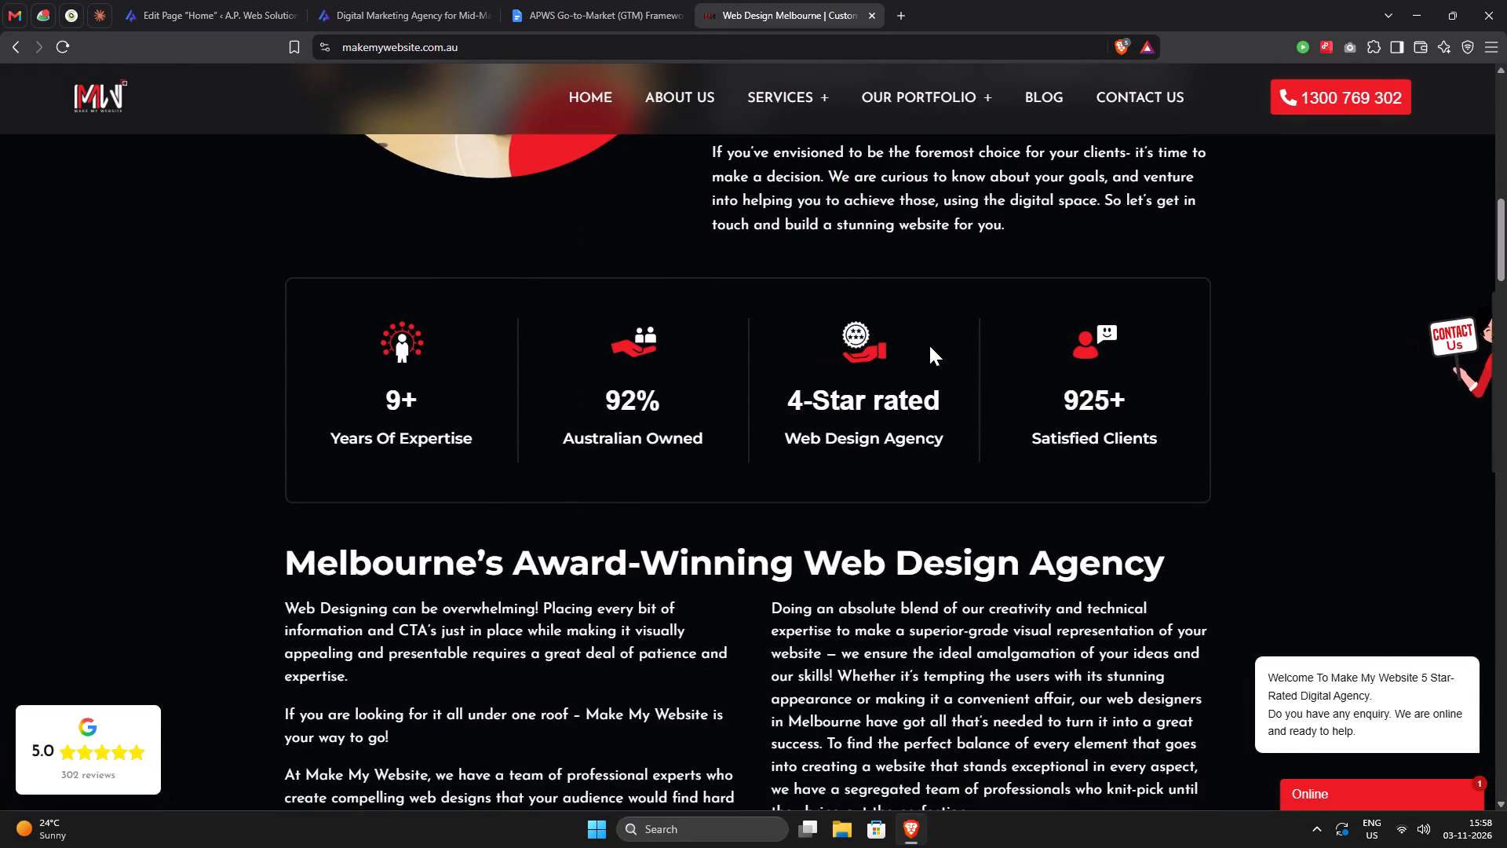
scroll(929, 345, "down", 12)
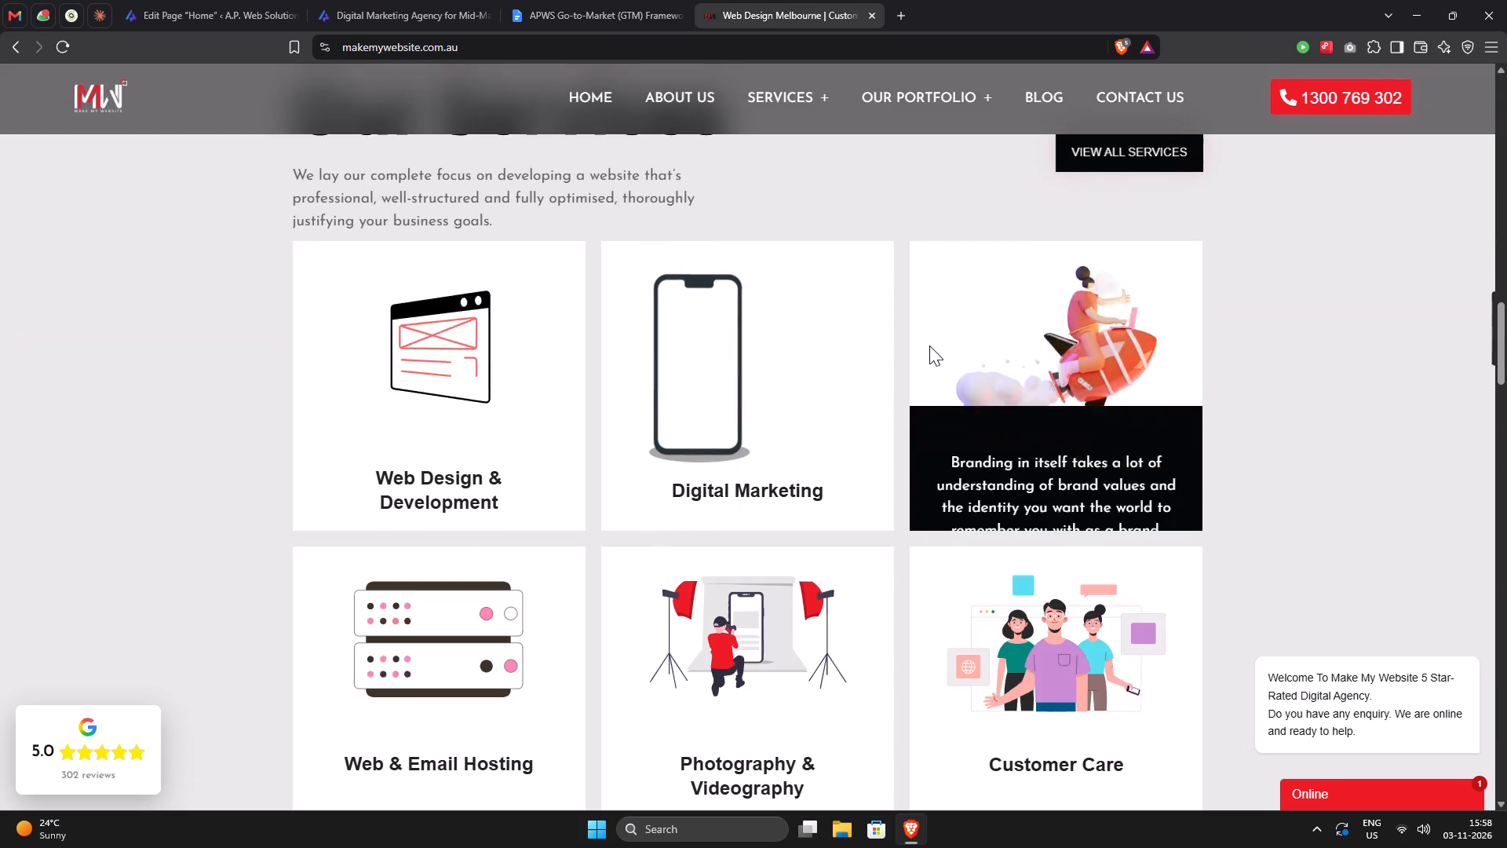
scroll(929, 345, "down", 11)
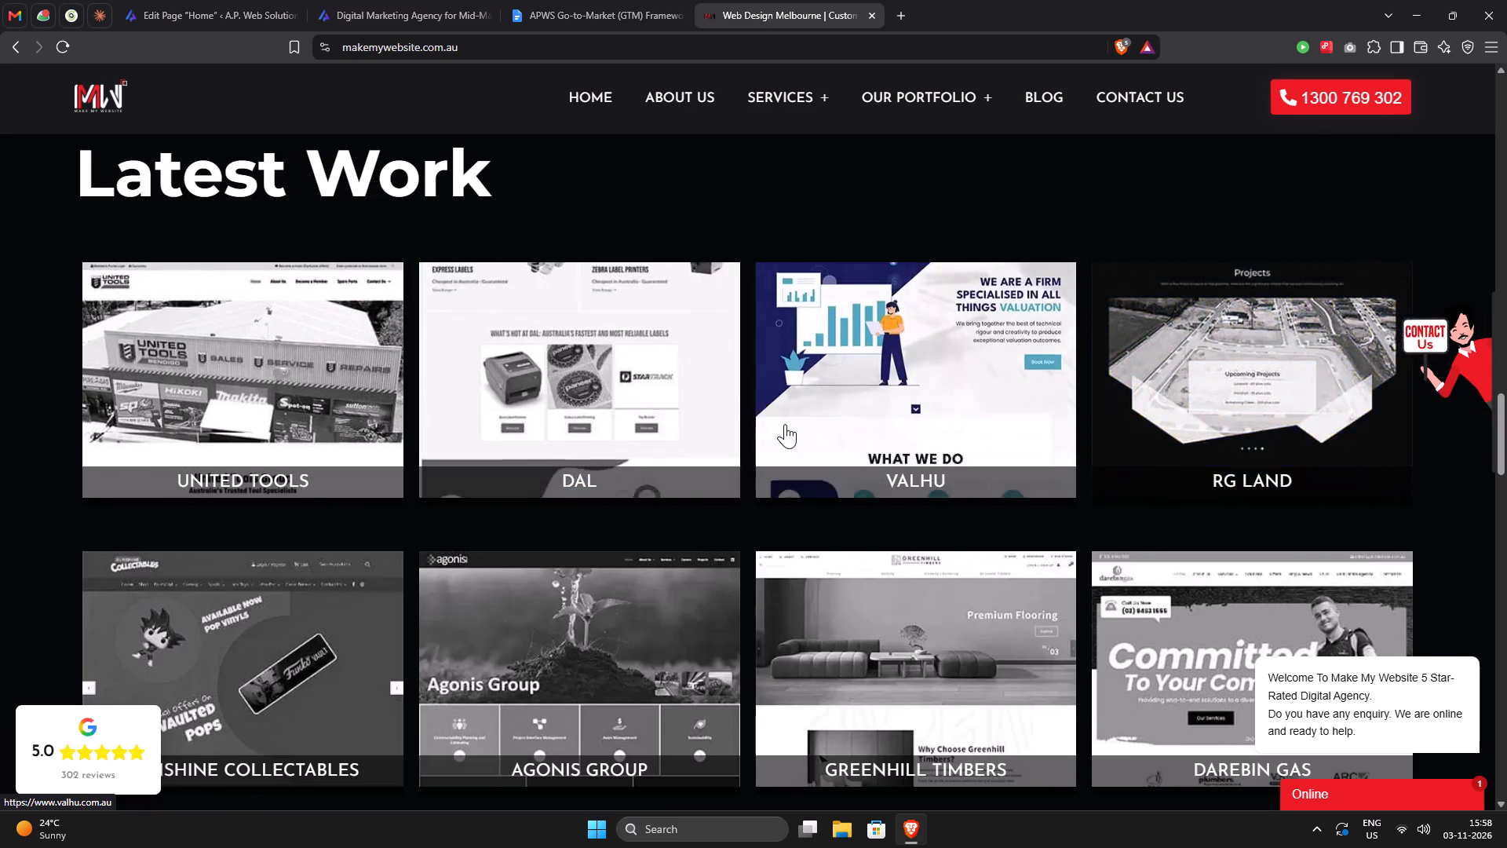
left_click(618, 426, "ctrl")
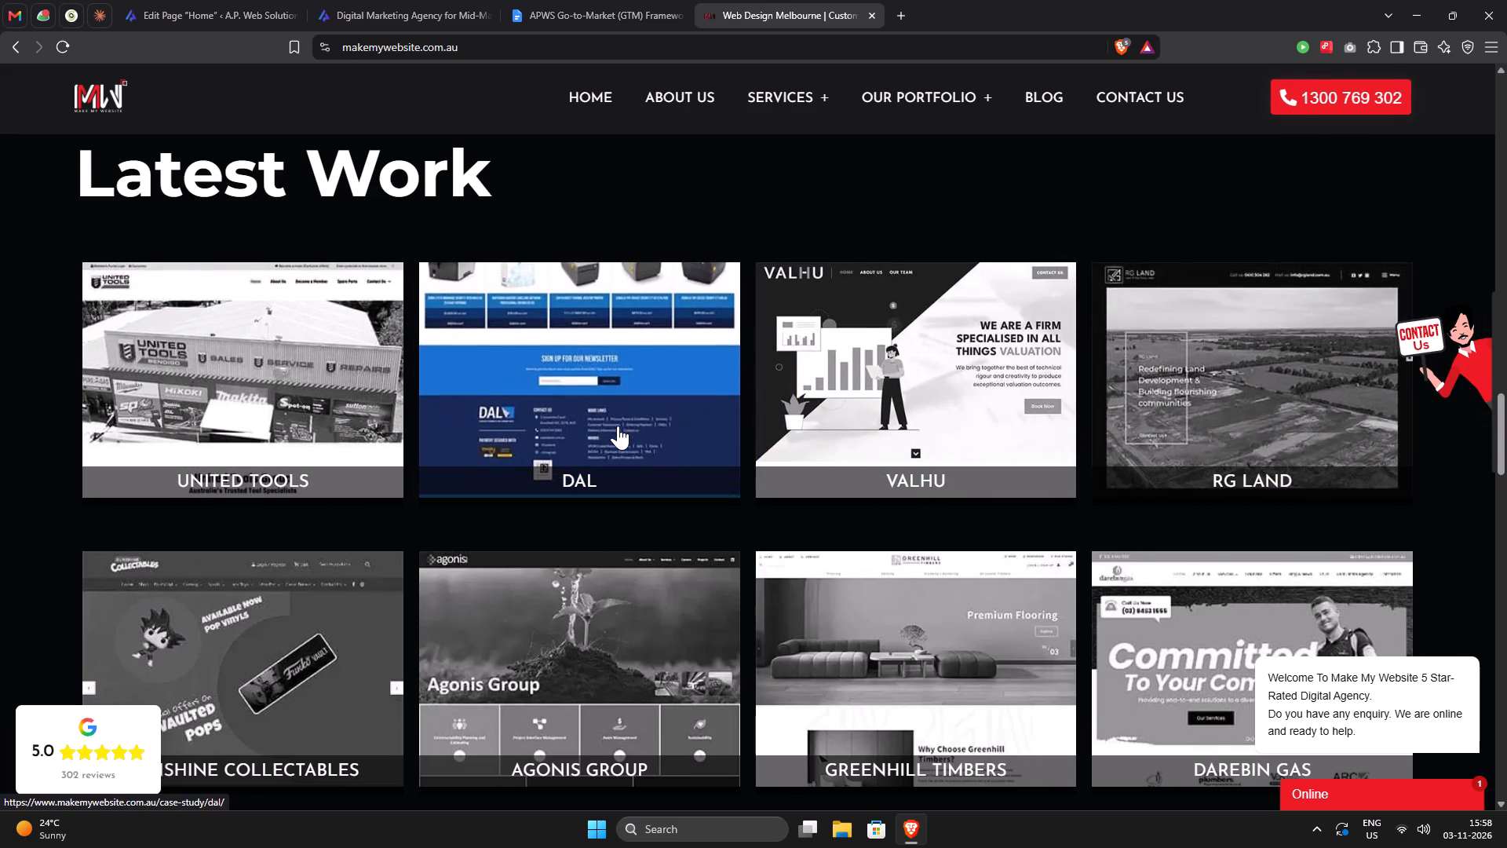
scroll(618, 426, "down", 4)
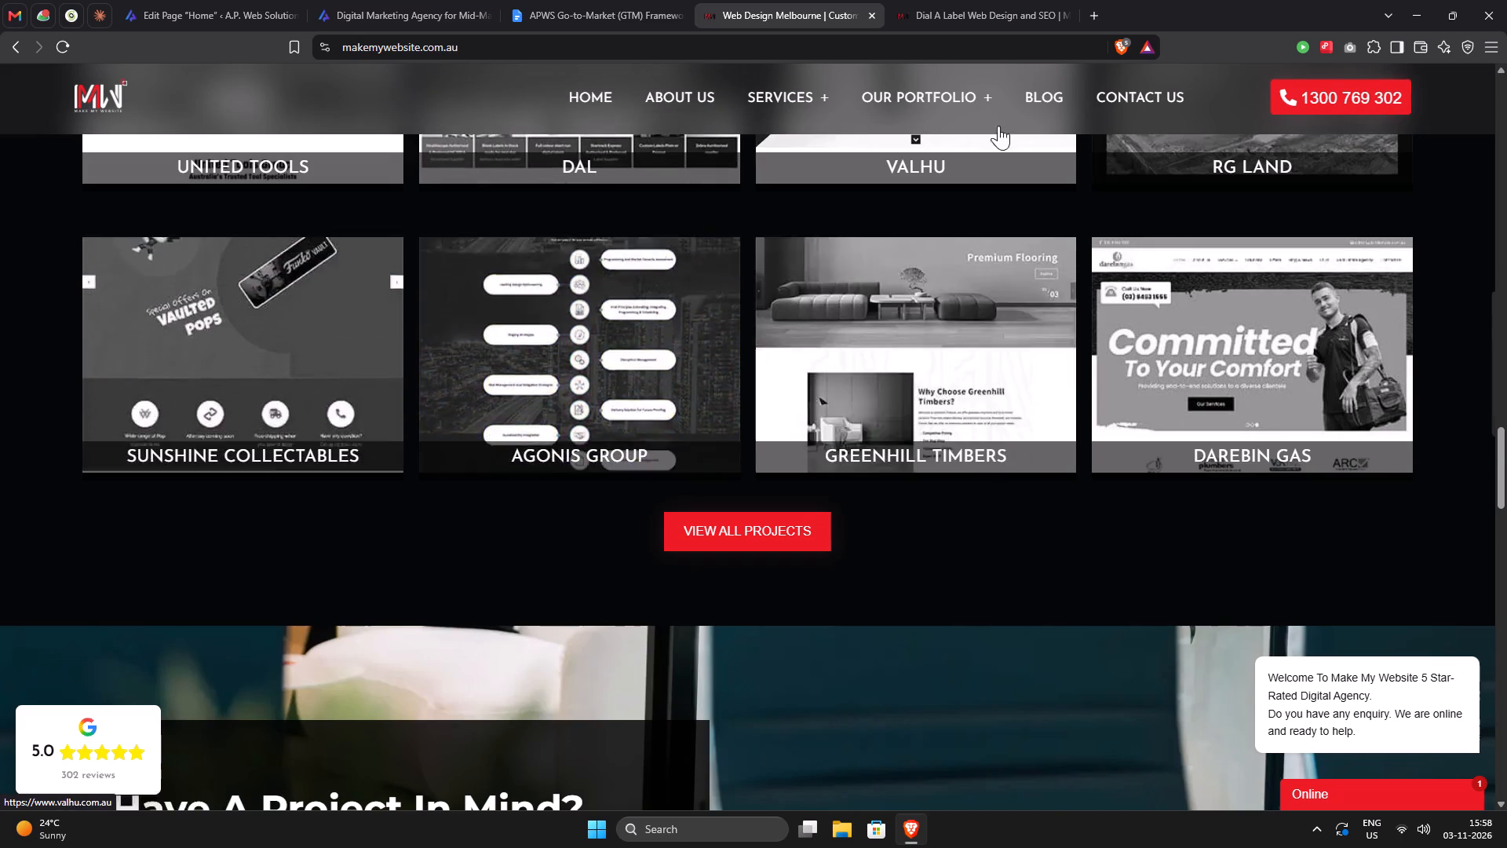
left_click(1000, 21)
Save the large laptop mockup image of the DAL home page from the case study to the computer.
scroll(890, 333, "down", 5)
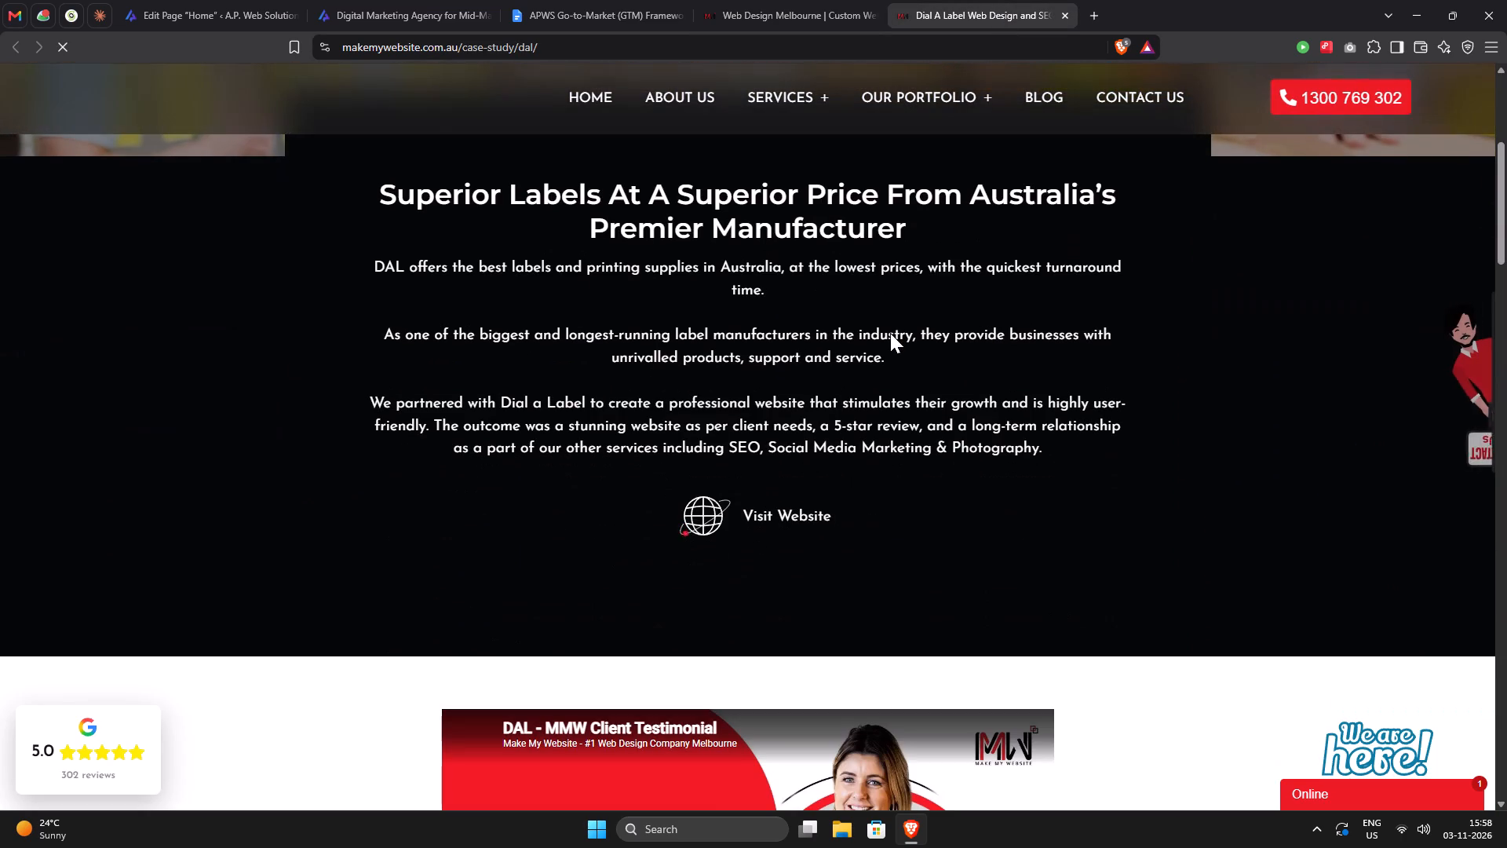
scroll(1113, 440, "down", 4)
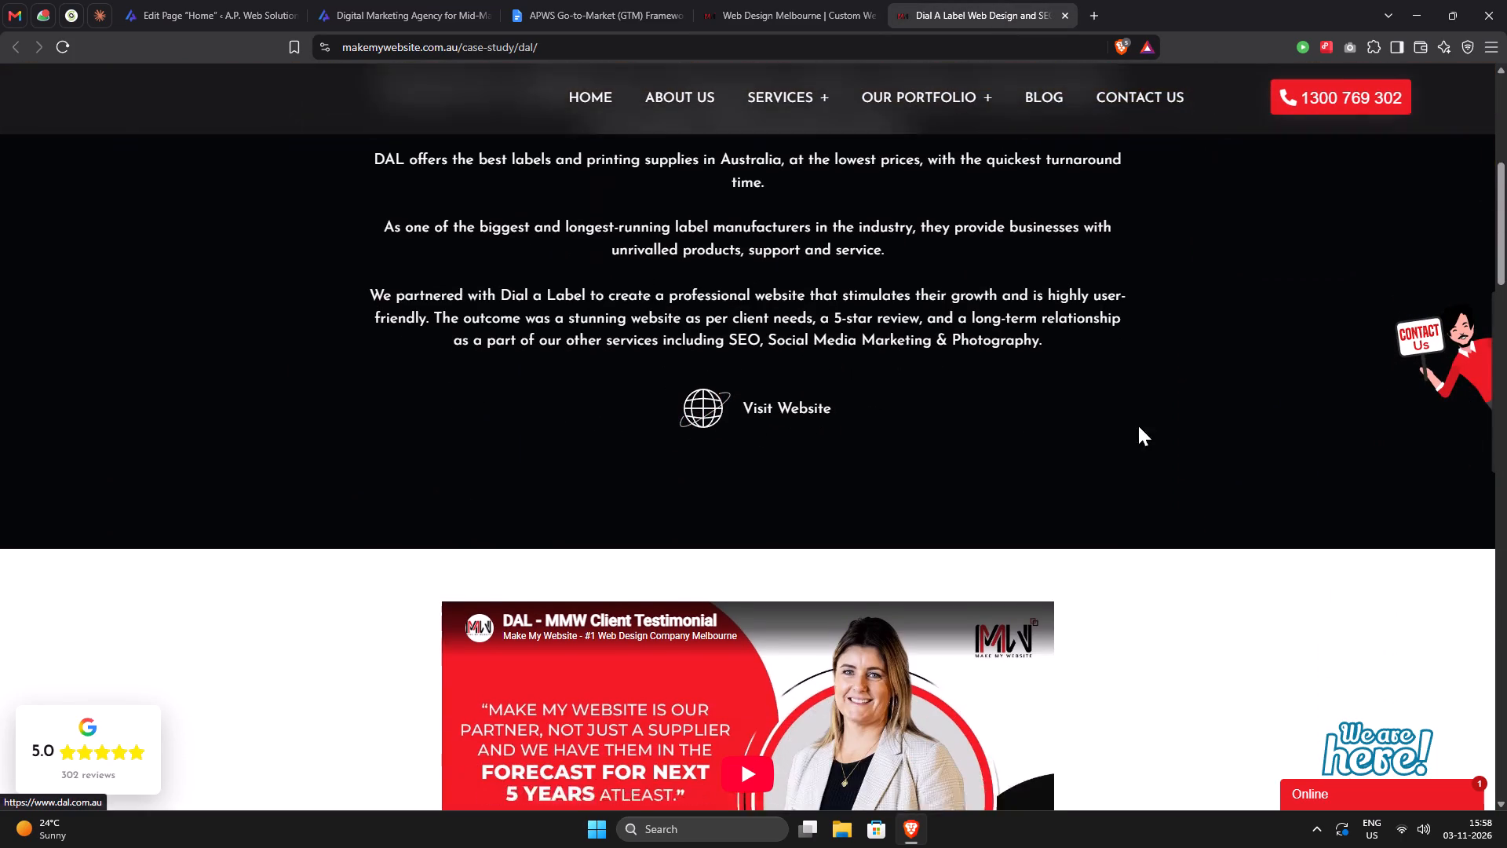
scroll(1124, 400, "down", 10)
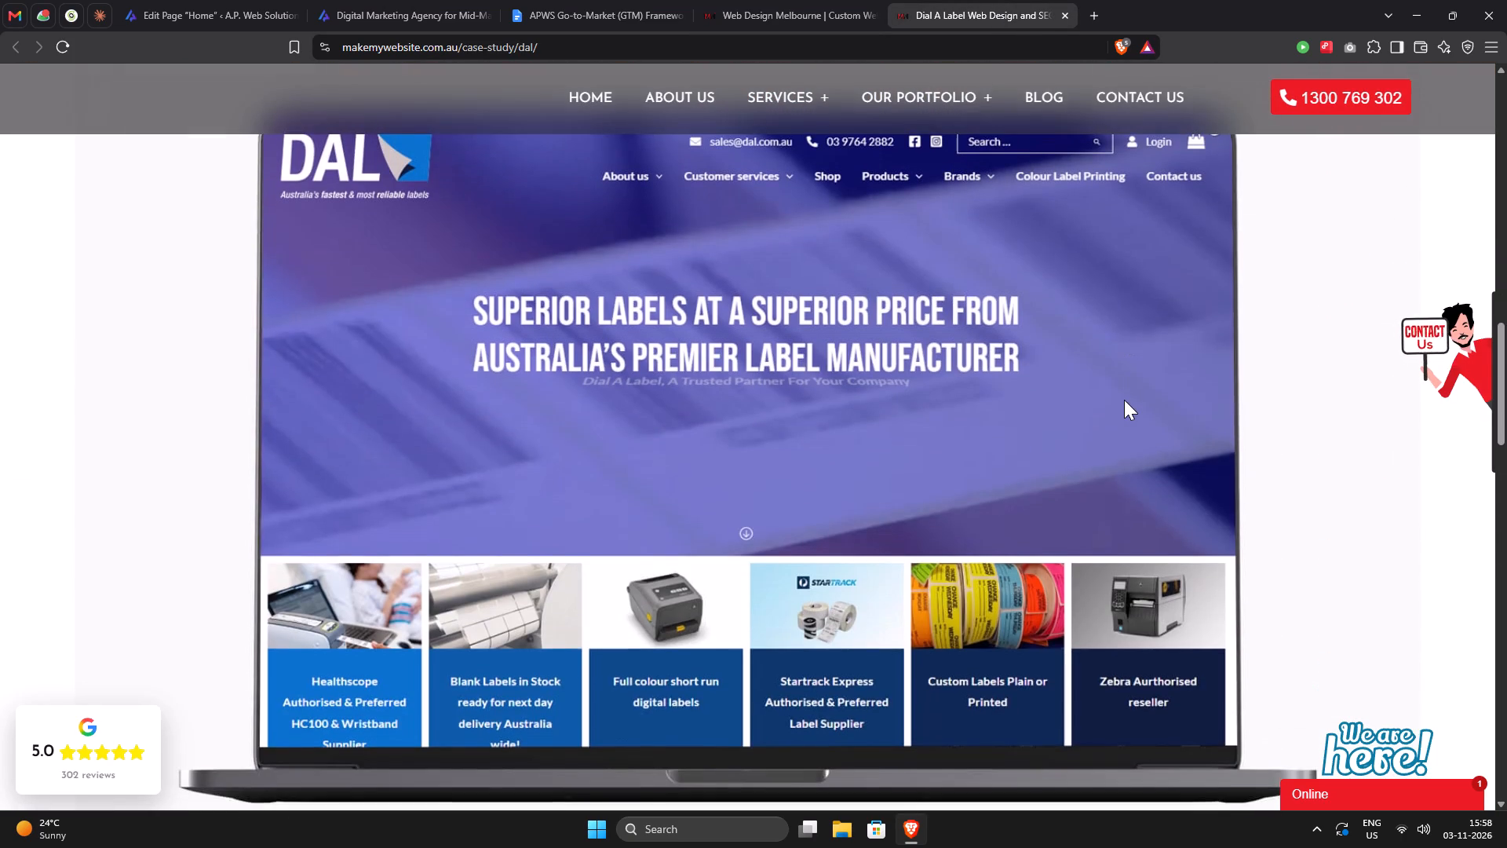
scroll(1123, 400, "up", 1)
right_click(936, 431)
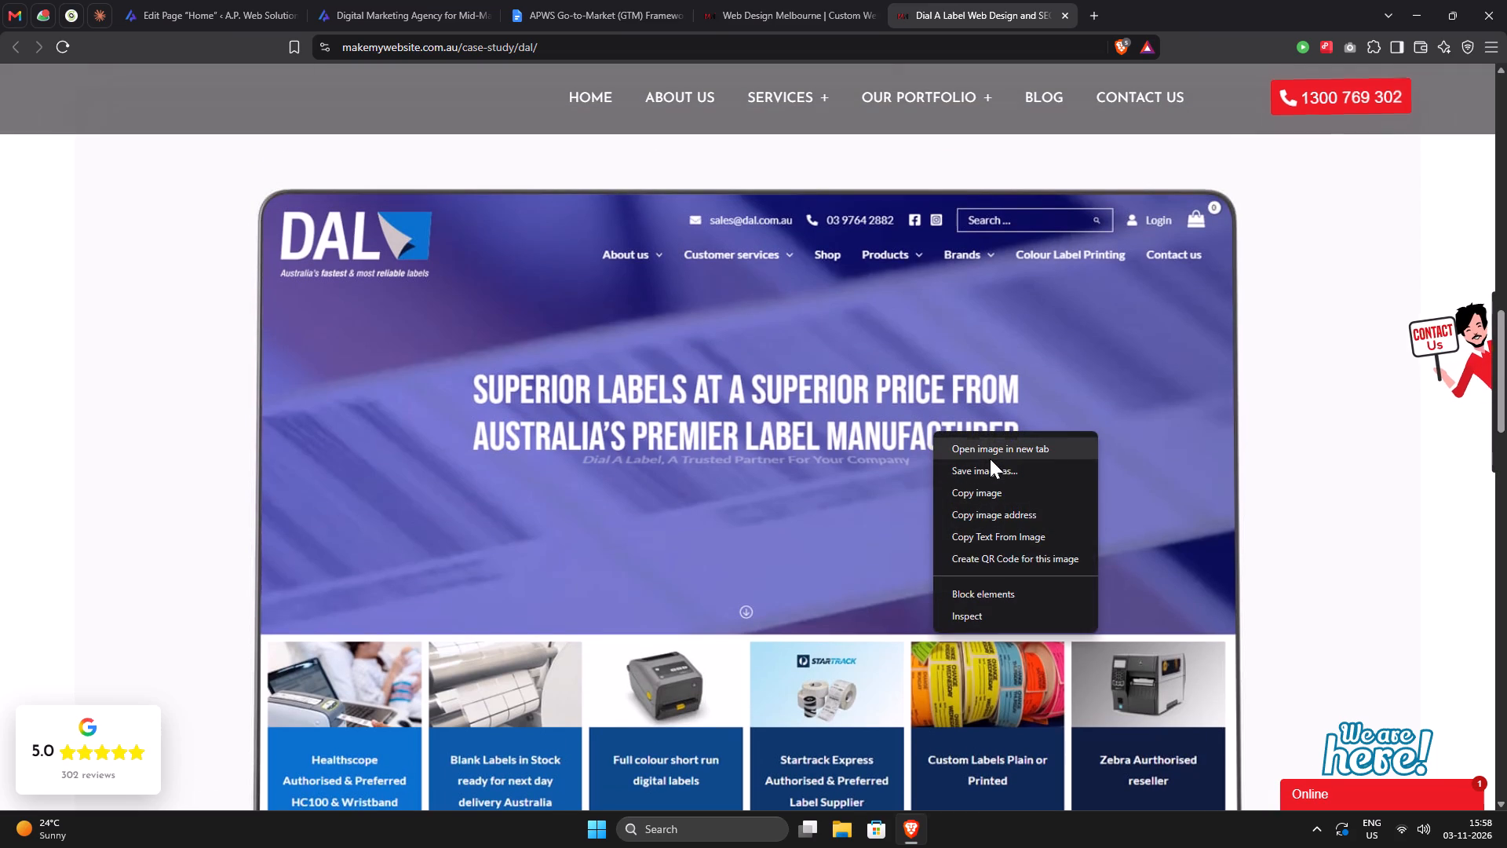
left_click(990, 466)
left_click(606, 393)
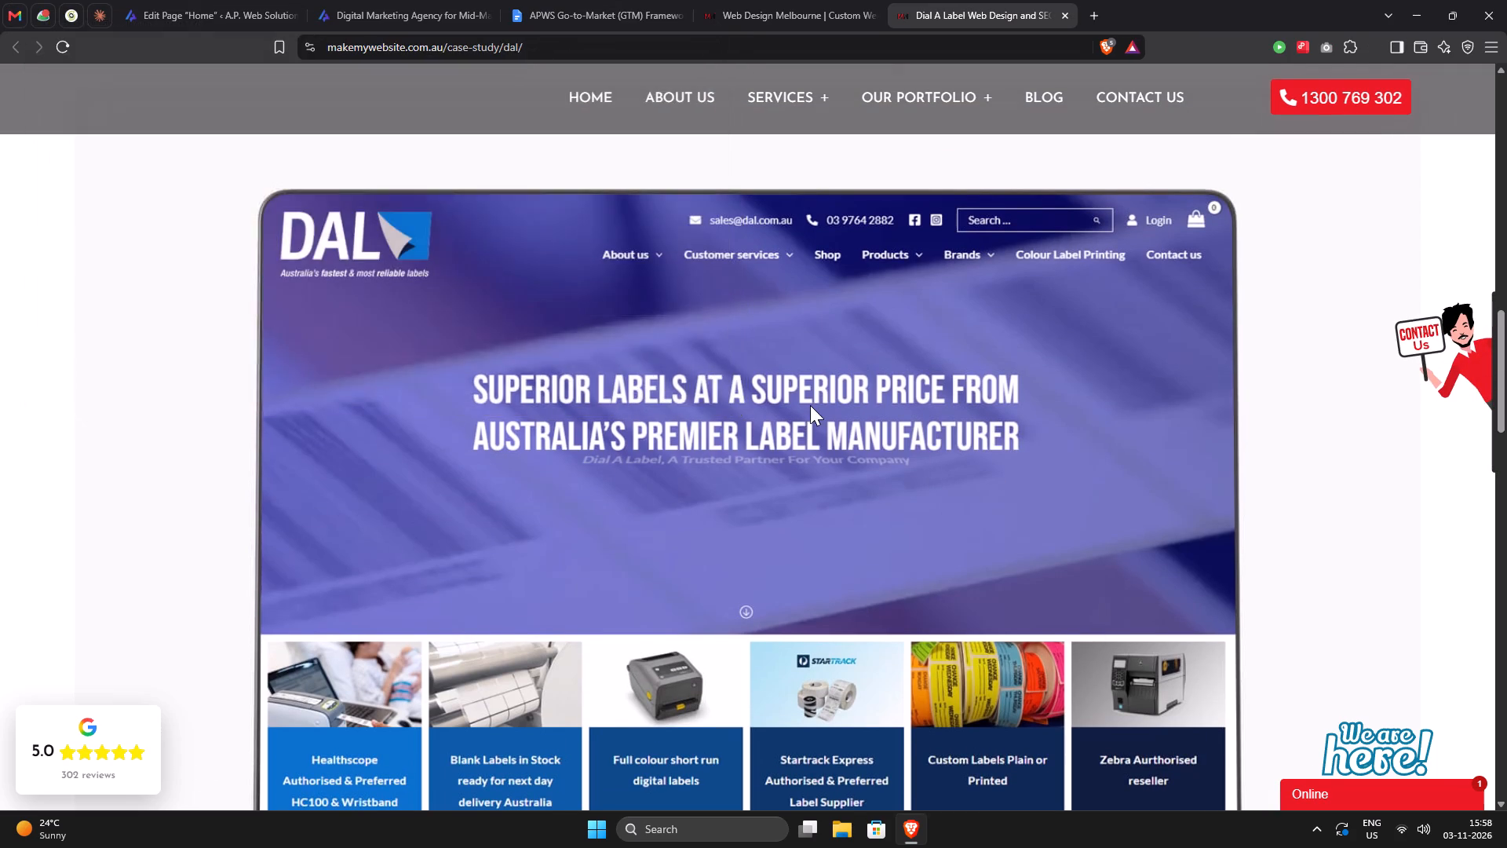
Examine the remaining laptop, phone and tablet mockups in the DAL case study and return to the top of the page.
scroll(810, 405, "down", 11)
scroll(810, 404, "up", 3)
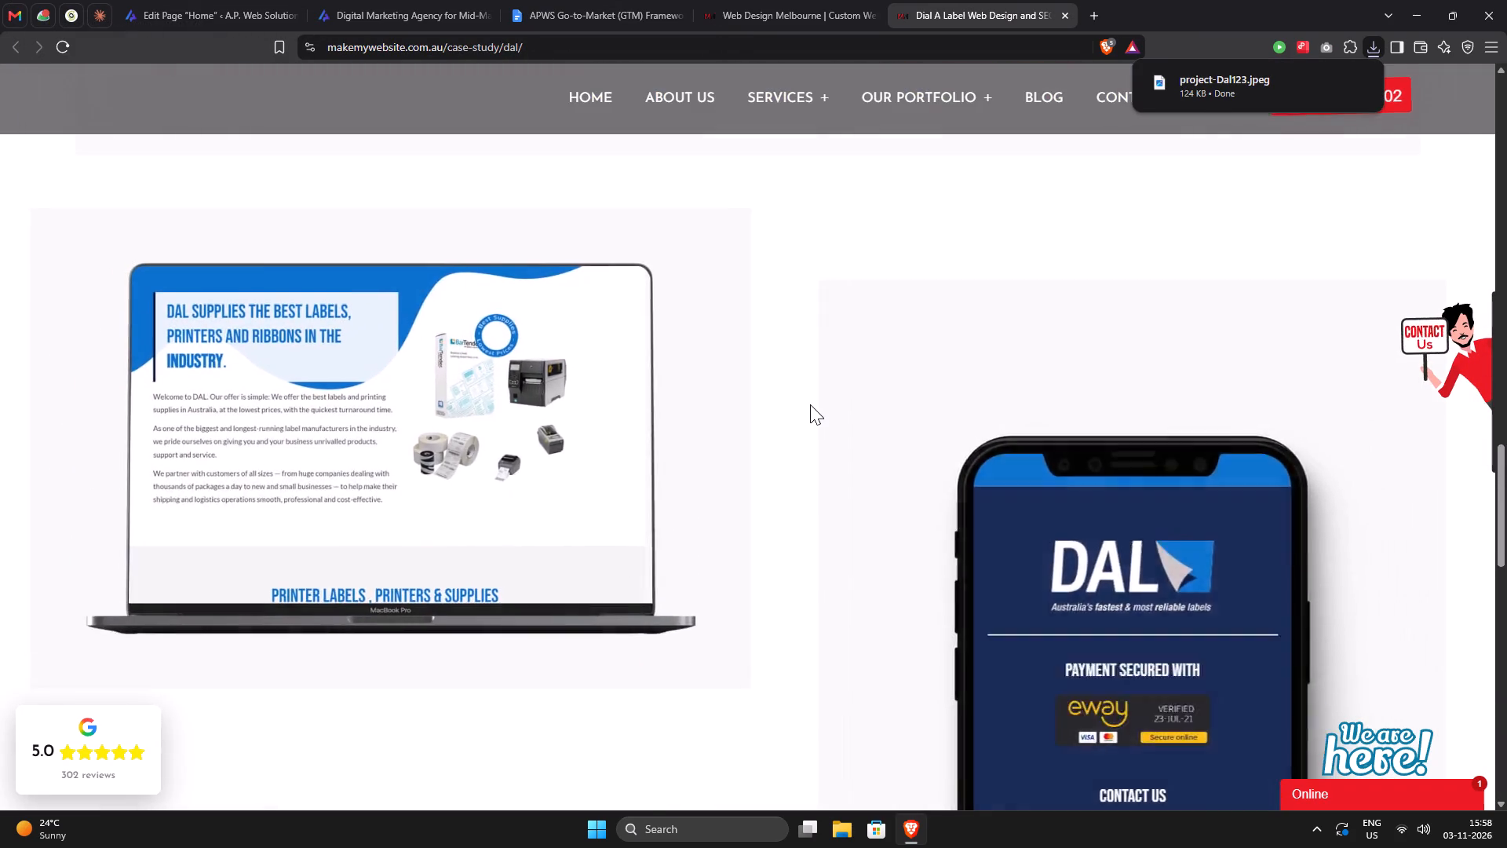
scroll(810, 404, "up", 3)
left_click_drag(810, 368, 450, 410)
scroll(763, 448, "down", 2)
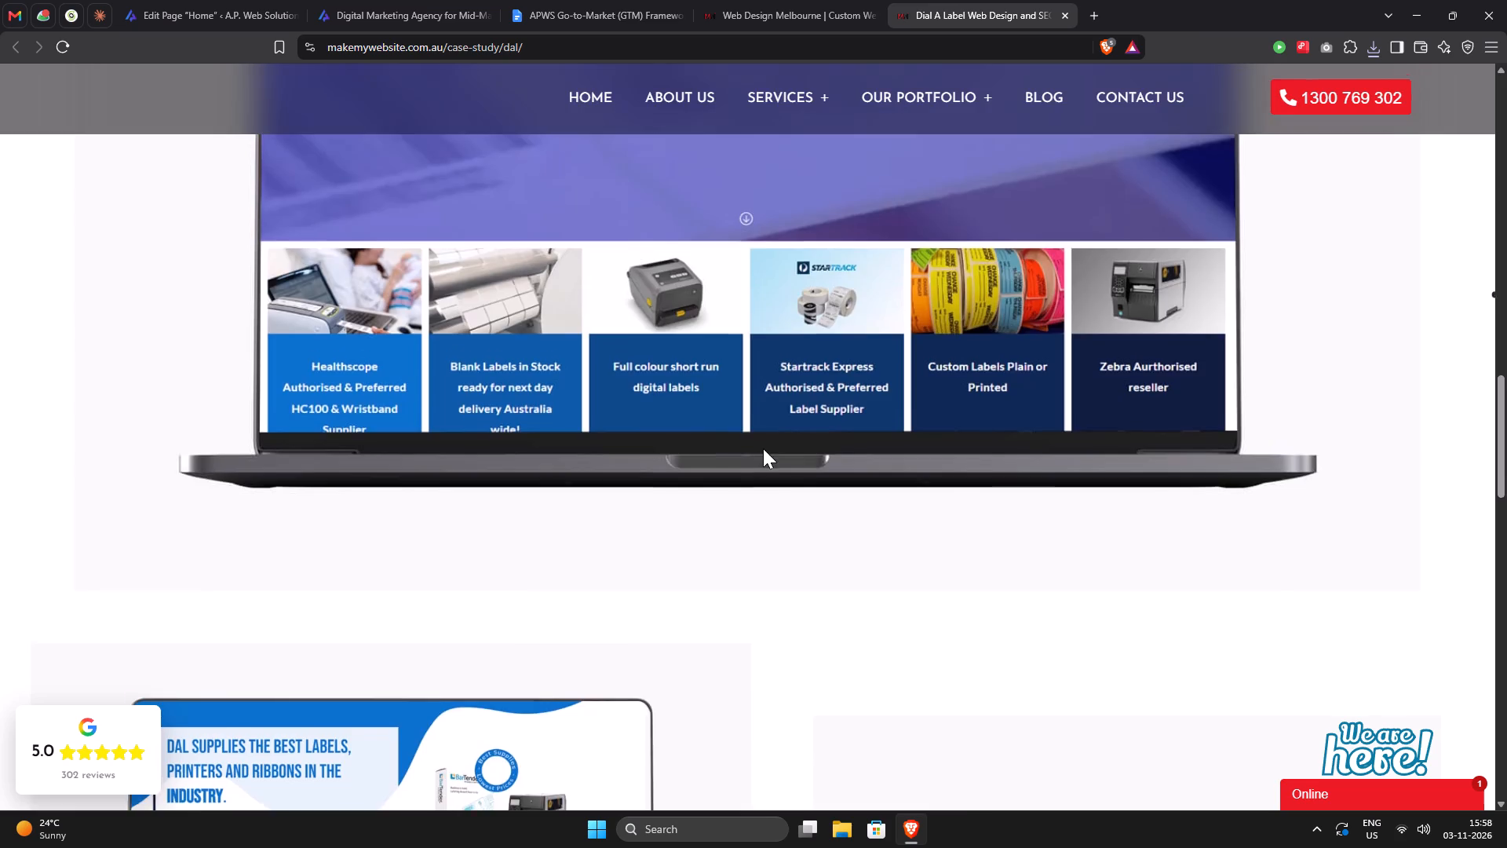
scroll(763, 448, "down", 3)
scroll(846, 433, "down", 8)
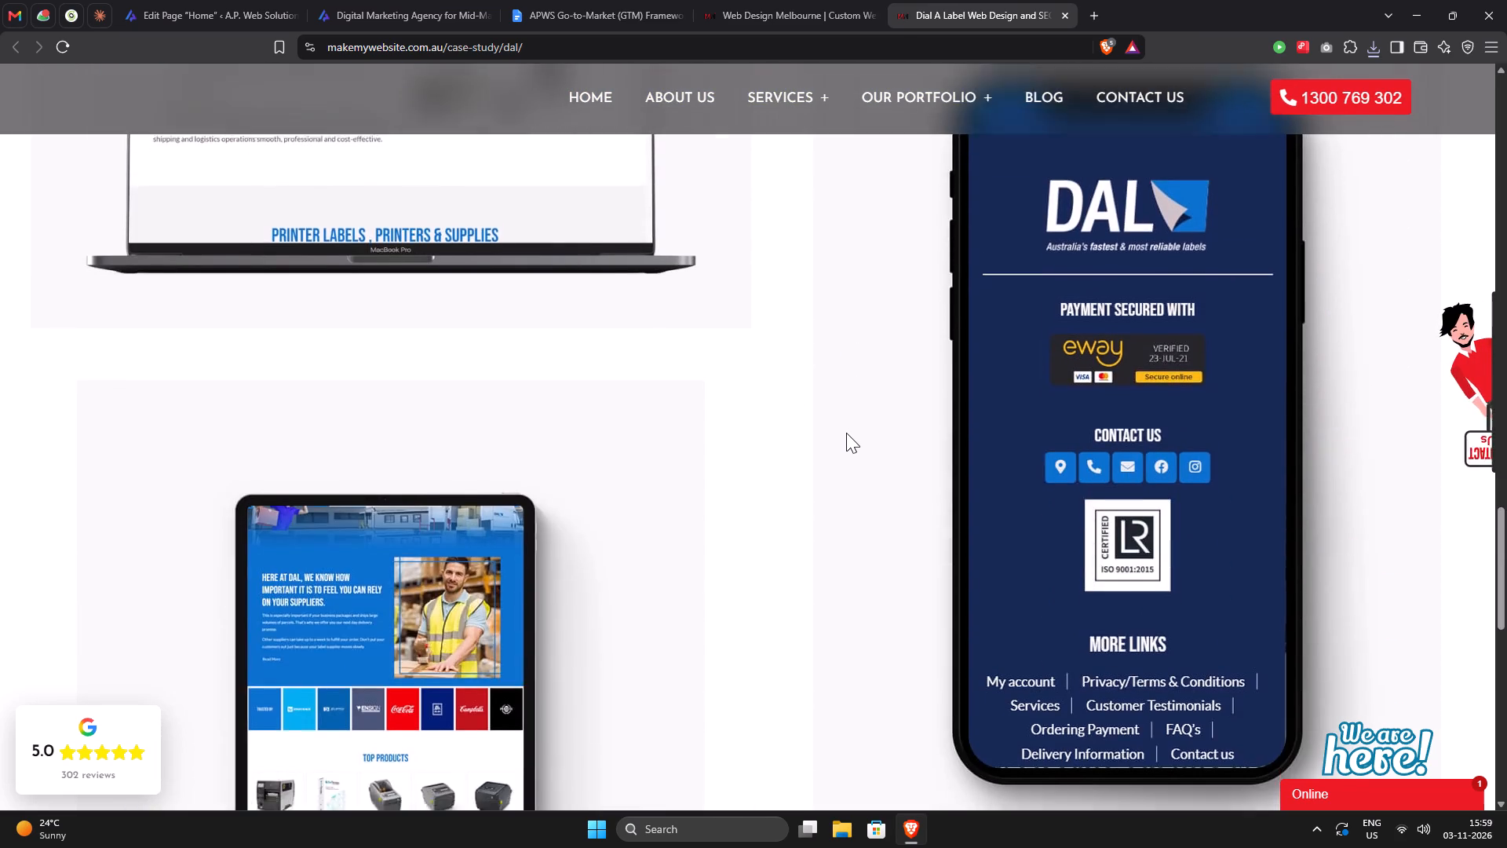
scroll(846, 433, "down", 10)
scroll(846, 433, "up", 13)
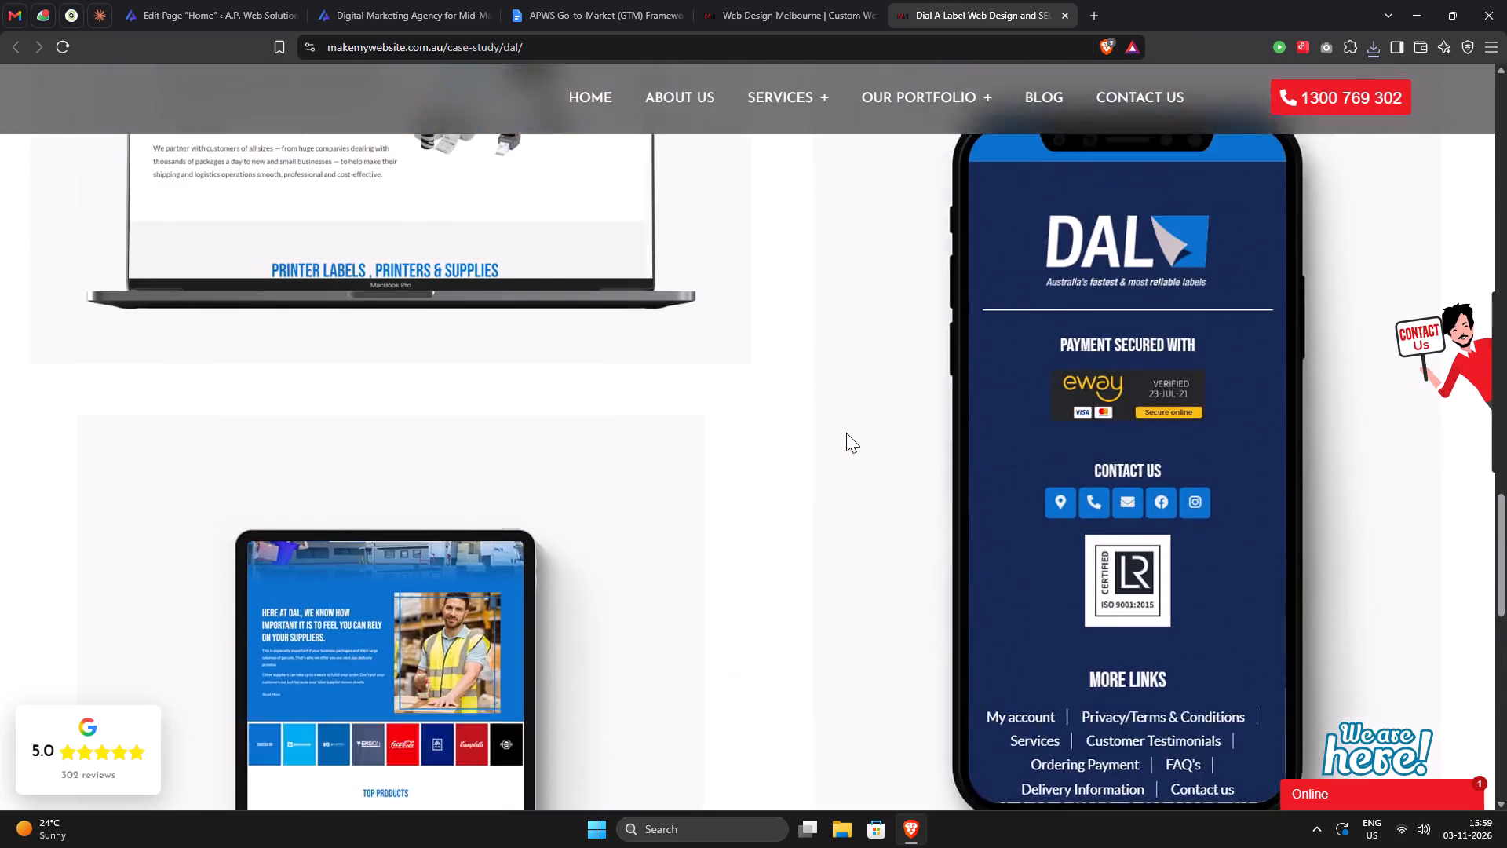
scroll(846, 433, "up", 20)
scroll(846, 433, "up", 20)
scroll(846, 433, "up", 3)
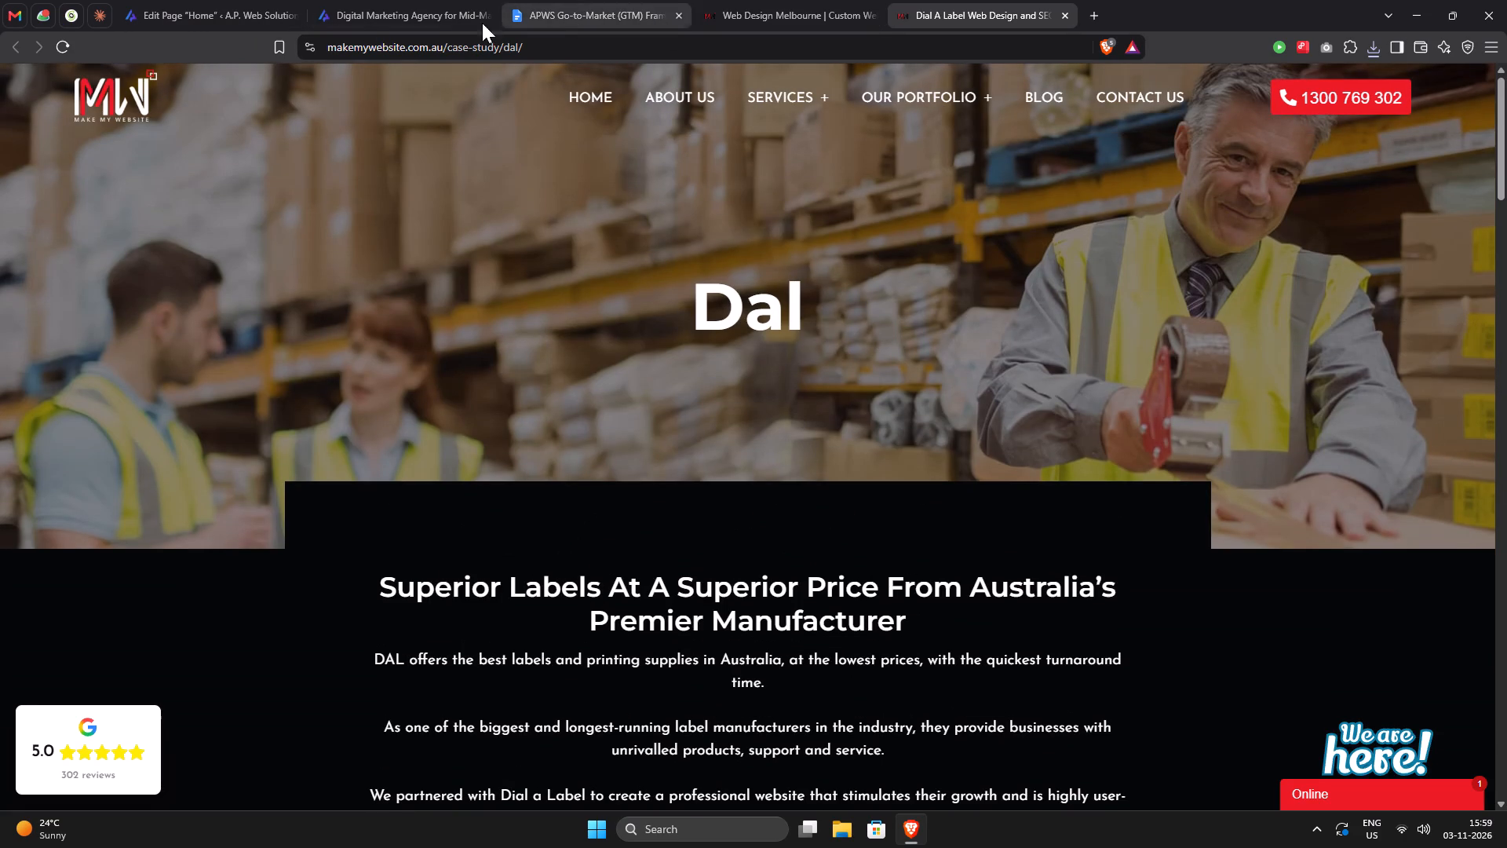
Open the akabuildinginspections.com.au/admin dashboard in the tab showing the makemywebsite.com.au home page.
left_click(830, 14)
left_click(773, 45)
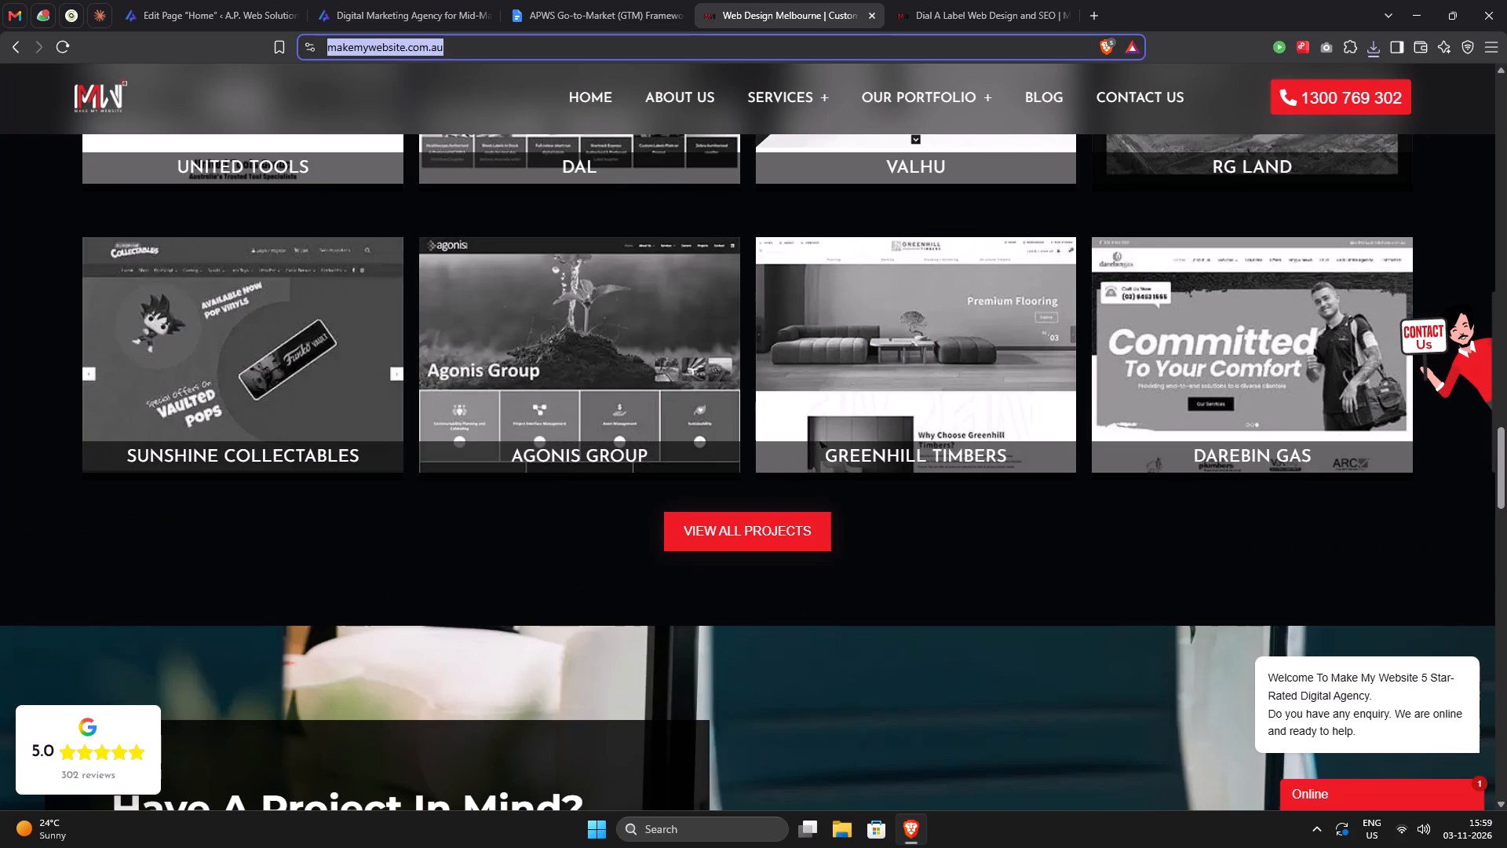
key("a")
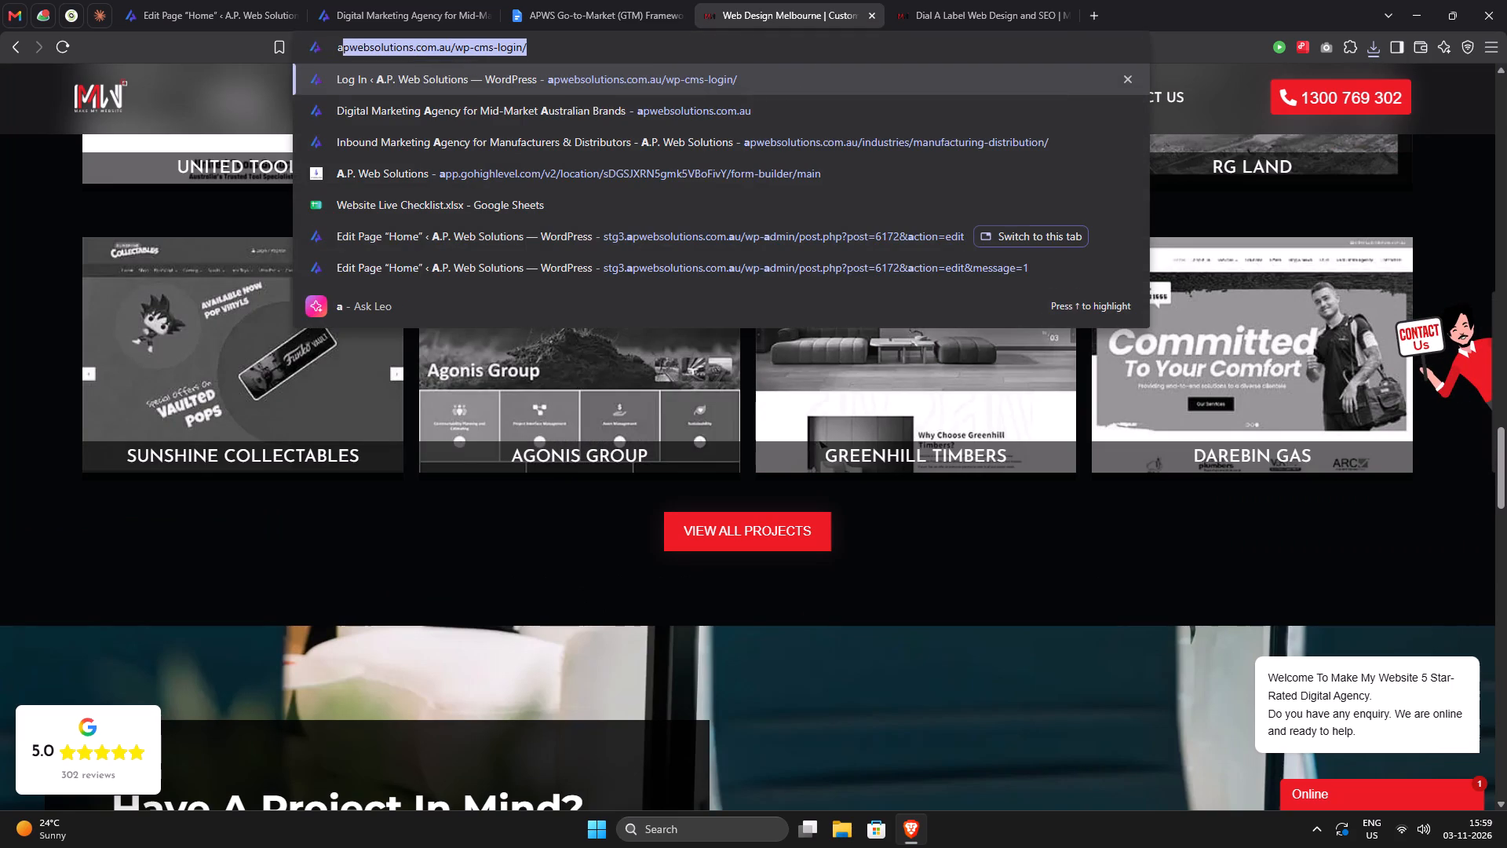
type("ka")
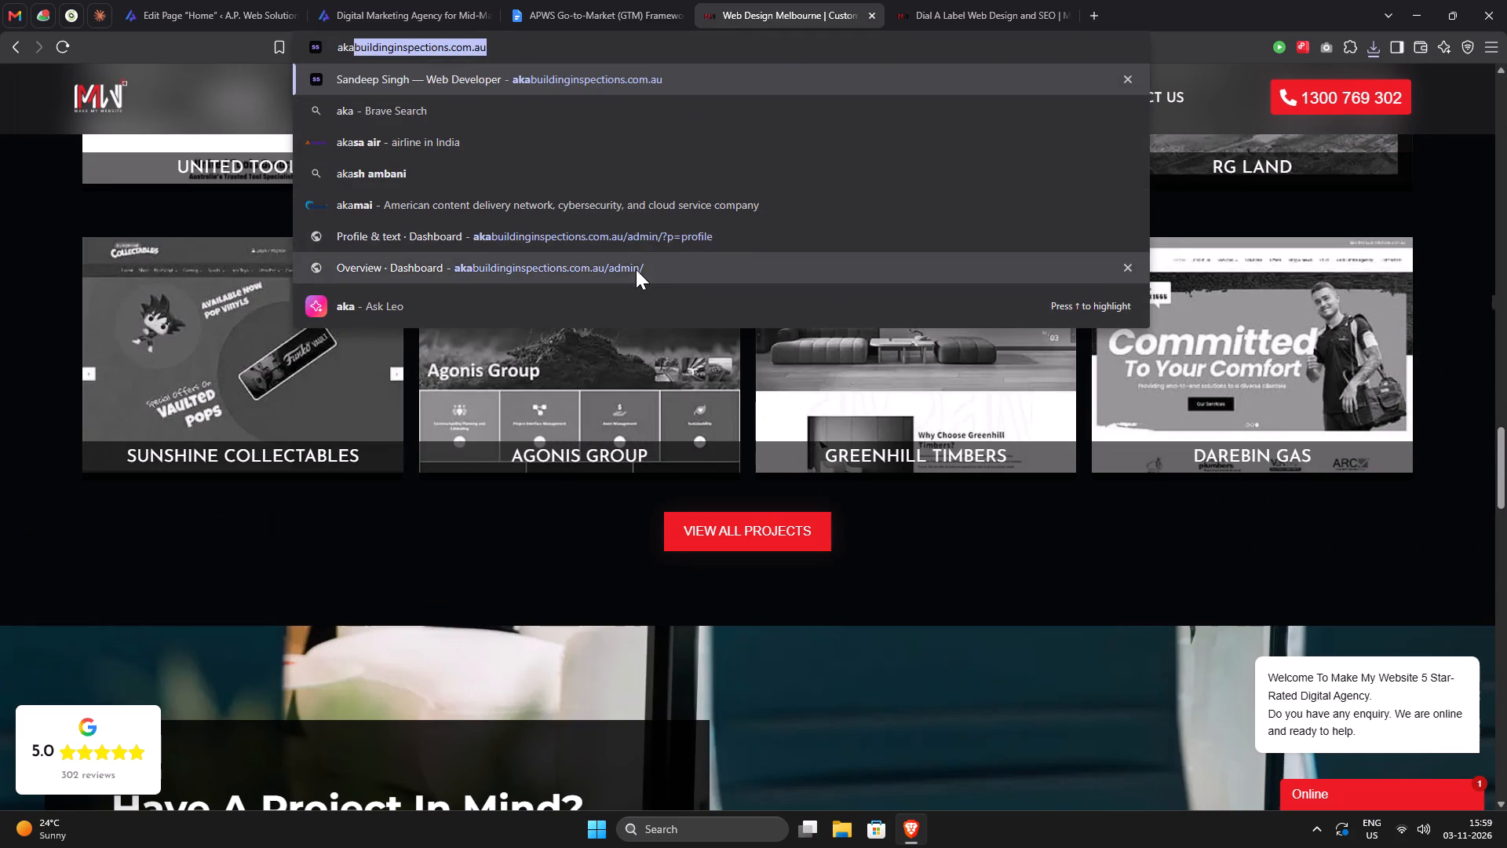
left_click(636, 269)
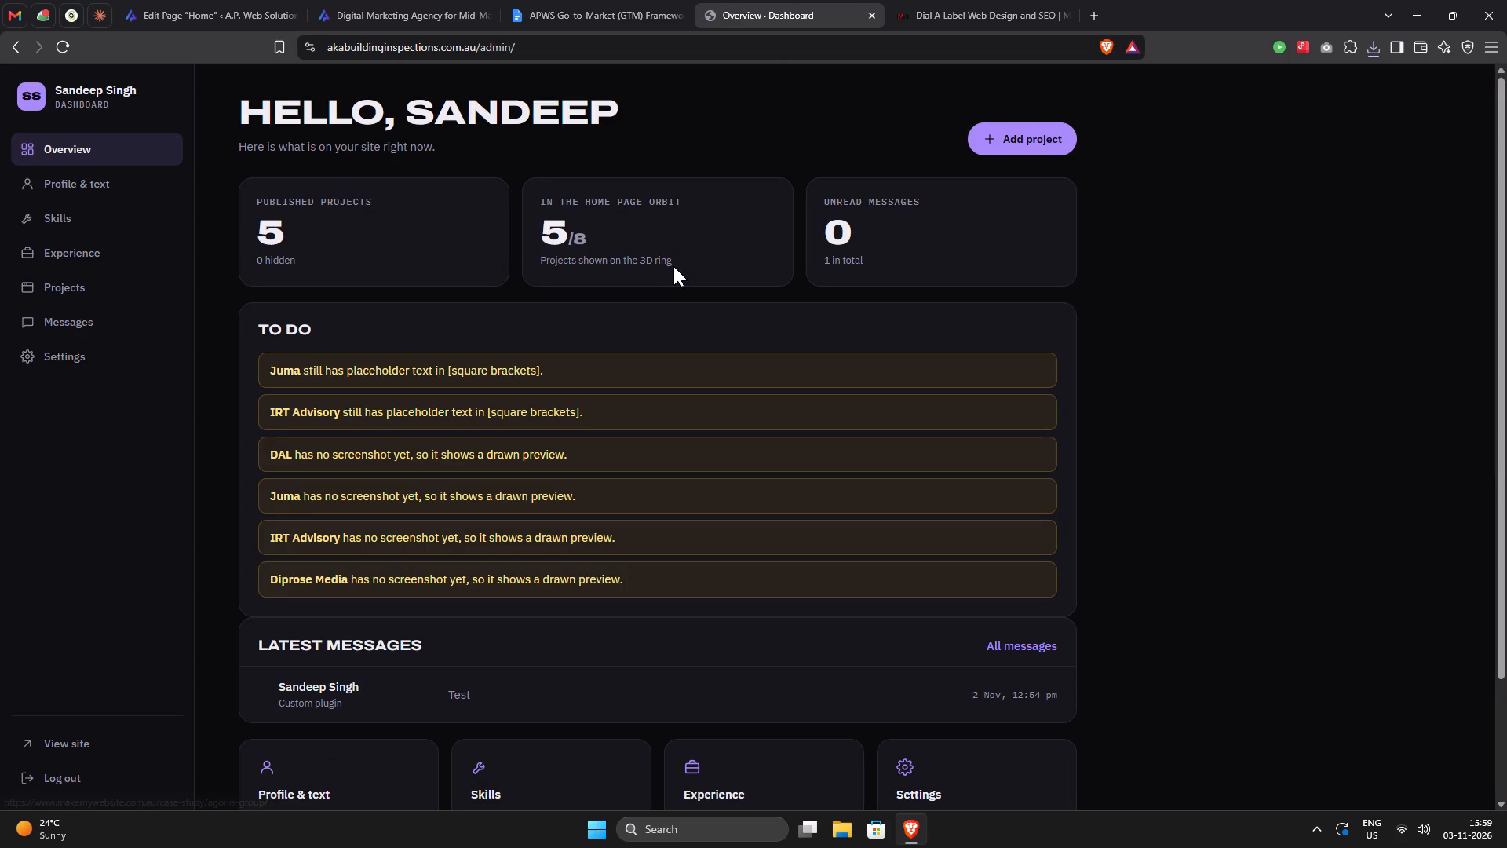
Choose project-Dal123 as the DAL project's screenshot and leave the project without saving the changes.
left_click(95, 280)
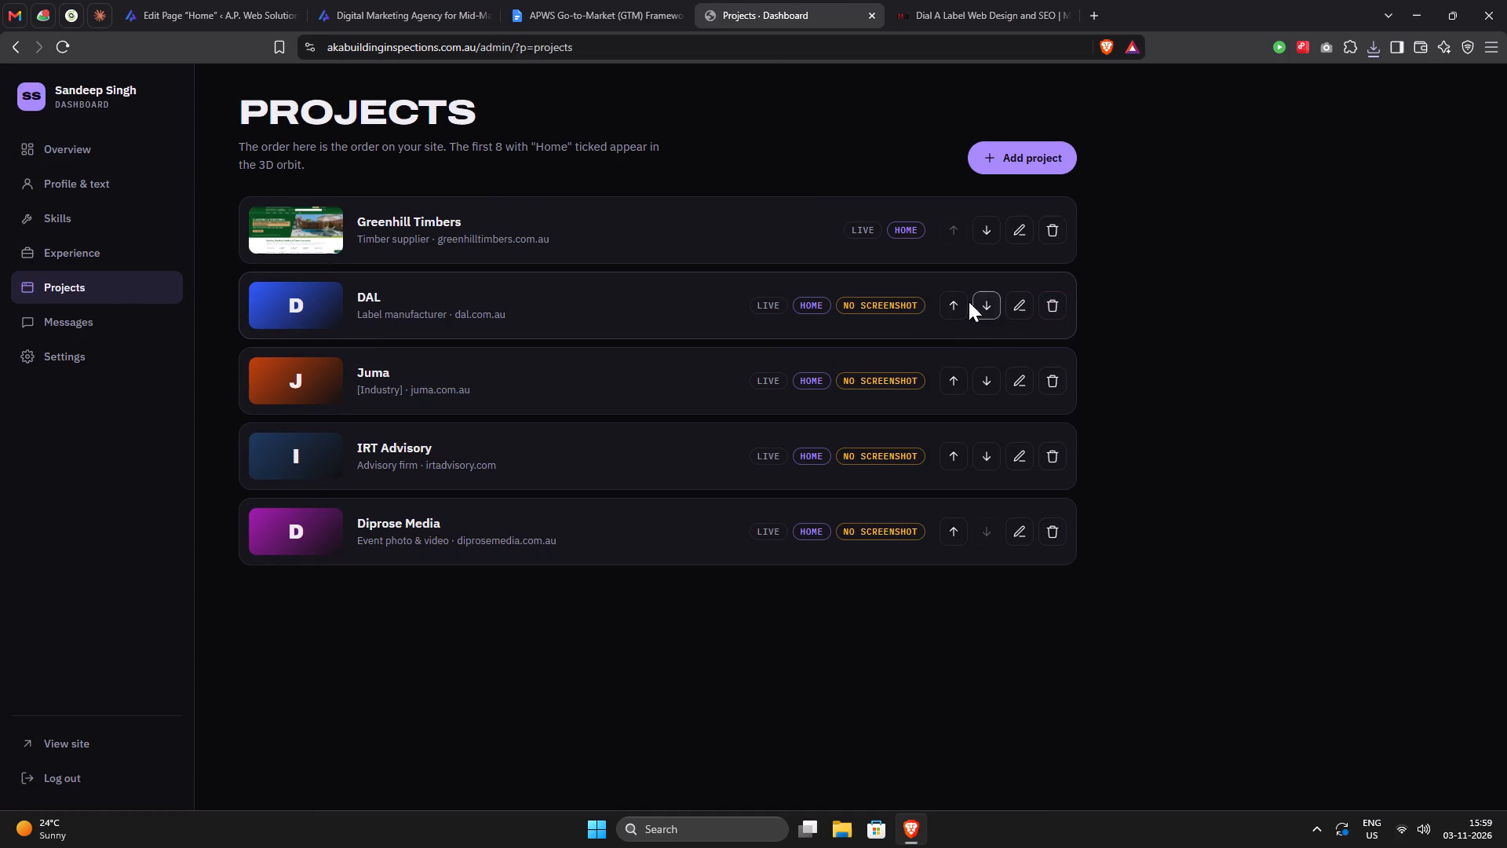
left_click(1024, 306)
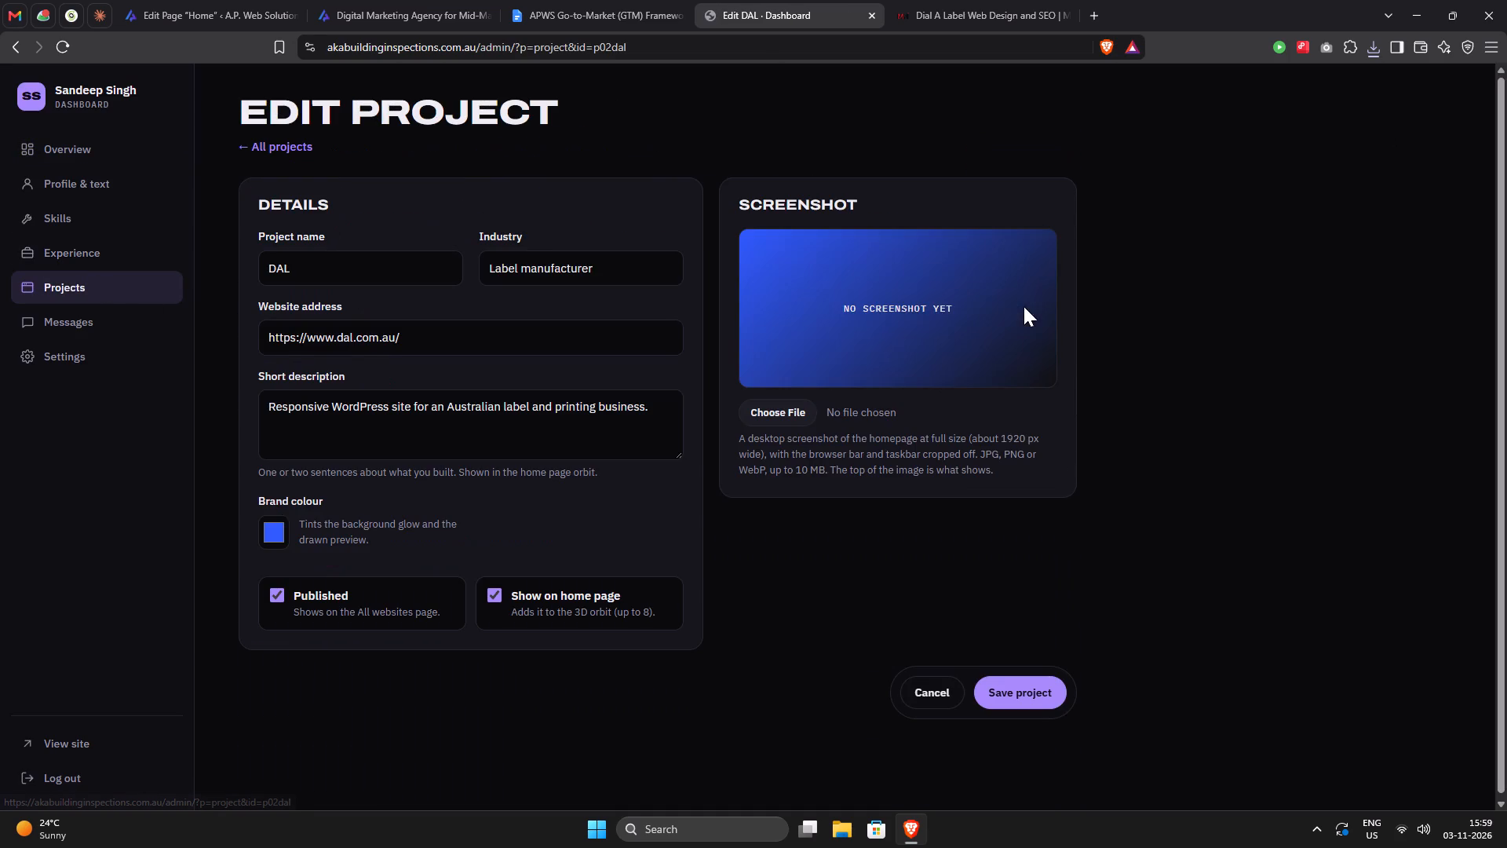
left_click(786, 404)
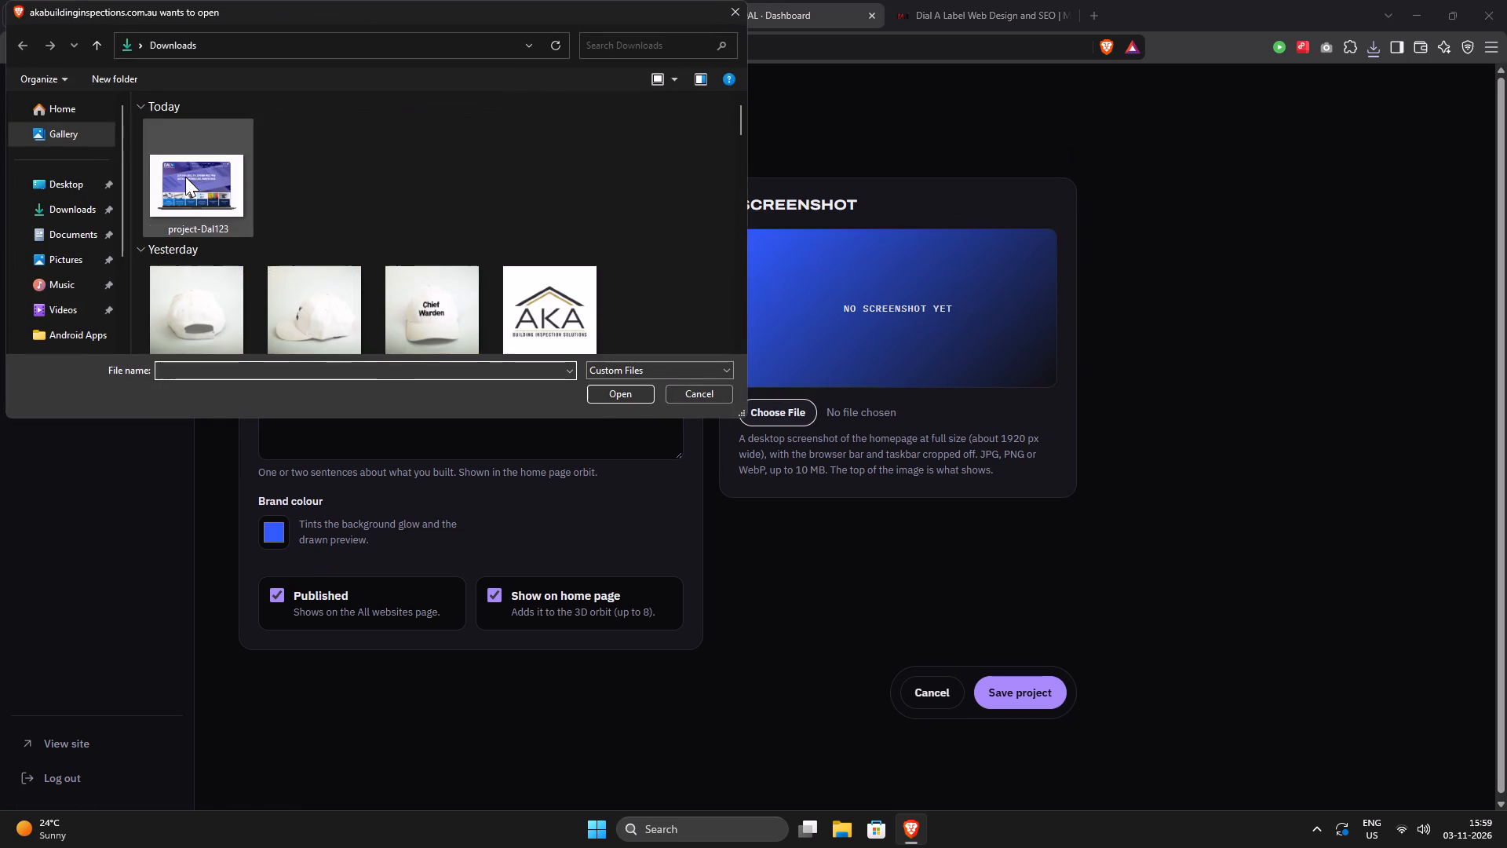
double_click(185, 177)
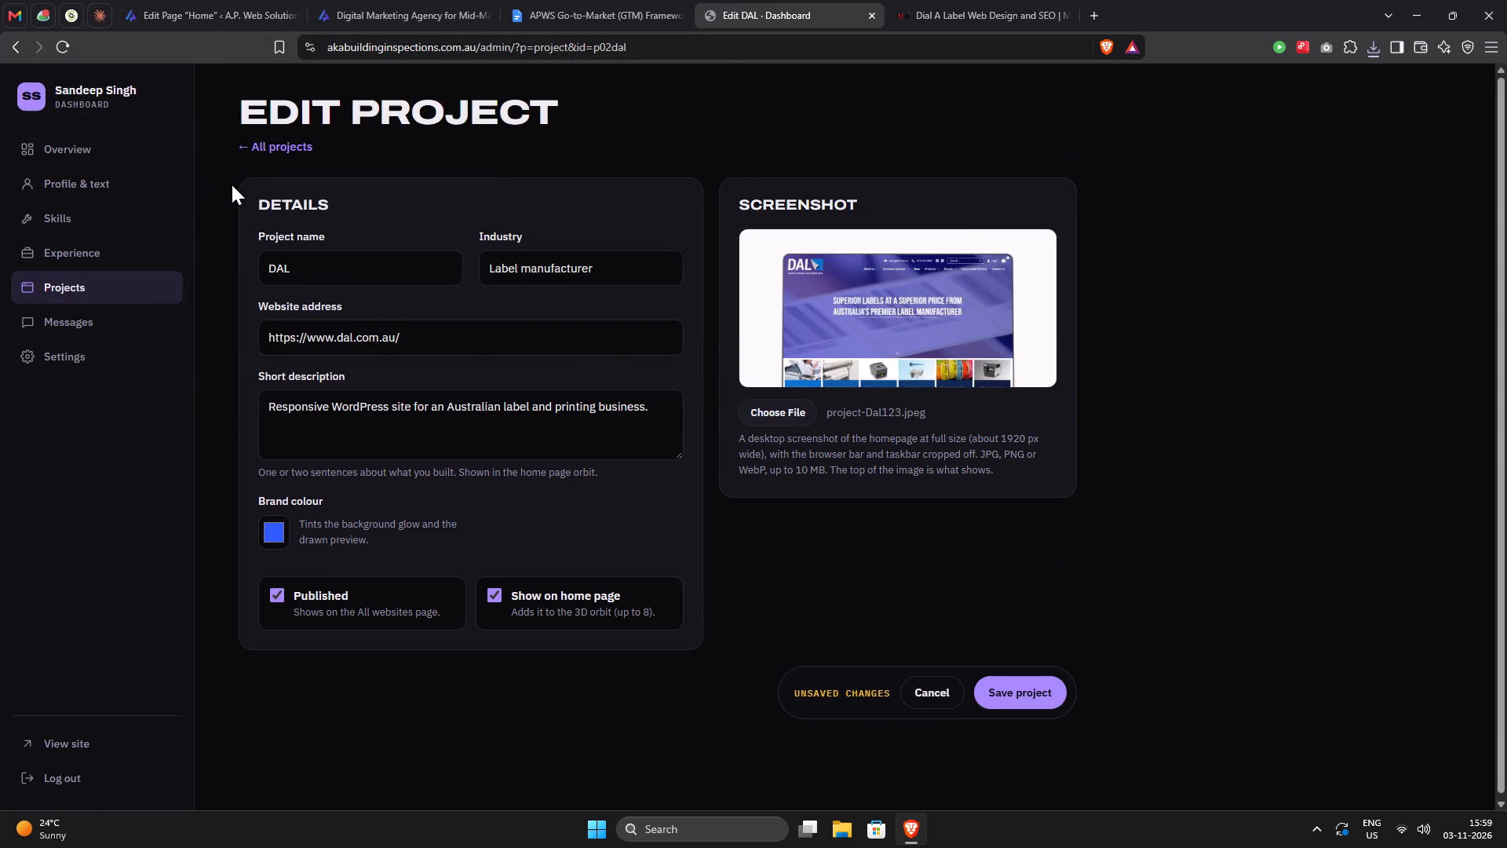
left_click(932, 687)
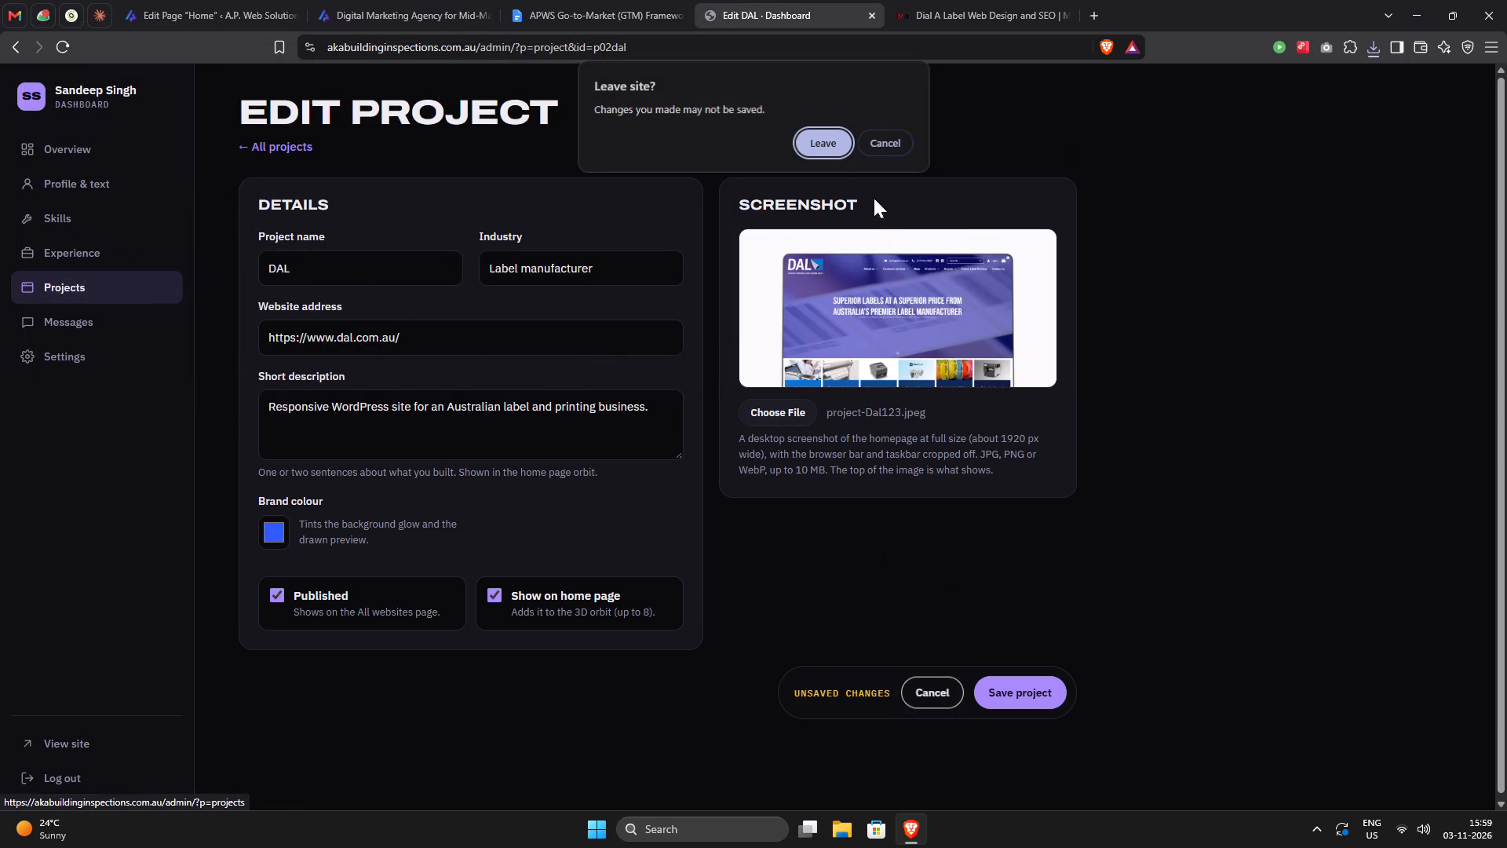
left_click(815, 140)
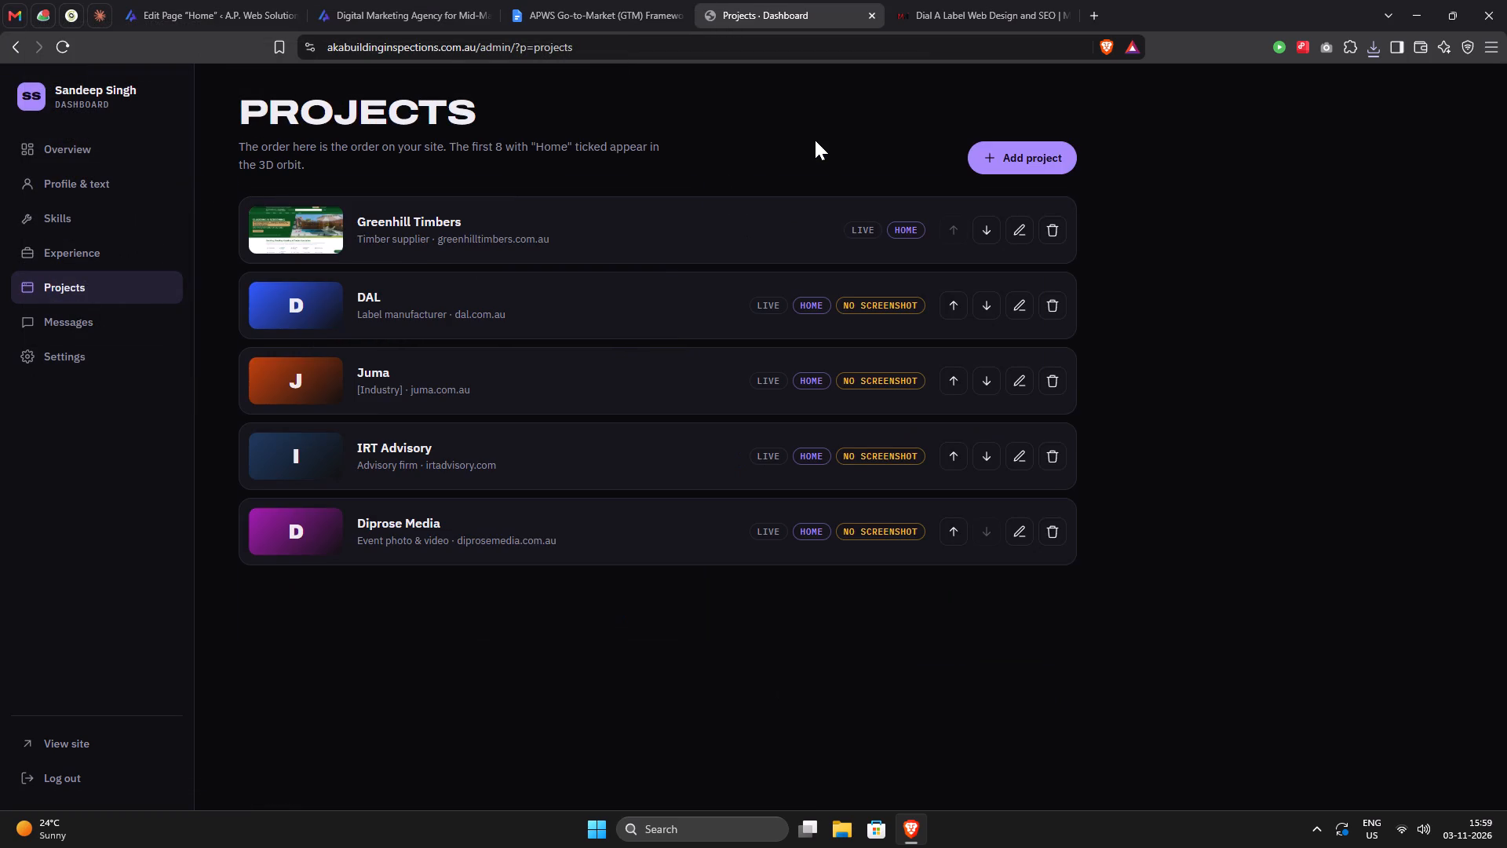
Check the dashboard's Experience page, and save the site settings on the Settings page.
left_click(97, 248)
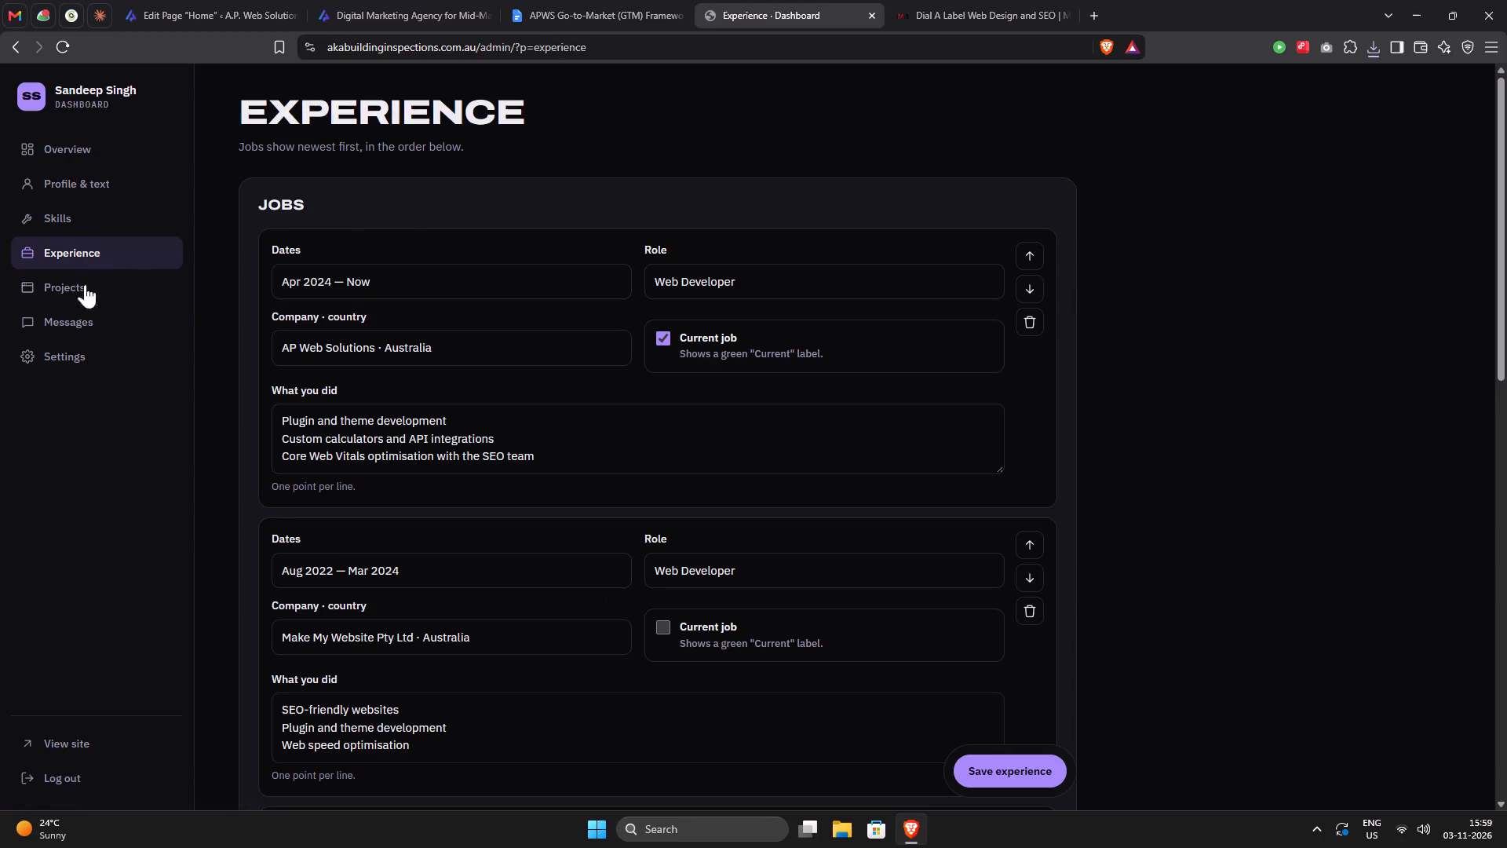
left_click(55, 362)
scroll(410, 440, "down", 7)
scroll(471, 462, "down", 3)
scroll(473, 462, "up", 7)
left_click(1005, 647)
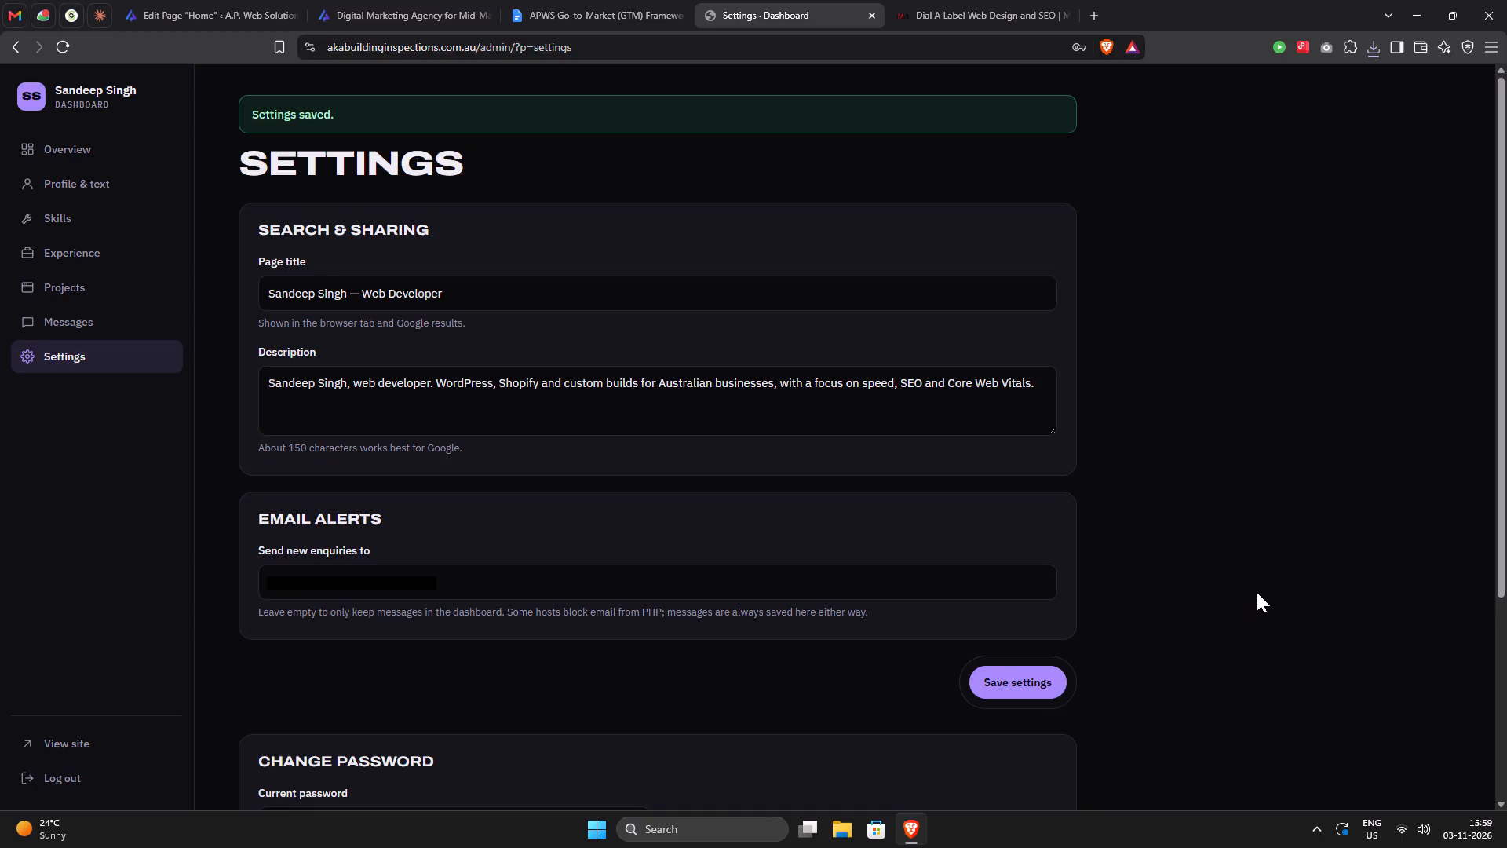
scroll(1257, 592, "up", 3)
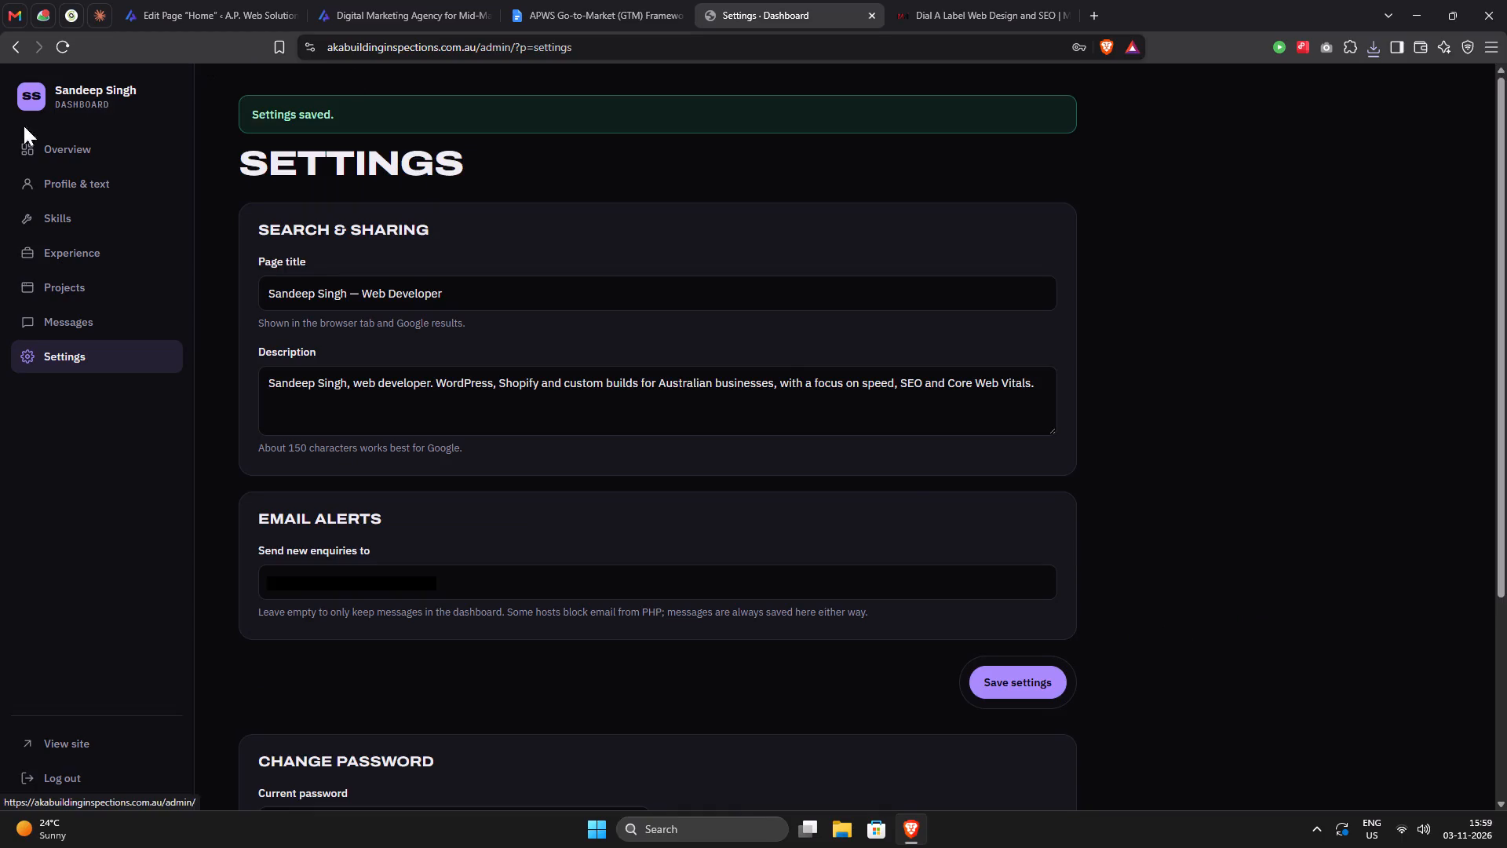
Open the live portfolio site from the dashboard and review the project windows in The Orbit section.
left_click(26, 93, "ctrl")
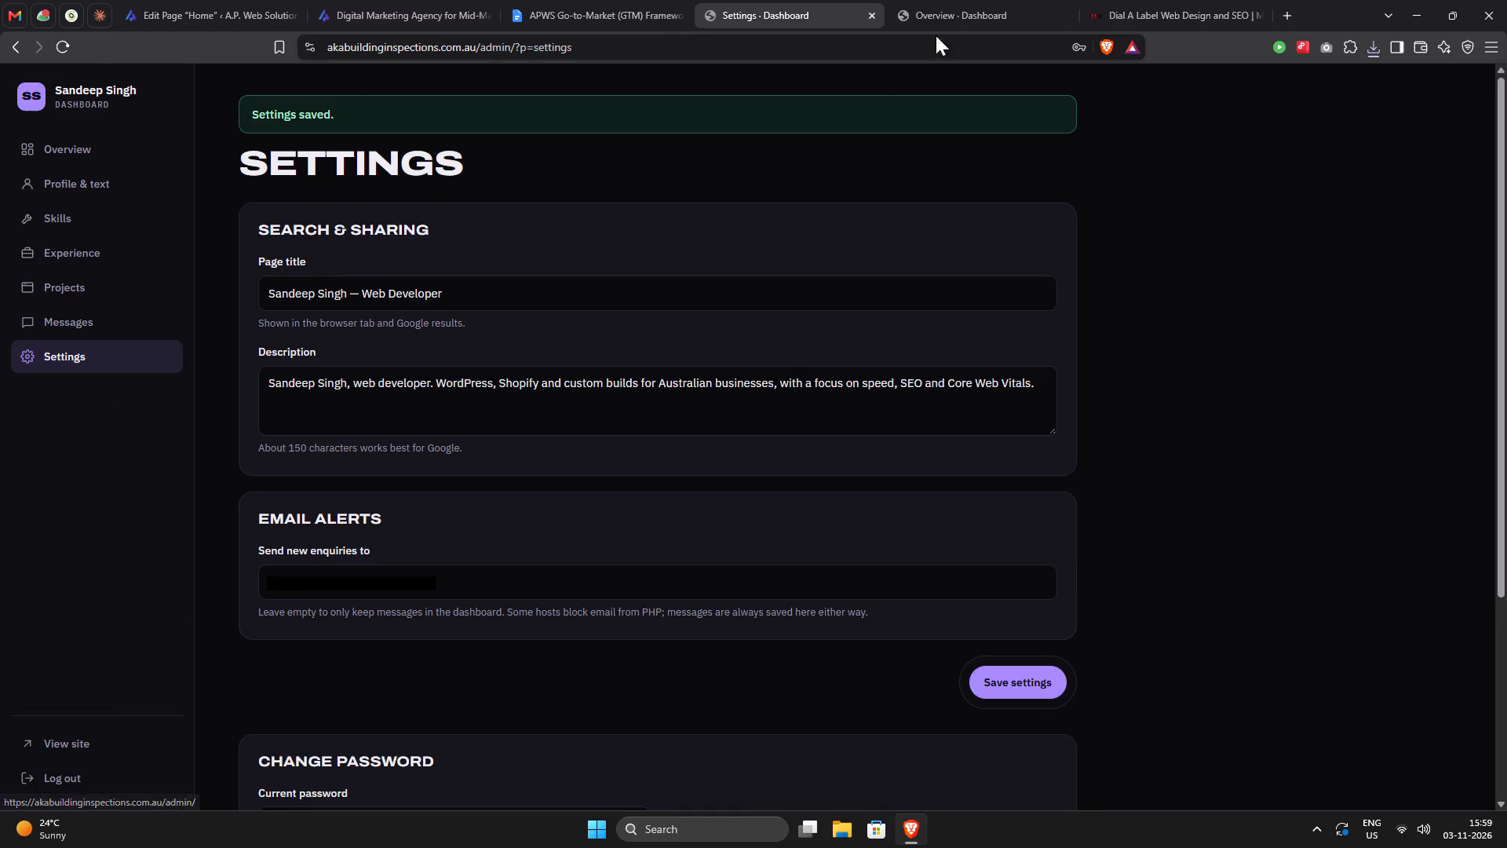
left_click(1061, 16)
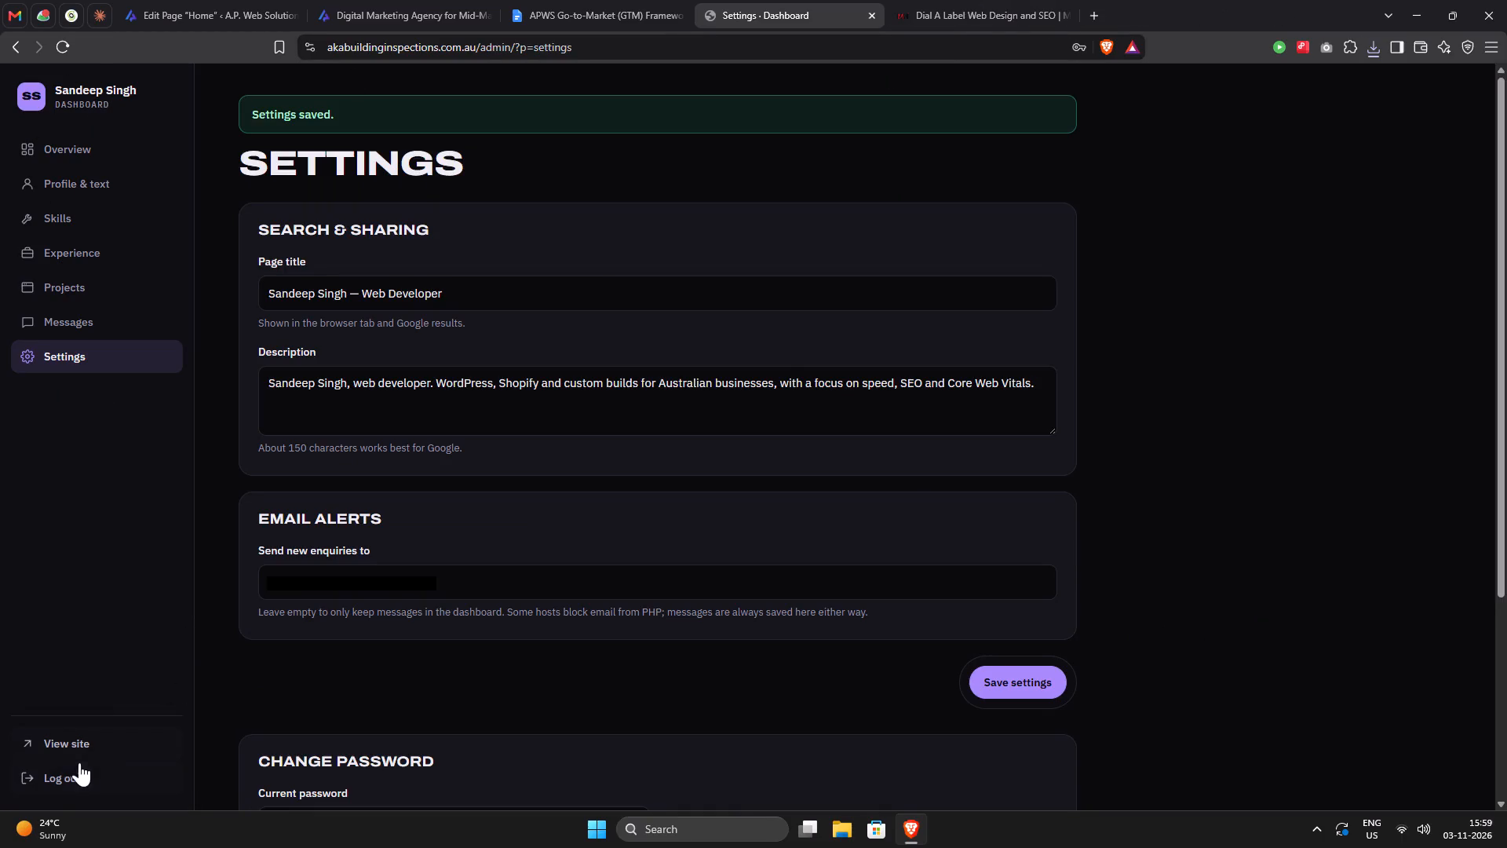
left_click(67, 725)
left_click(59, 740)
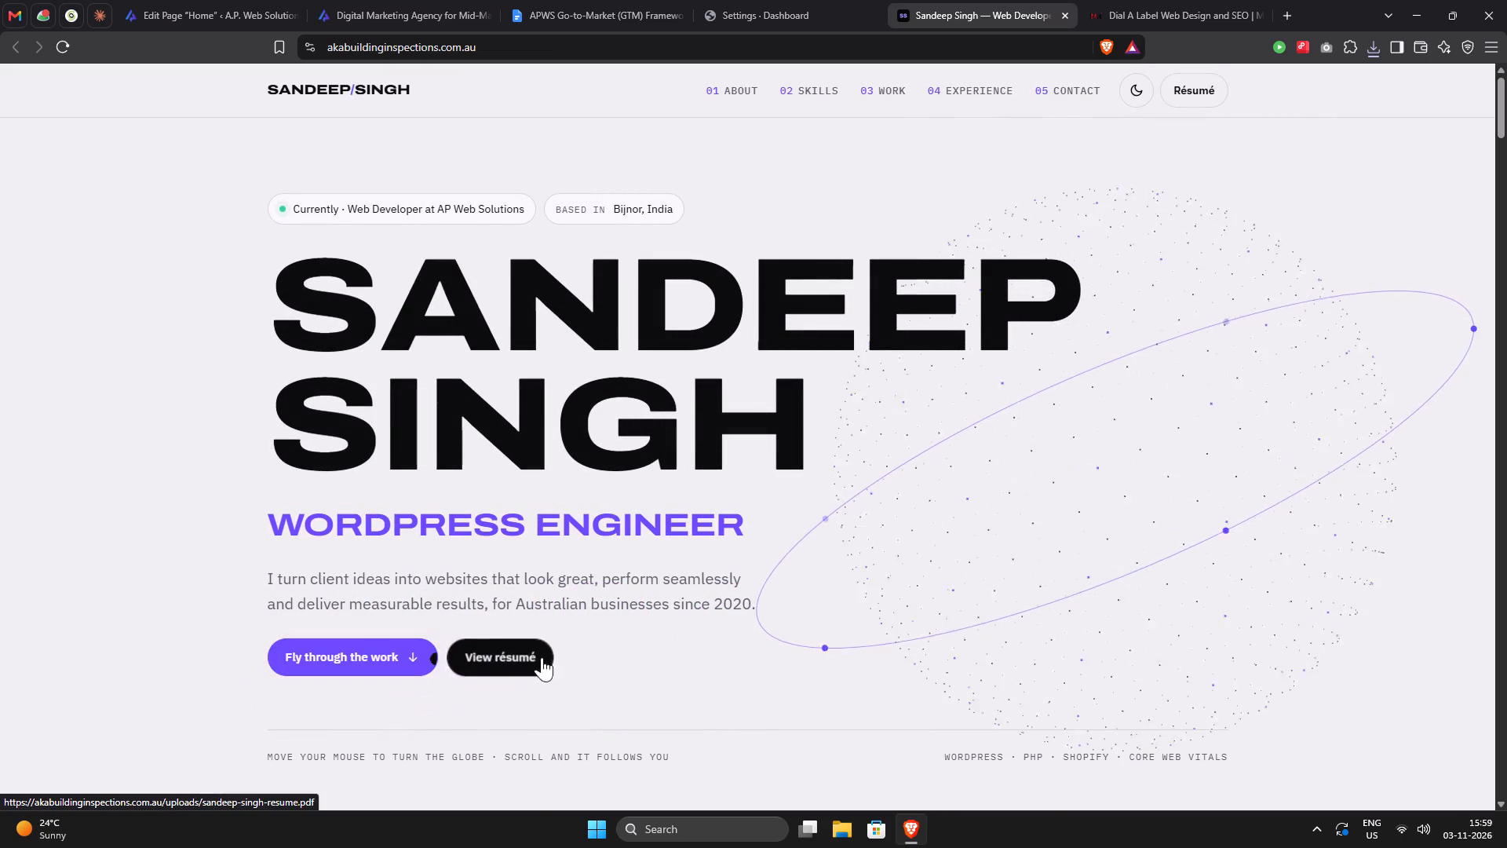
scroll(820, 581, "down", 12)
scroll(822, 581, "down", 20)
scroll(822, 581, "down", 20)
scroll(822, 581, "down", 7)
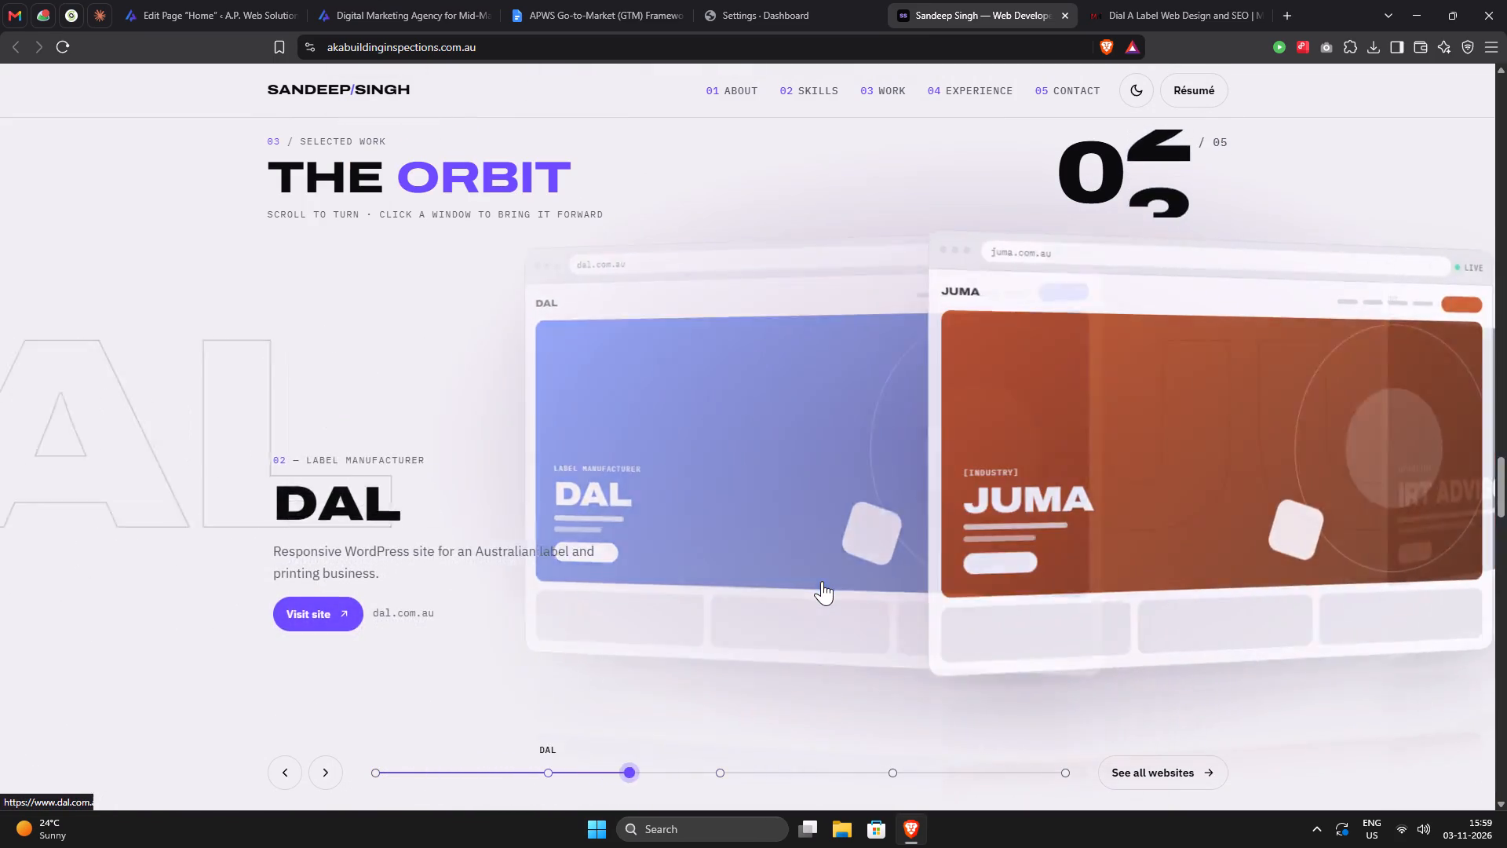
scroll(822, 581, "down", 20)
scroll(822, 581, "down", 7)
scroll(822, 581, "up", 13)
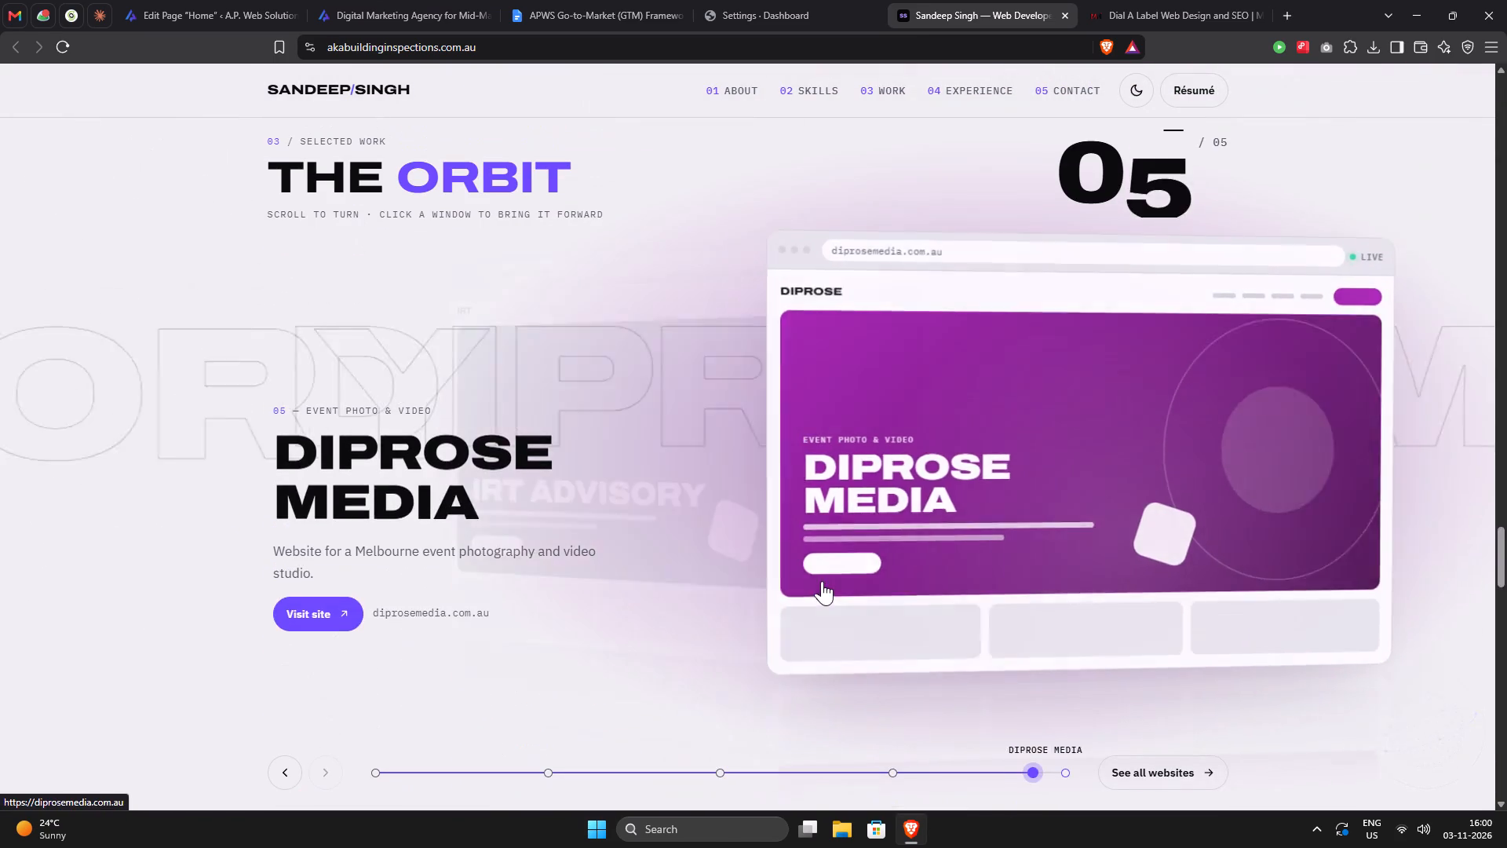
scroll(822, 581, "up", 20)
scroll(822, 581, "up", 20)
scroll(822, 581, "up", 2)
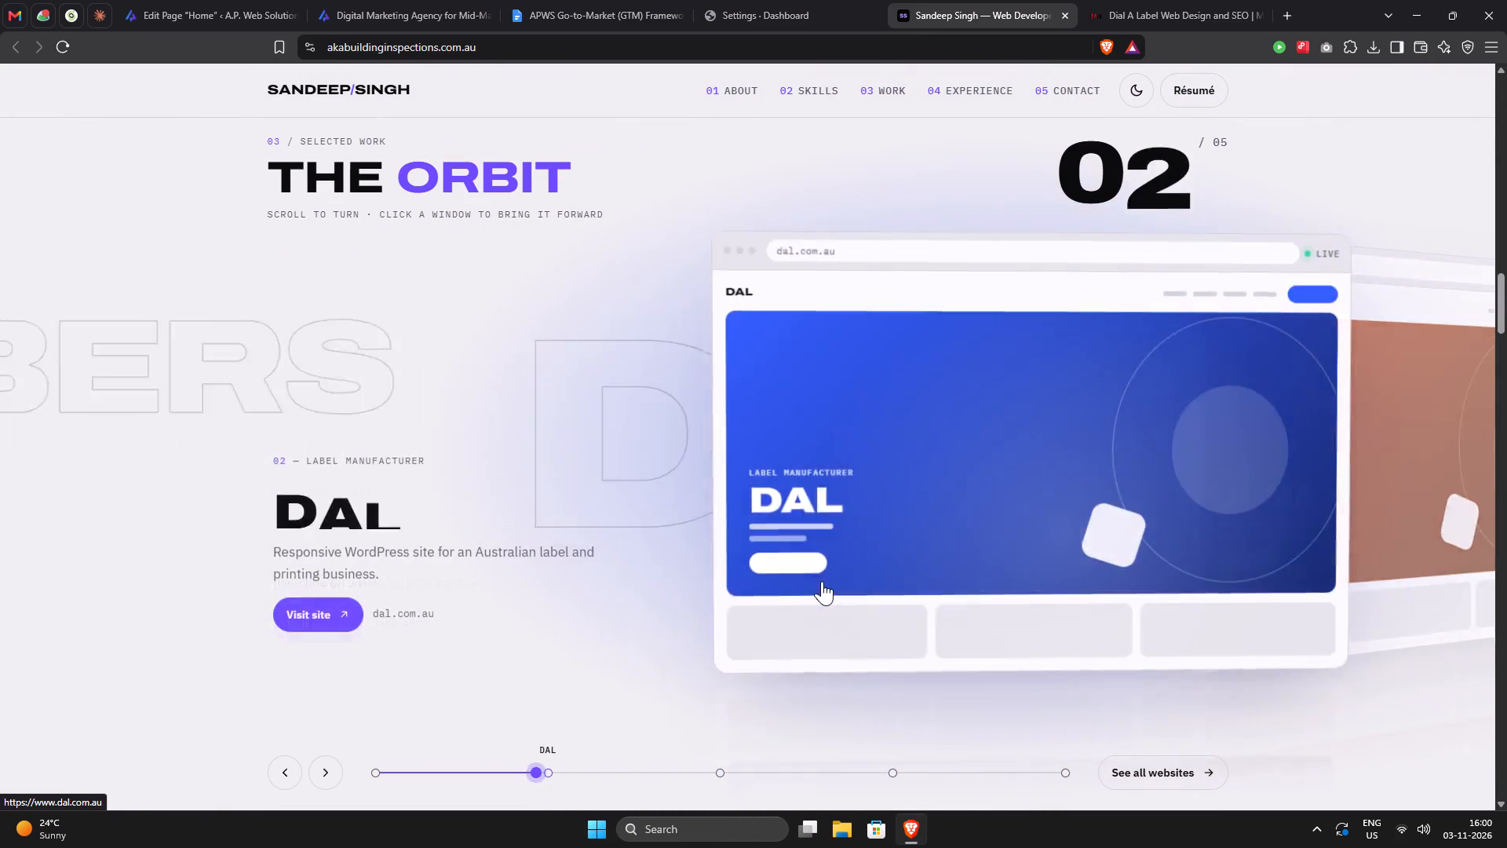
Review the live portfolio page from The Orbit projects through the Experience section to the contact form.
scroll(822, 581, "up", 9)
scroll(822, 581, "down", 8)
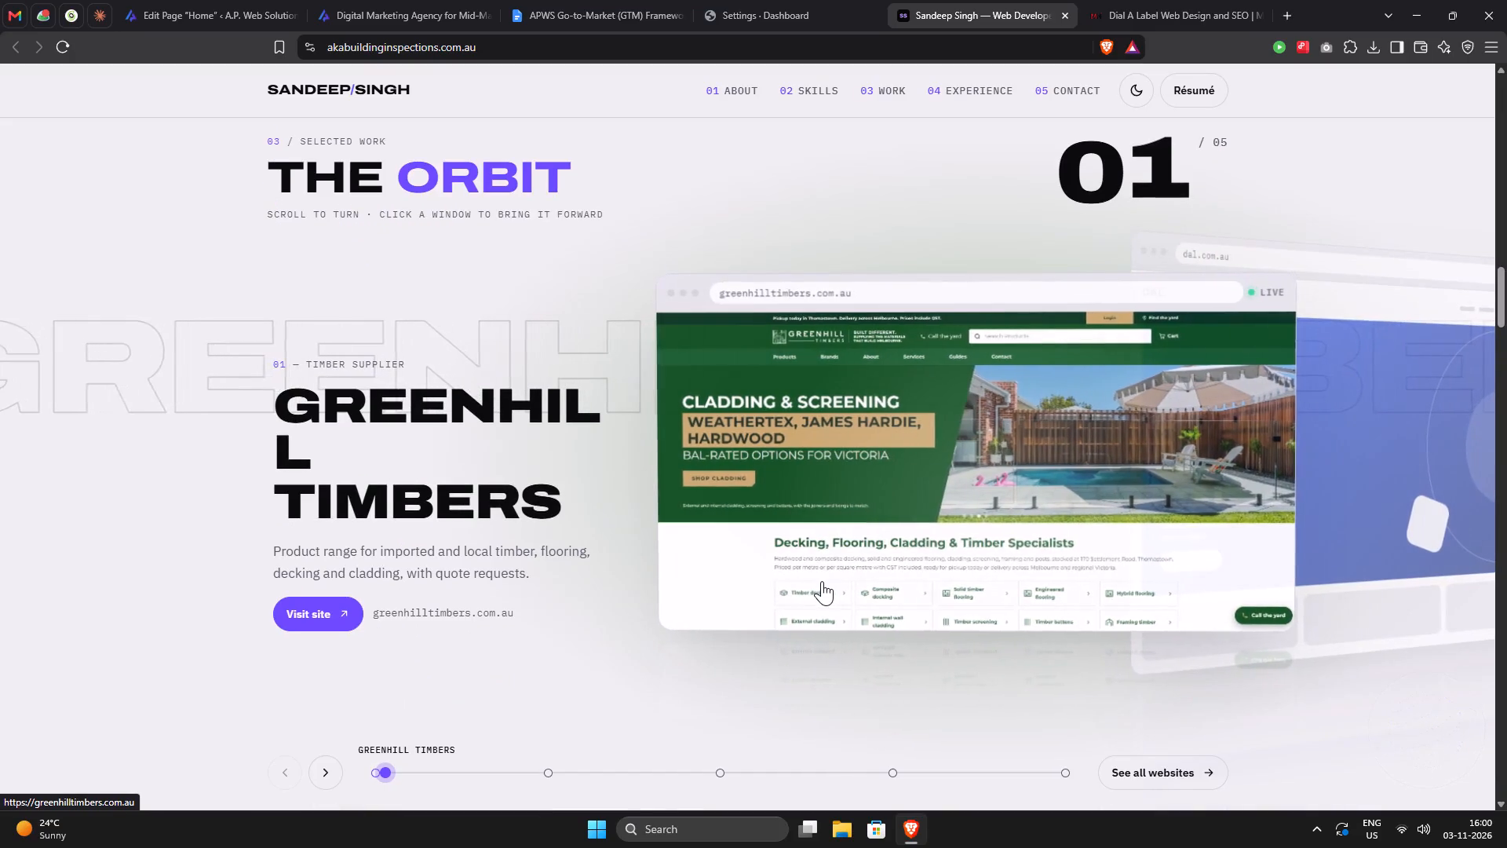
scroll(822, 581, "down", 17)
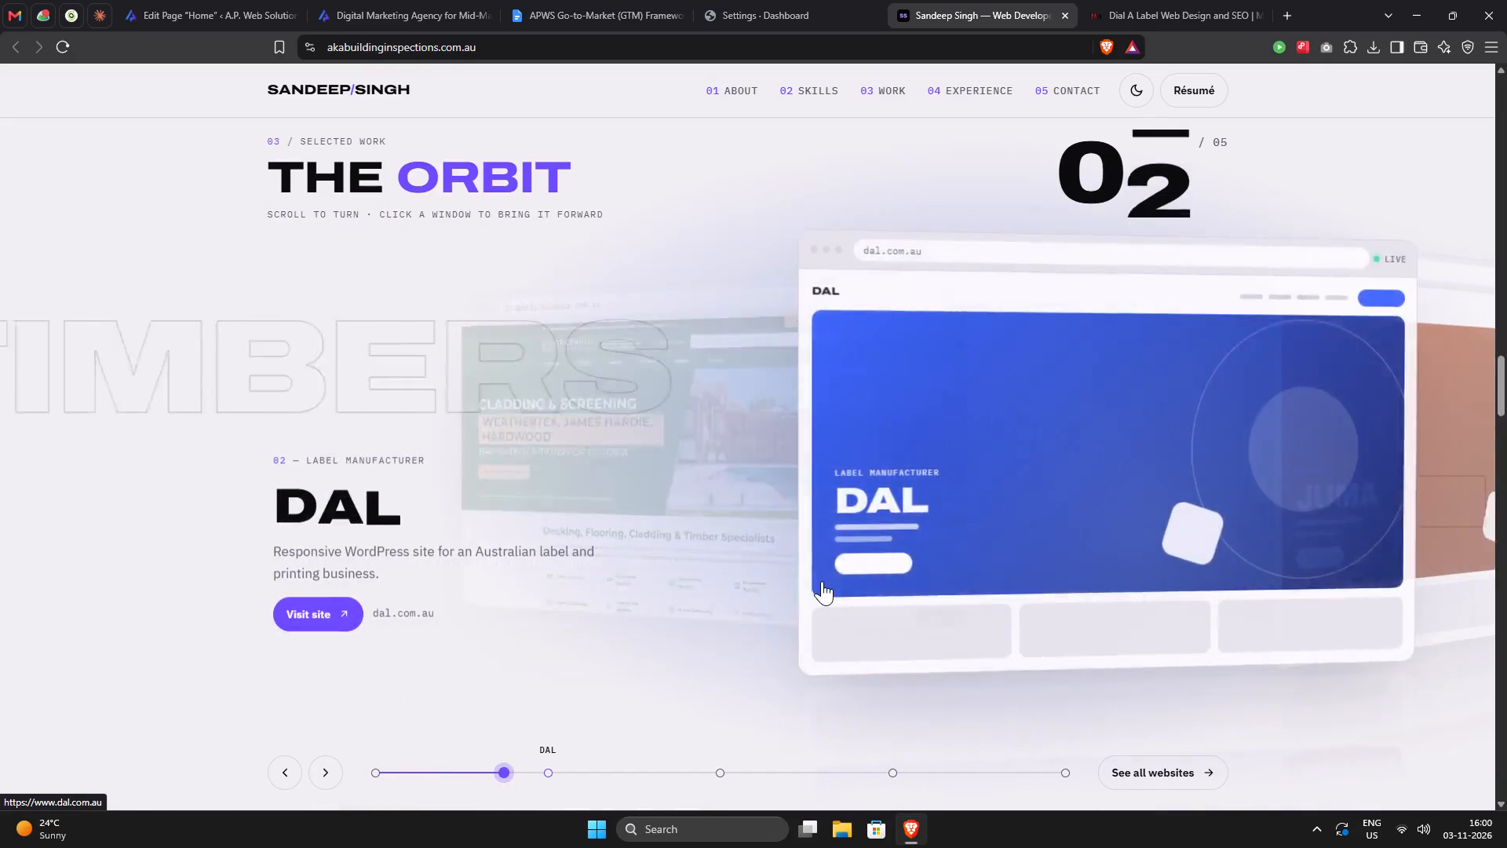
scroll(822, 581, "down", 20)
scroll(822, 581, "down", 20)
scroll(822, 581, "down", 9)
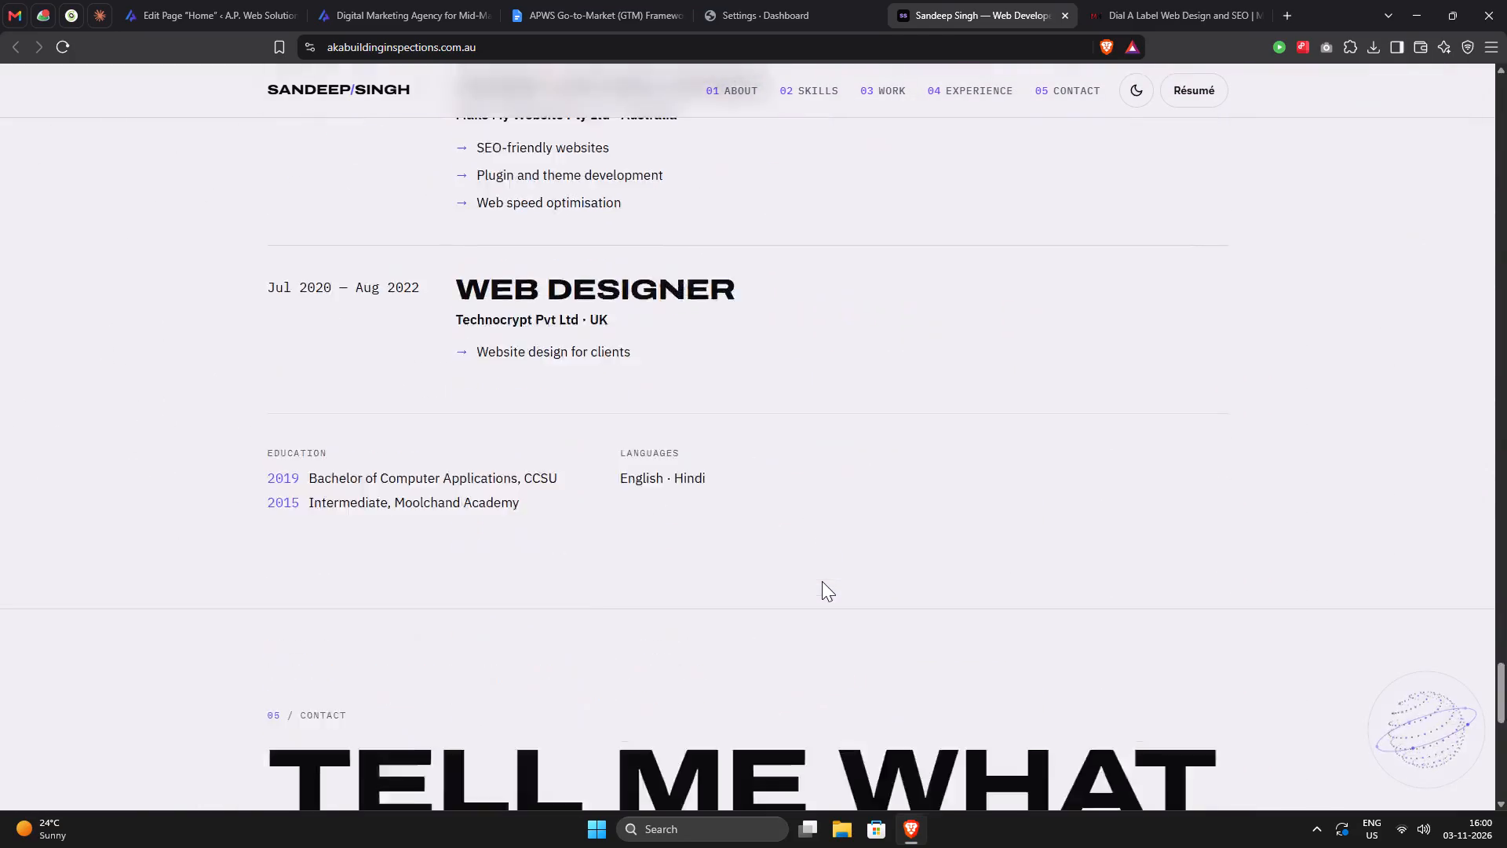
scroll(822, 581, "down", 20)
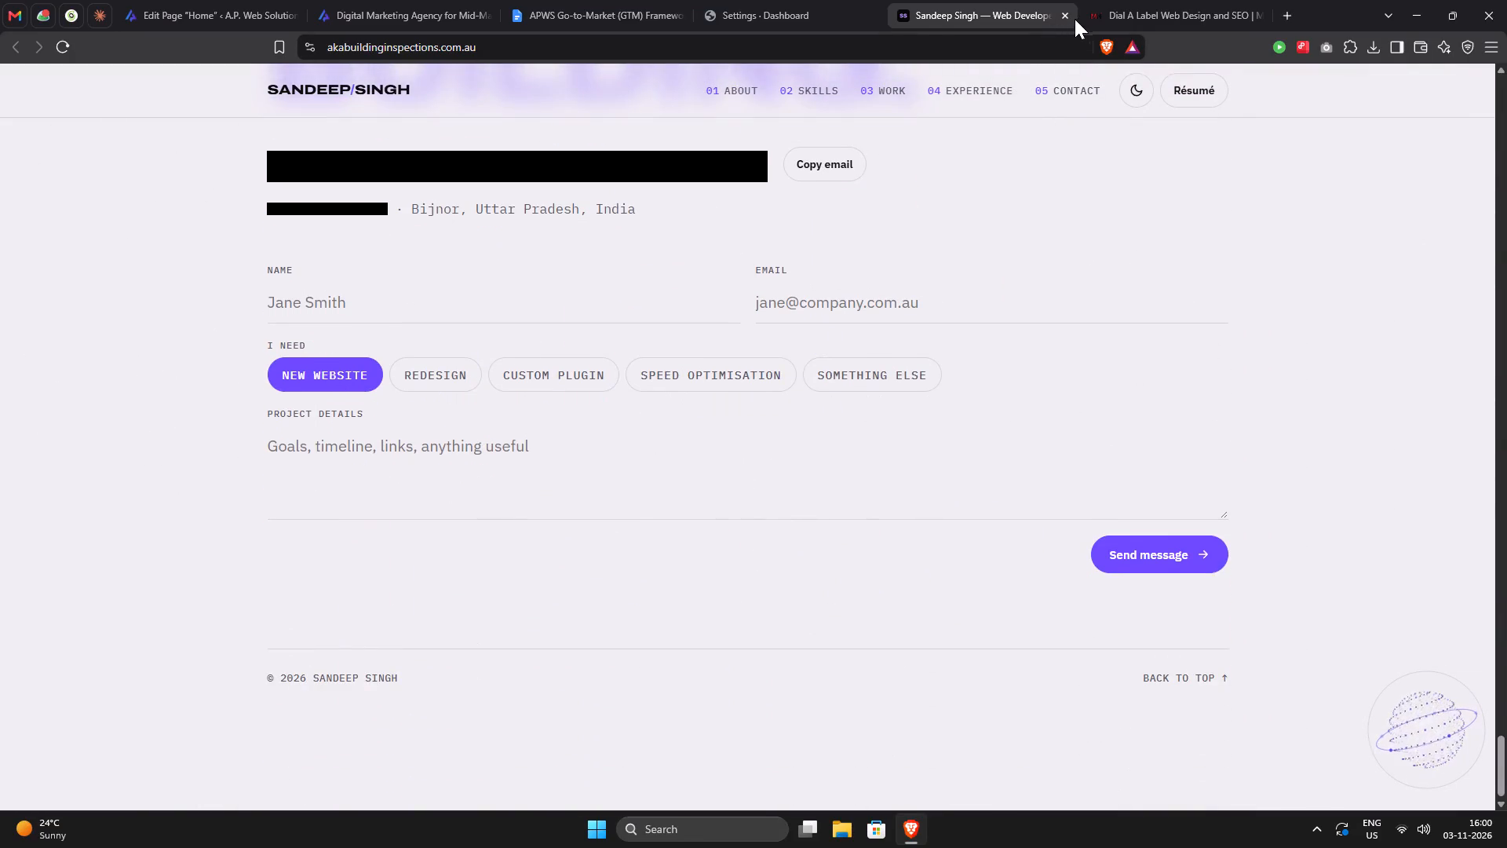
Close the live portfolio, Dial A Label case study and dashboard Settings tabs.
left_click(1060, 18)
left_click(1060, 18)
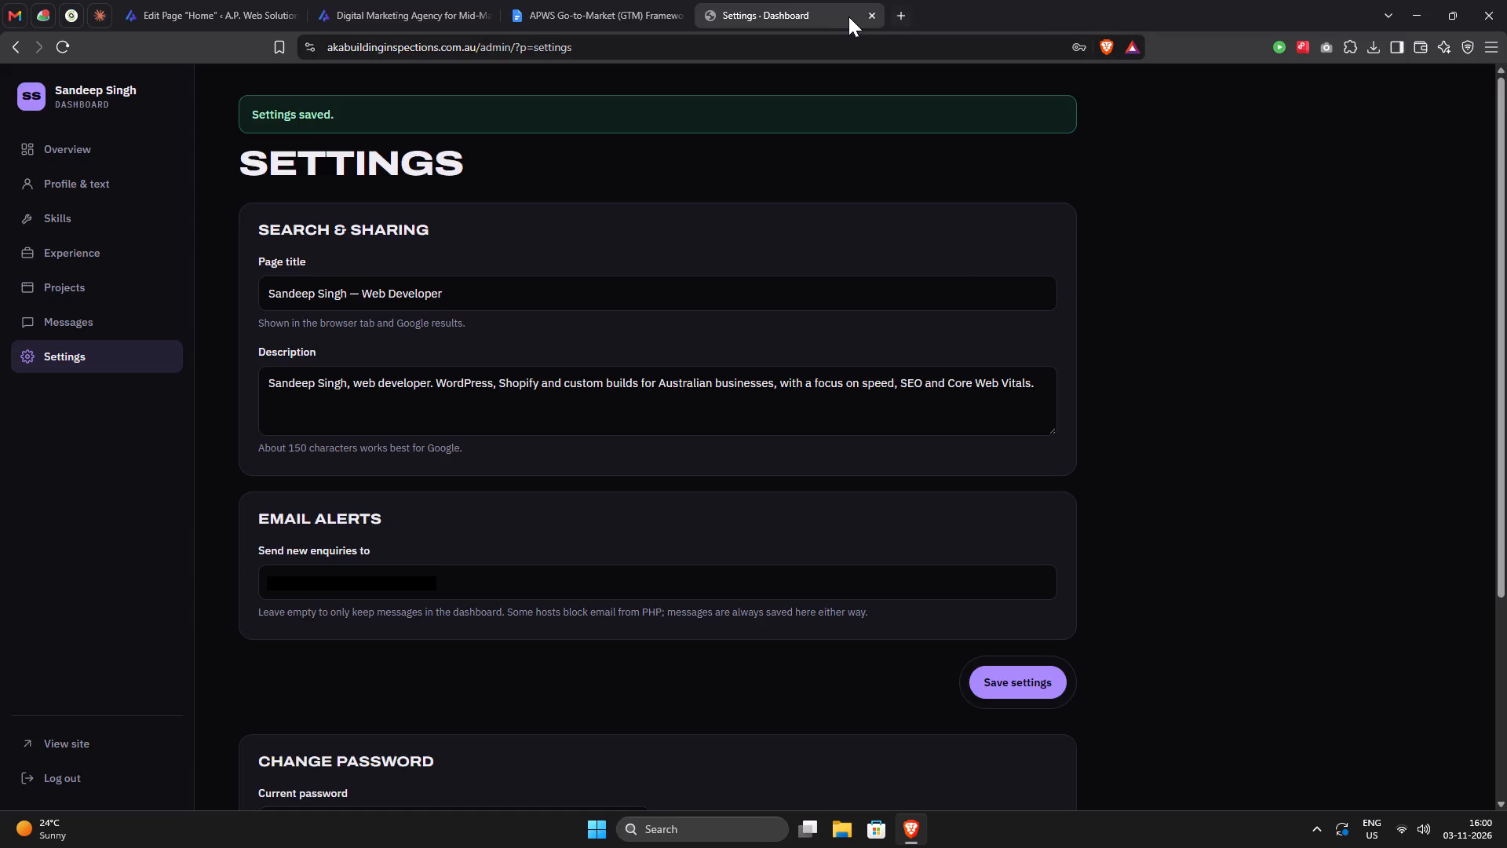
left_click(870, 16)
Start the time tracker on yesterday's "APWS home page" entry and return to the document.
left_click(1278, 44)
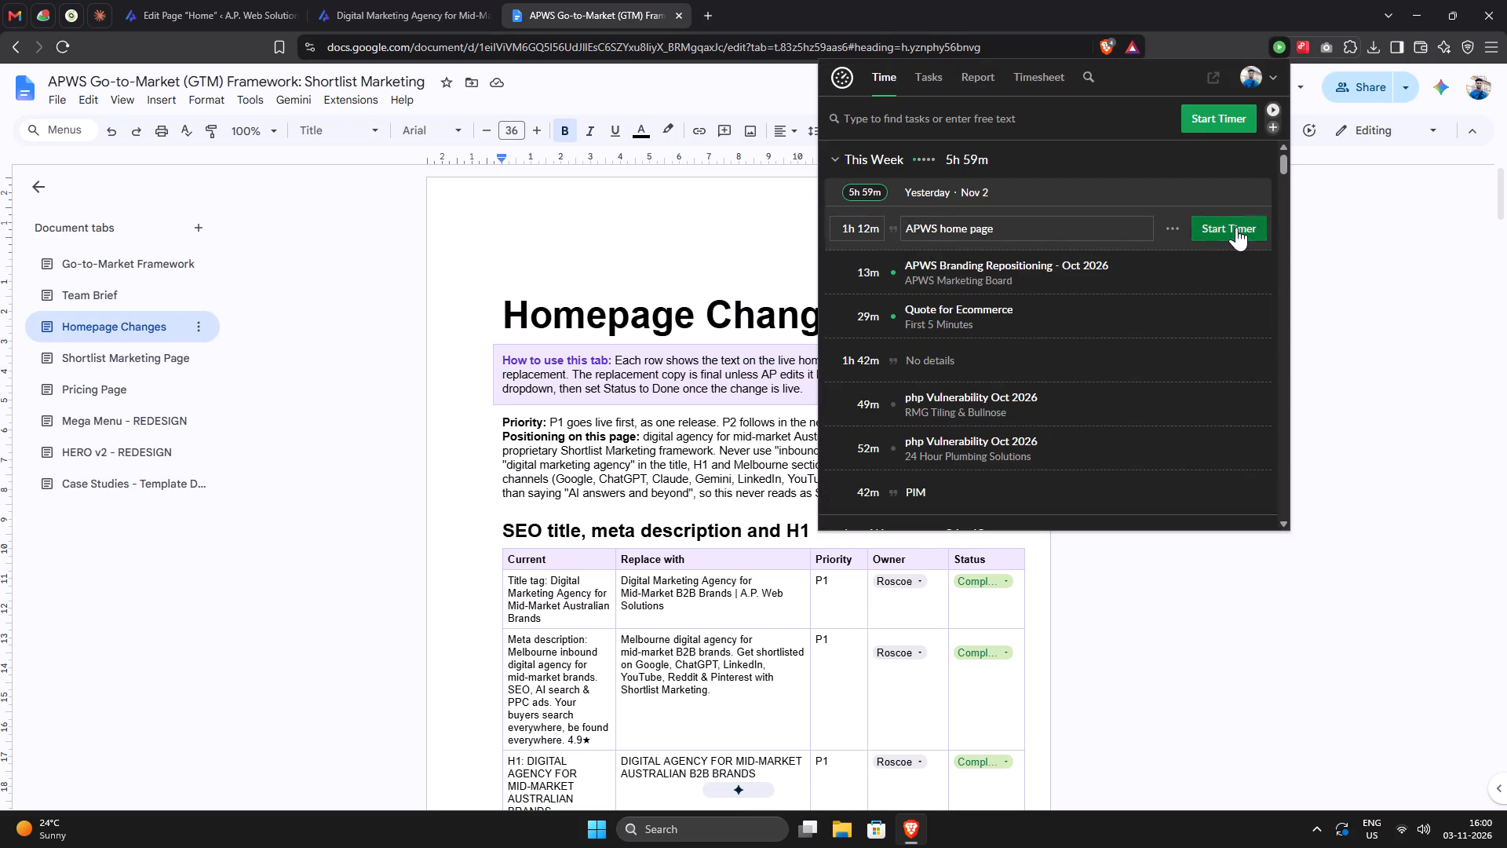
left_click(1236, 227)
left_click(1183, 574)
Read through the Homepage Changes tab to the Testimonials table and its replacement instructions.
scroll(821, 536, "down", 18)
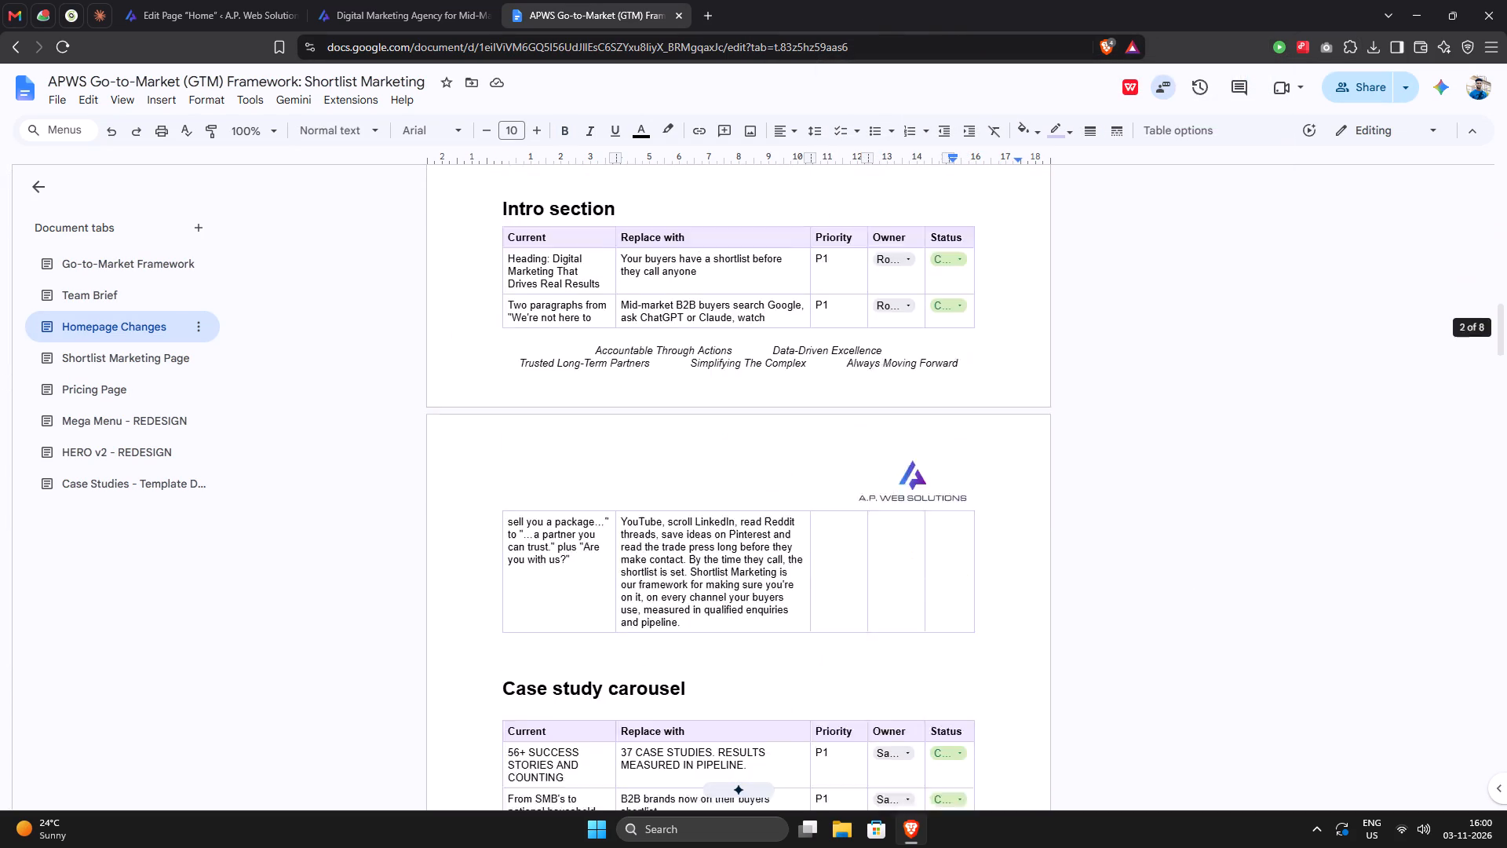
scroll(766, 568, "down", 17)
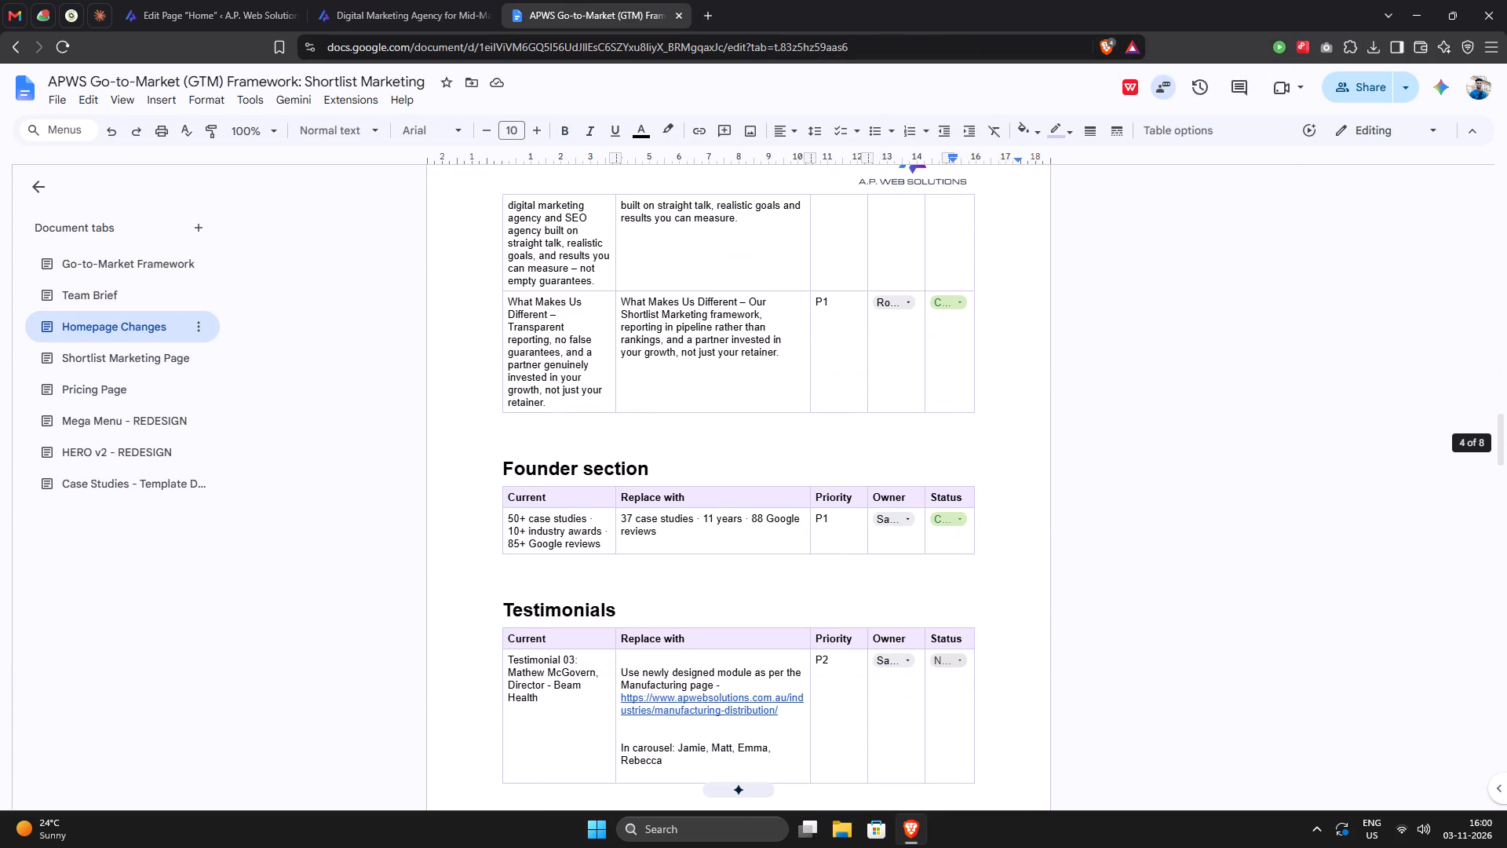
scroll(763, 563, "down", 3)
left_click(702, 514)
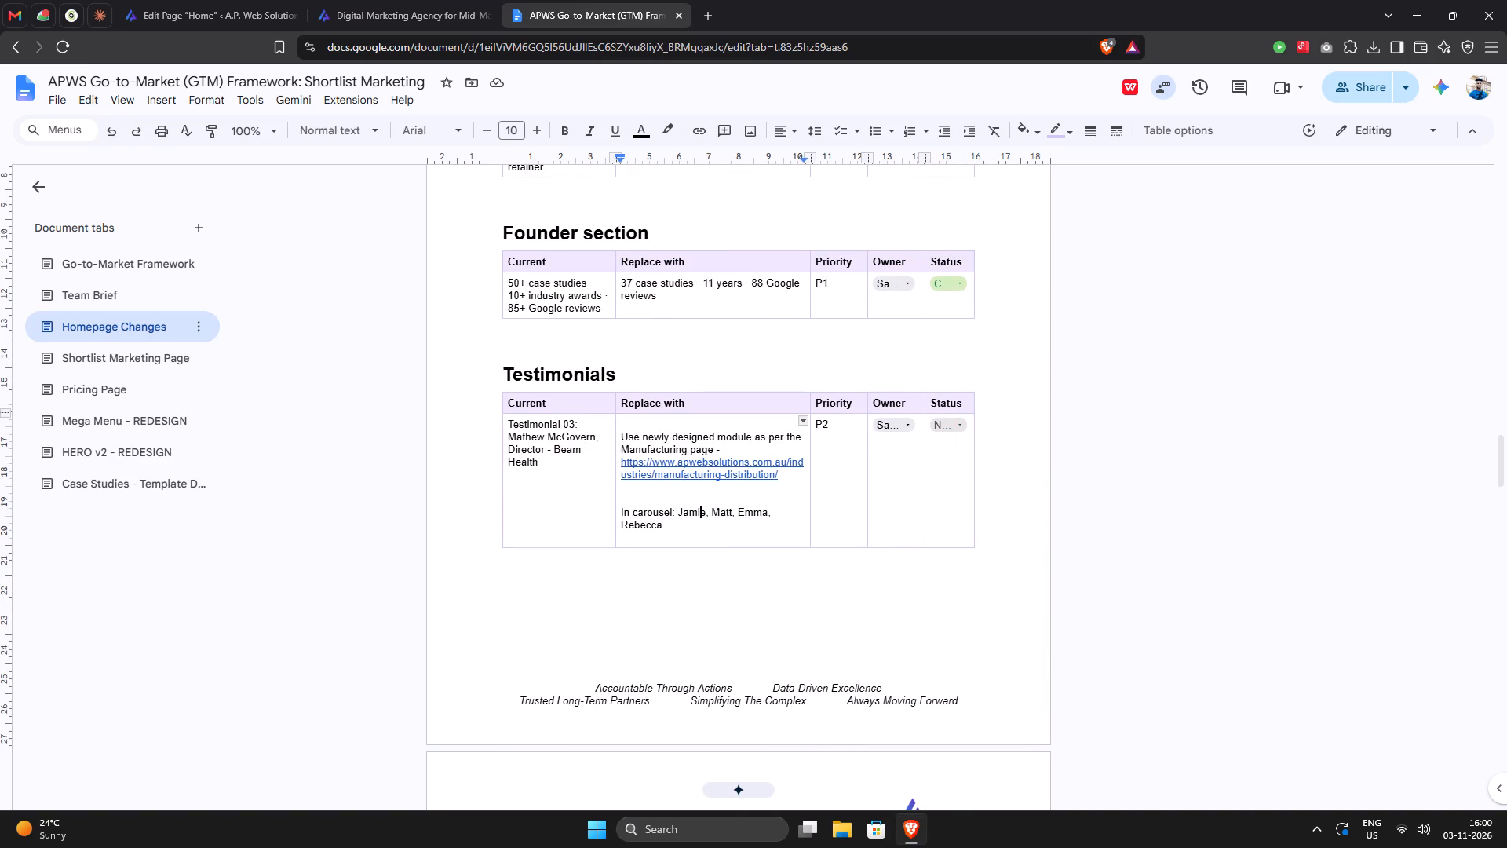
left_click(219, 22)
left_click(586, 18)
Look through the content sections of the Home page in the WordPress editor.
left_click(201, 9)
scroll(619, 643, "down", 12)
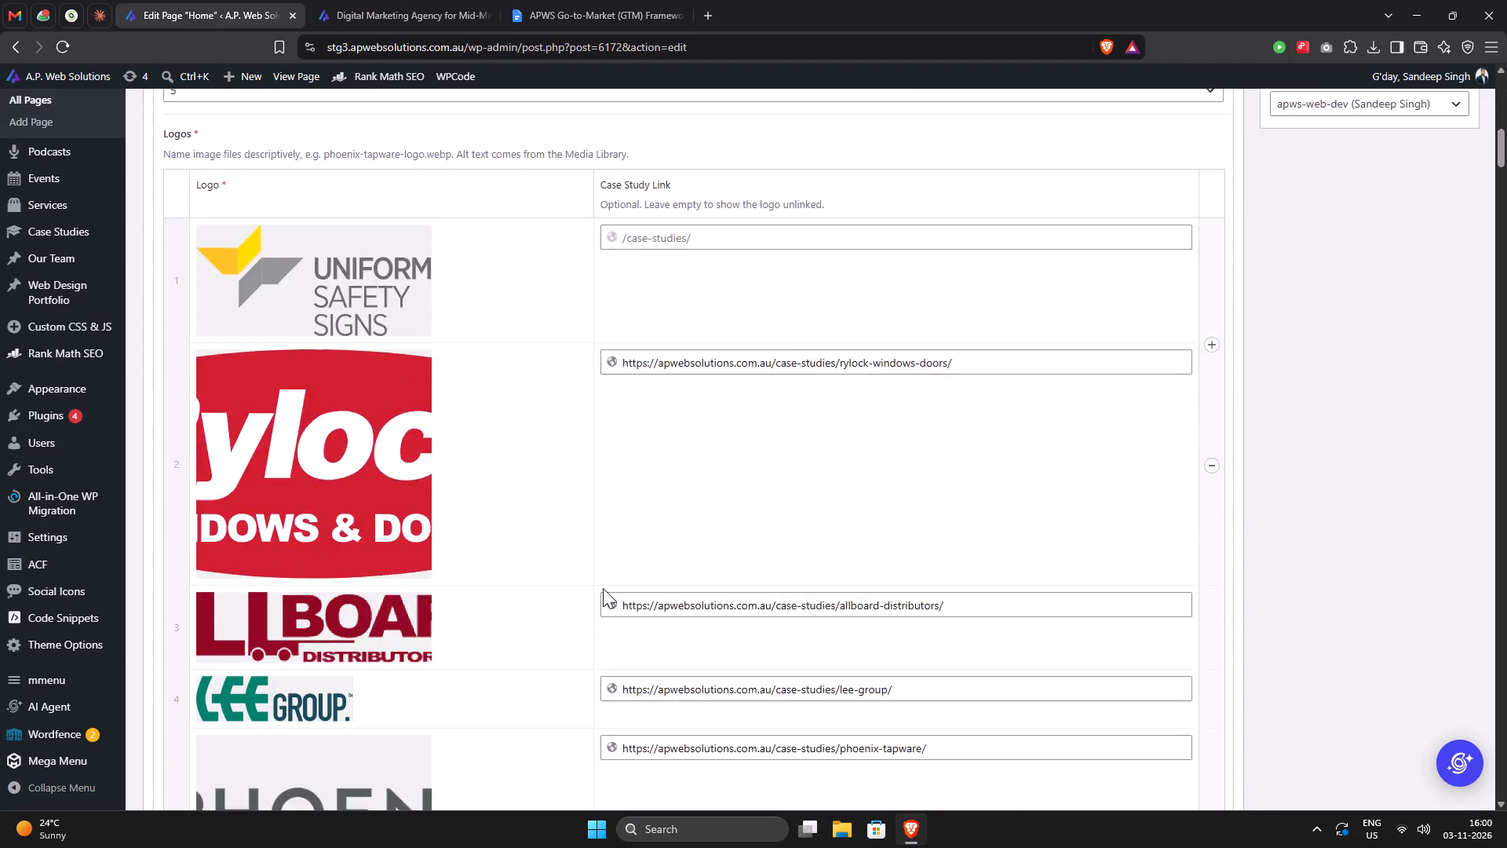
scroll(603, 588, "down", 20)
scroll(603, 588, "down", 20)
scroll(603, 588, "down", 12)
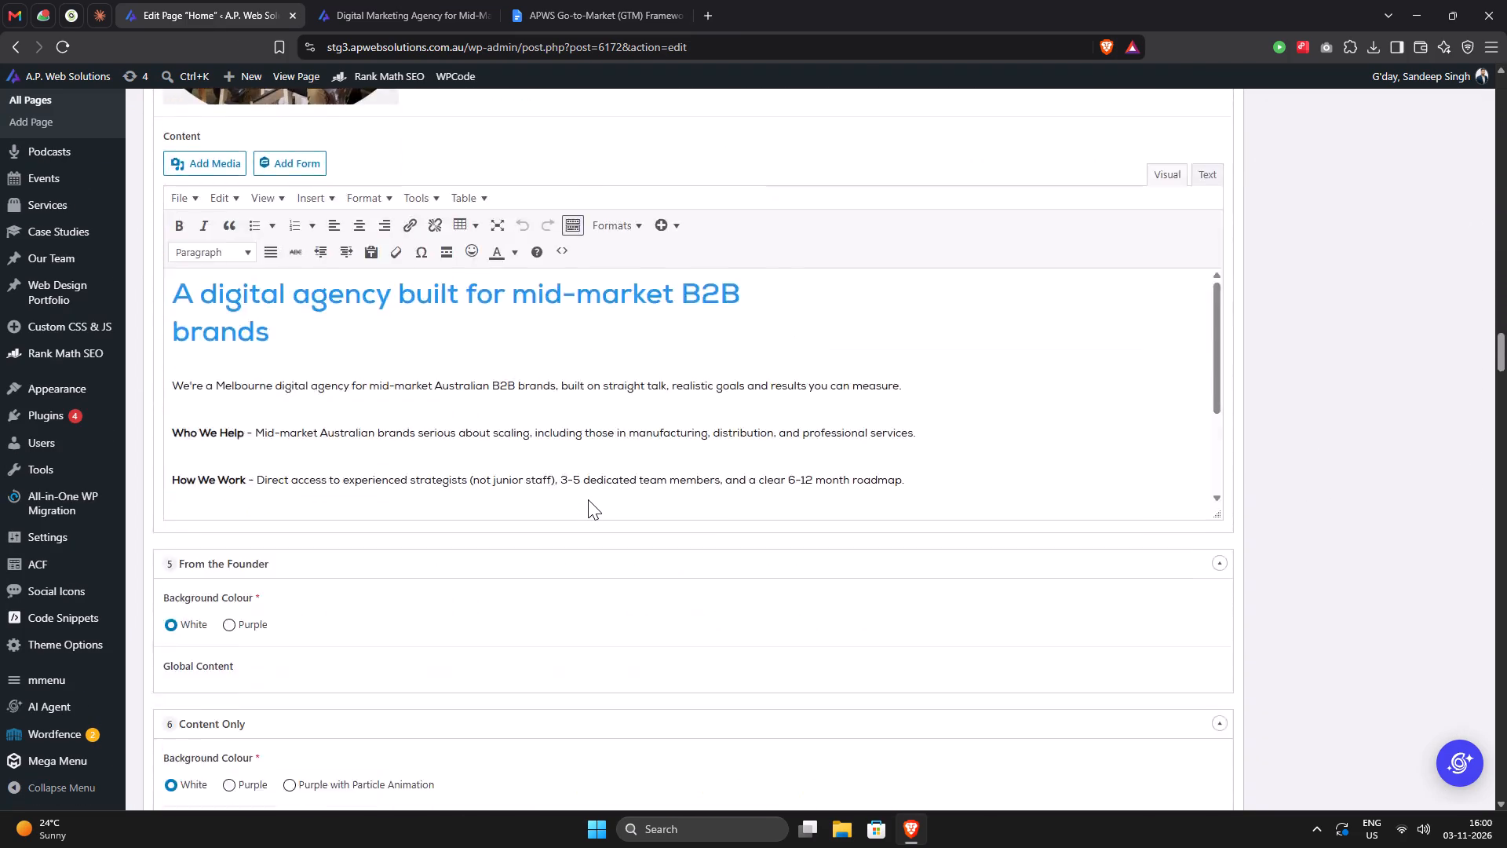
scroll(588, 499, "down", 15)
scroll(588, 499, "down", 7)
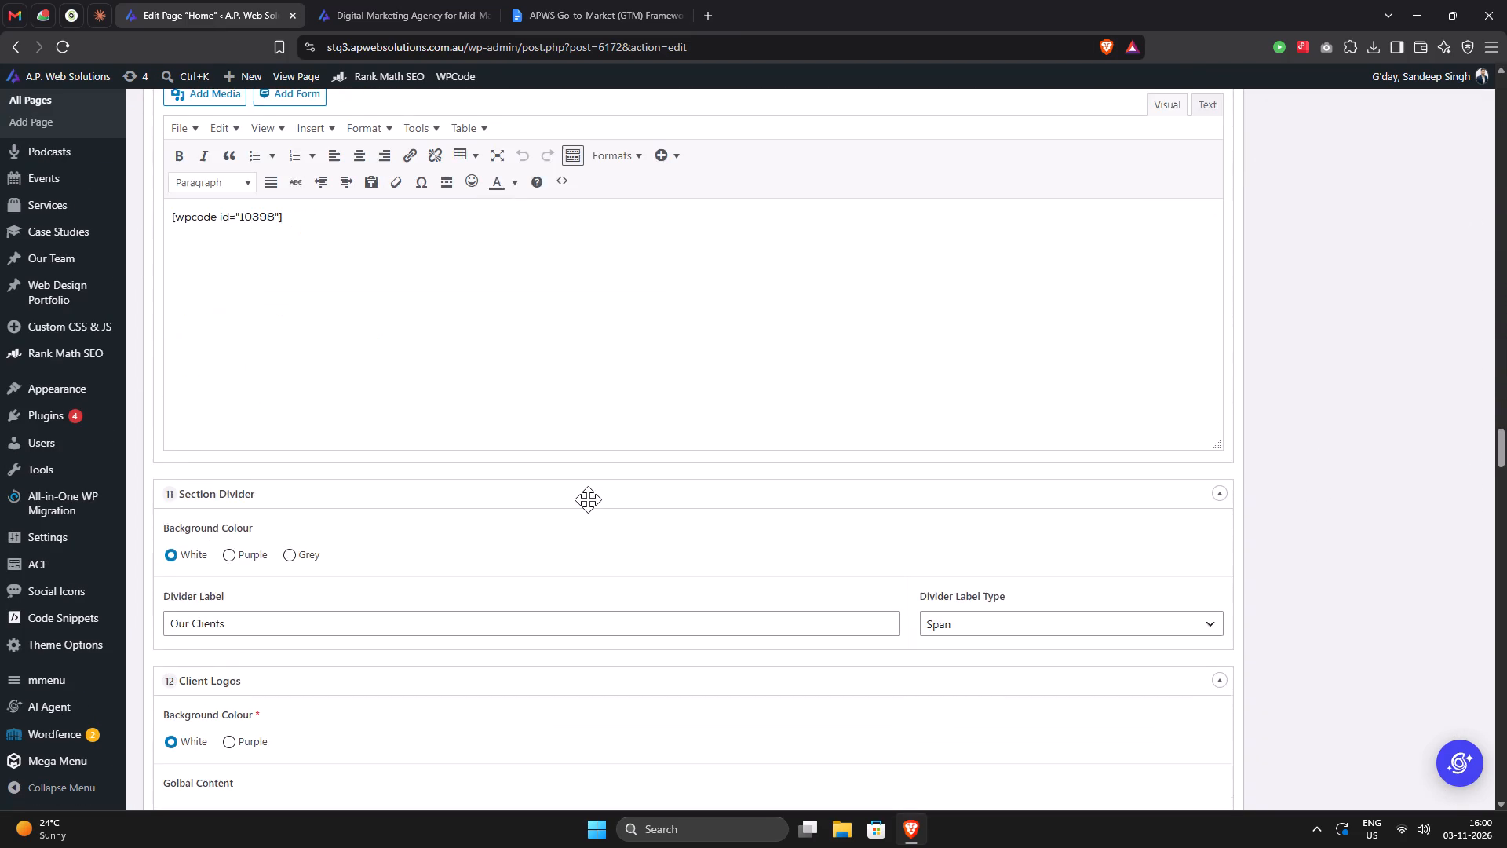
scroll(588, 499, "down", 6)
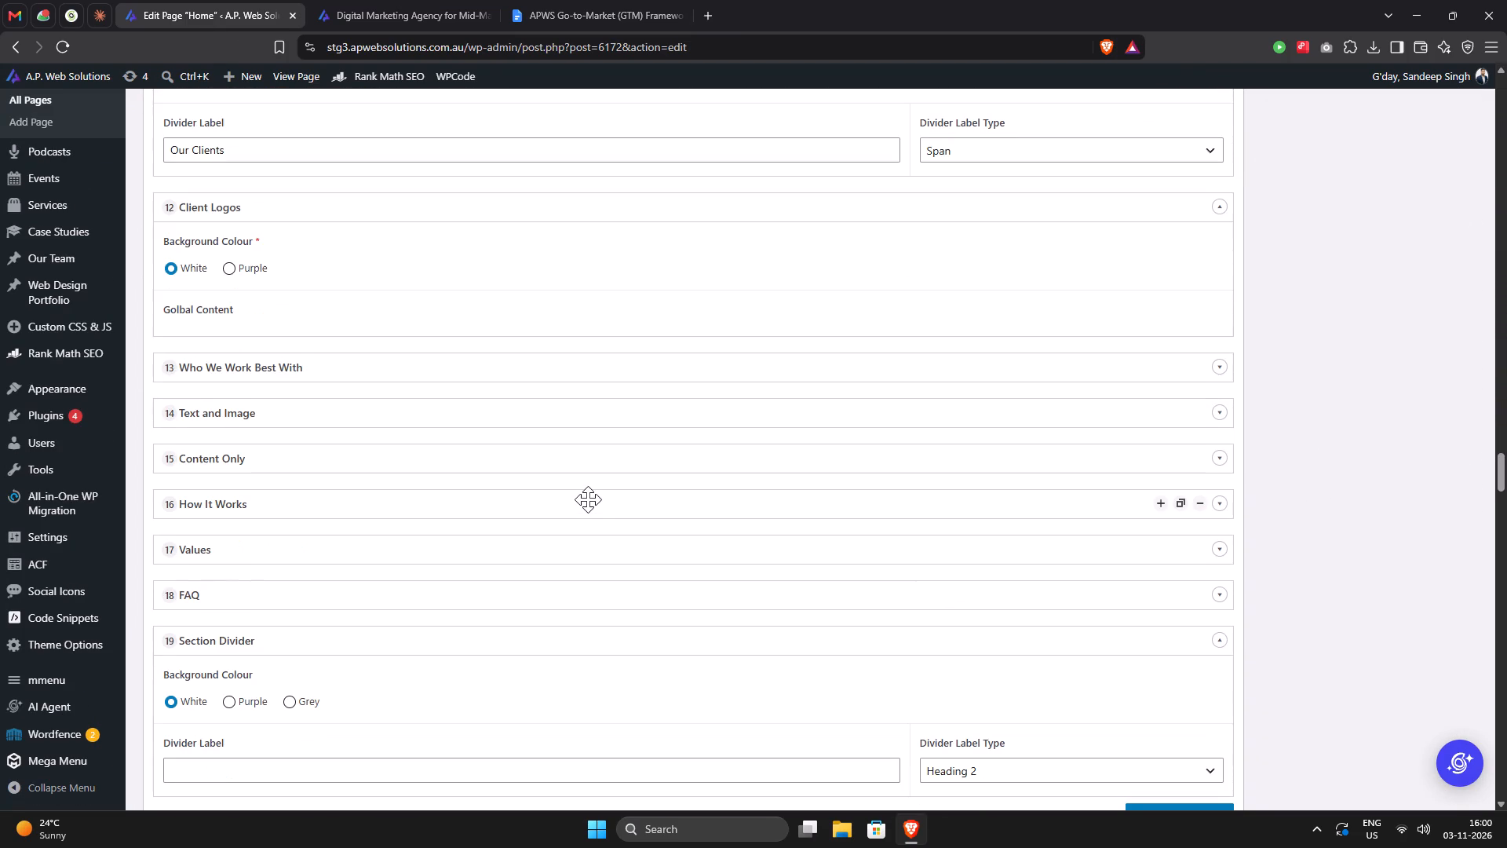
scroll(588, 499, "up", 1)
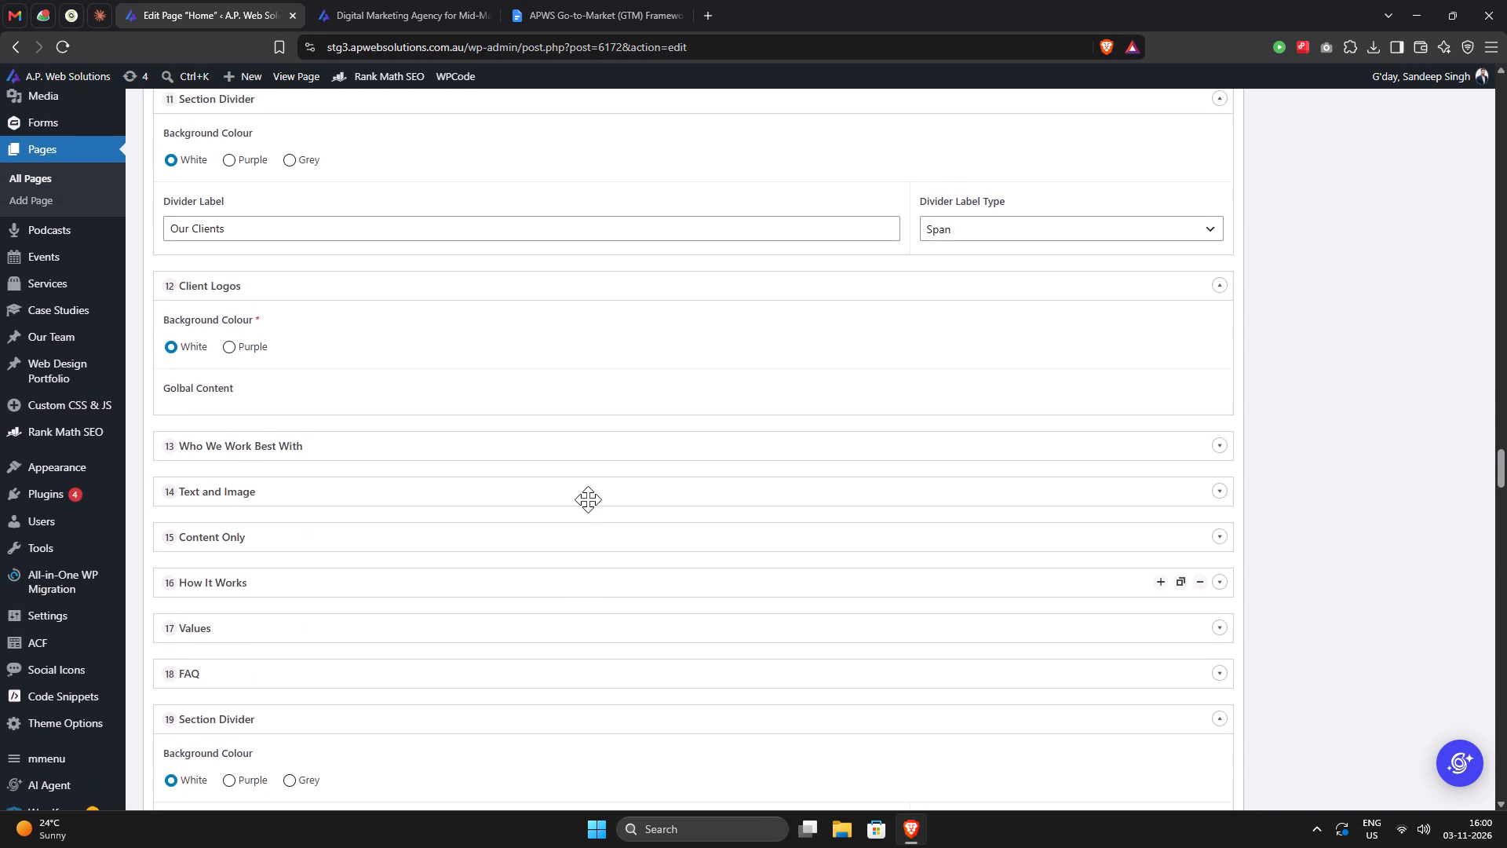
scroll(588, 499, "up", 6)
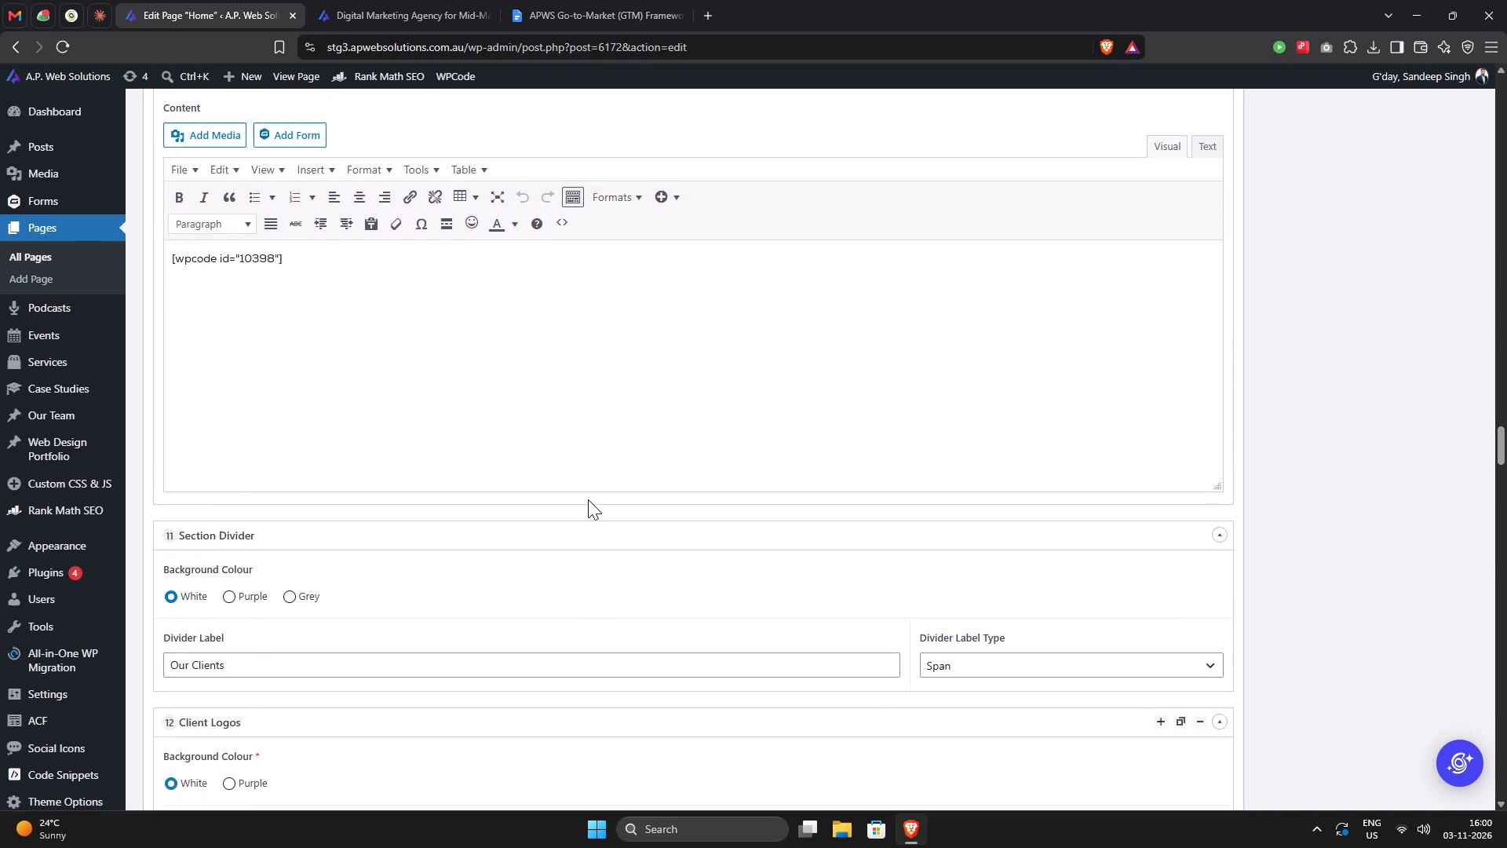
scroll(588, 499, "up", 4)
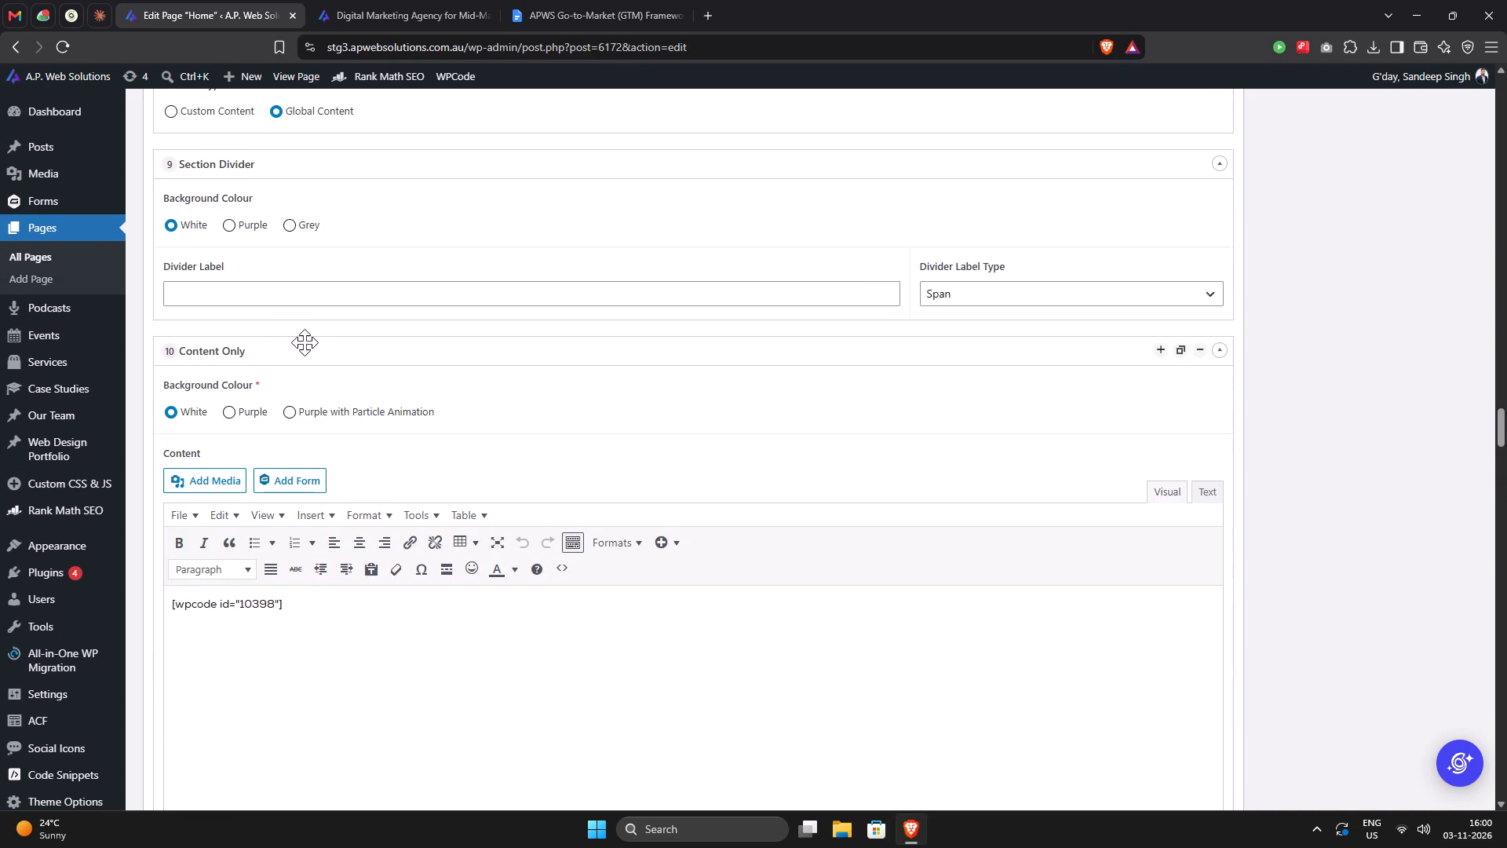
Collapse Home page sections 10 Content Only, 9 Section Divider and 6 Content Only.
left_click(288, 345)
scroll(288, 345, "up", 2)
left_click(297, 327)
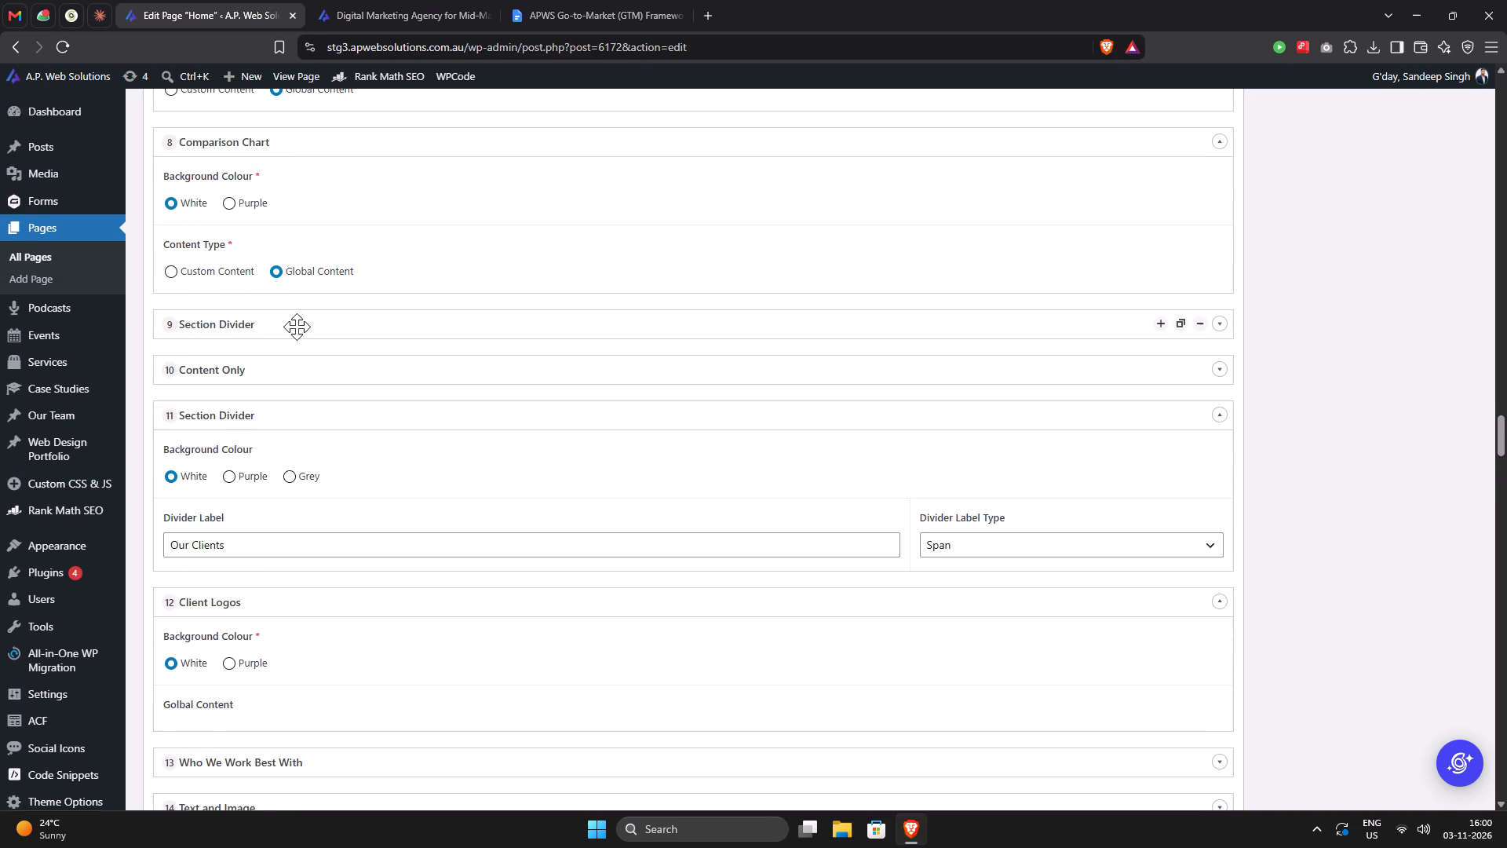
scroll(297, 327, "up", 5)
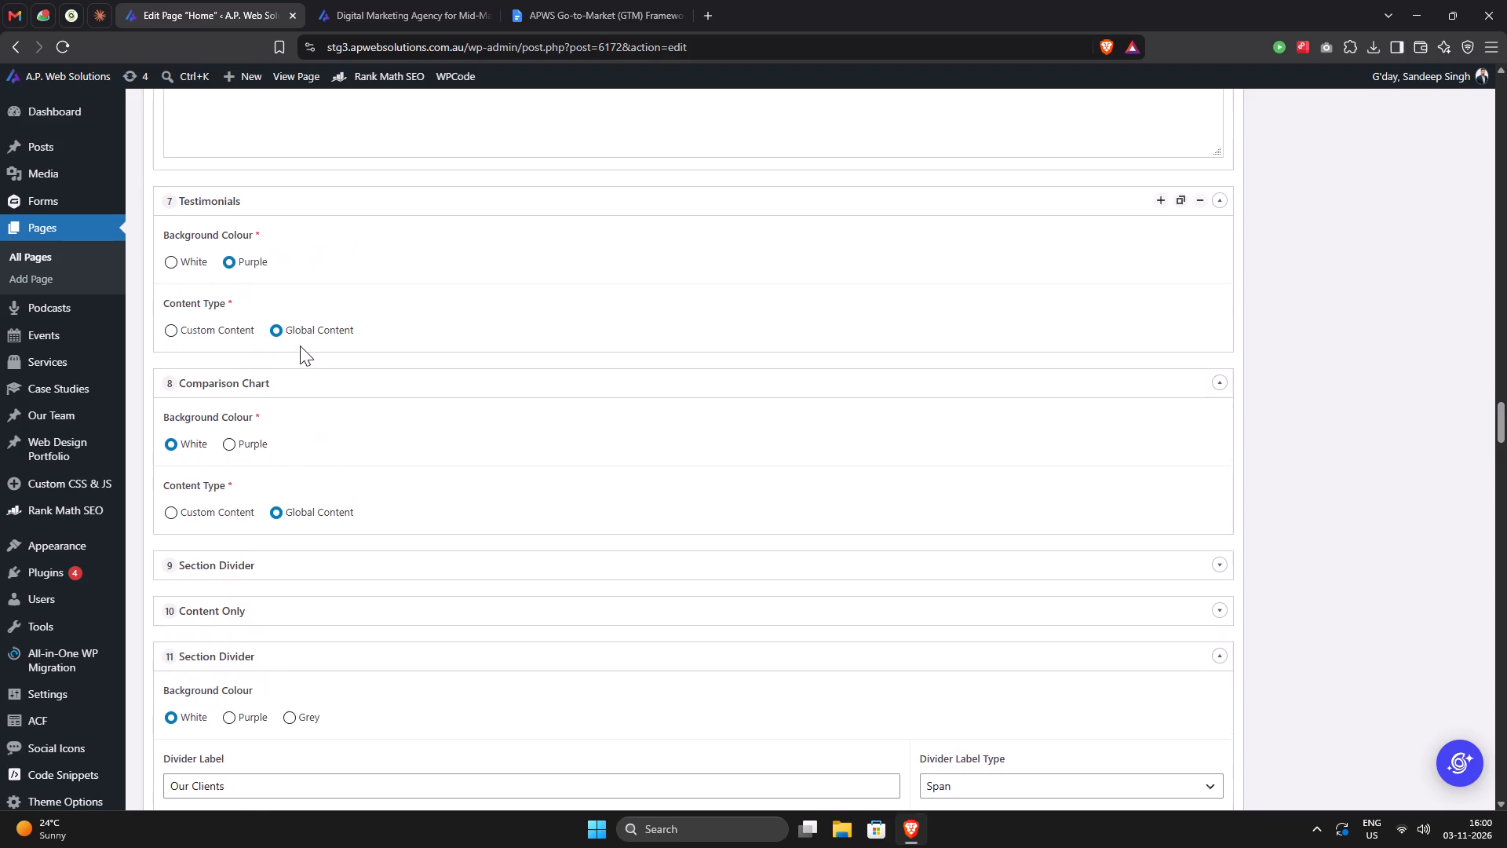
scroll(303, 346, "up", 8)
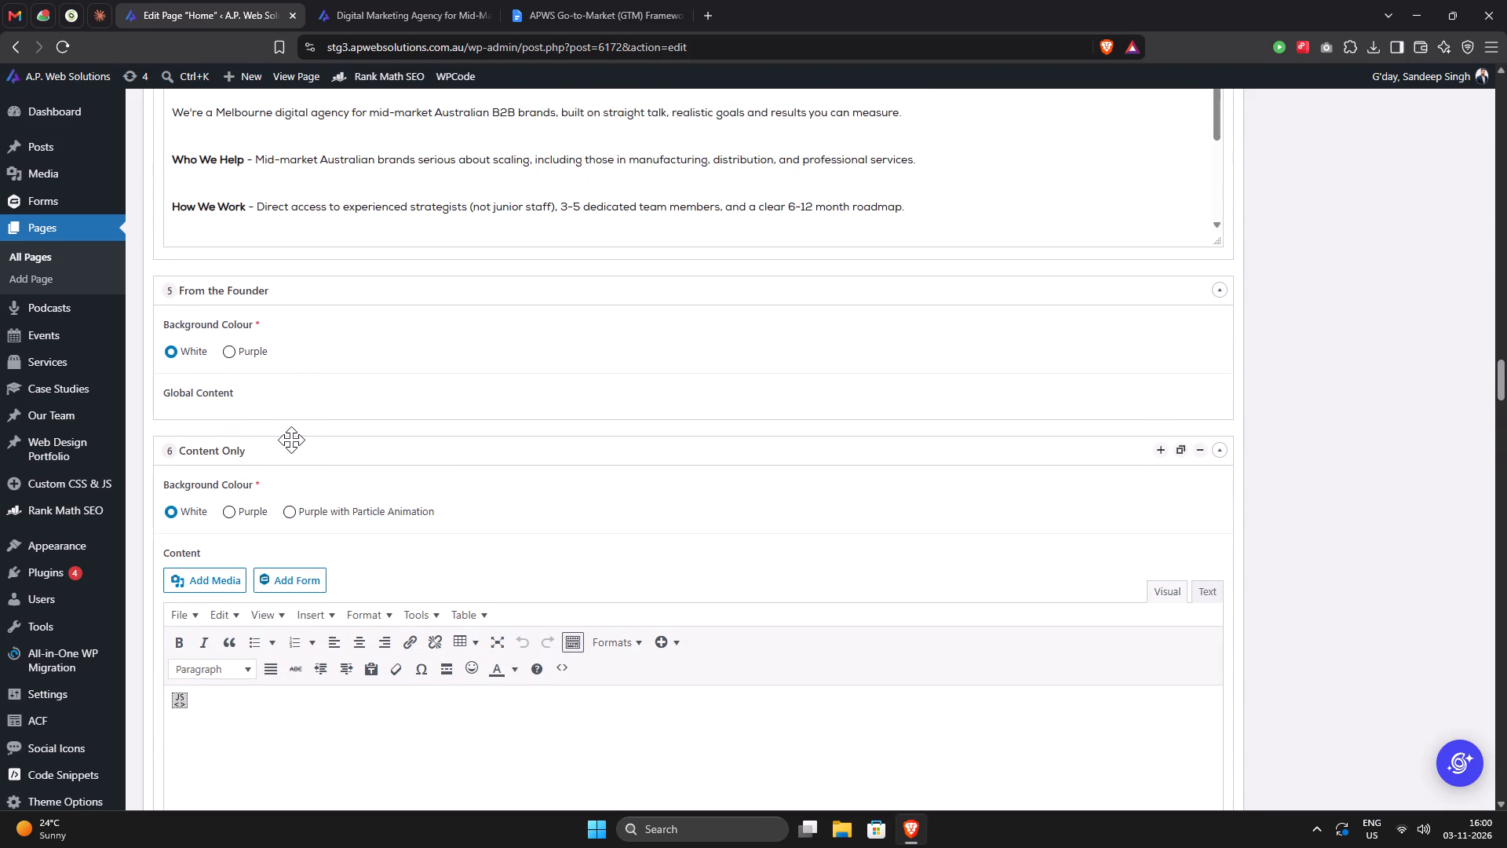
left_click(289, 446)
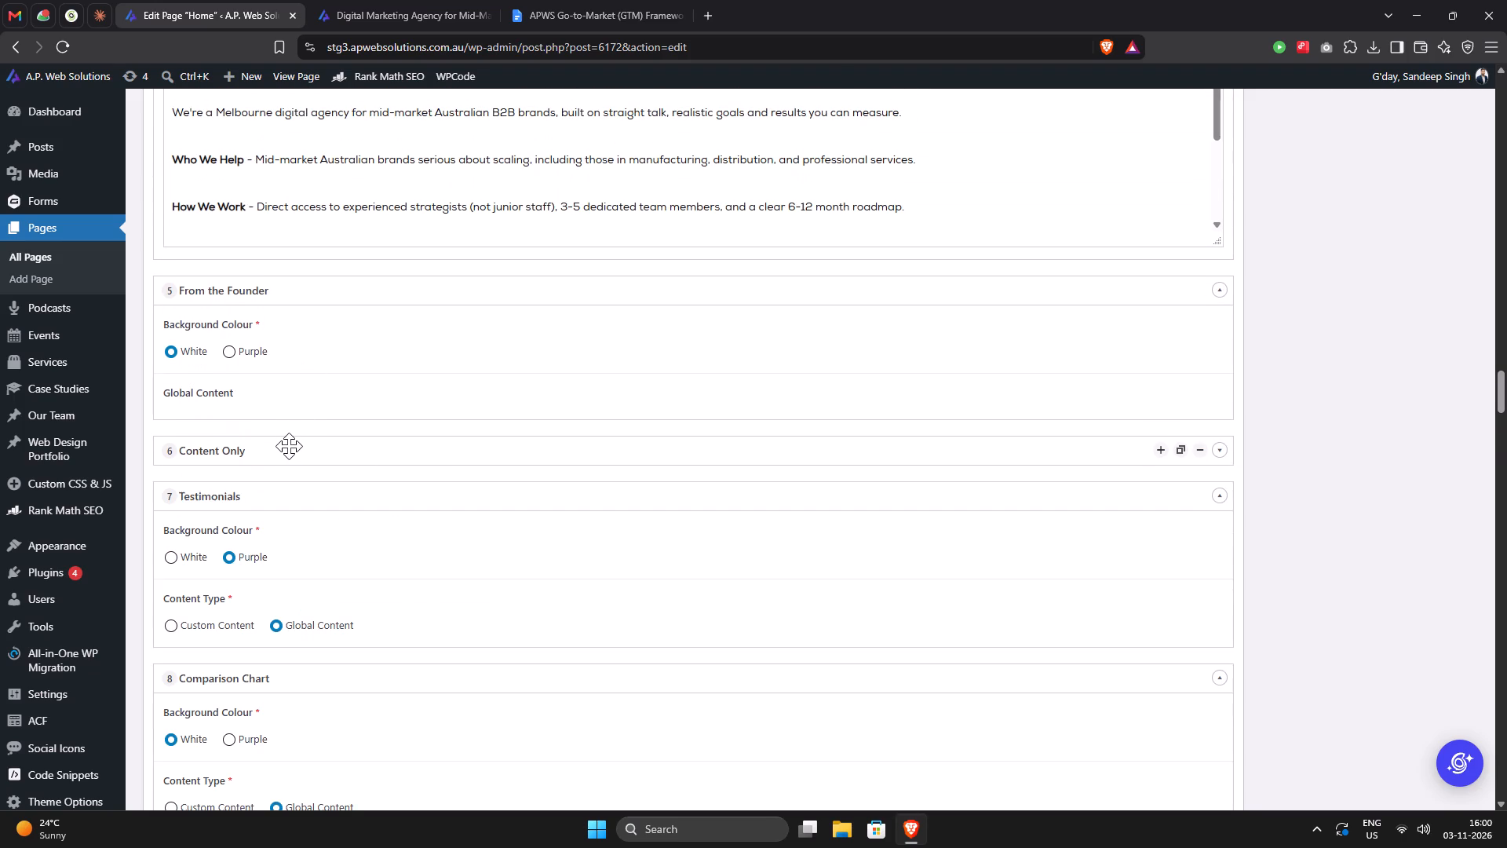
left_click(289, 446)
left_click(289, 446)
scroll(289, 446, "down", 1)
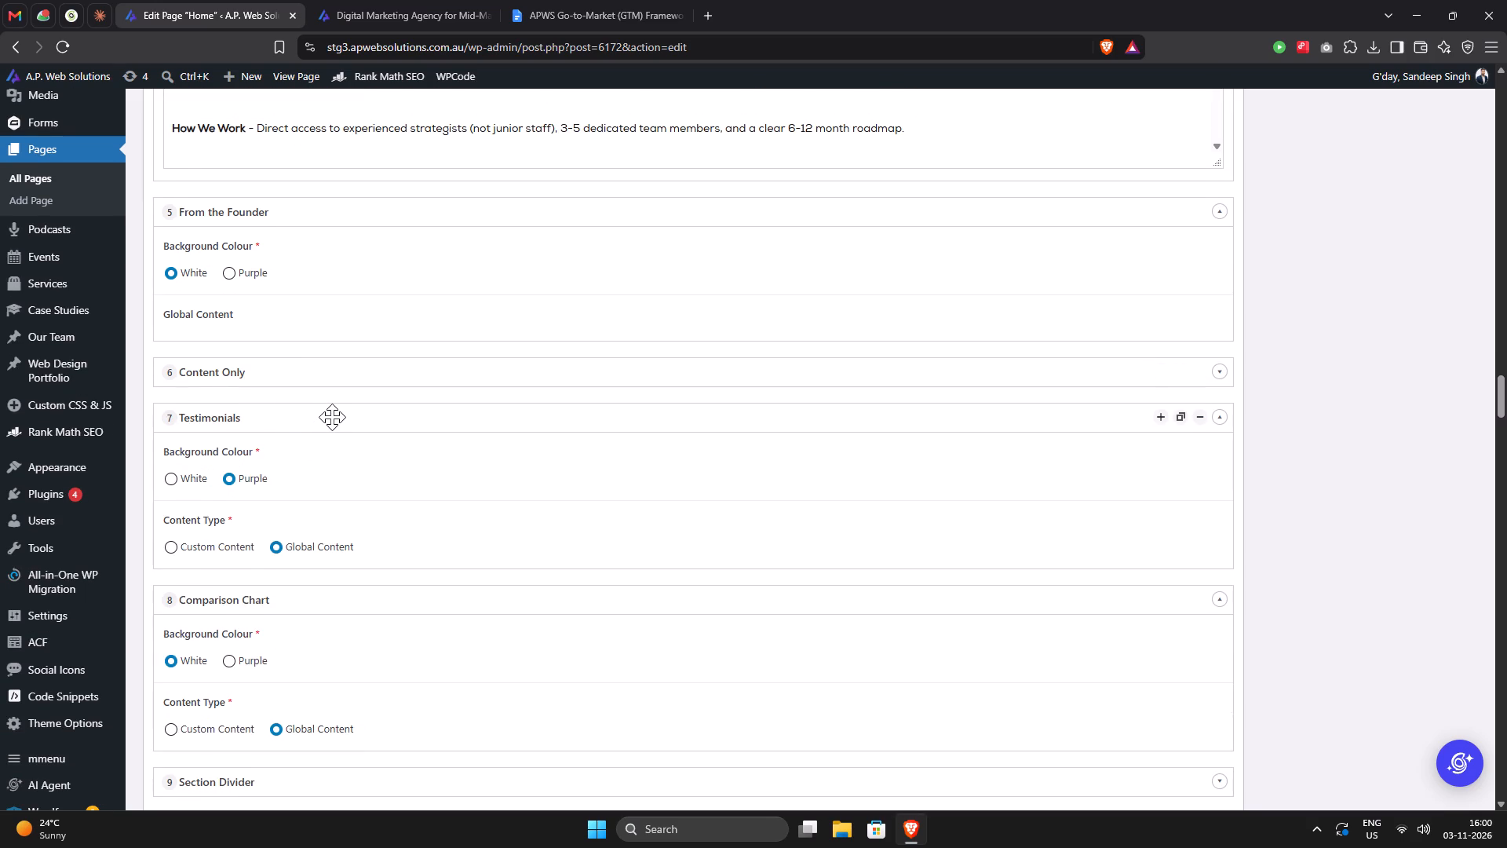
double_click(351, 377)
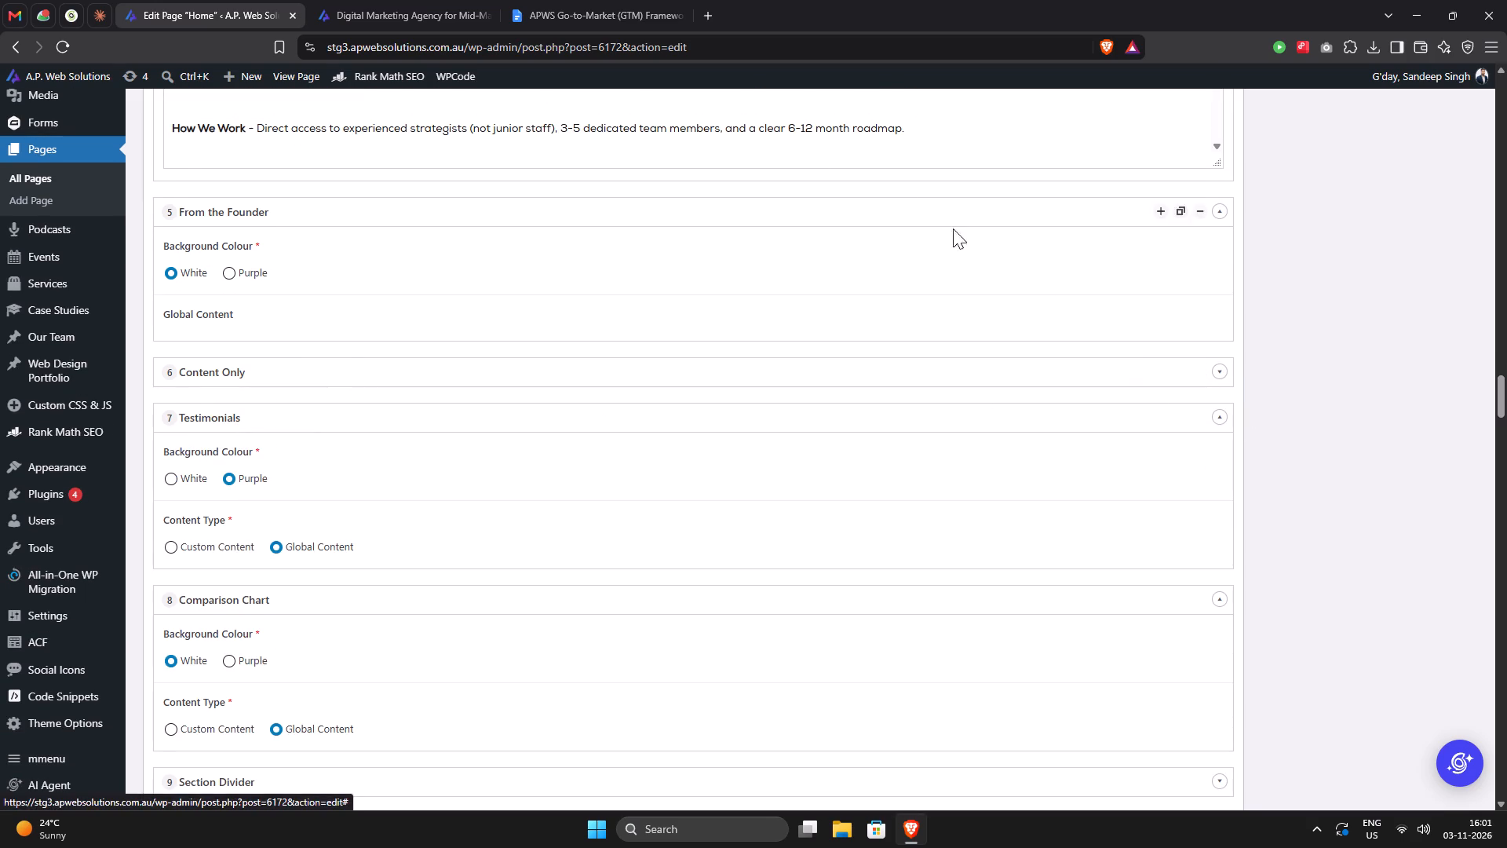
Check the testimonial design reference below the Testimonials table in the Homepage Changes document.
left_click(575, 16)
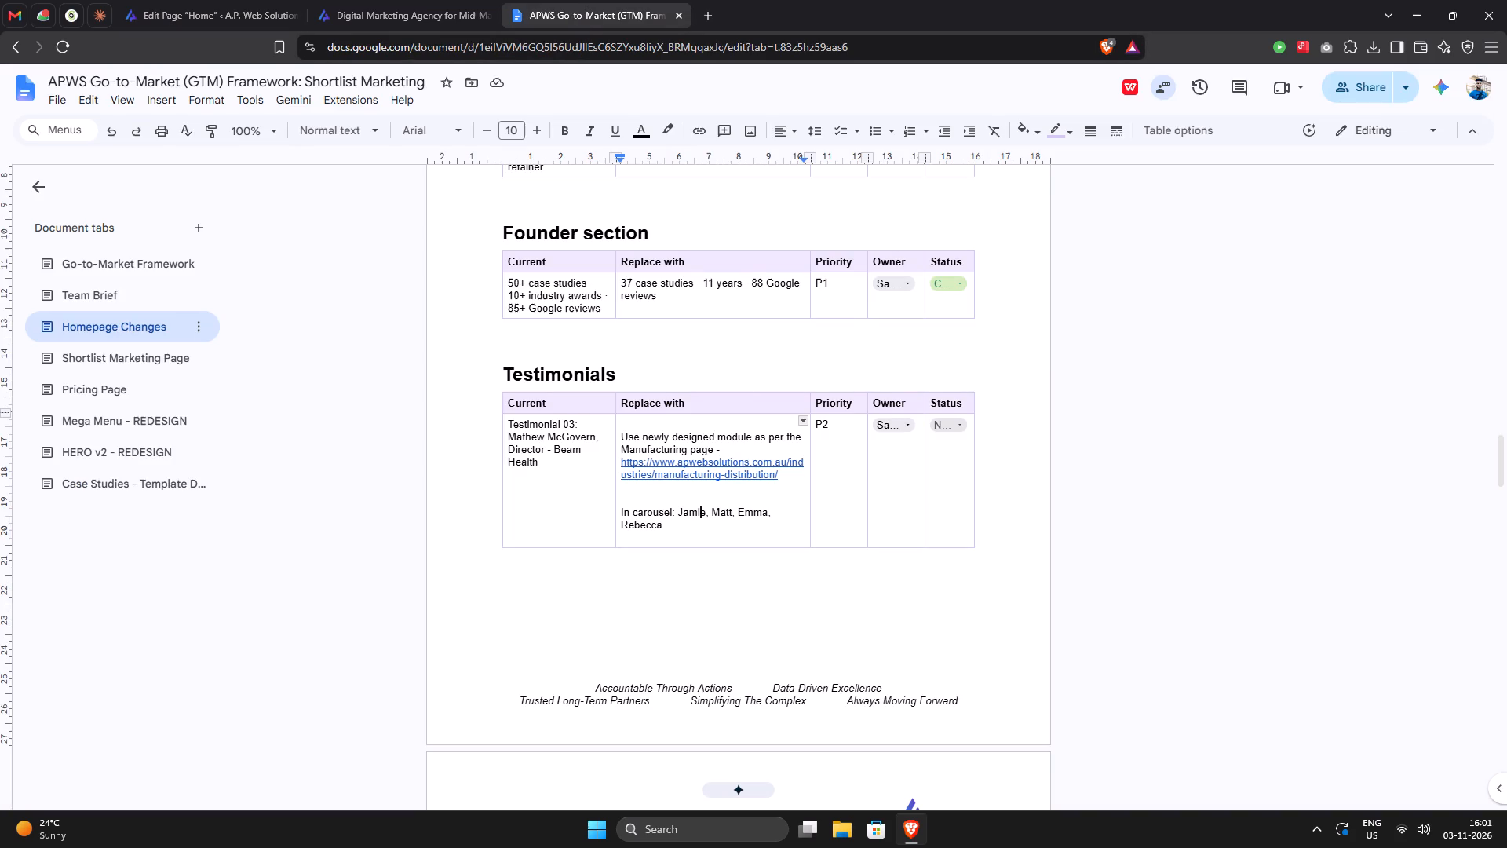
scroll(655, 557, "down", 7)
scroll(655, 557, "up", 1)
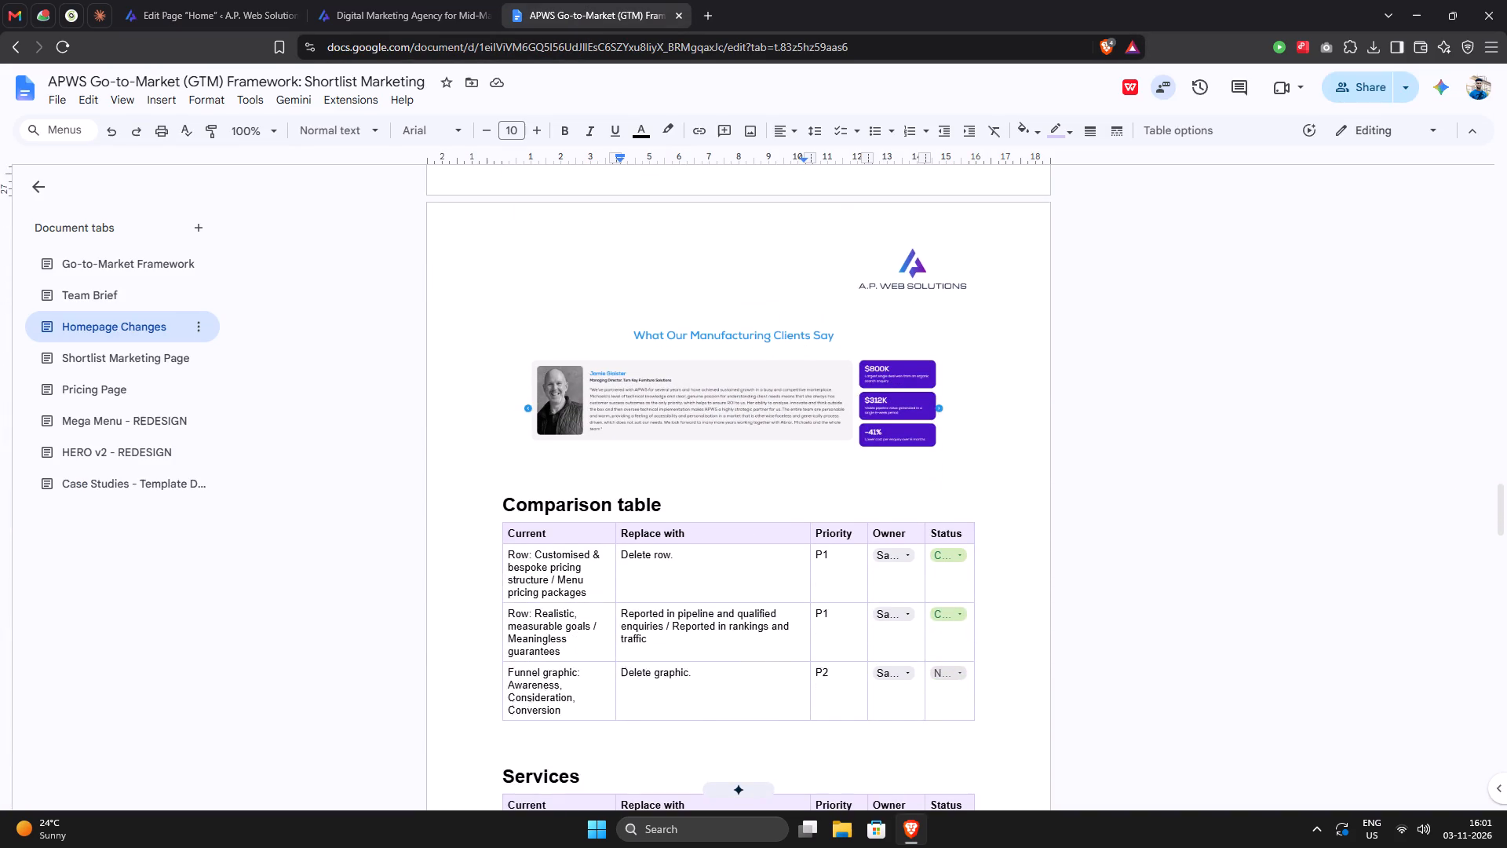
Remove section 7, Testimonials, from the Home page.
left_click(221, 6)
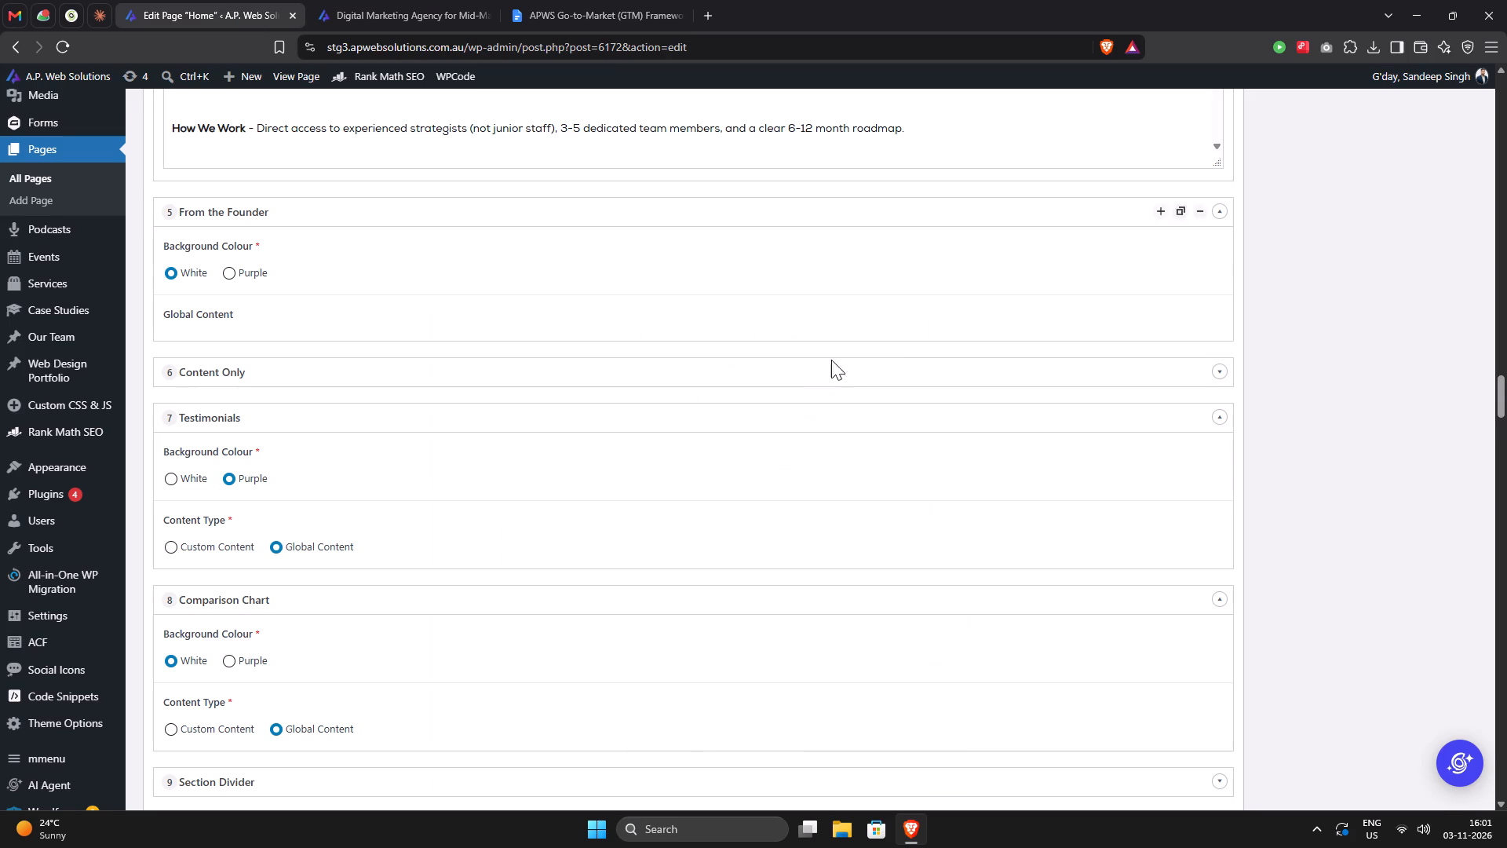
left_click(1191, 419)
left_click(1197, 416)
left_click(1206, 393)
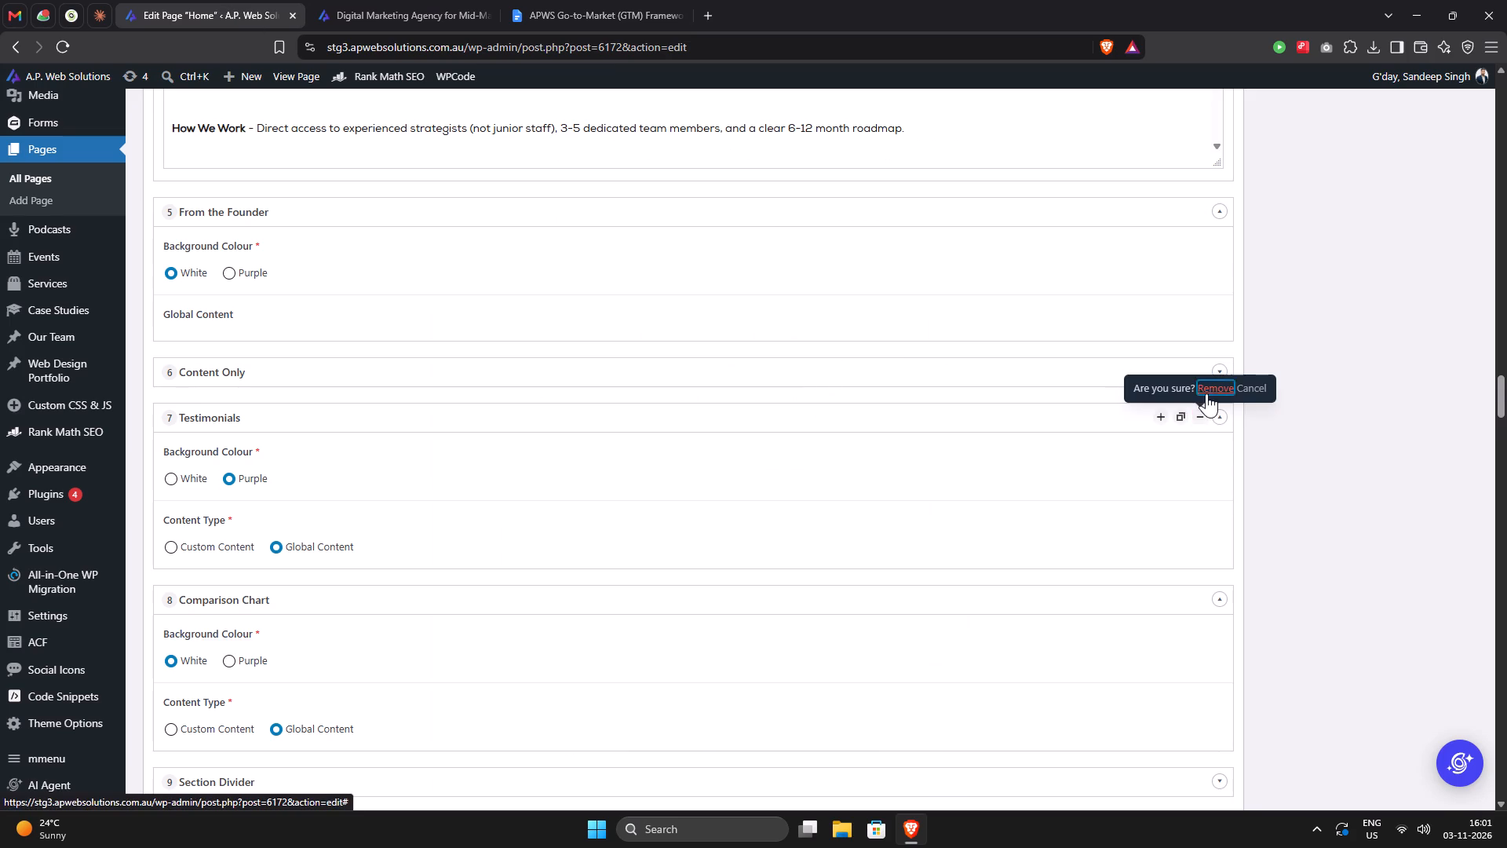
Add a Testimonials section above section 6, Content Only.
left_click(1161, 367)
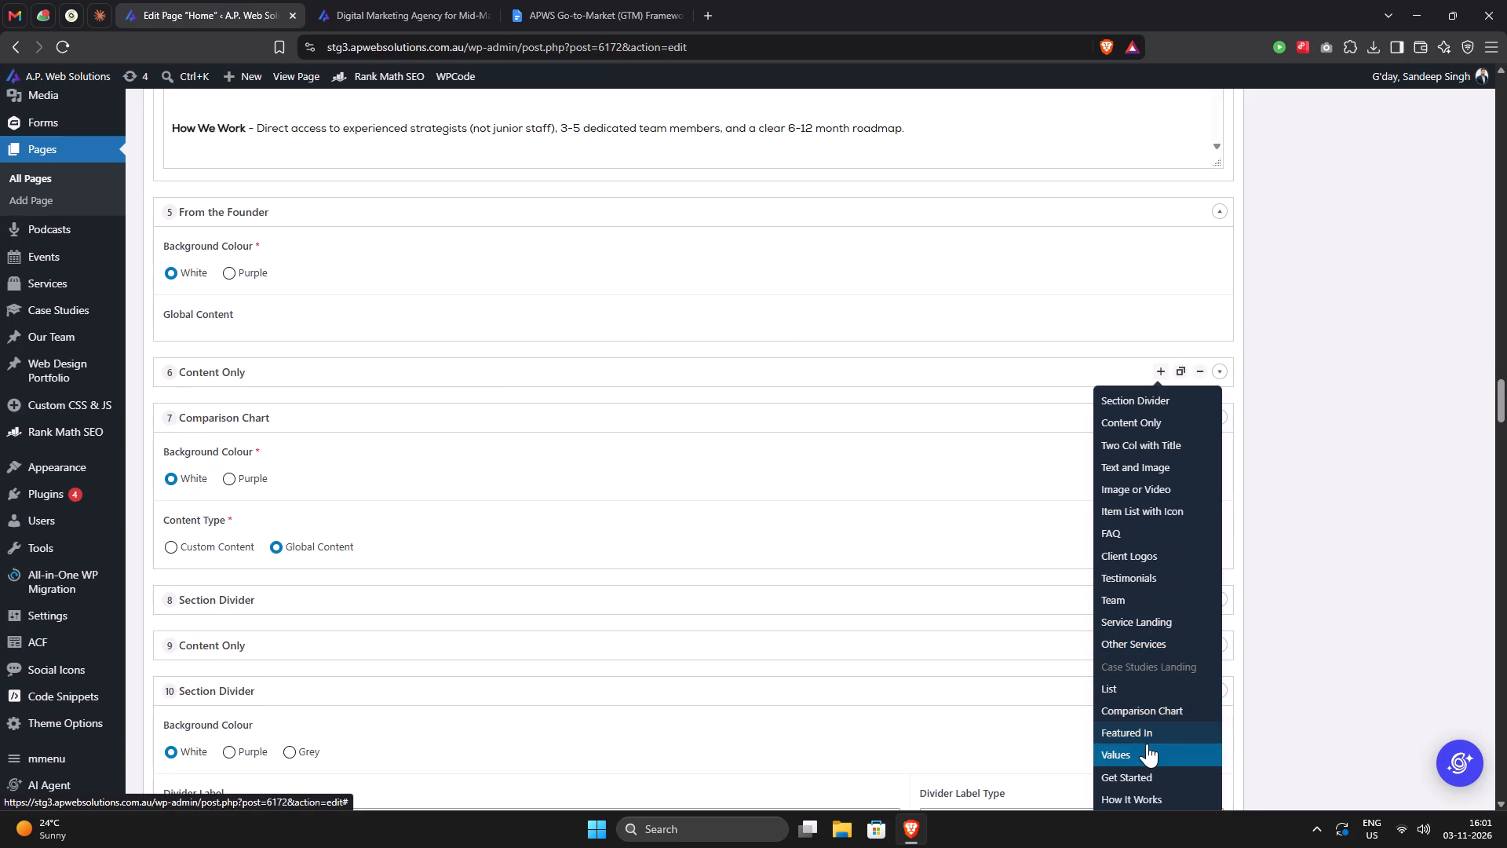
left_click(1144, 582)
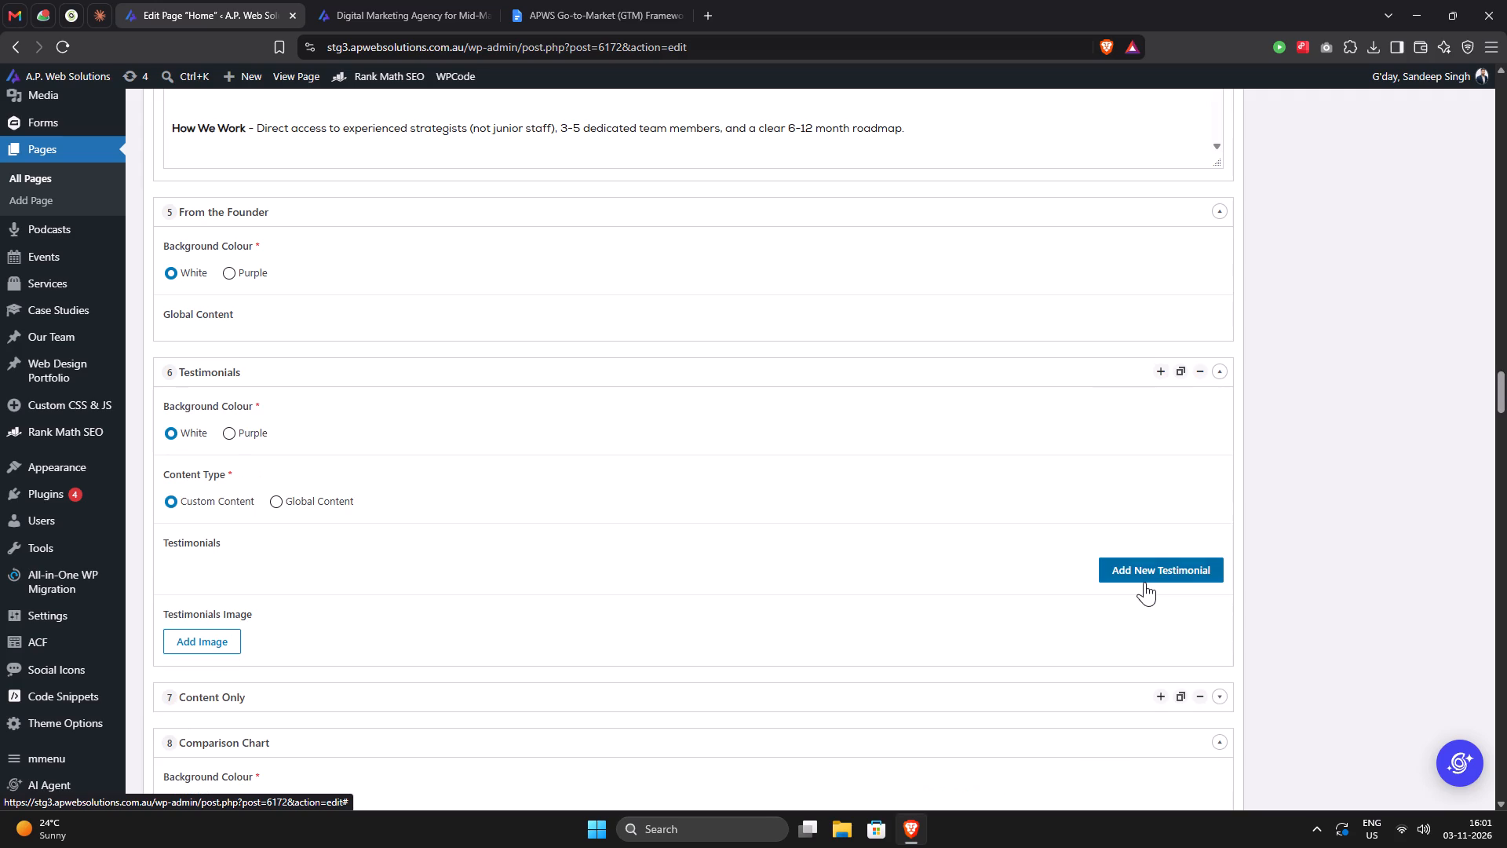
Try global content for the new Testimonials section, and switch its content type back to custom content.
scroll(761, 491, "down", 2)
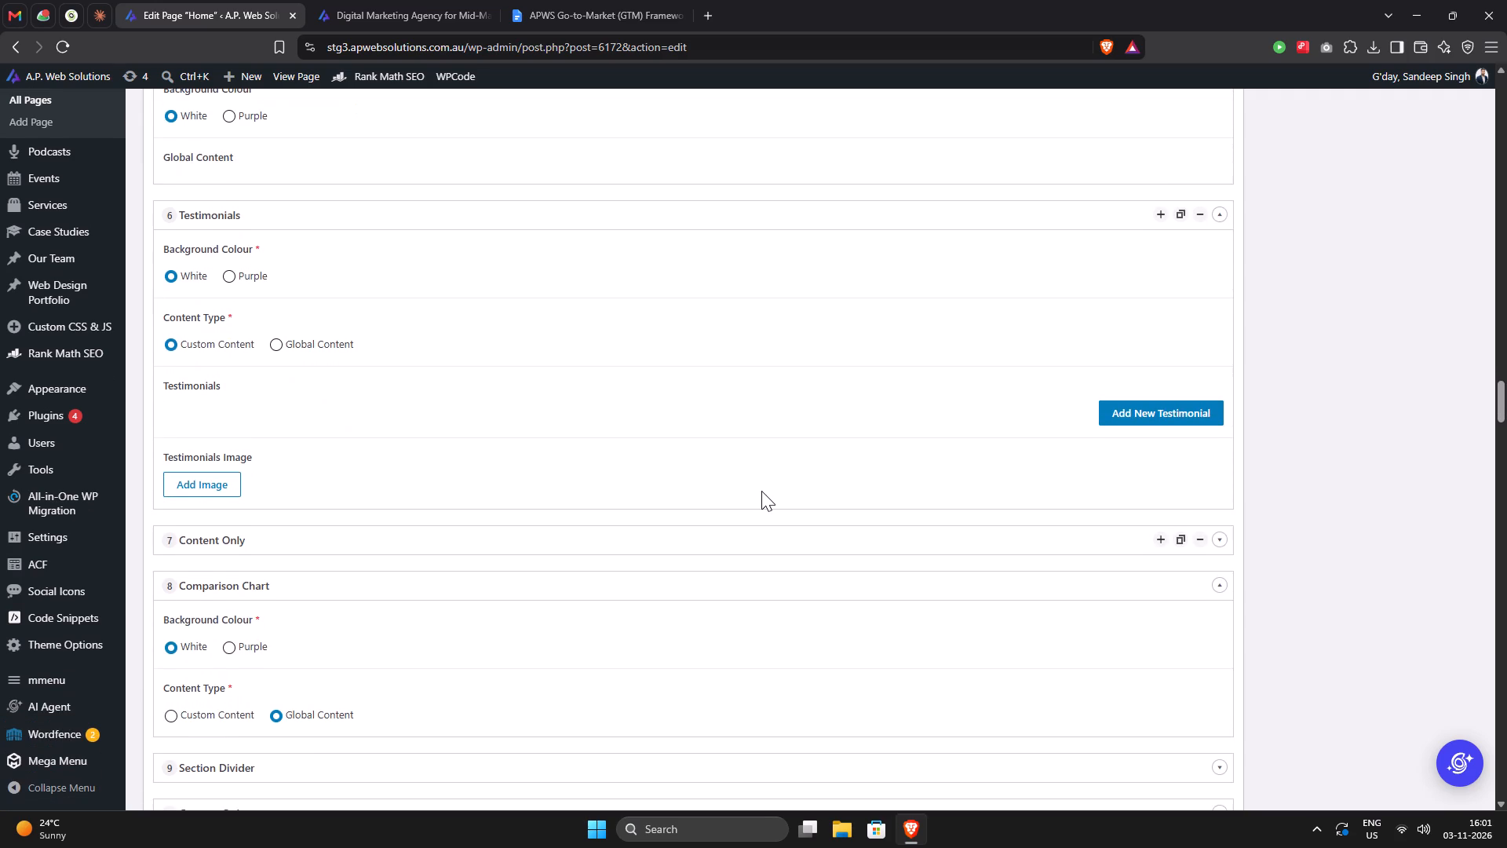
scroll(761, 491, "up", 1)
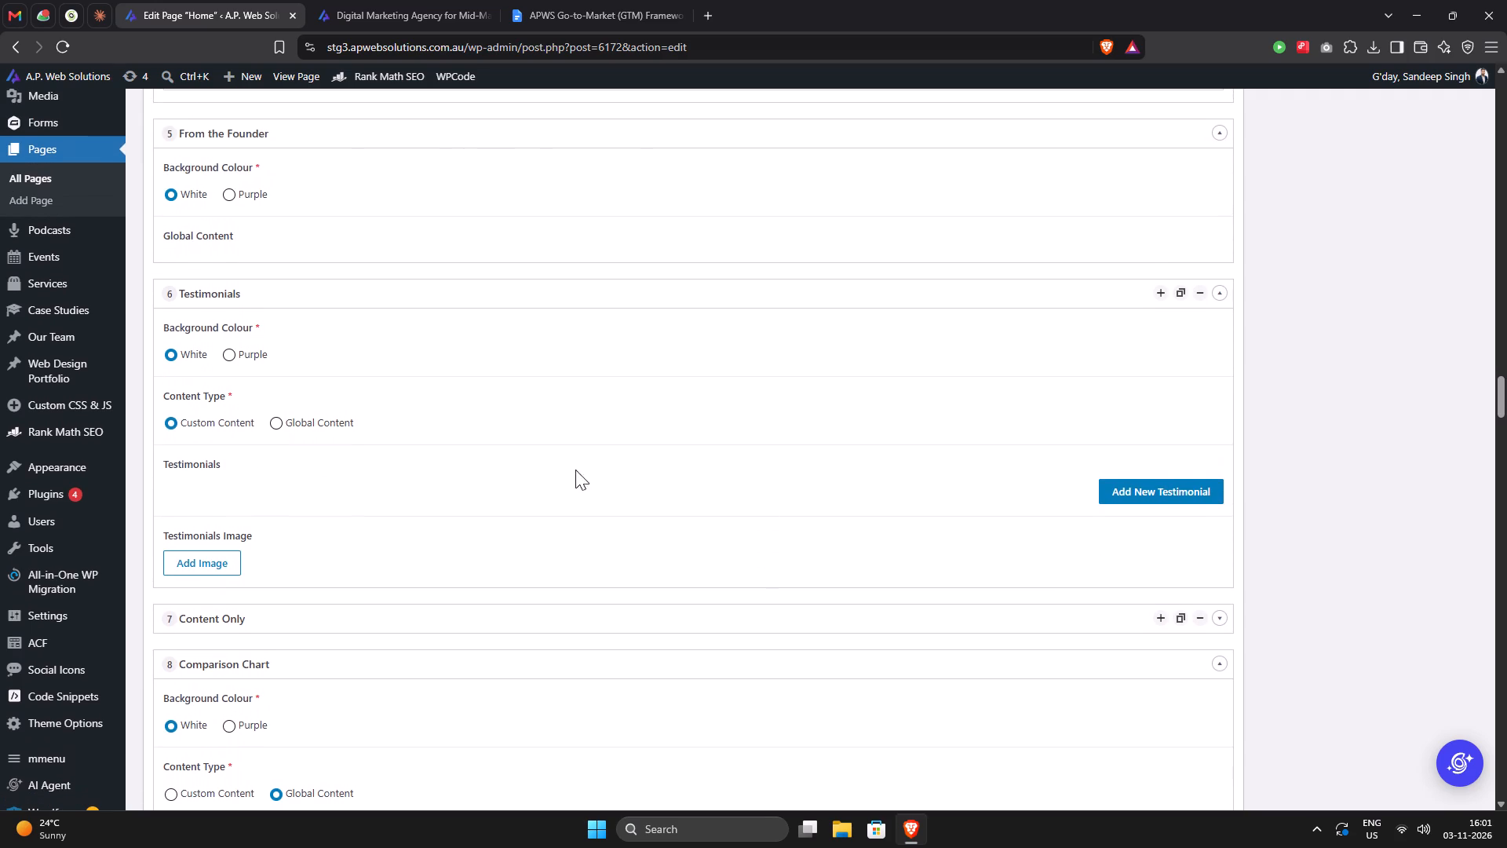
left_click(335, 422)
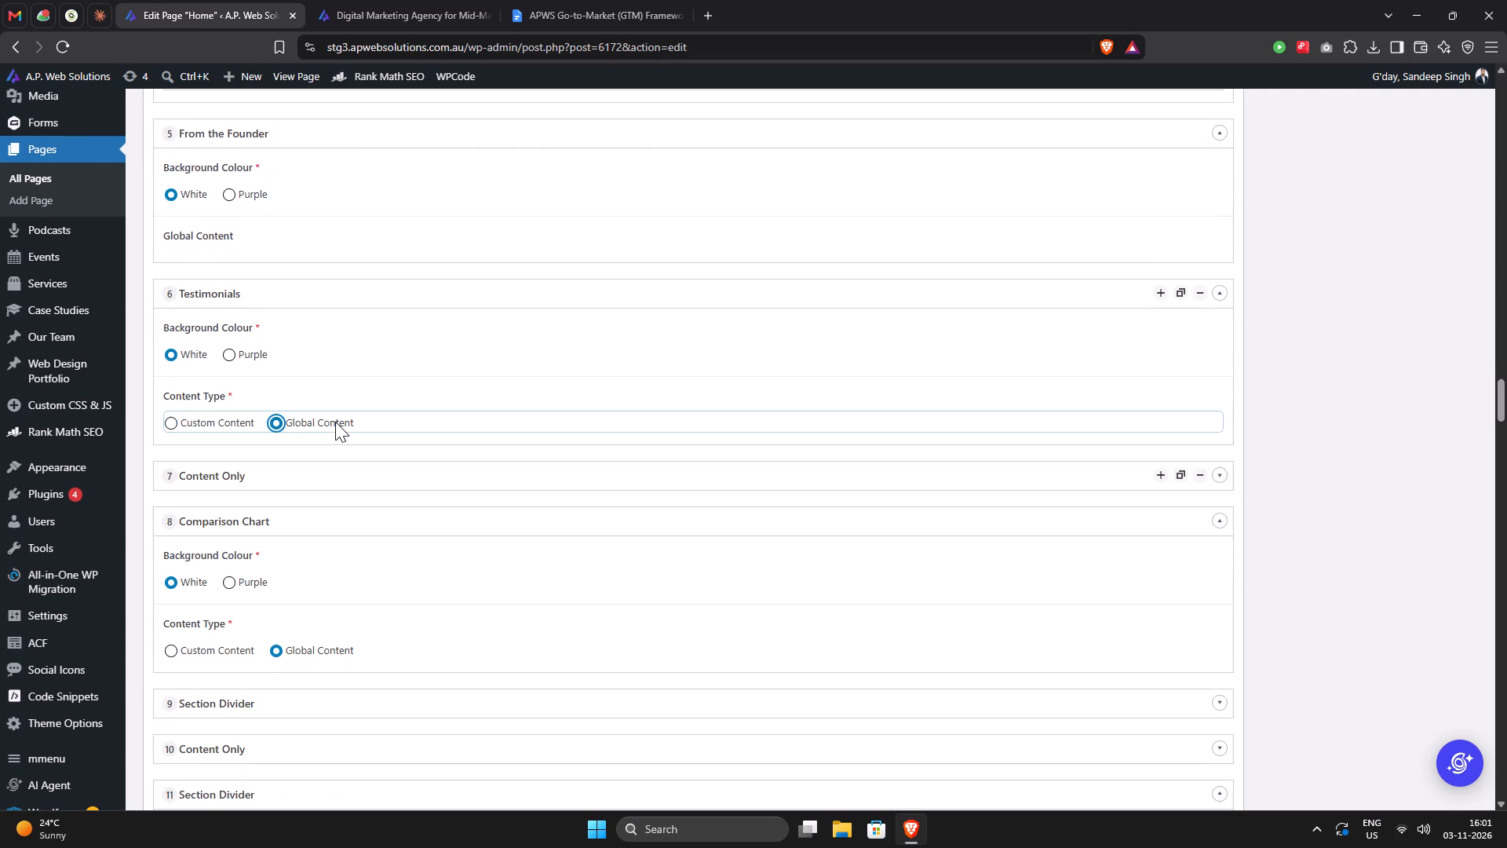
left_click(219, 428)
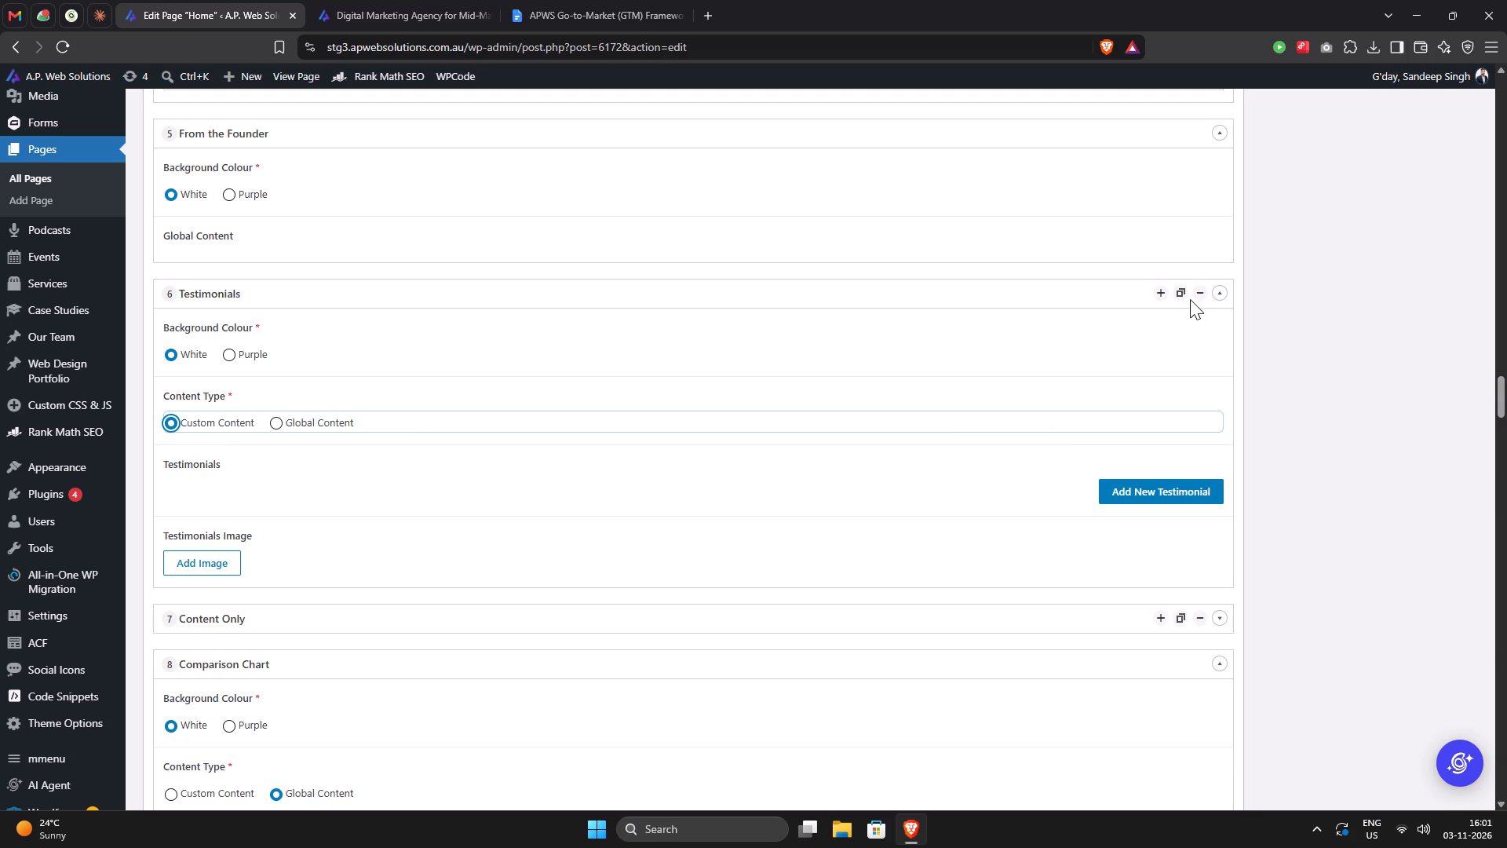
Add a Testimonials with Metrics section above section 6, Testimonials, on the Home page.
left_click(1171, 294)
left_click(1161, 294)
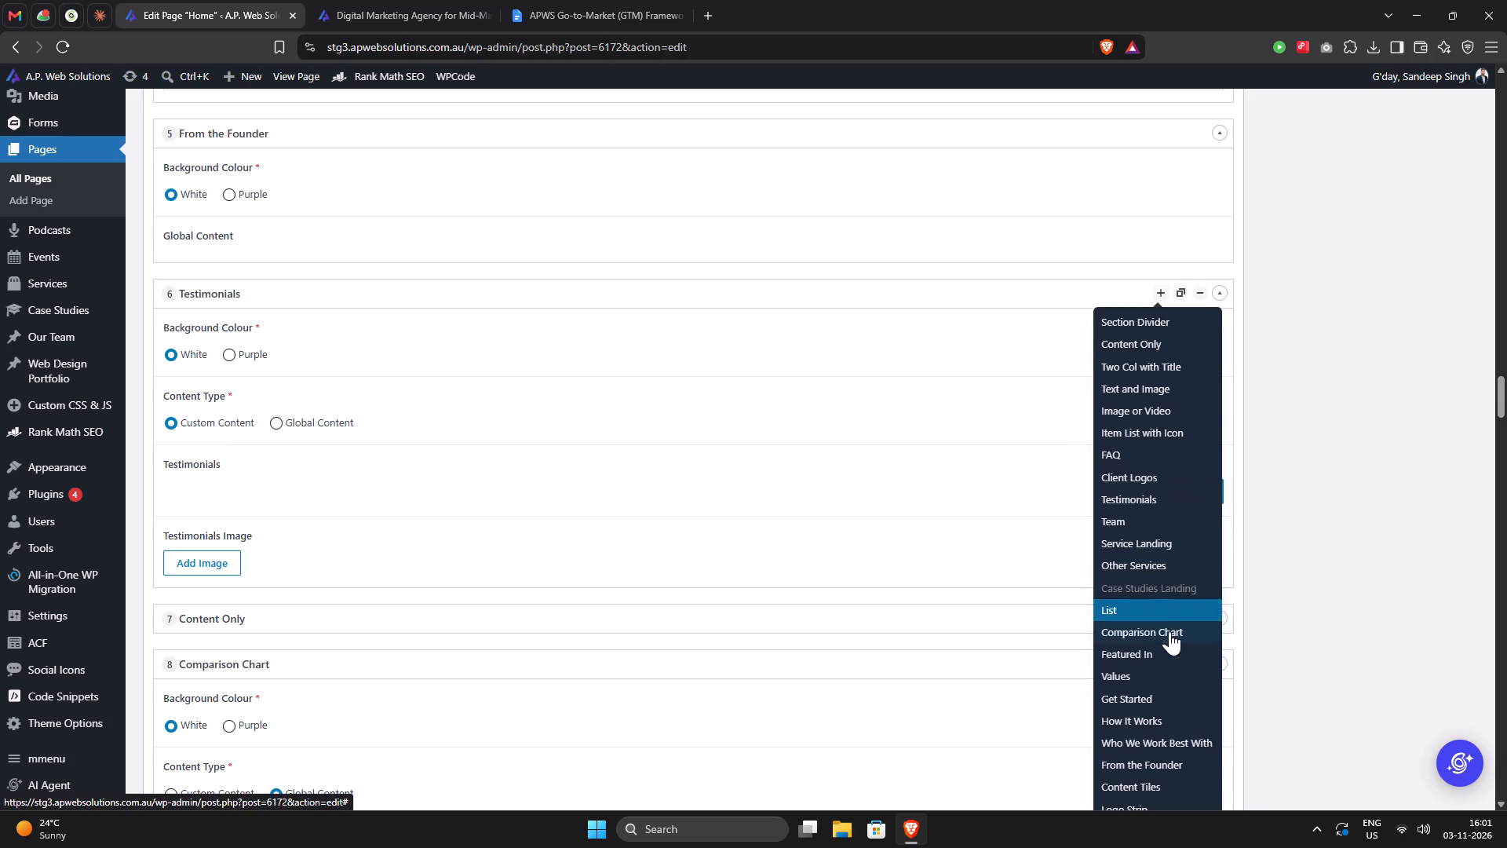
scroll(1169, 656, "down", 2)
left_click(1175, 692)
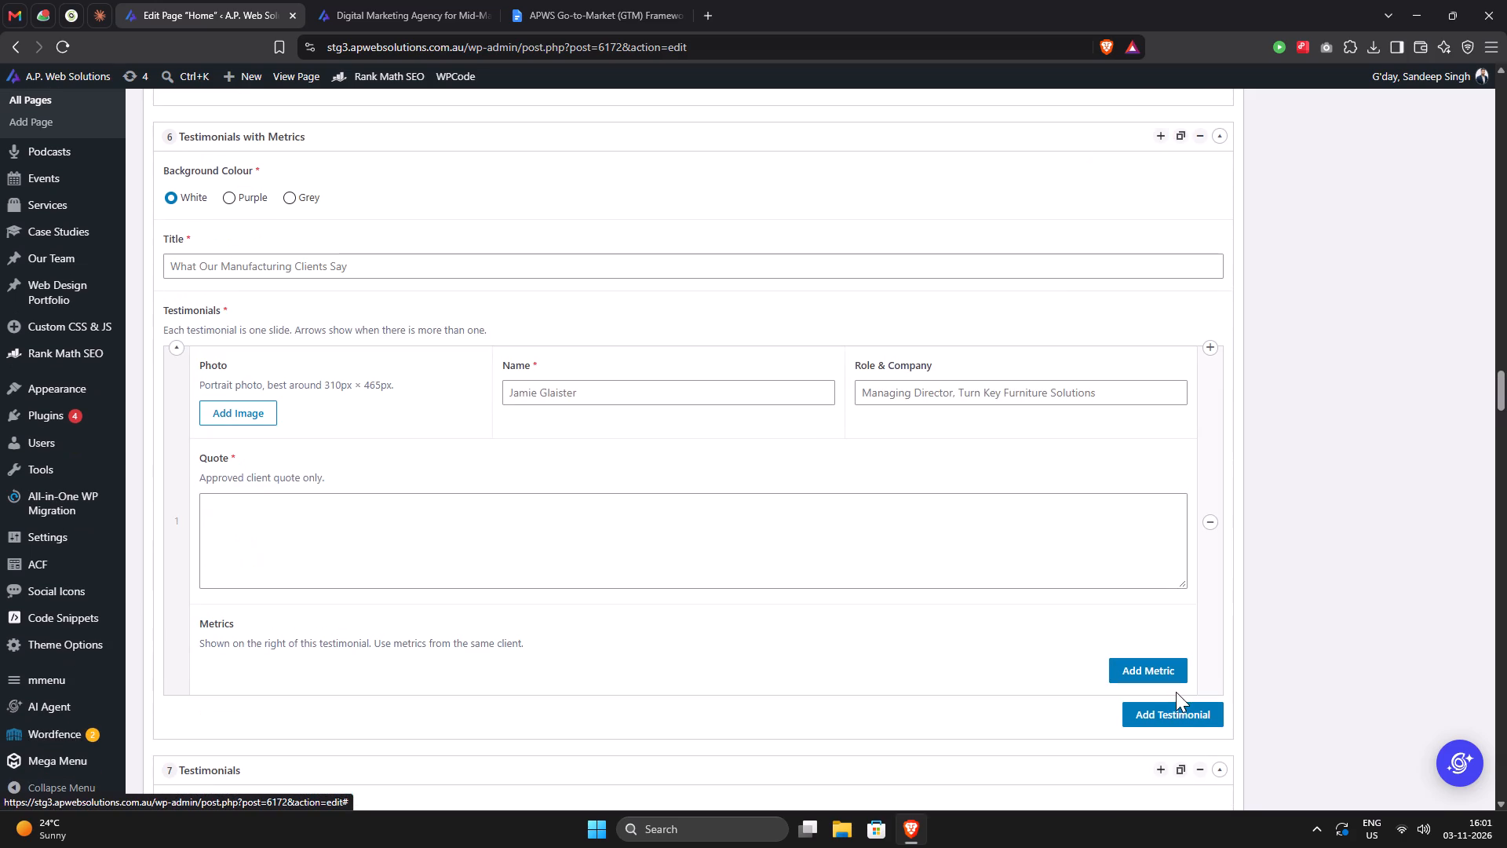
scroll(660, 481, "up", 4)
scroll(646, 477, "down", 7)
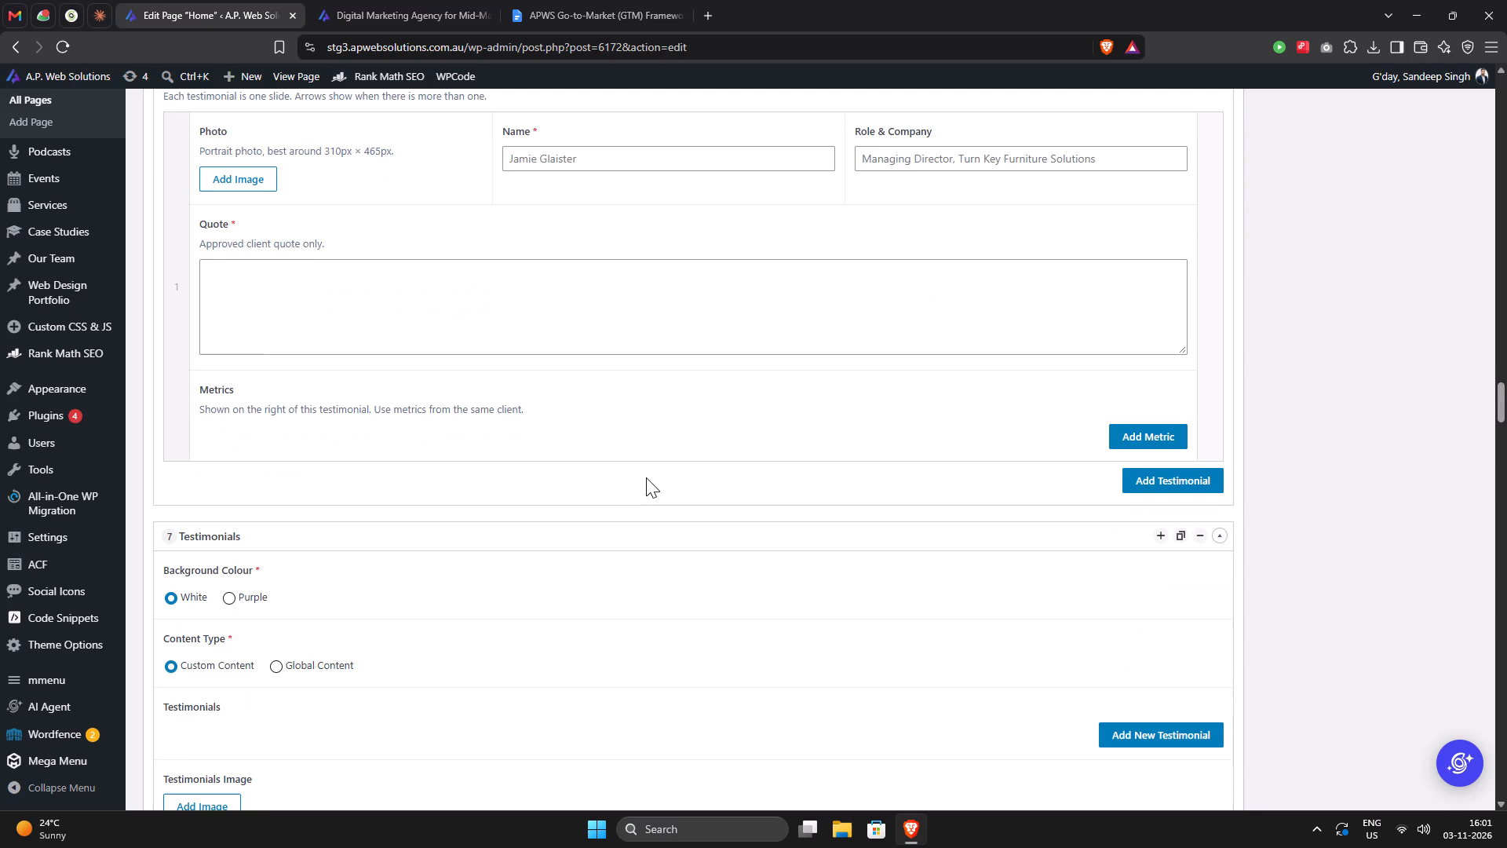
Remove the plain Testimonials section directly below the Testimonials with Metrics section.
left_click(1206, 535)
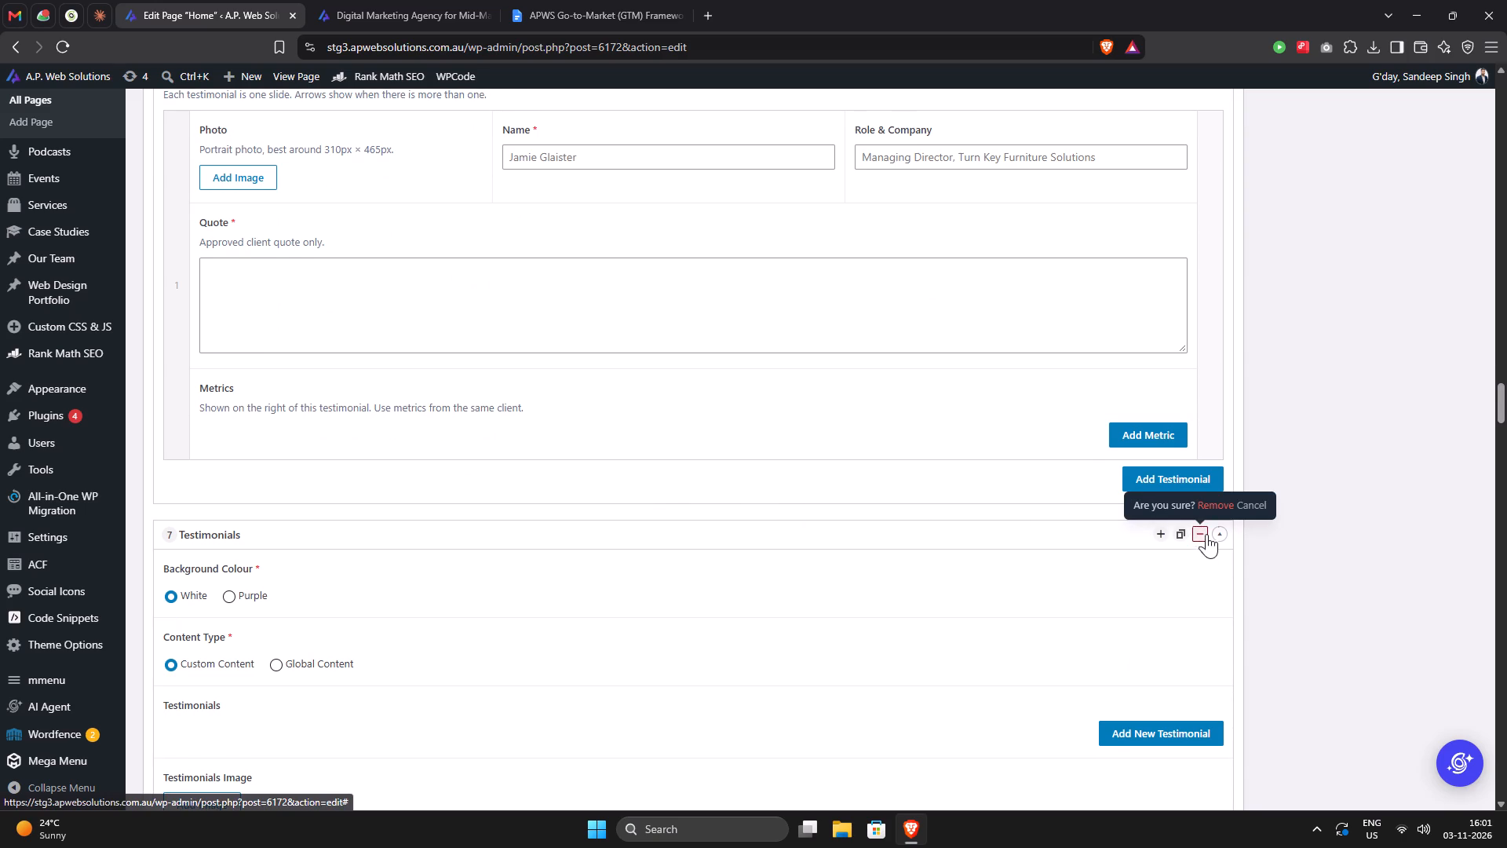
left_click(1211, 503)
scroll(822, 410, "up", 2)
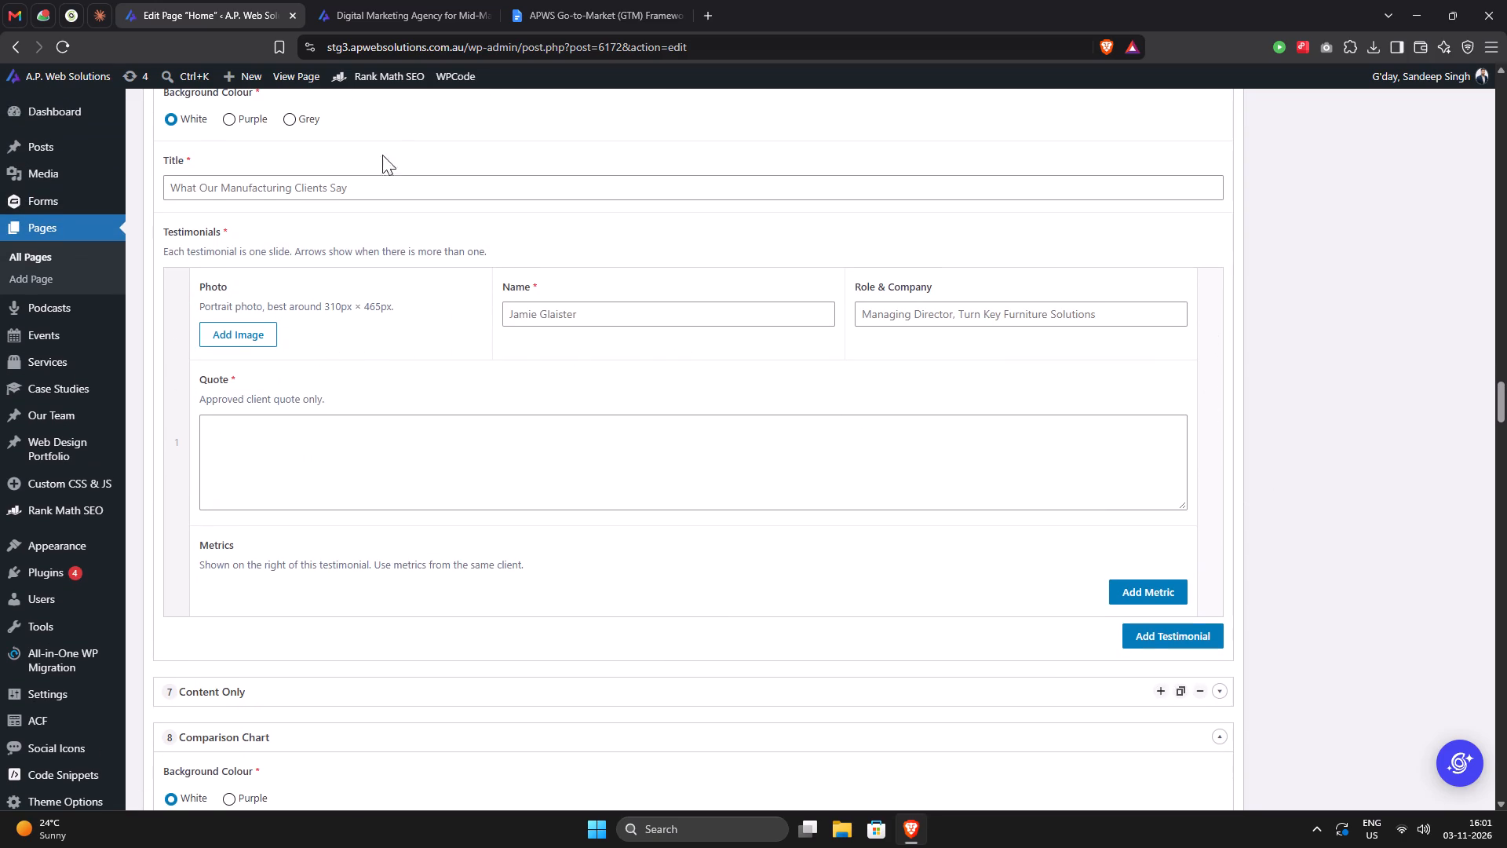
Open the staging site's industries/manufacturing-distribution page for editing alongside the Home page editor.
left_click(363, 16)
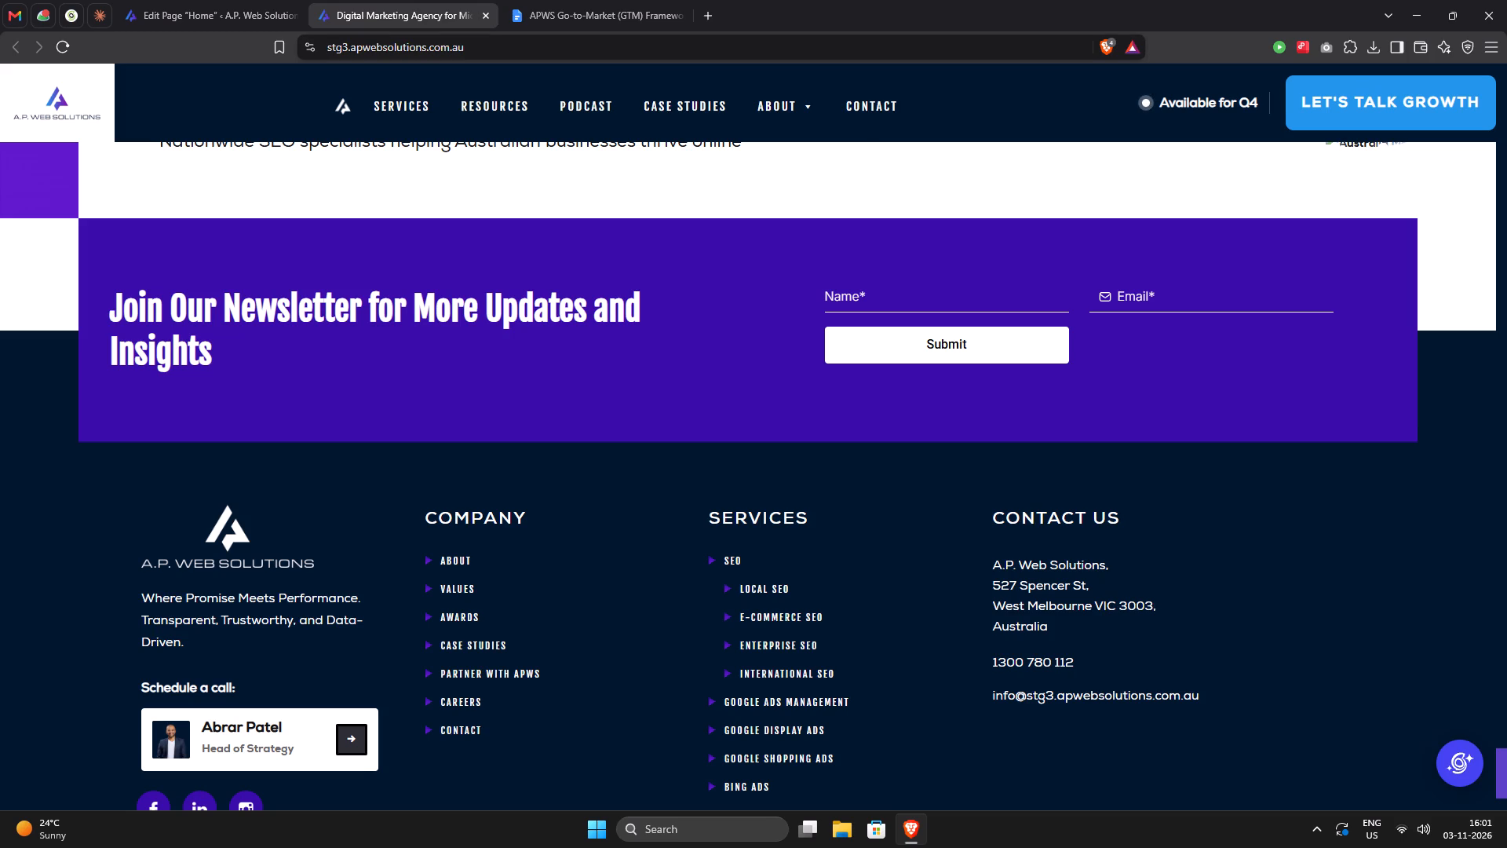
left_click(485, 44)
key("Right")
type("/i")
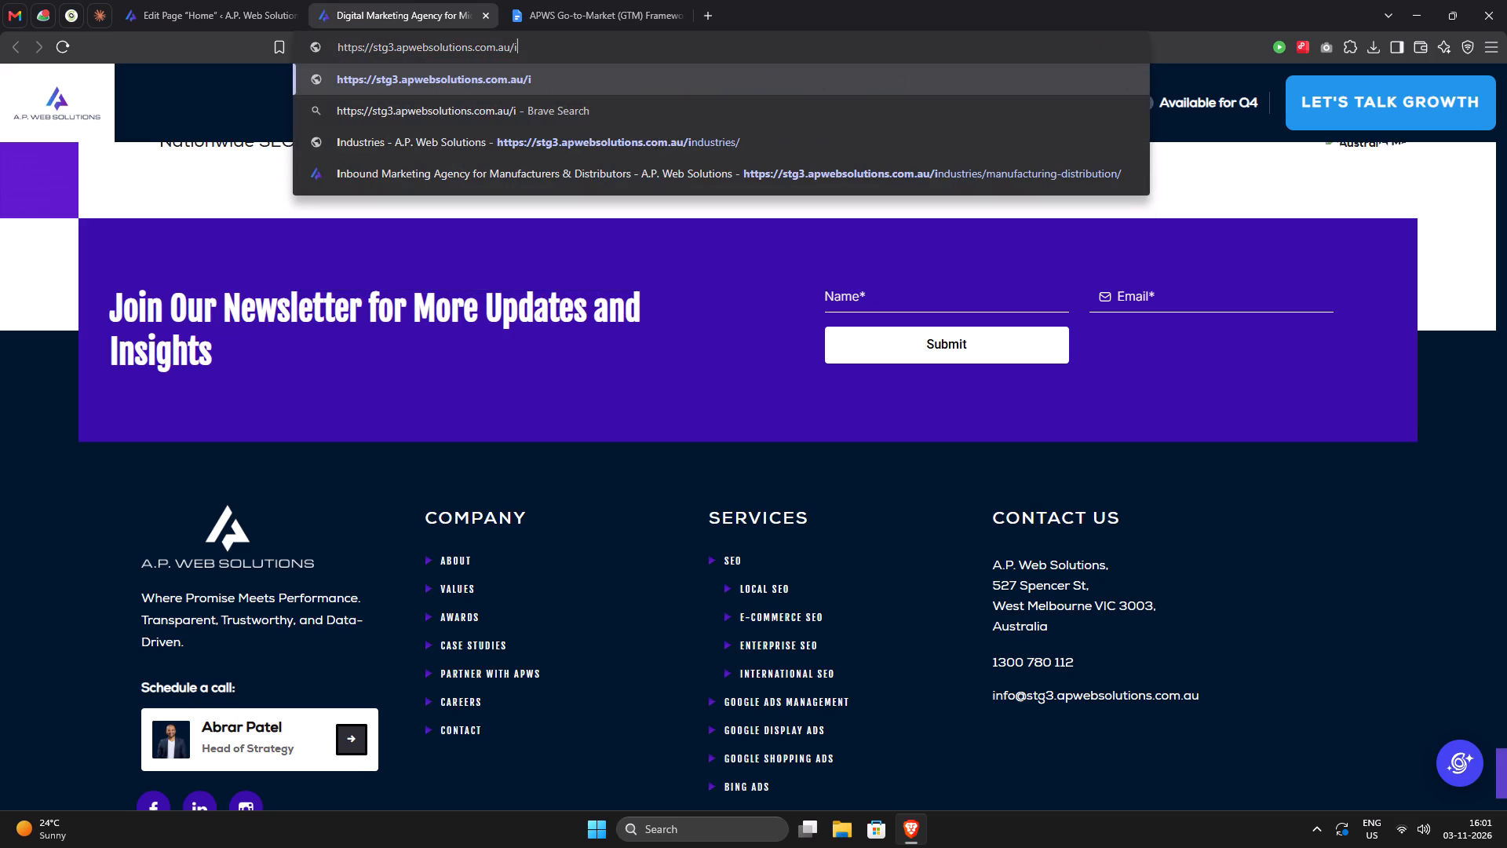
left_click(600, 170)
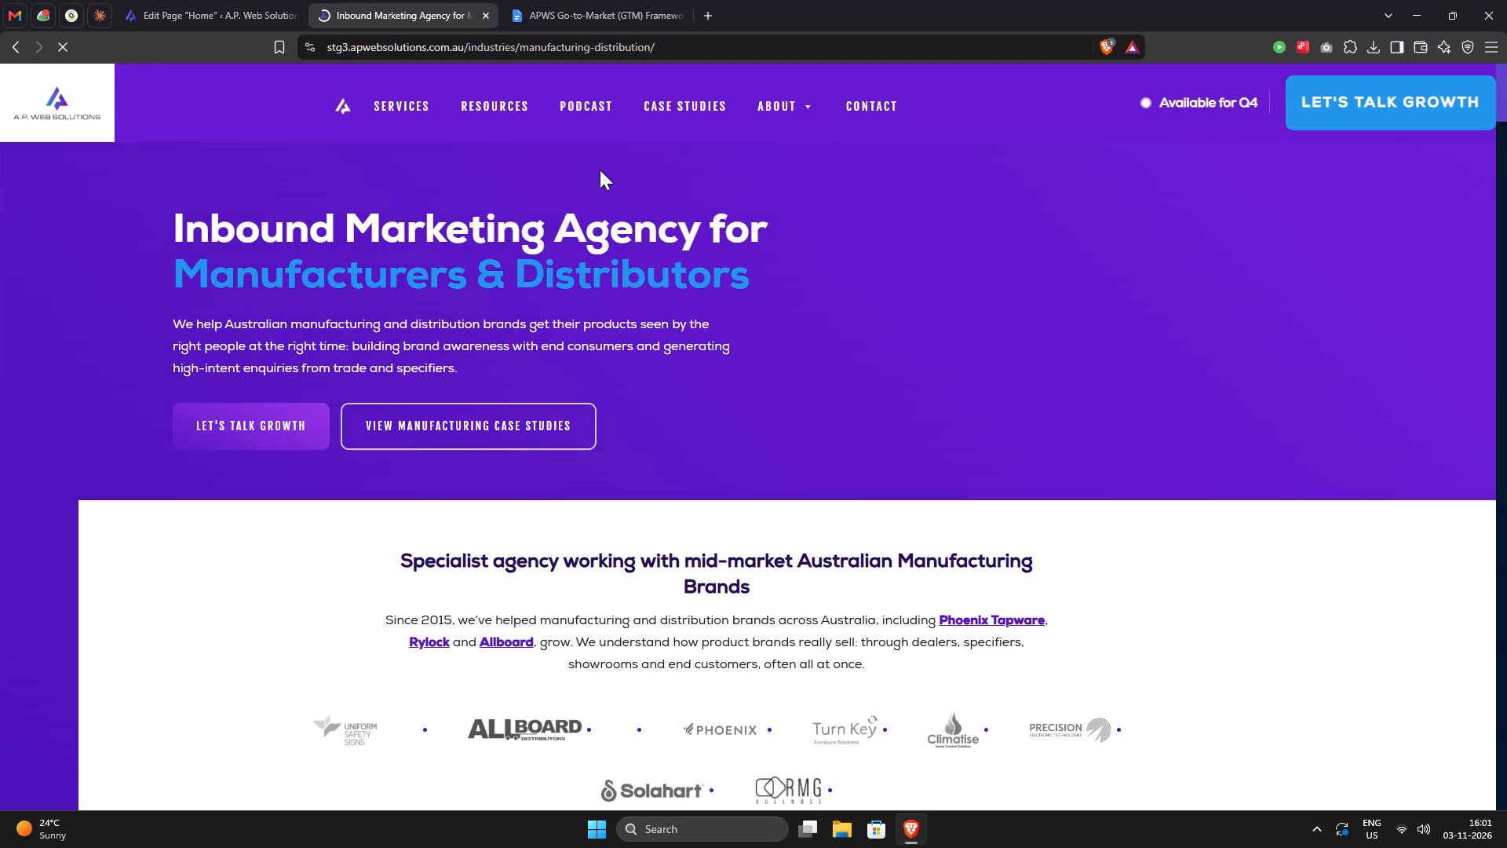
left_click(333, 80)
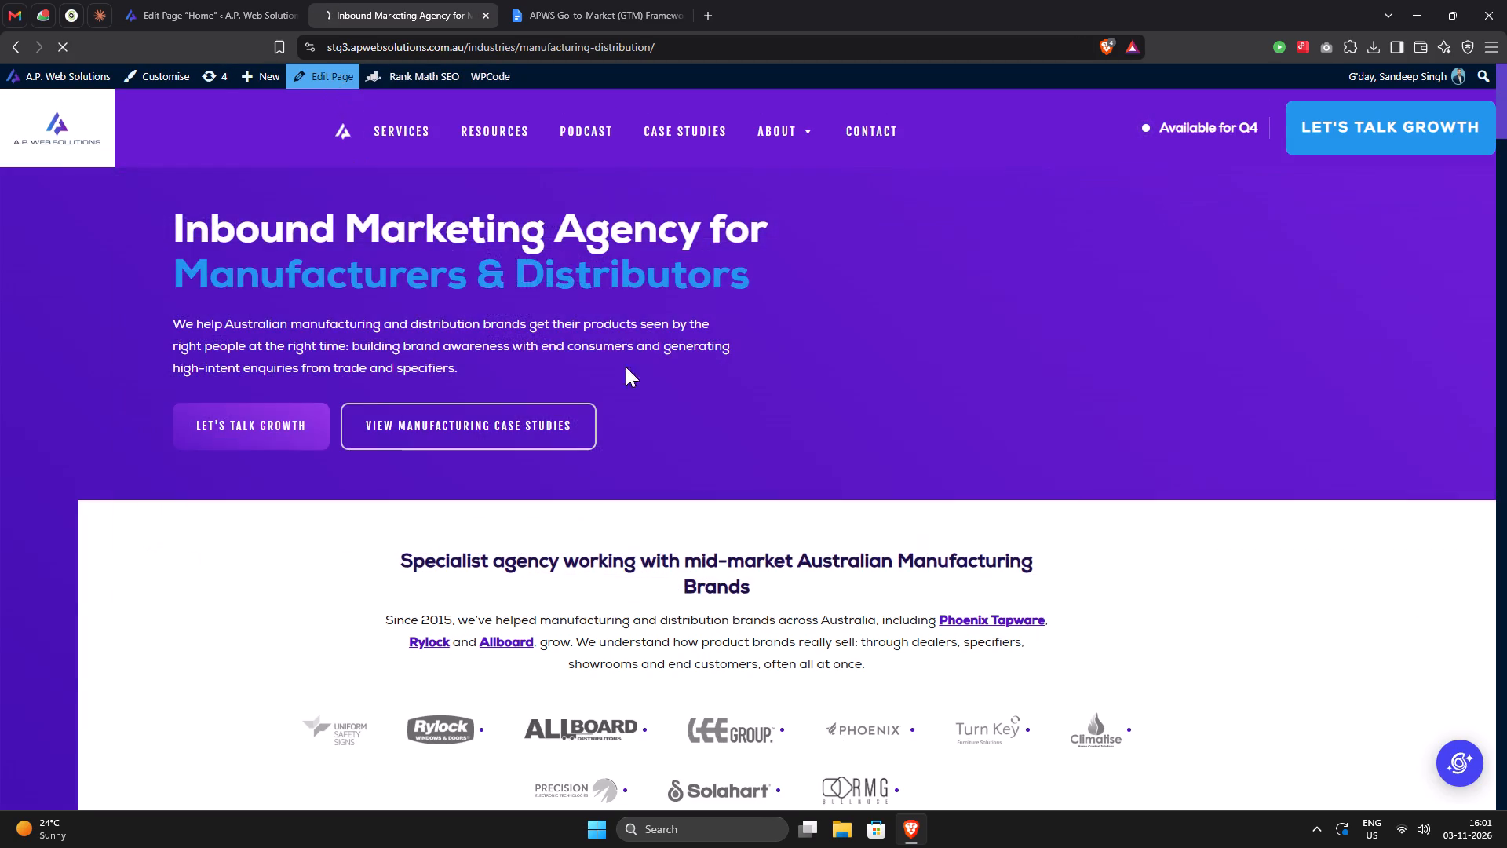
Copy the client name from the Manufacturing Distribution page's first testimonial into the Home page's first testimonial.
scroll(667, 557, "down", 6)
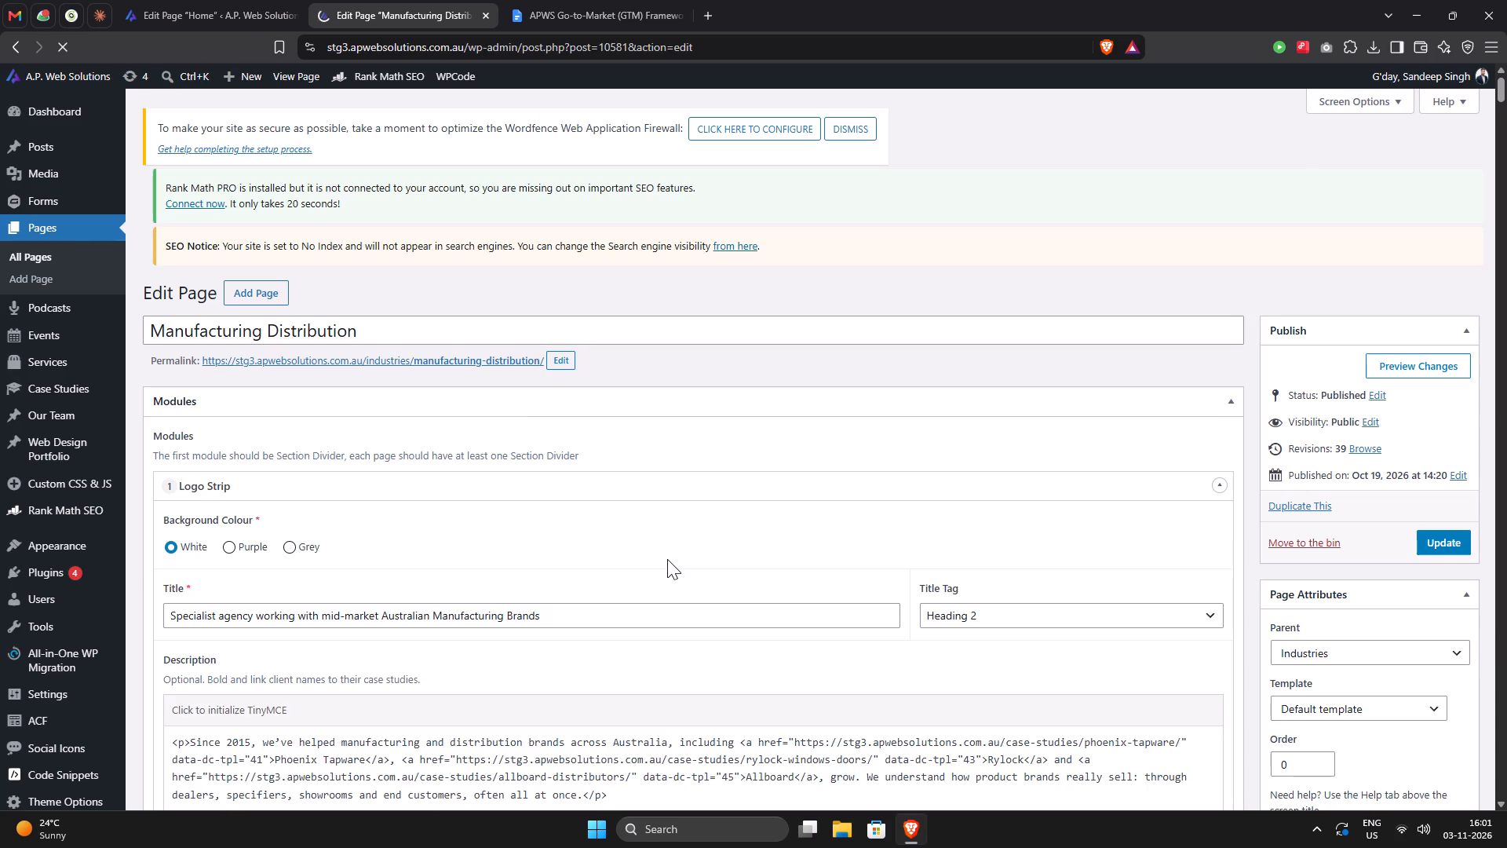
scroll(512, 411, "down", 13)
scroll(505, 432, "down", 14)
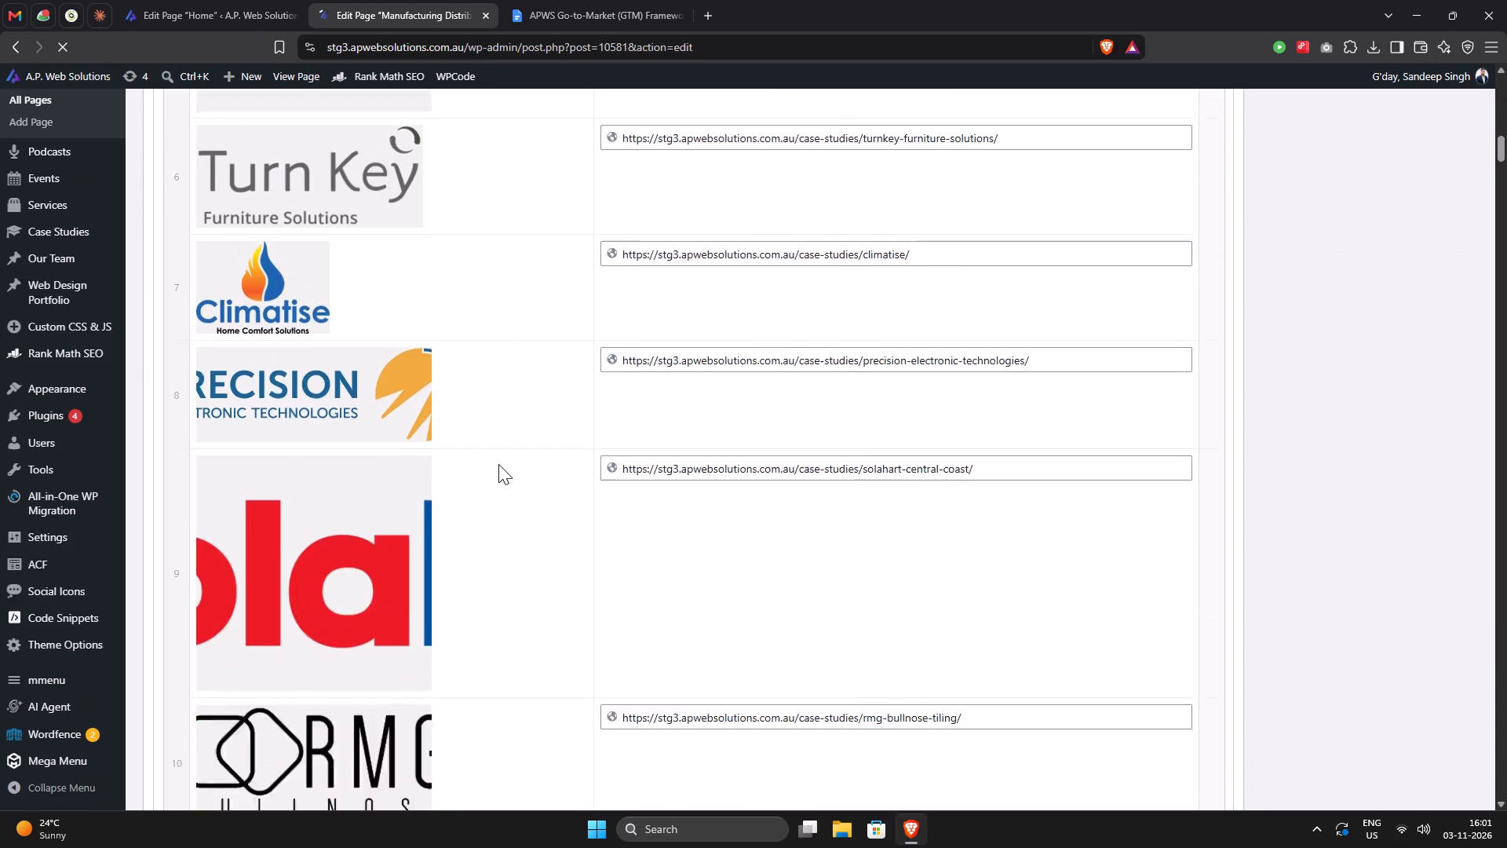
scroll(498, 464, "down", 6)
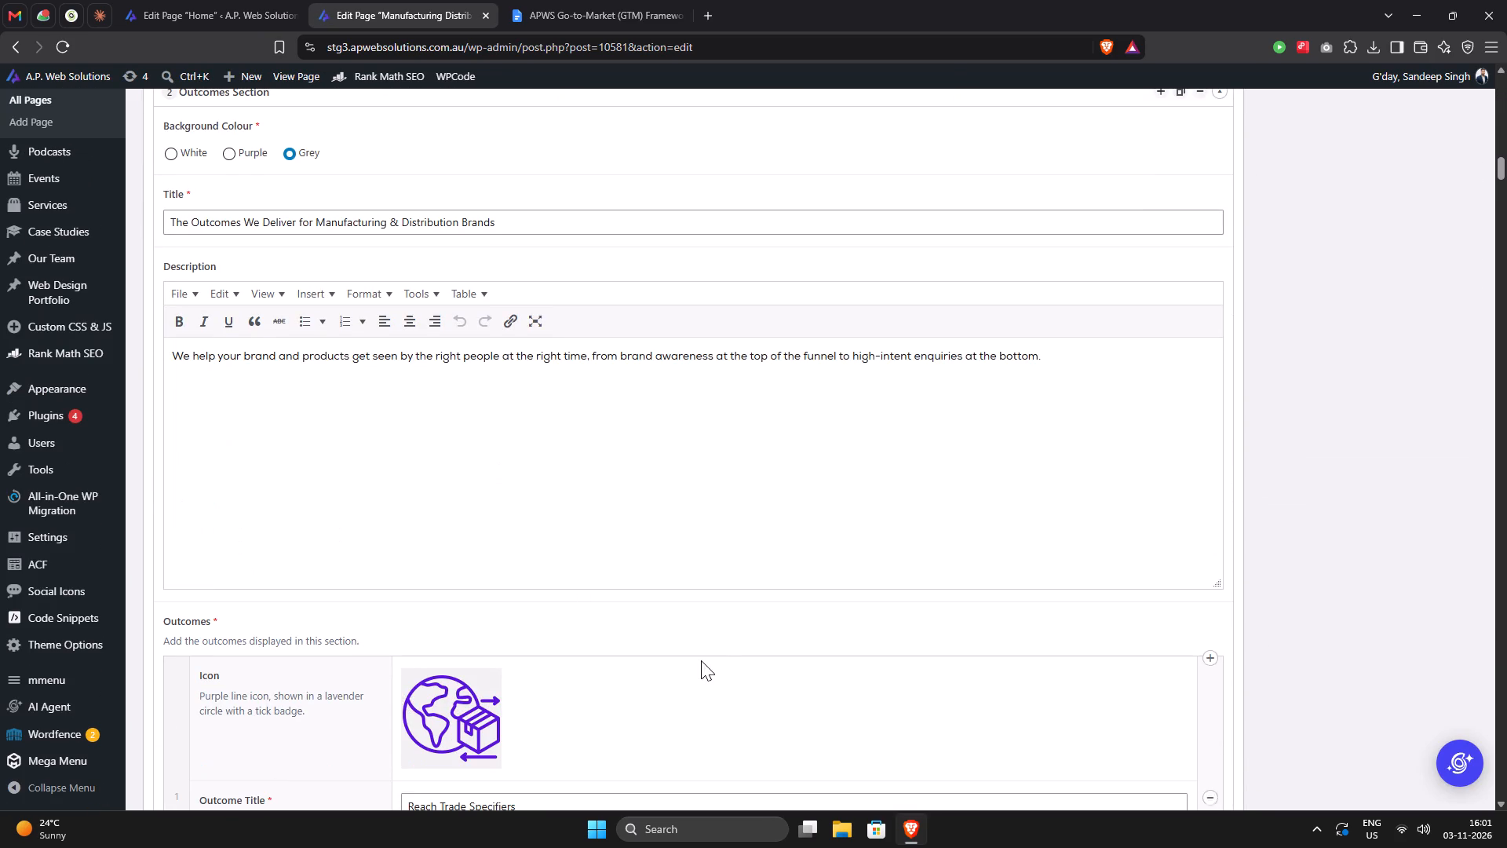
scroll(642, 637, "down", 12)
scroll(593, 611, "down", 20)
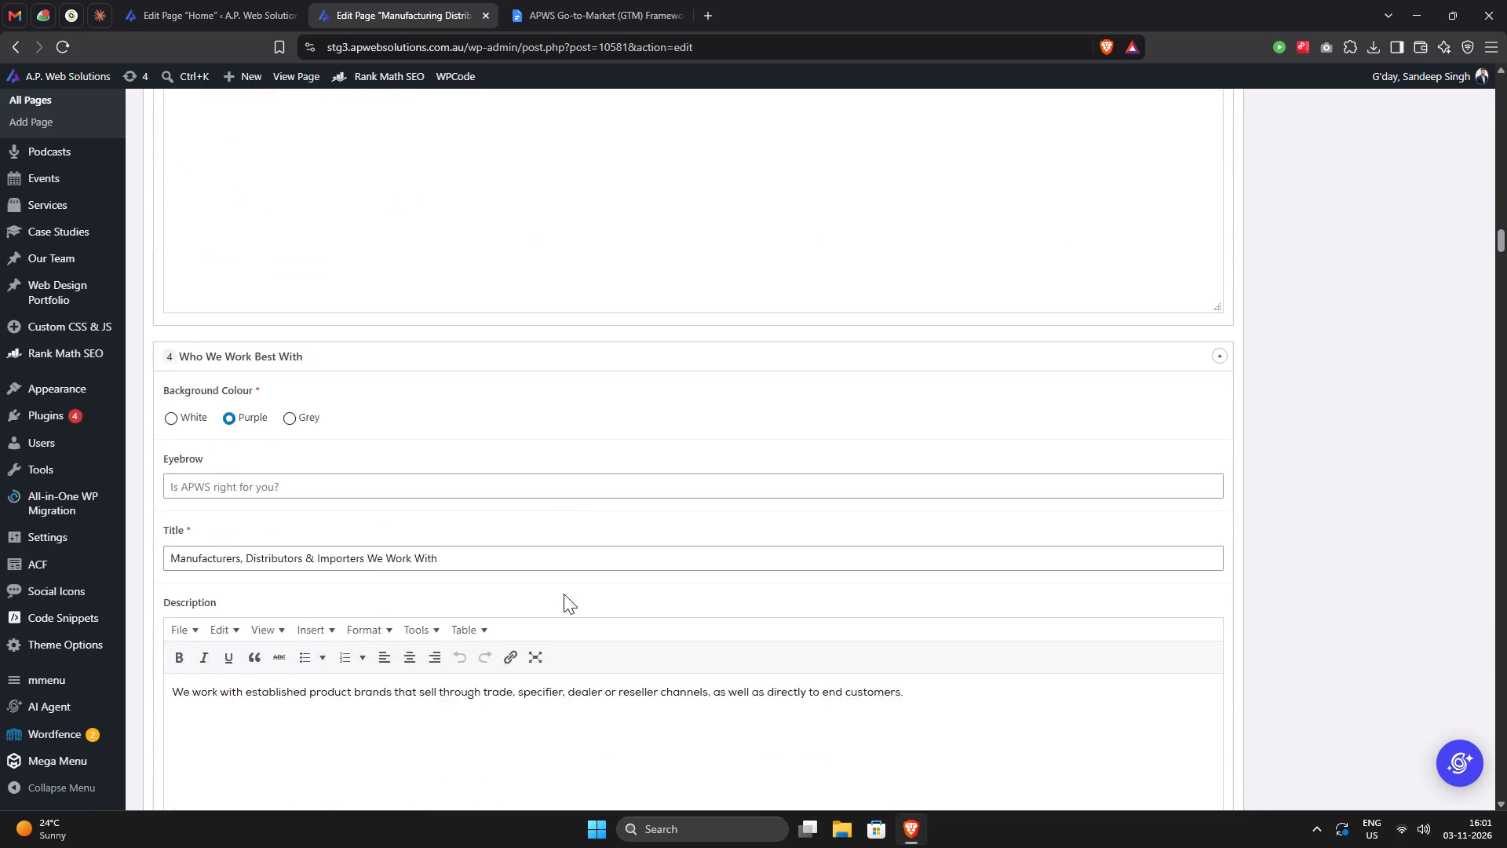
scroll(564, 594, "down", 20)
scroll(564, 594, "down", 20)
scroll(564, 594, "up", 5)
triple_click(544, 324)
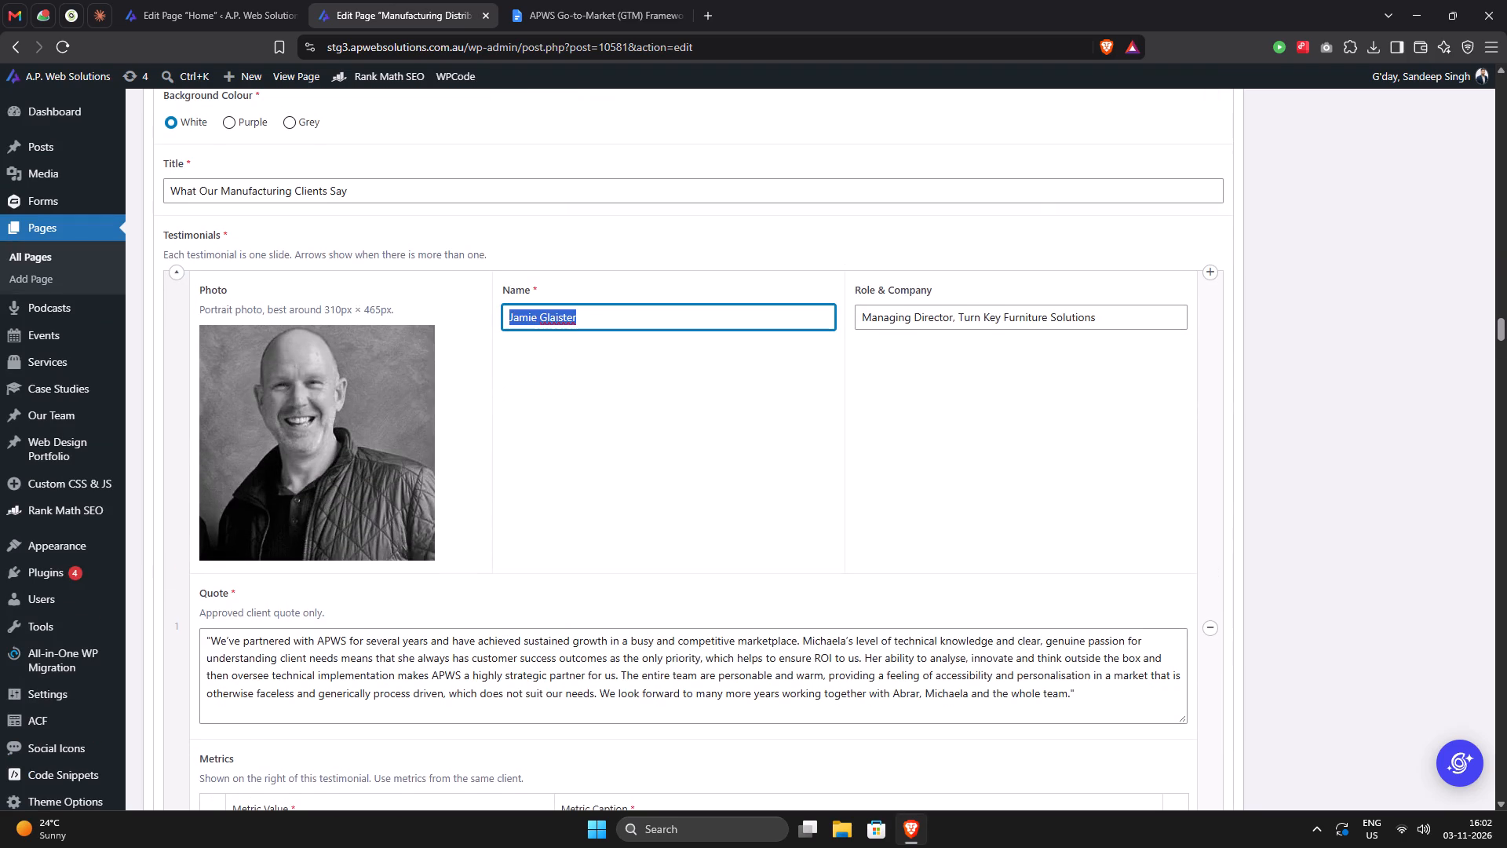
key("ctrl+c")
left_click(217, 21)
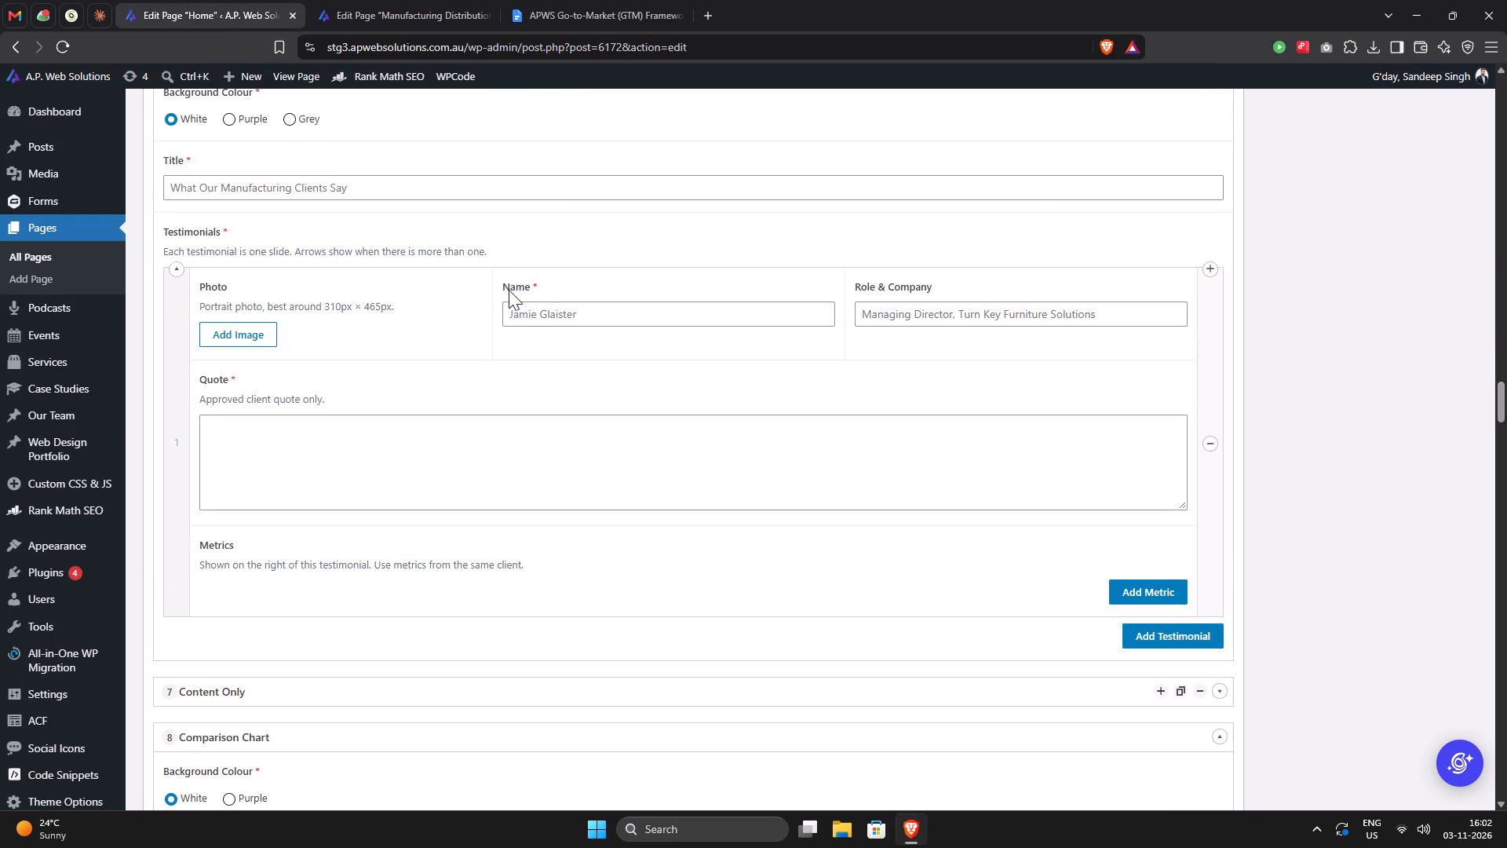
left_click(527, 313)
key("ctrl+v")
Check the carousel names in the Homepage Changes document and copy "Managing Director, Turn Key Furniture Solutions" into the Home testimonial's role and company.
left_click(598, 0)
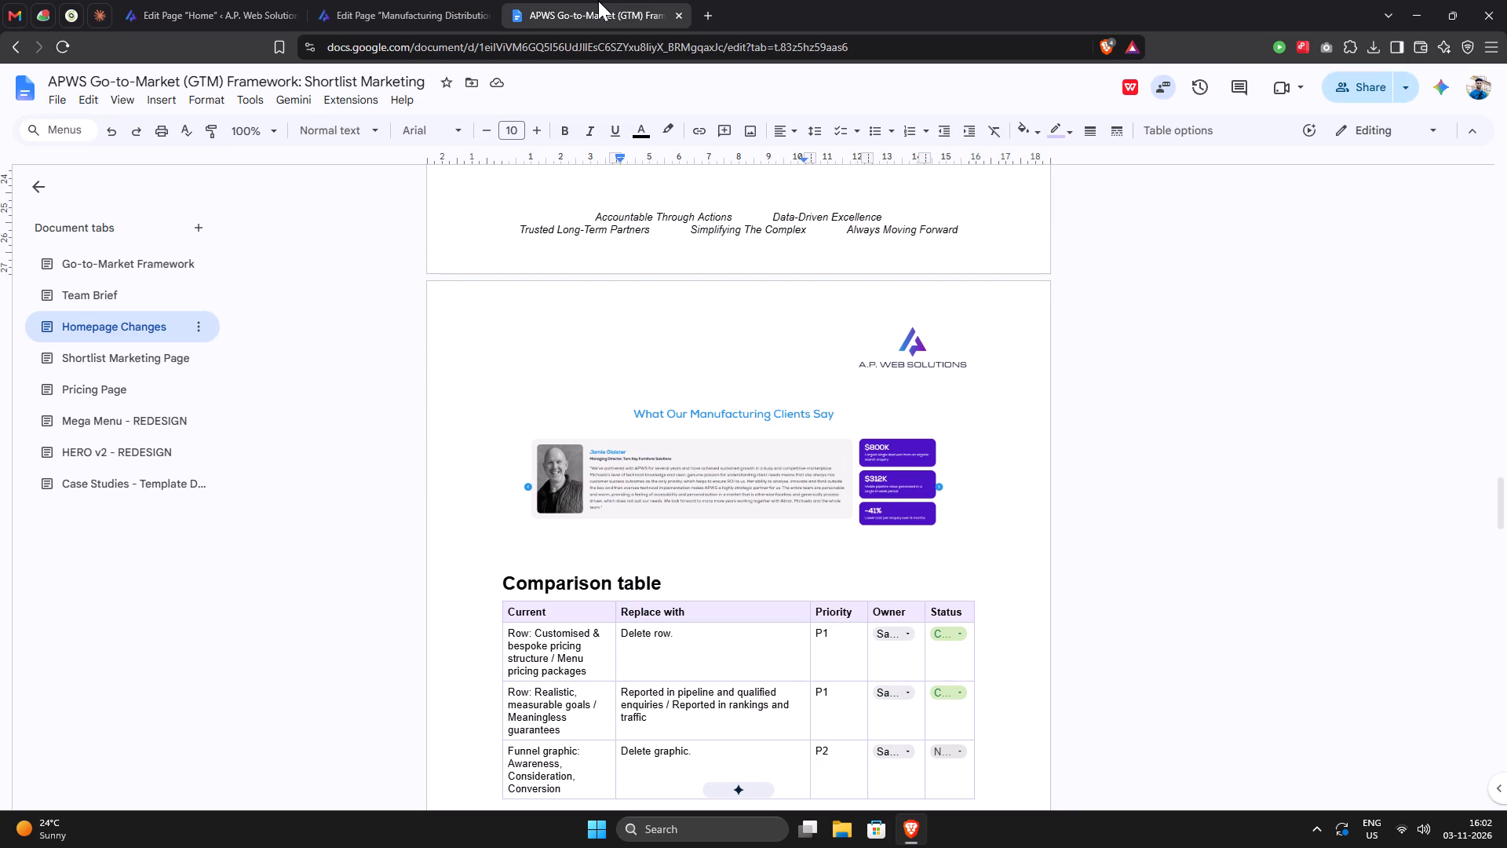
scroll(605, 328, "up", 4)
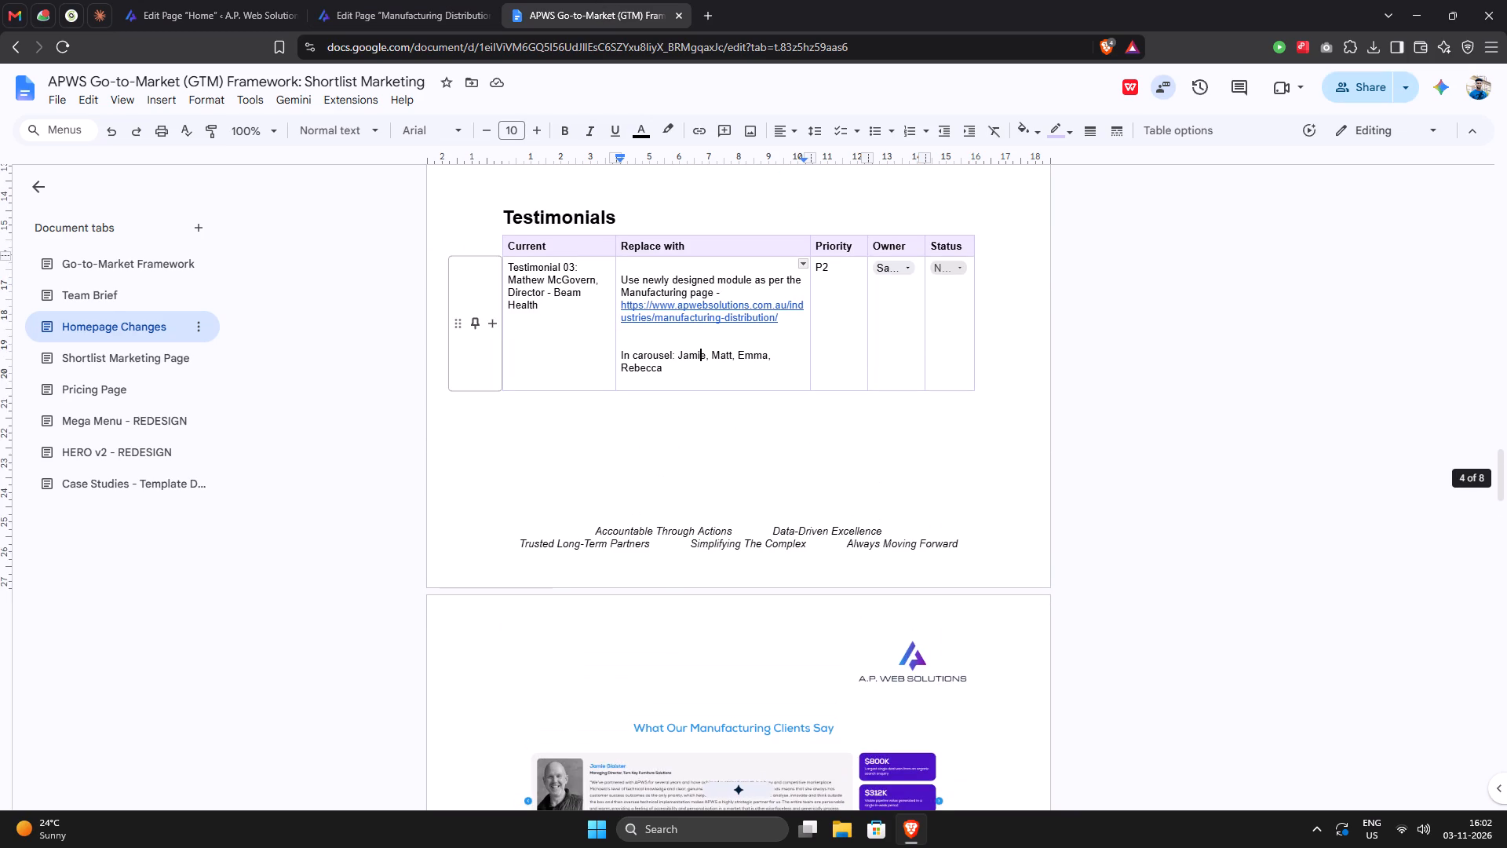
left_click(217, 22)
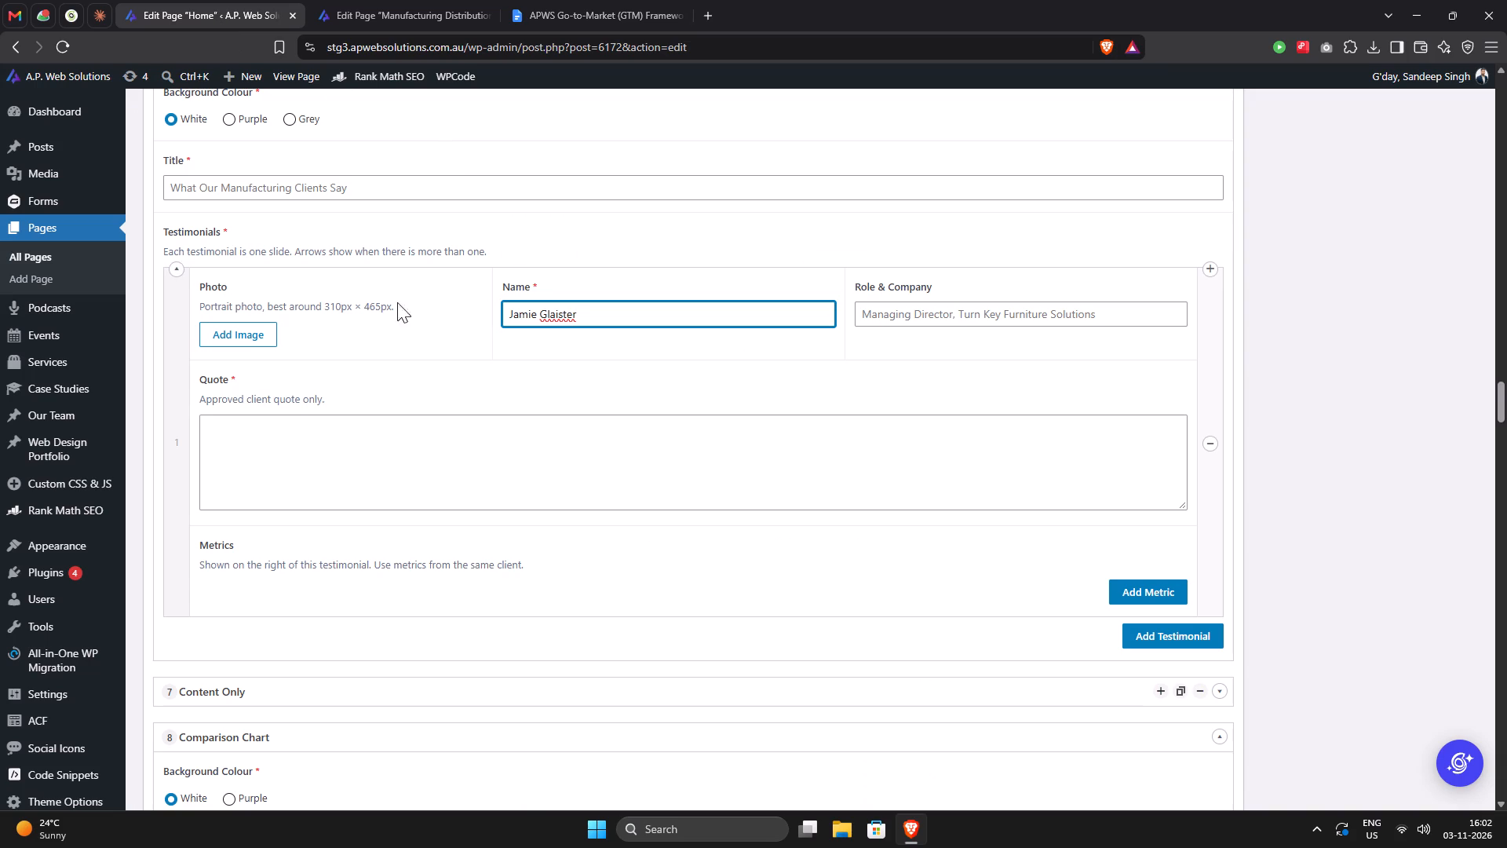
triple_click(911, 316)
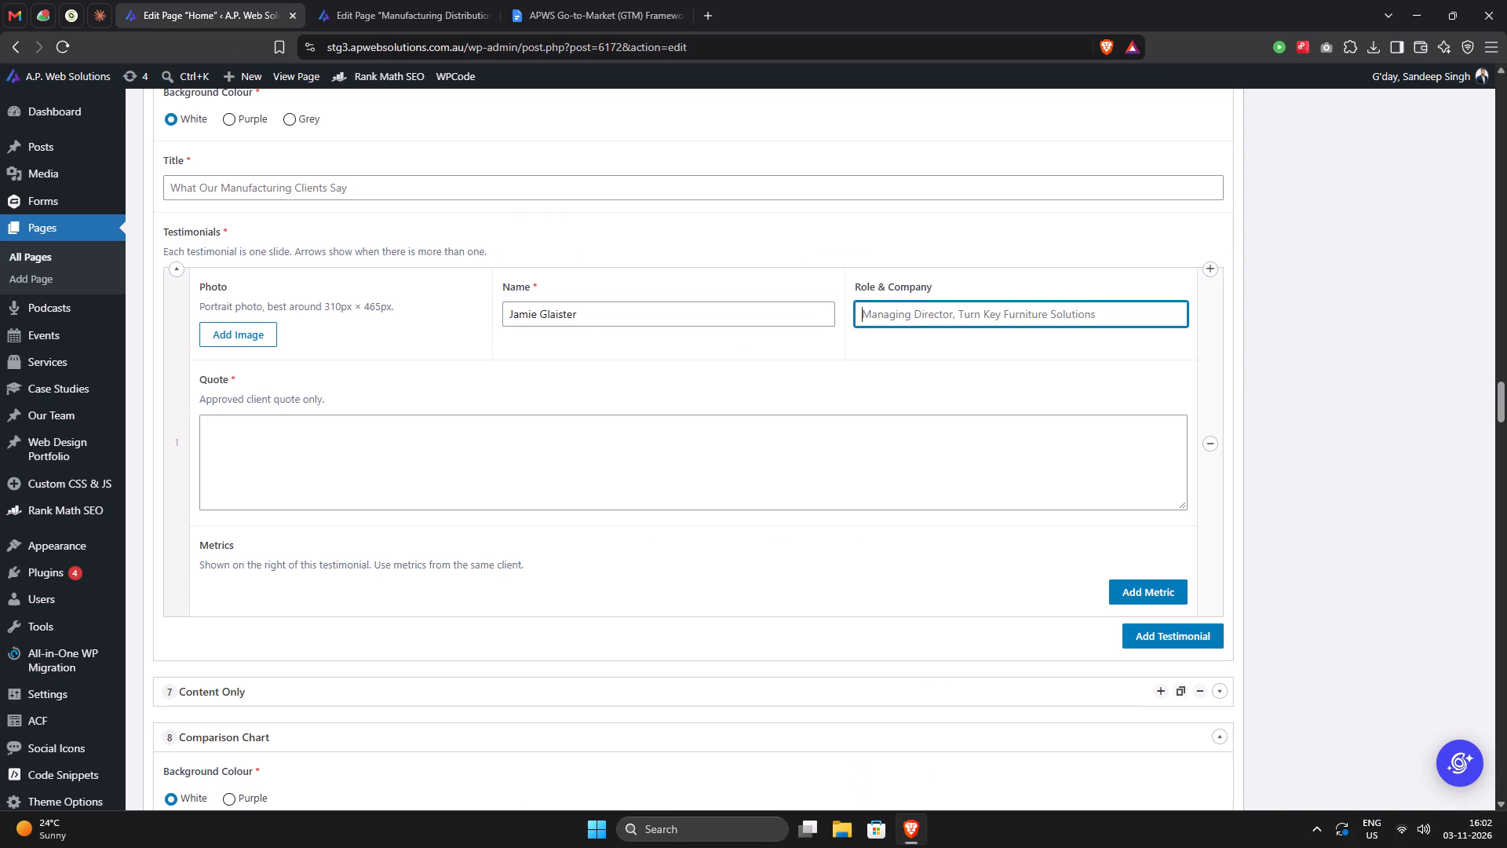
left_click(408, 1)
triple_click(918, 323)
key("ctrl+c")
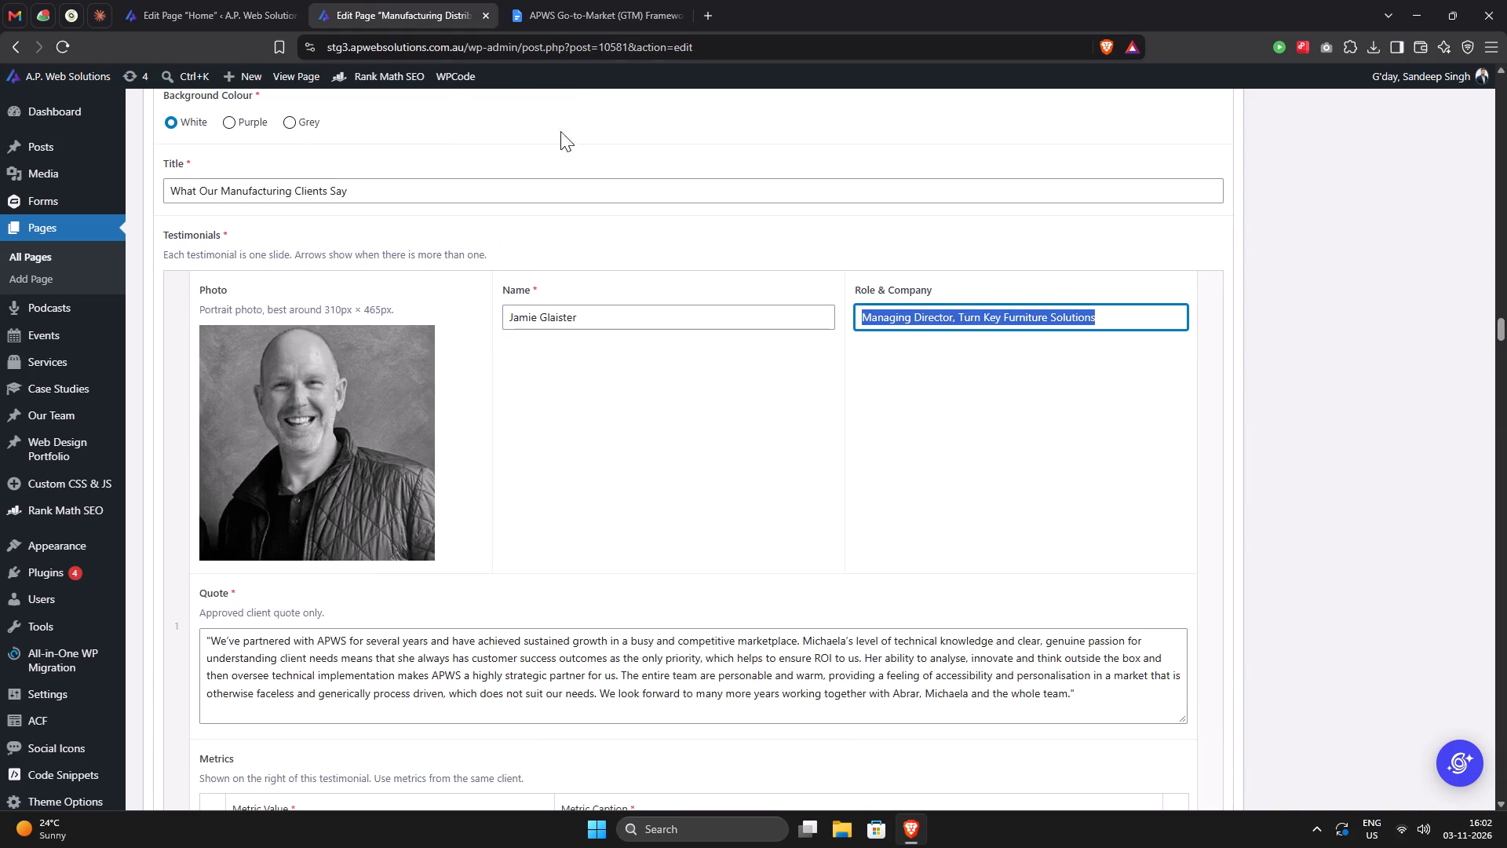
key("ctrl+c")
left_click(195, 13)
left_click(985, 315)
key("ctrl+v")
Copy the full client quote from the Manufacturing Distribution page's first testimonial into the Home page's first testimonial.
left_click(368, 0)
left_click(425, 666)
key("ctrl+a")
key("ctrl+c")
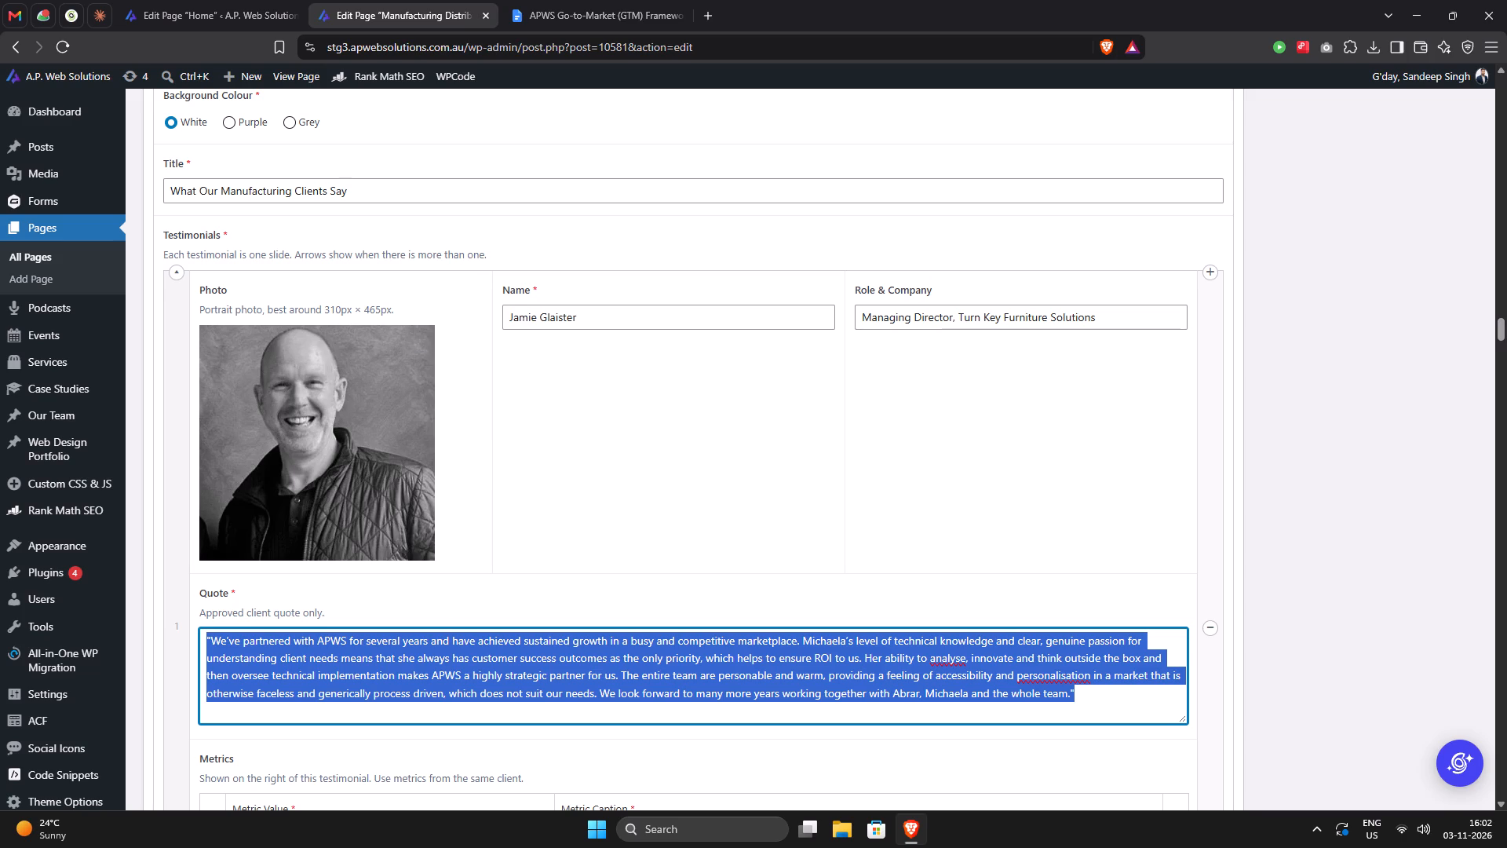
left_click(198, 13)
left_click(483, 440)
key("ctrl+v")
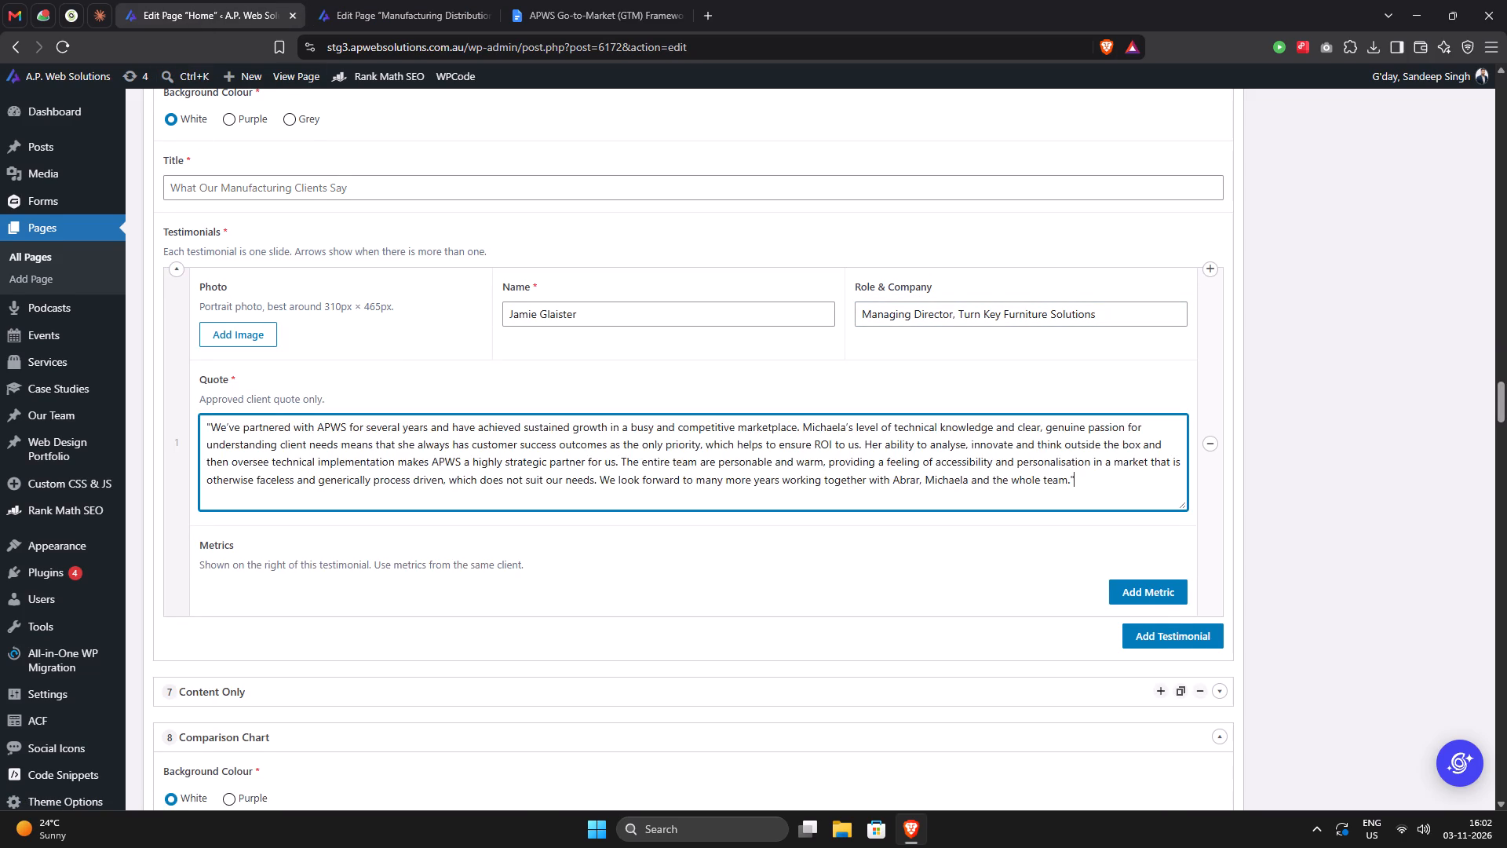
Add a metric to the Home page's first testimonial, with the value $800K copied from the Manufacturing Distribution page.
scroll(482, 440, "down", 3)
left_click(425, 13)
scroll(565, 421, "down", 4)
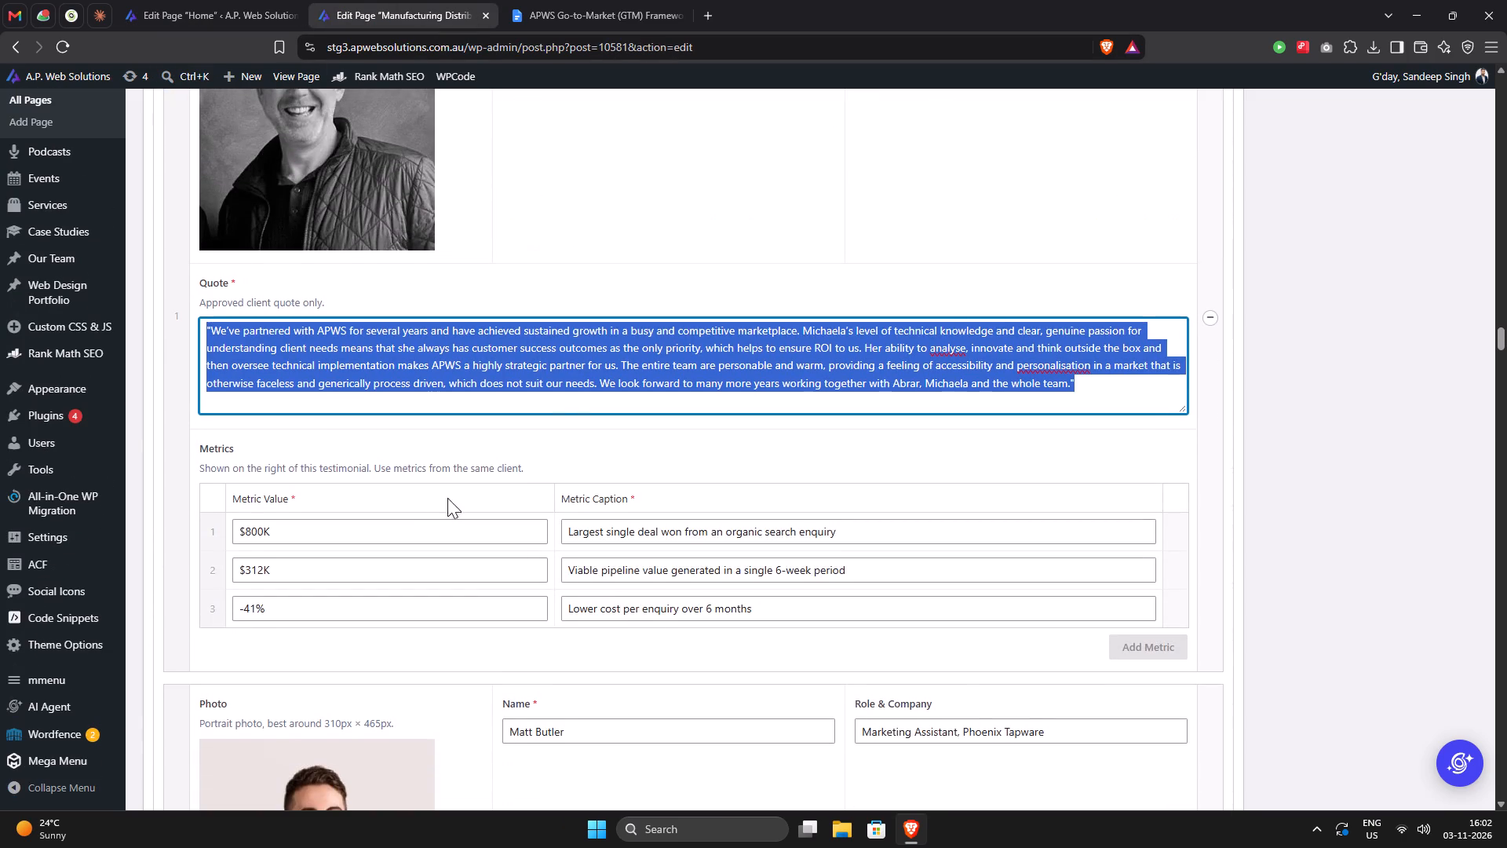
triple_click(381, 529)
key("ctrl+c")
left_click(242, 11)
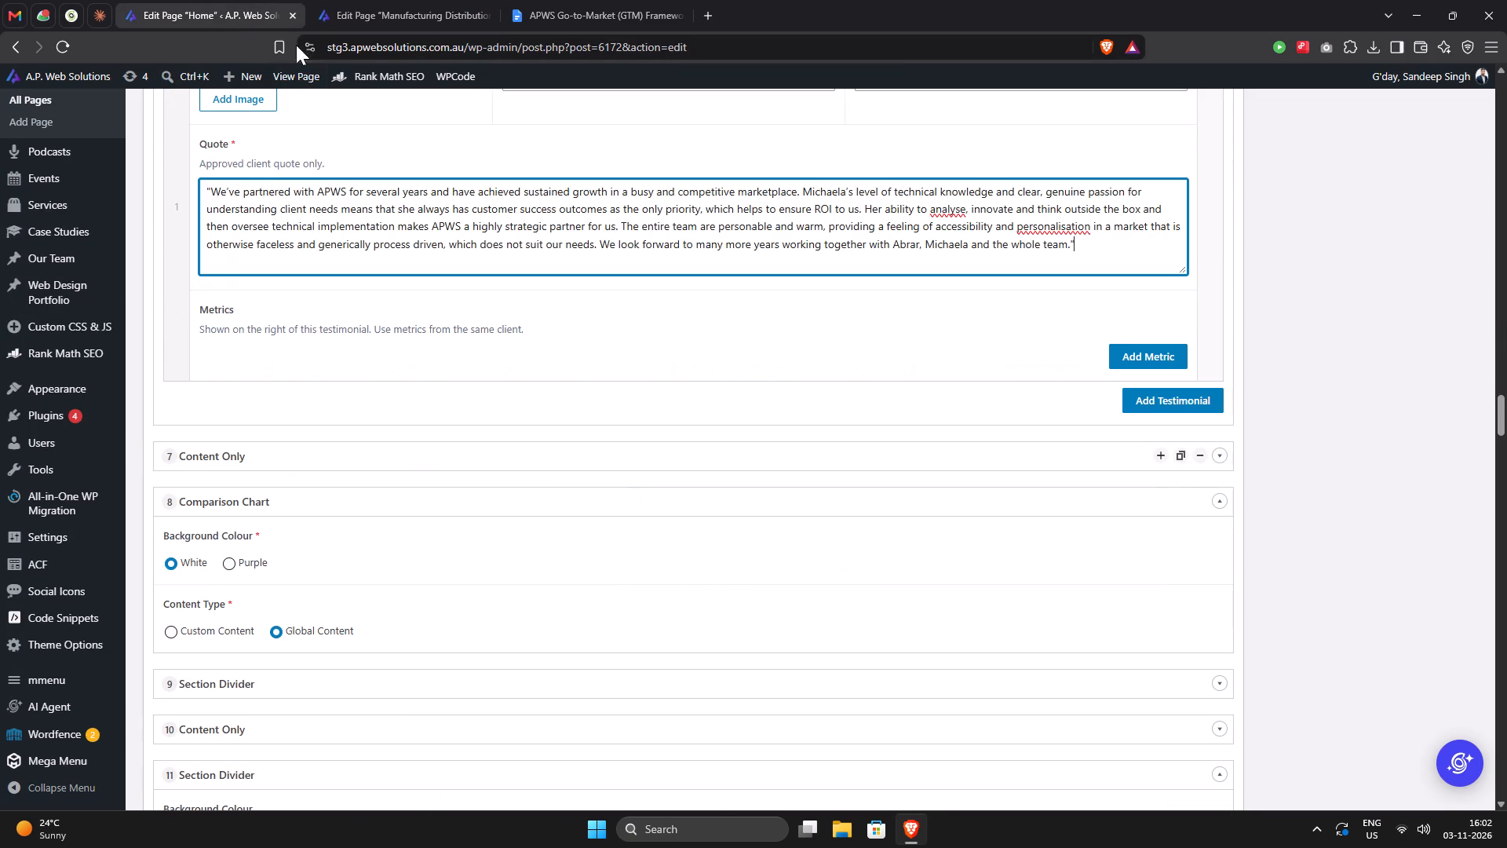
left_click(1126, 356)
left_click(315, 342)
key("ctrl+c")
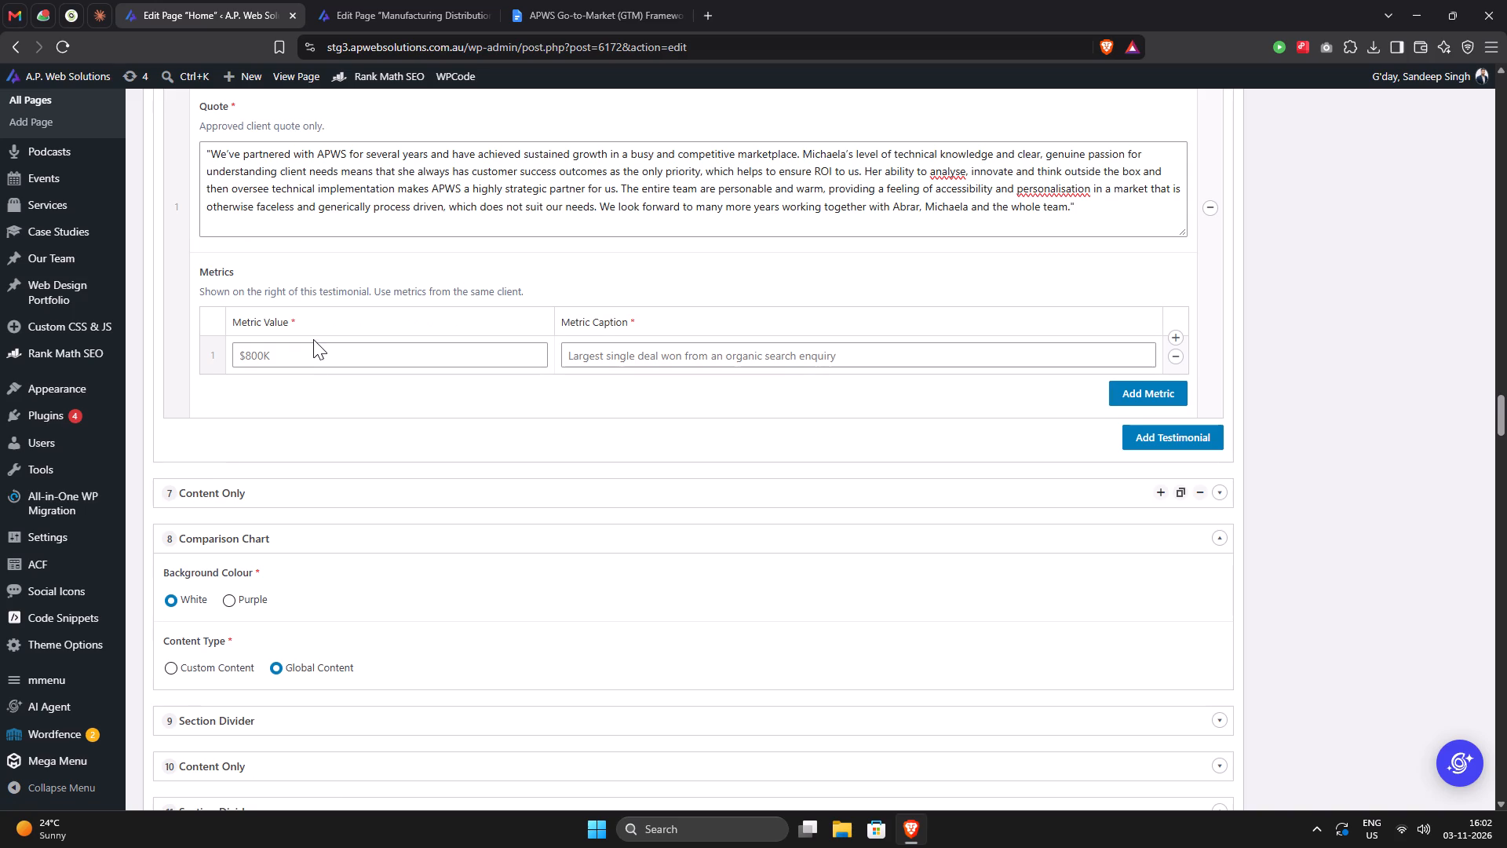
left_click(312, 344)
key("ctrl+v")
Copy the caption "Largest single deal won from an organic search enquiry" into the Home testimonial's $800K metric.
left_click(323, 8)
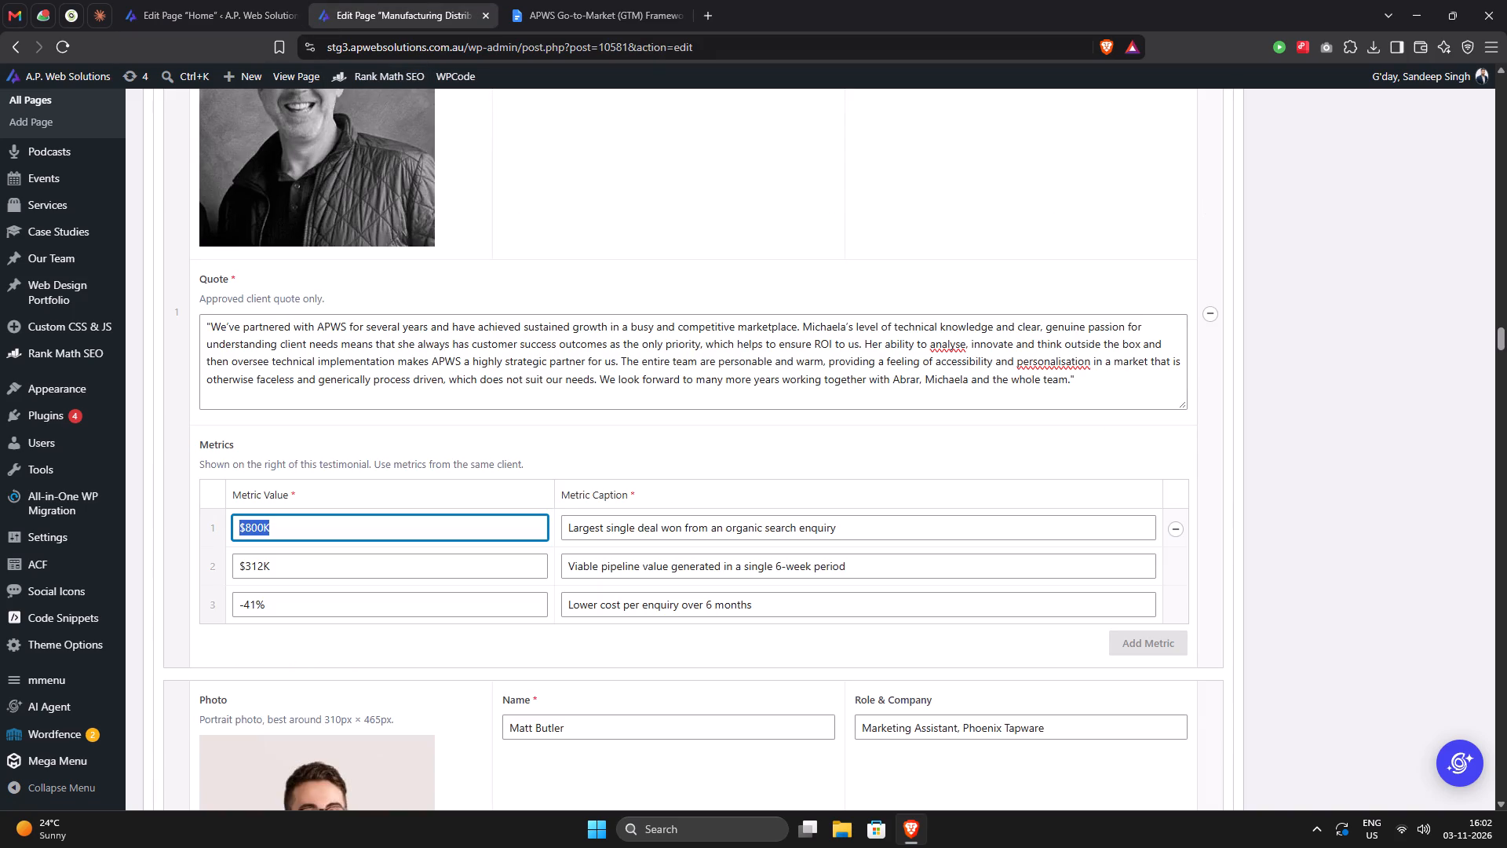
triple_click(676, 529)
triple_click(670, 528)
key("ctrl+c")
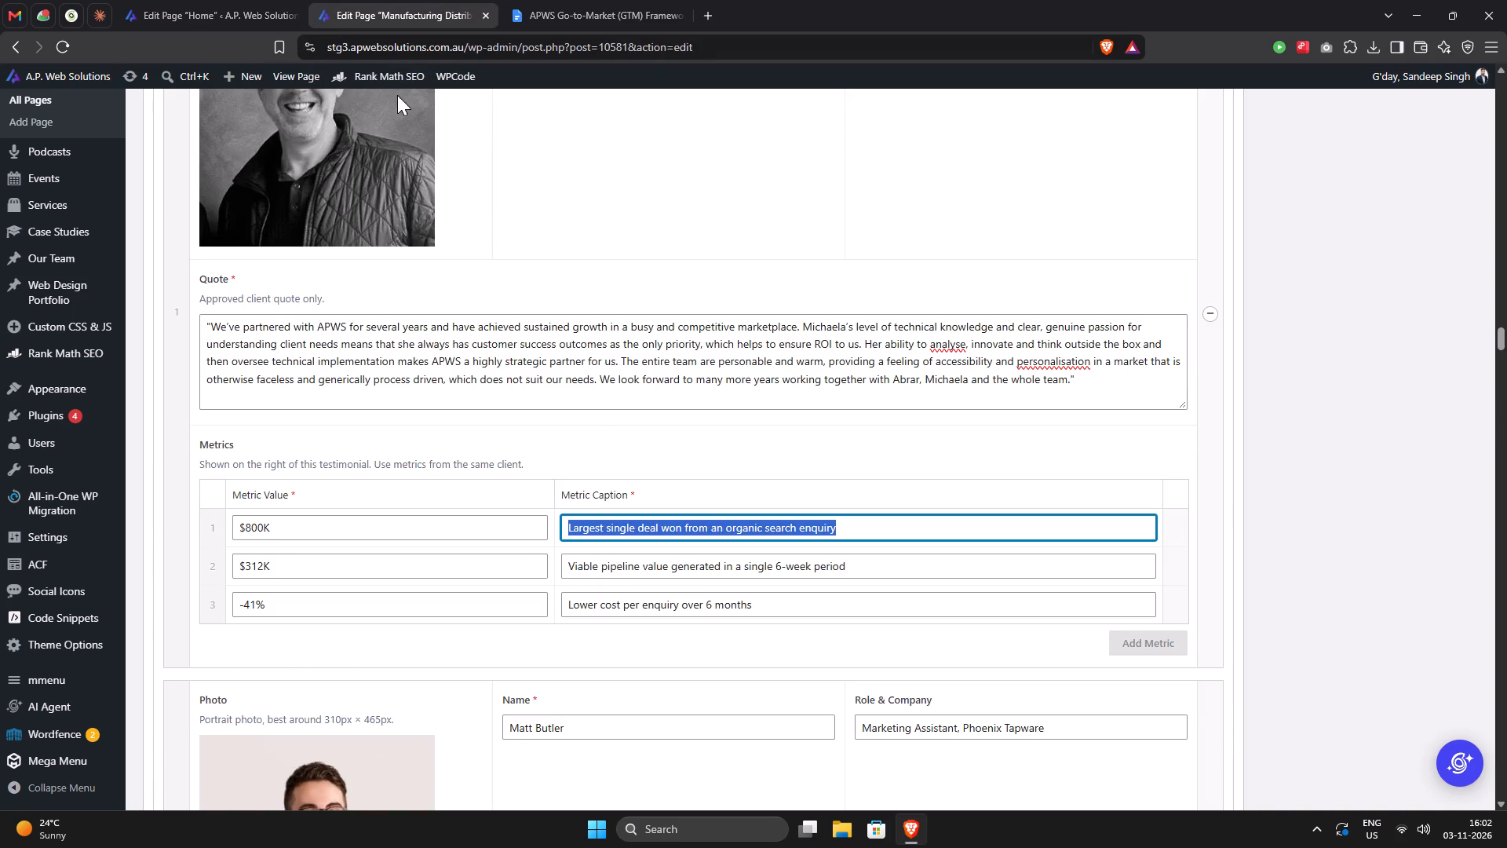
key("ctrl+c")
left_click(224, 18)
left_click(773, 350)
key("ctrl+v")
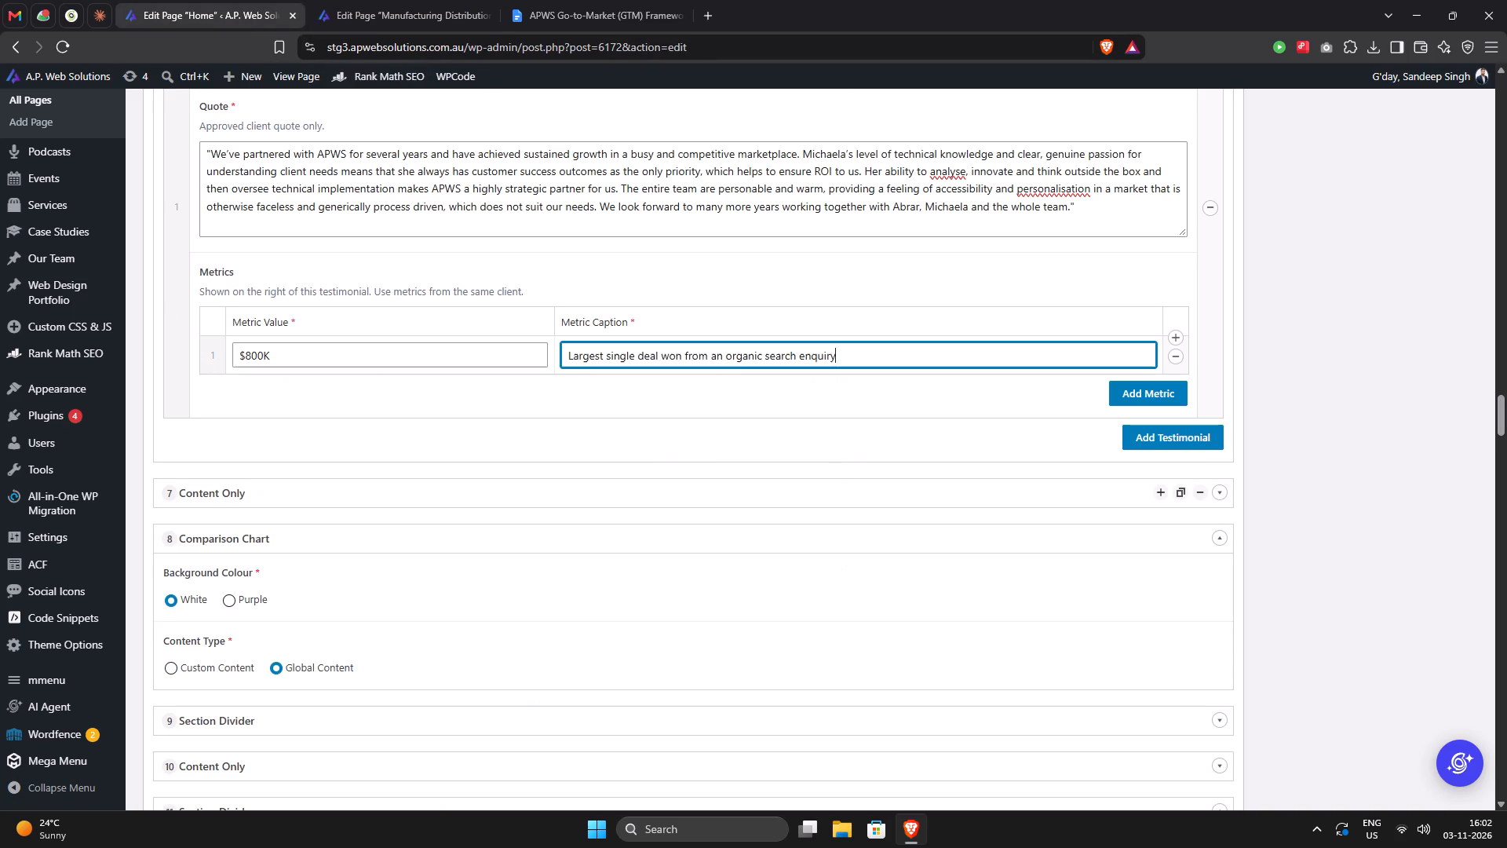
Add a second metric to the Home testimonial, copying over $312K and "Viable pipeline value generated in a single 6-week period".
left_click(1115, 396)
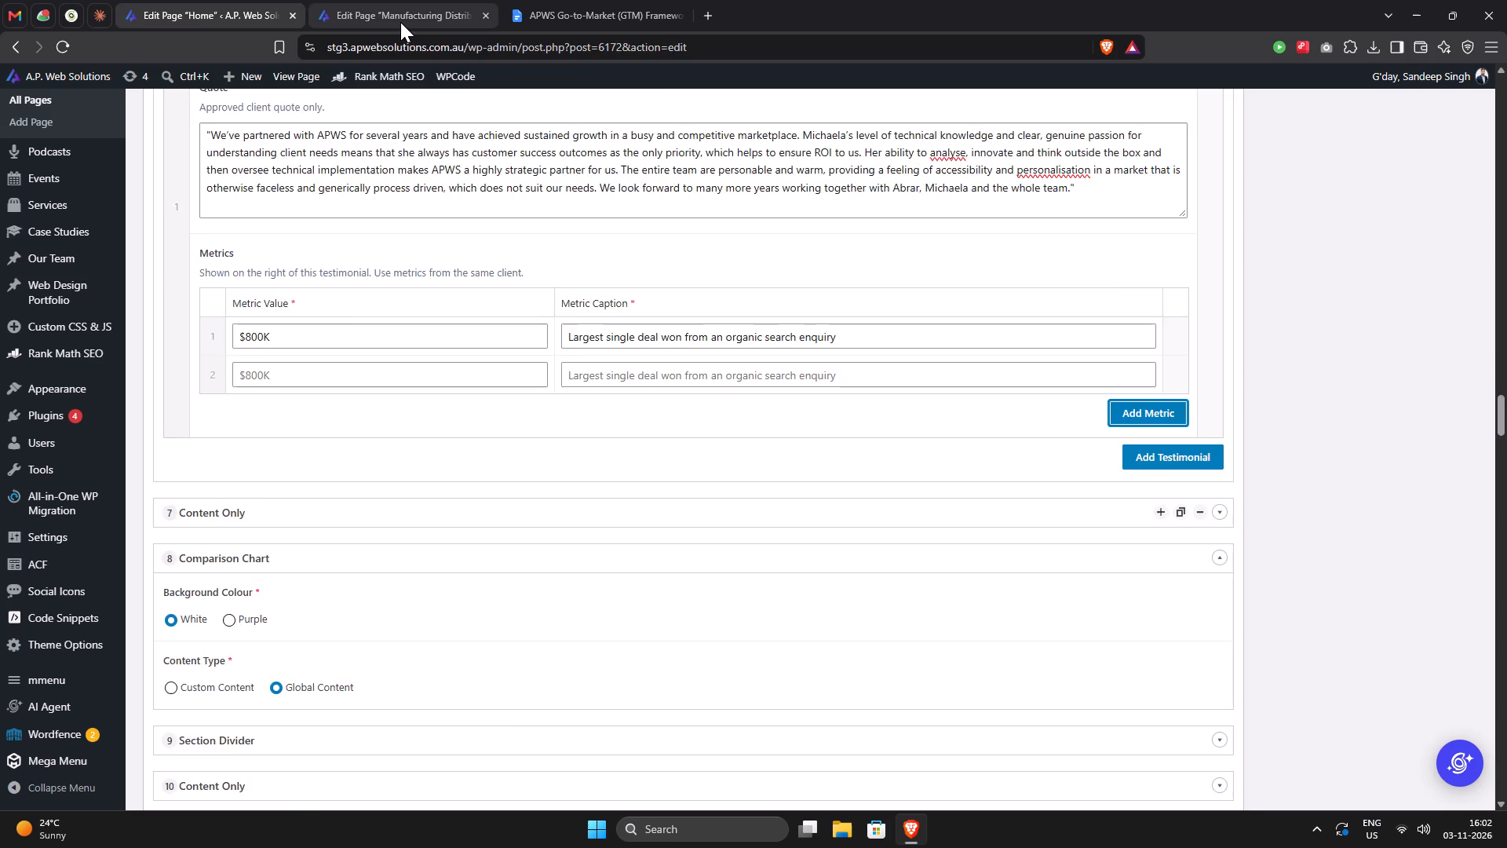
left_click(400, 22)
triple_click(293, 563)
key("ctrl+c")
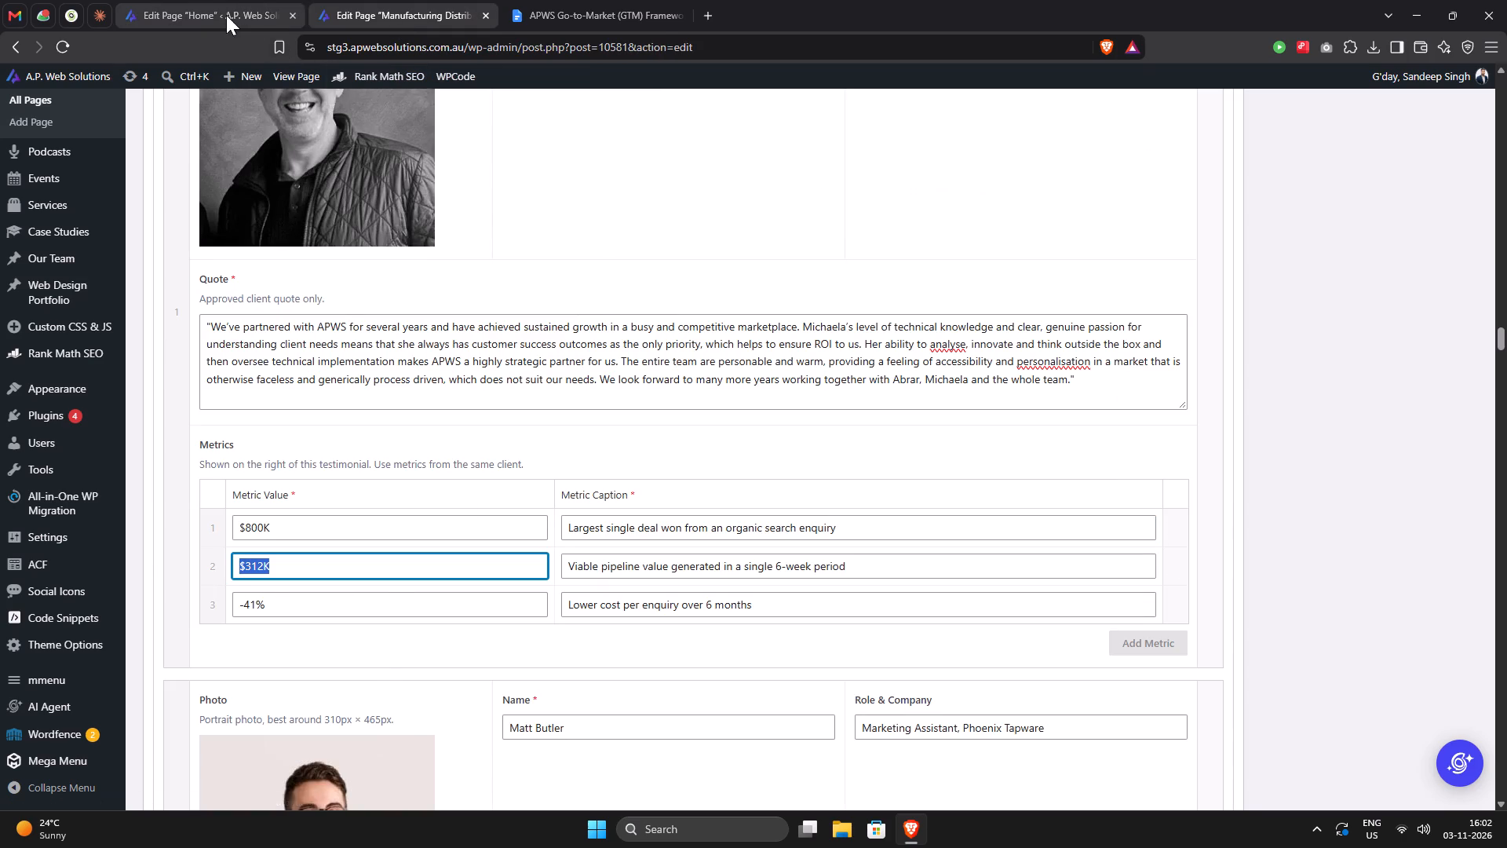
left_click(226, 15)
left_click(387, 380)
key("ctrl+v")
left_click(407, 16)
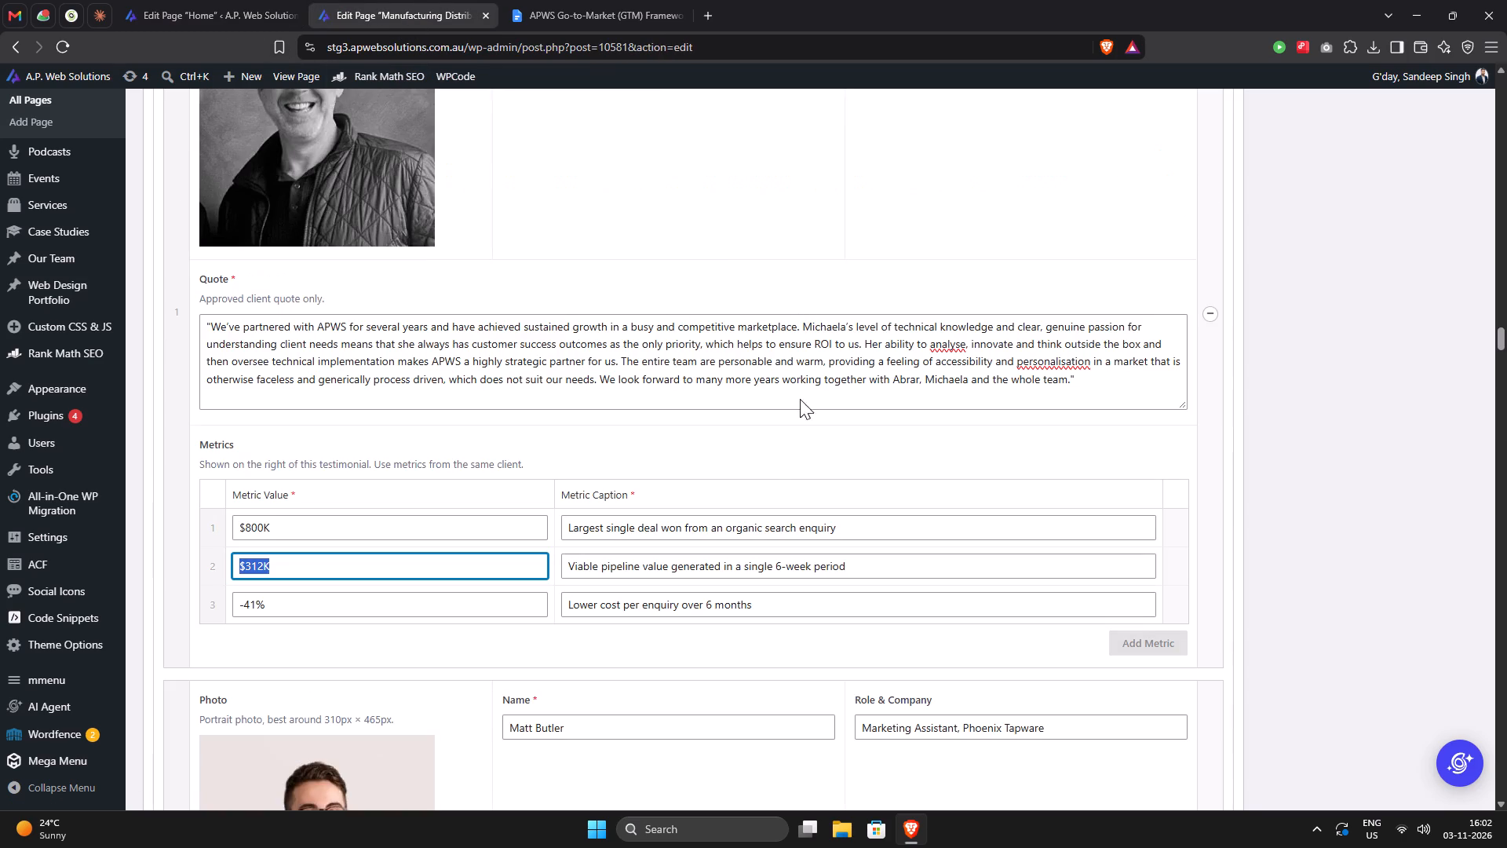
triple_click(724, 576)
key("ctrl+c")
left_click(233, 9)
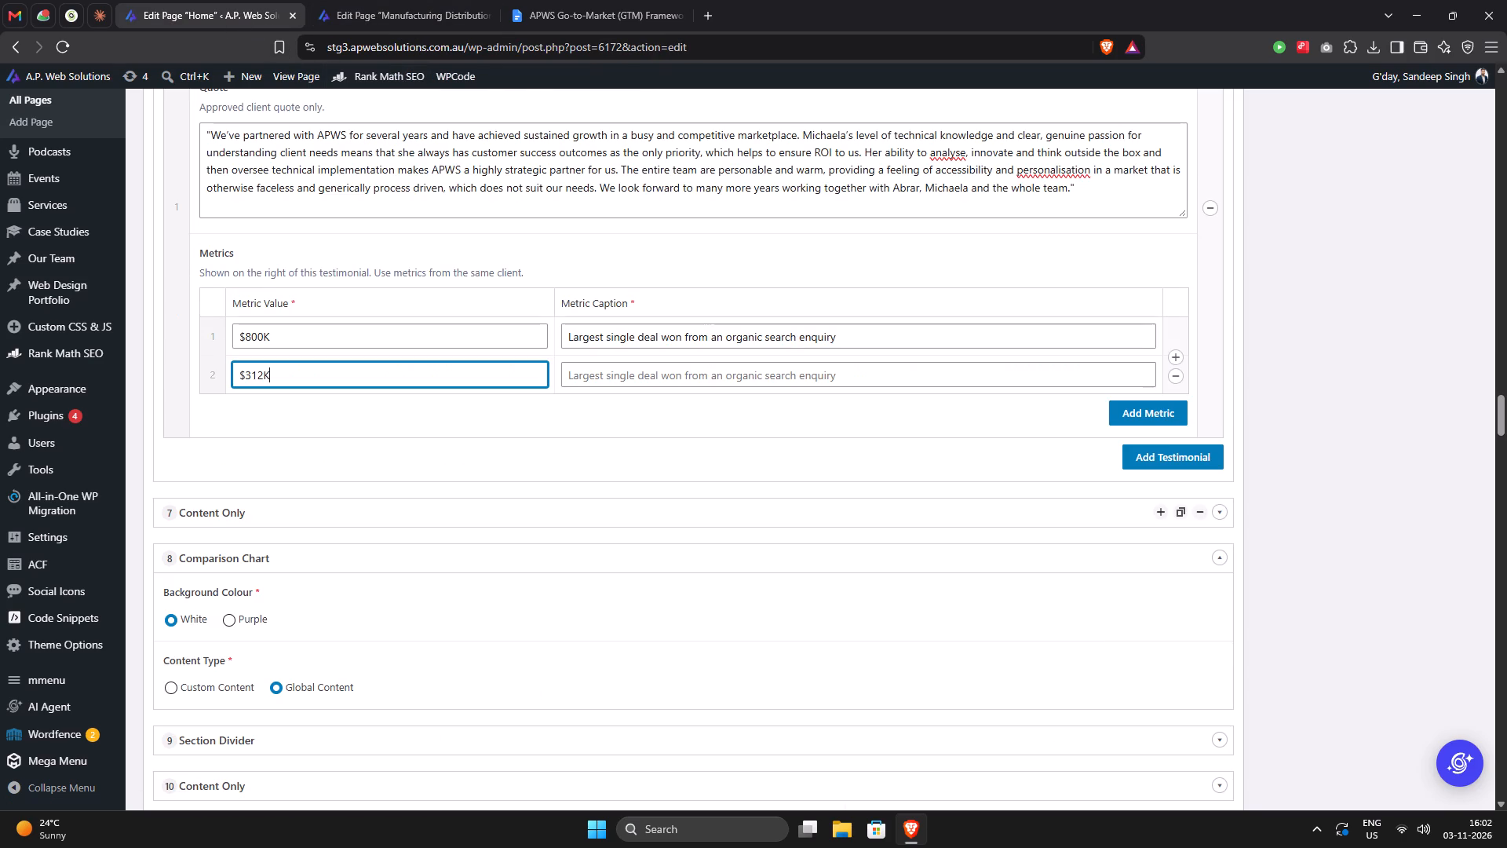
left_click(710, 371)
key("ctrl+v")
Add a third metric to the Home page's first testimonial, with the value -41% copied from the Manufacturing Distribution page.
left_click(388, 17)
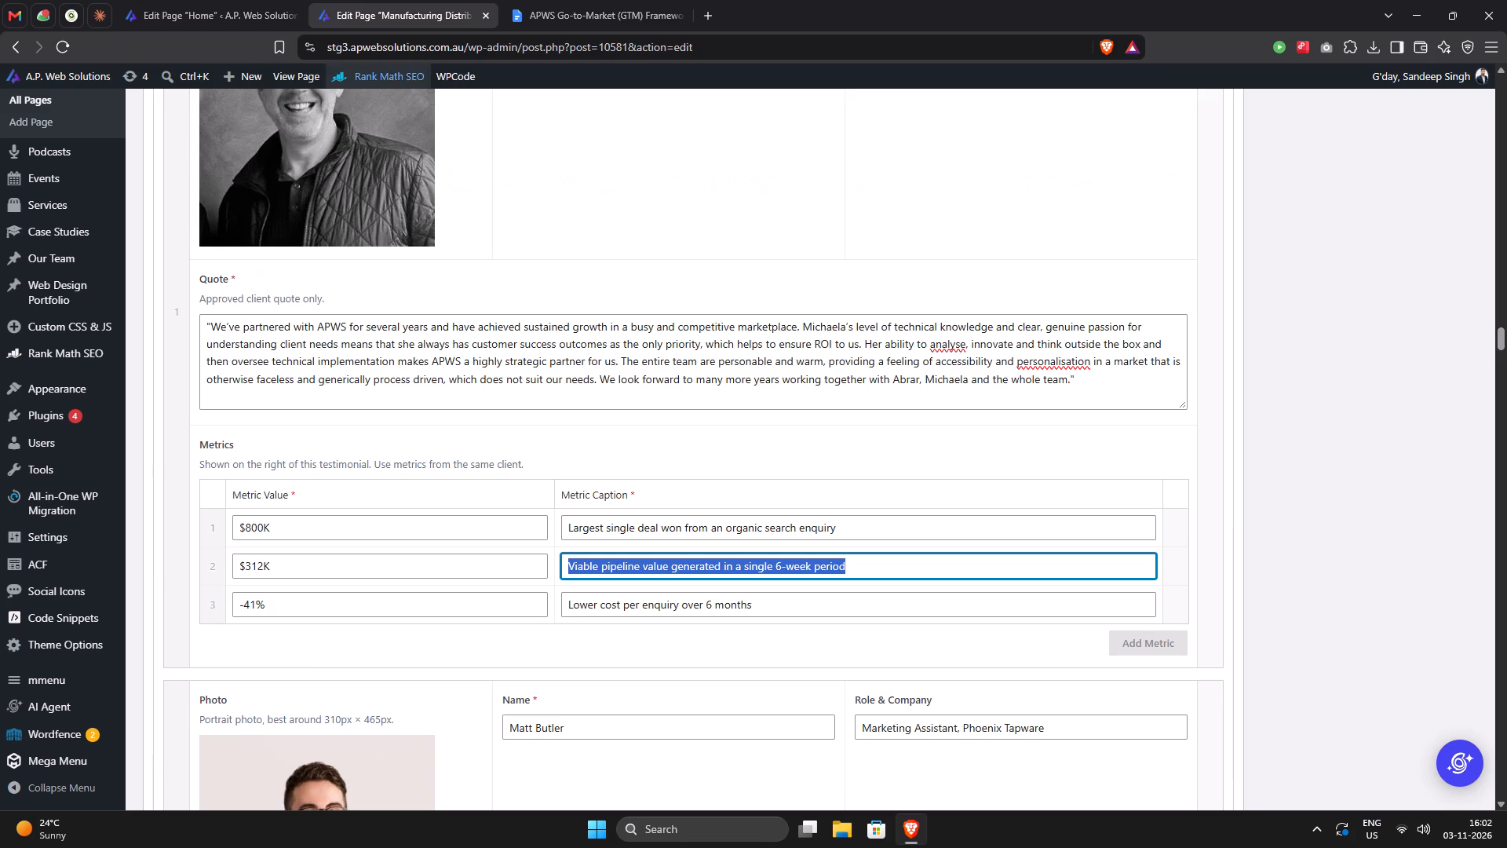
triple_click(314, 608)
key("ctrl+c")
left_click(147, 13)
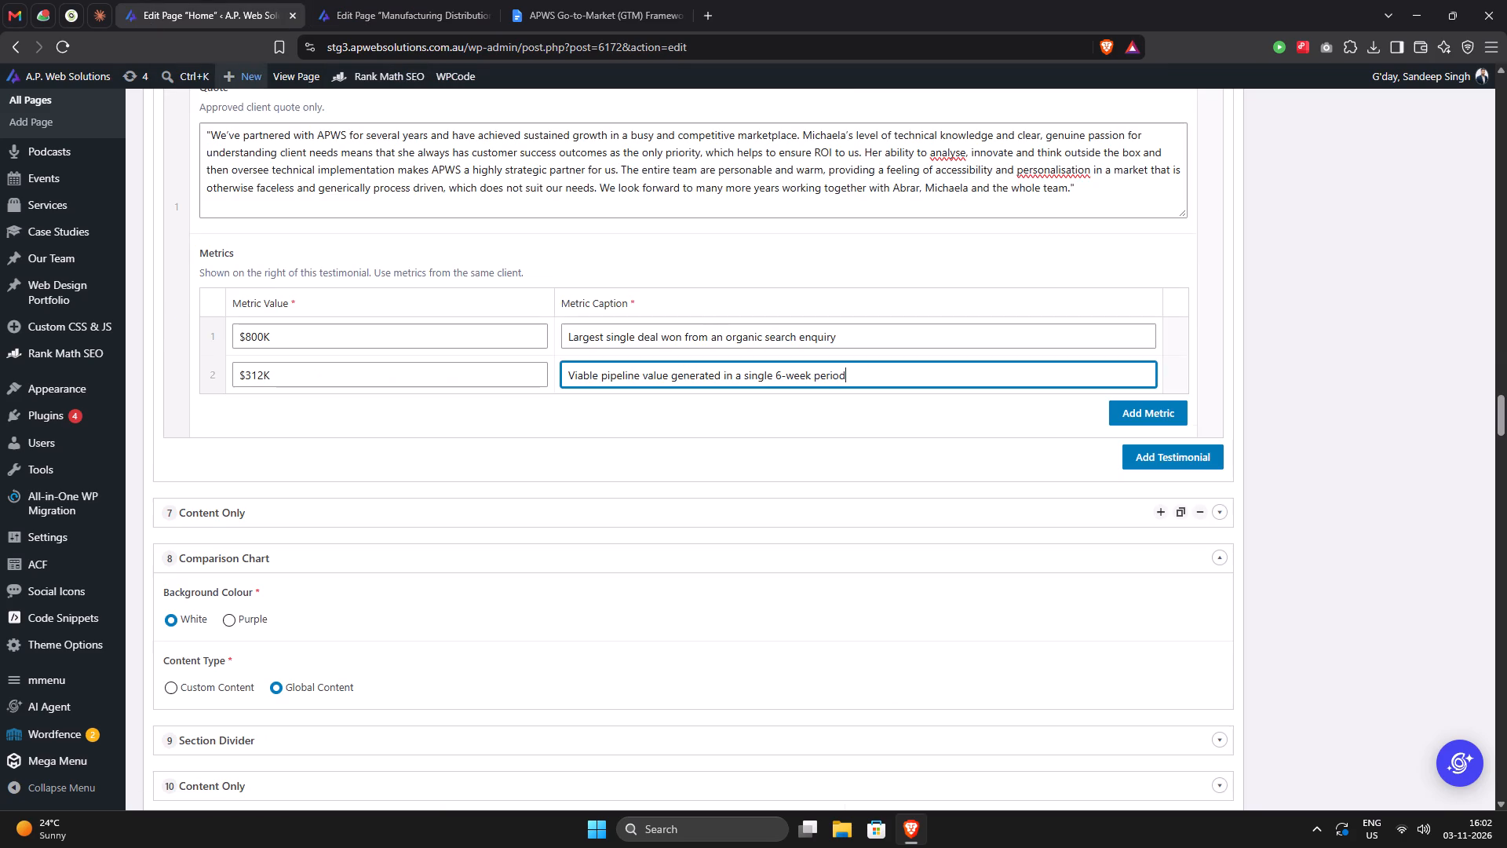
left_click(1224, 462)
left_click(1144, 418)
left_click(377, 397)
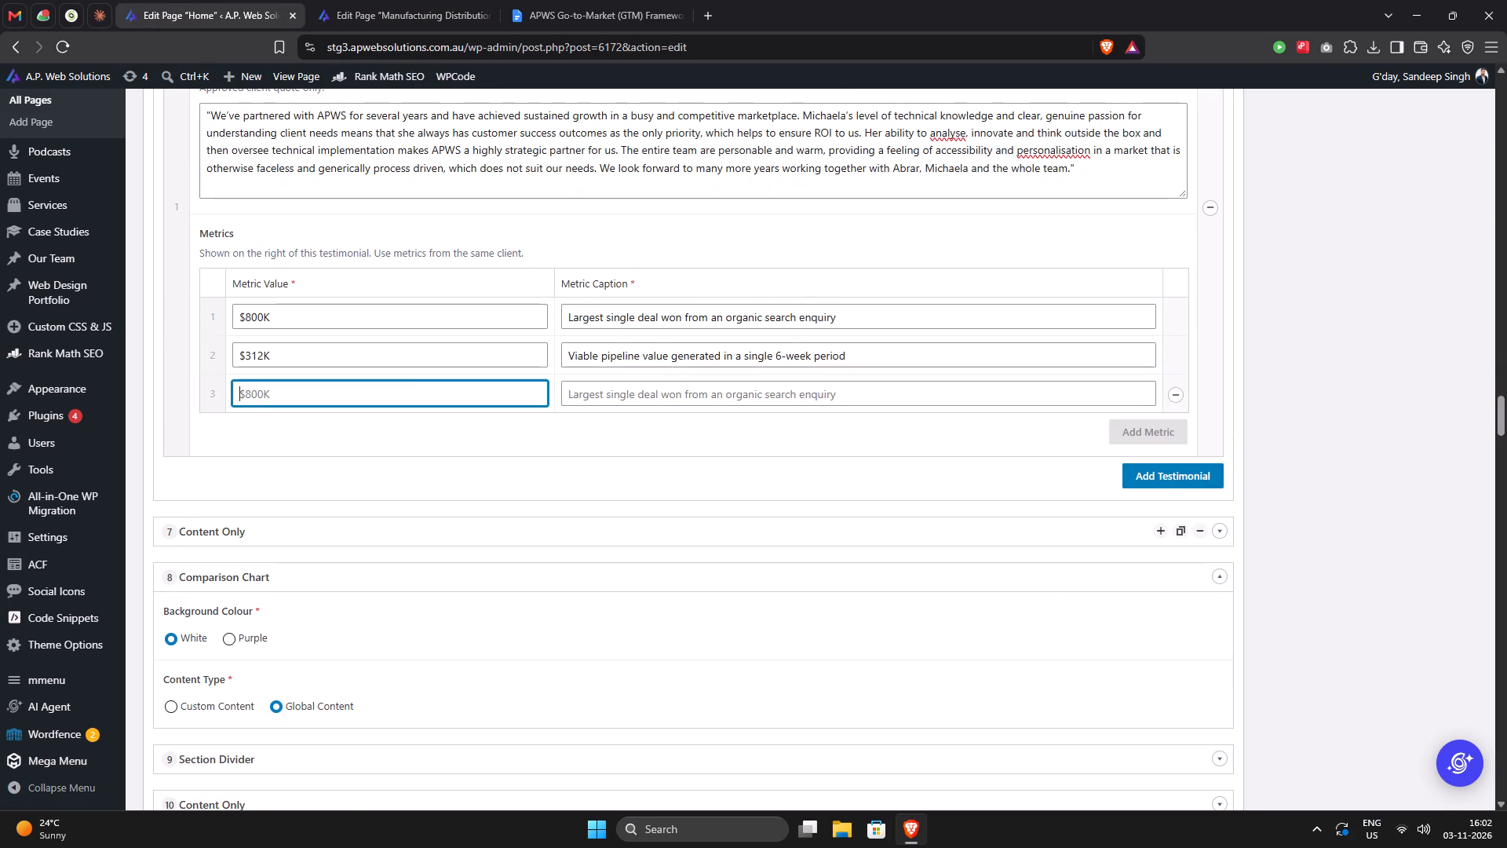
key("ctrl+c")
key("ctrl+v")
Copy the caption "Lower cost per enquiry over 6 months" from the Manufacturing page into the Home testimonial's -41% metric.
left_click(380, 16)
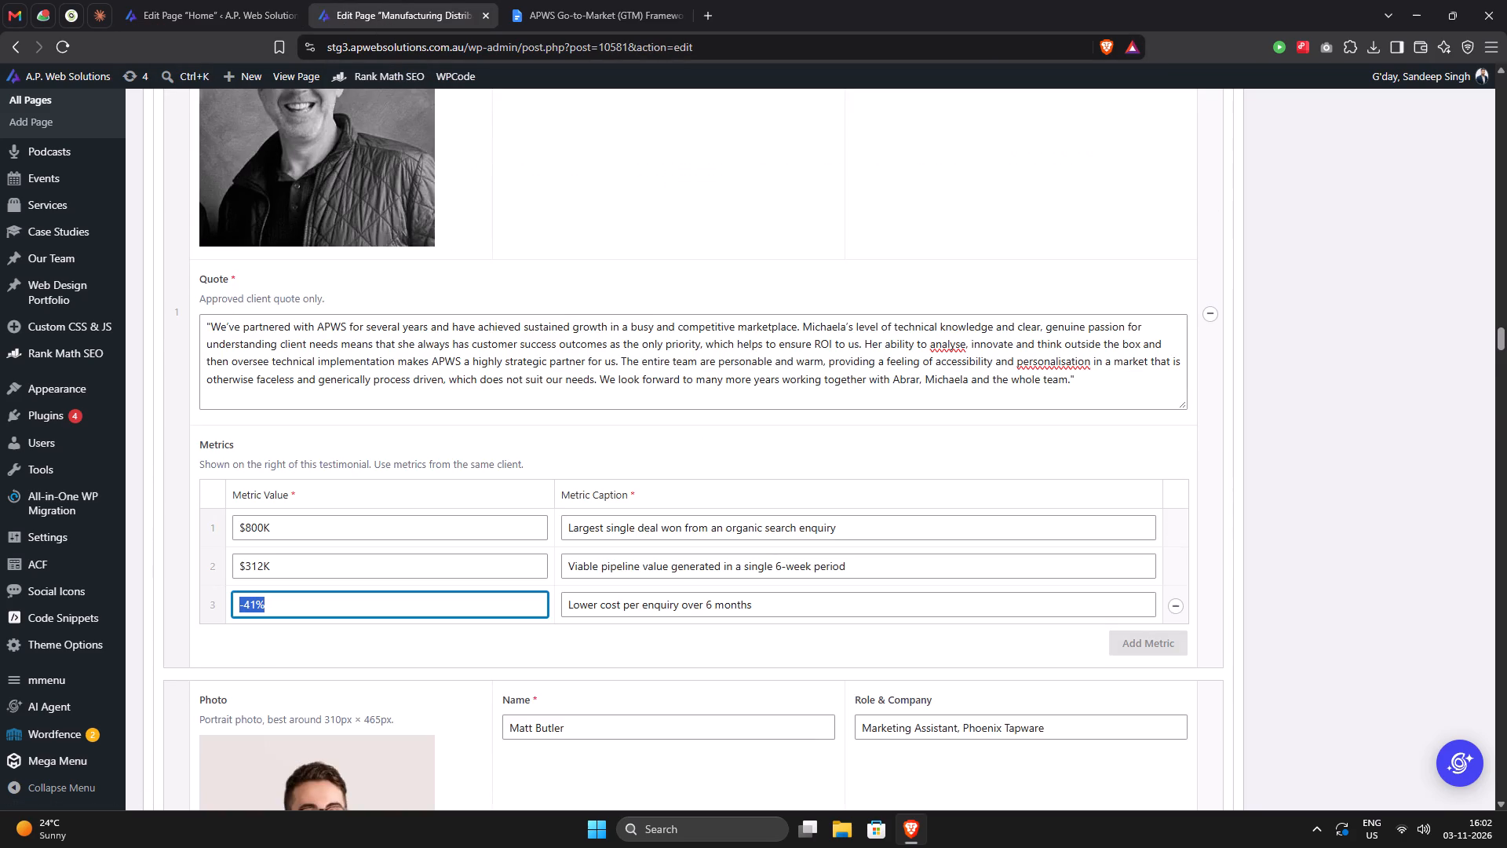
triple_click(673, 601)
key("ctrl+c")
key("ctrl+c")
left_click(207, 9)
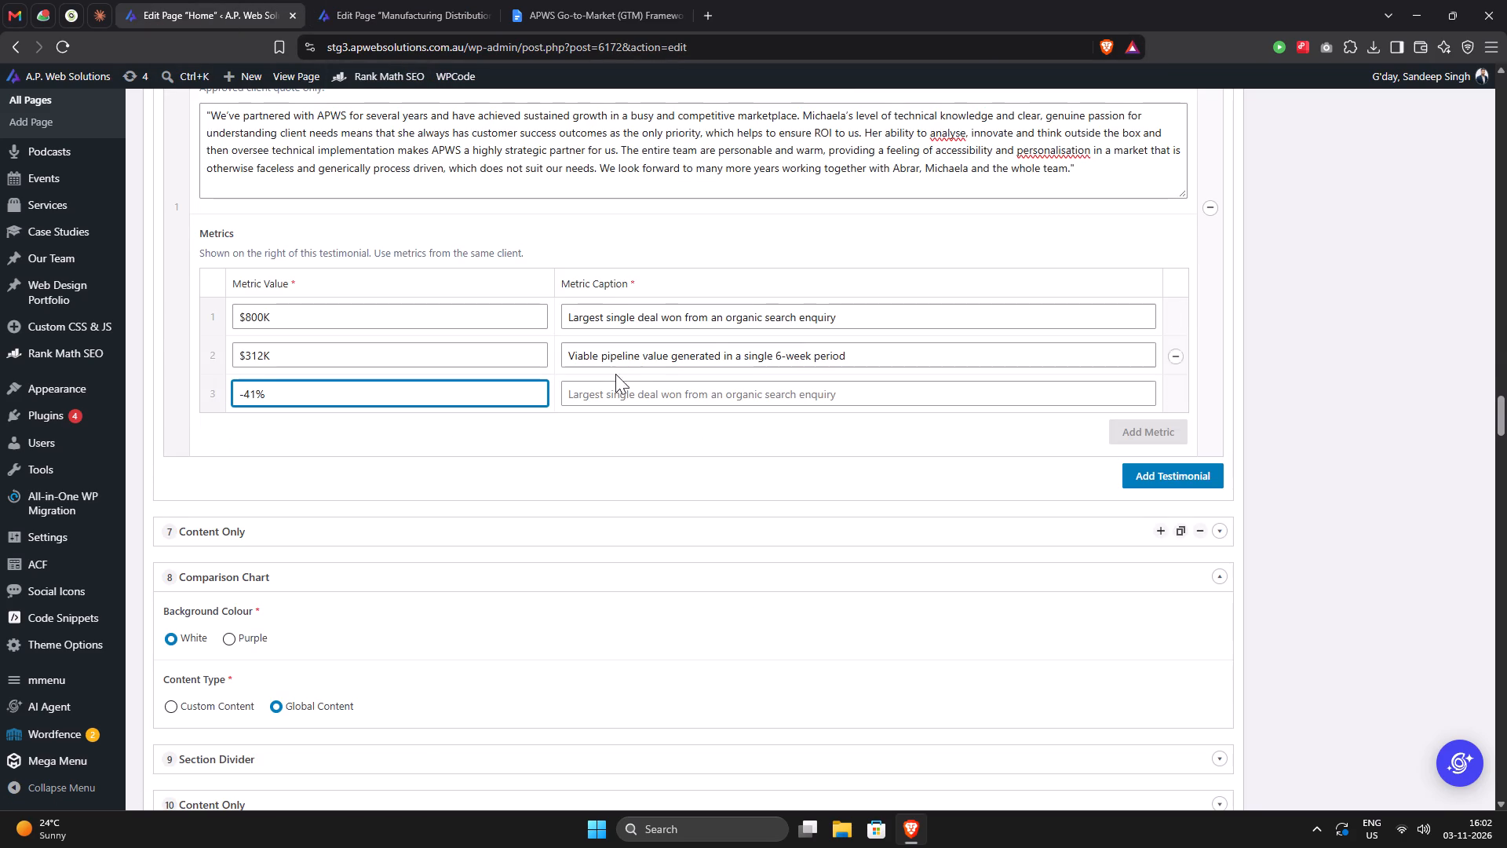
left_click(622, 393)
key("ctrl+v")
Add a second, empty testimonial below the first one on the Home page.
left_click(1141, 473)
scroll(664, 422, "down", 3)
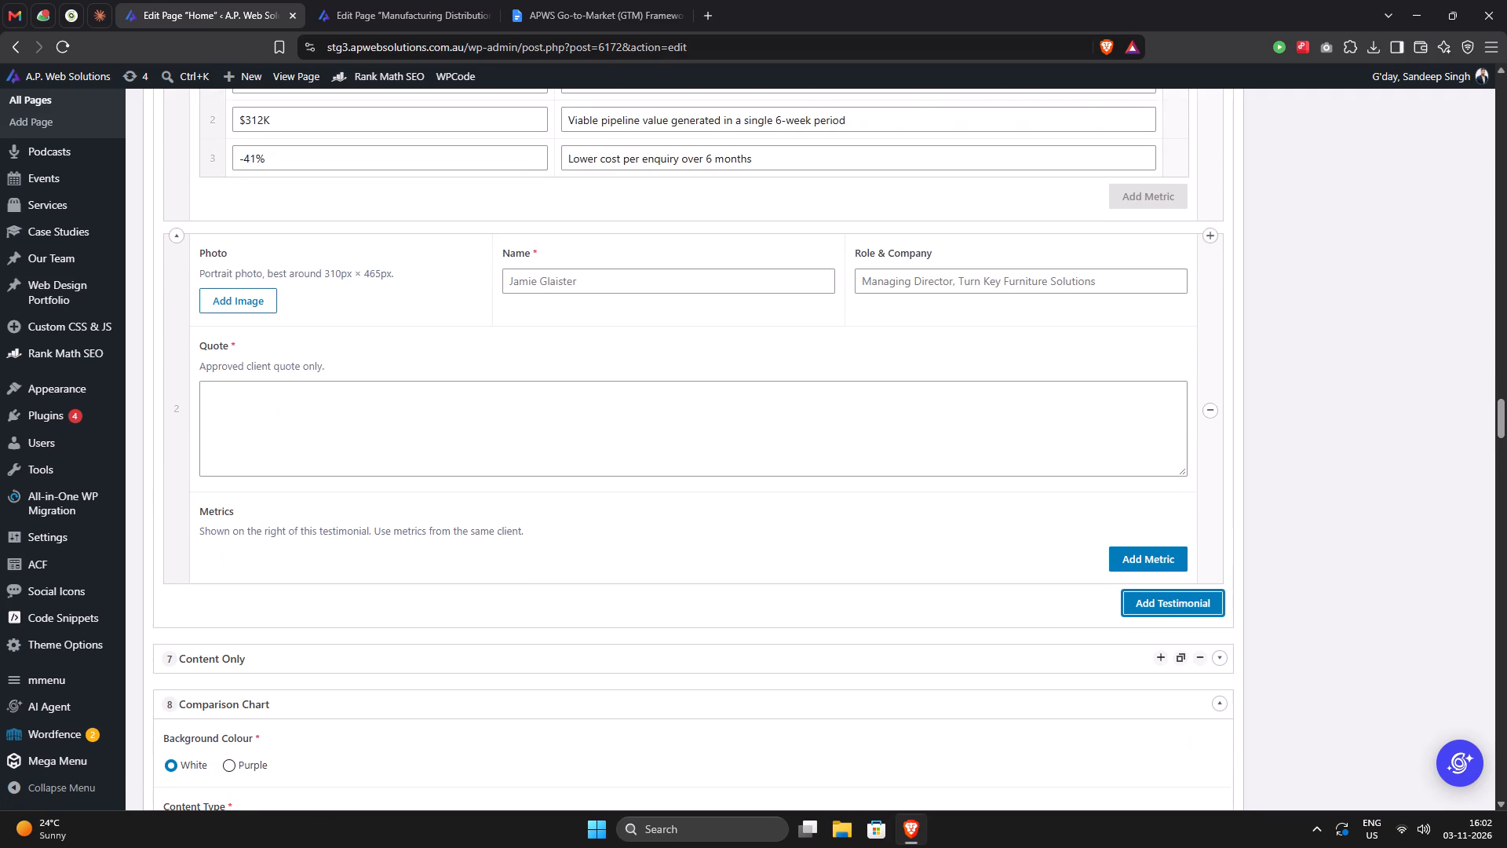
Set the Home page's first testimonial photo to IMG_8945-2 from the media library.
left_click(368, 20)
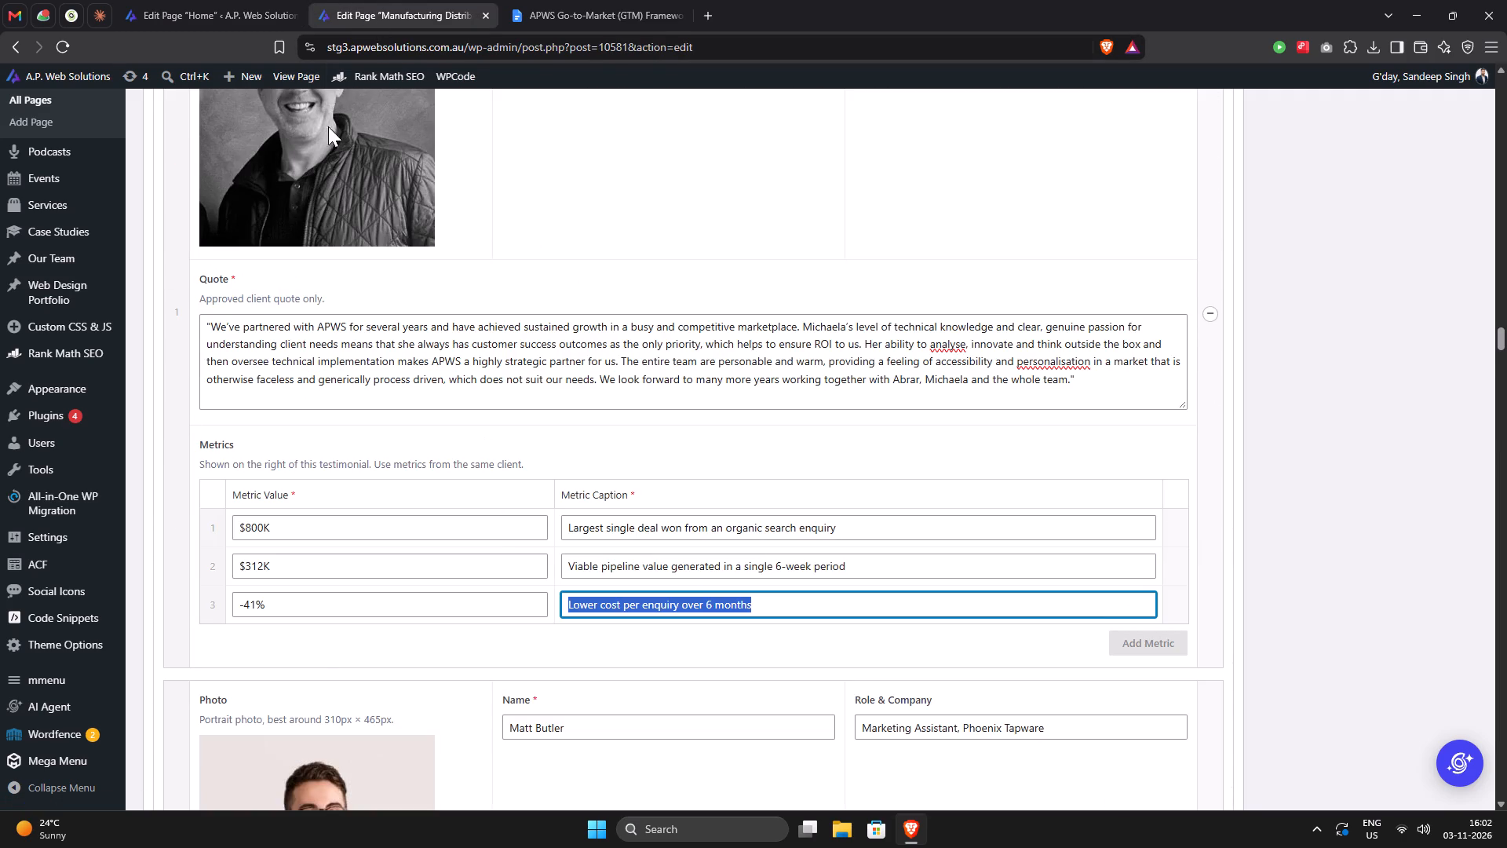
left_click(216, 8)
scroll(416, 340, "up", 3)
scroll(355, 366, "up", 3)
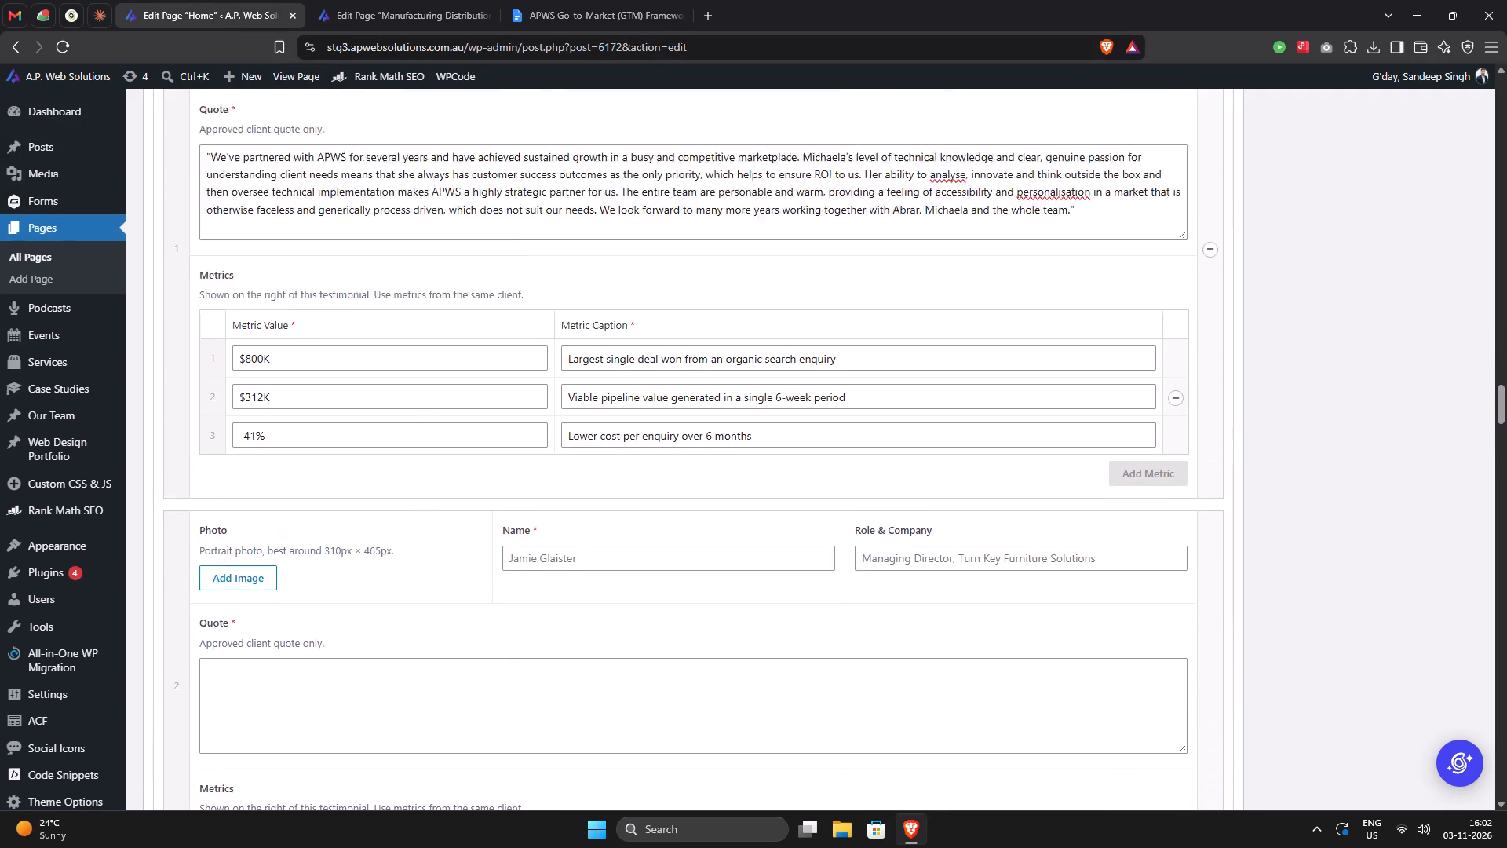
scroll(355, 366, "up", 1)
left_click(263, 338)
left_click(339, 382)
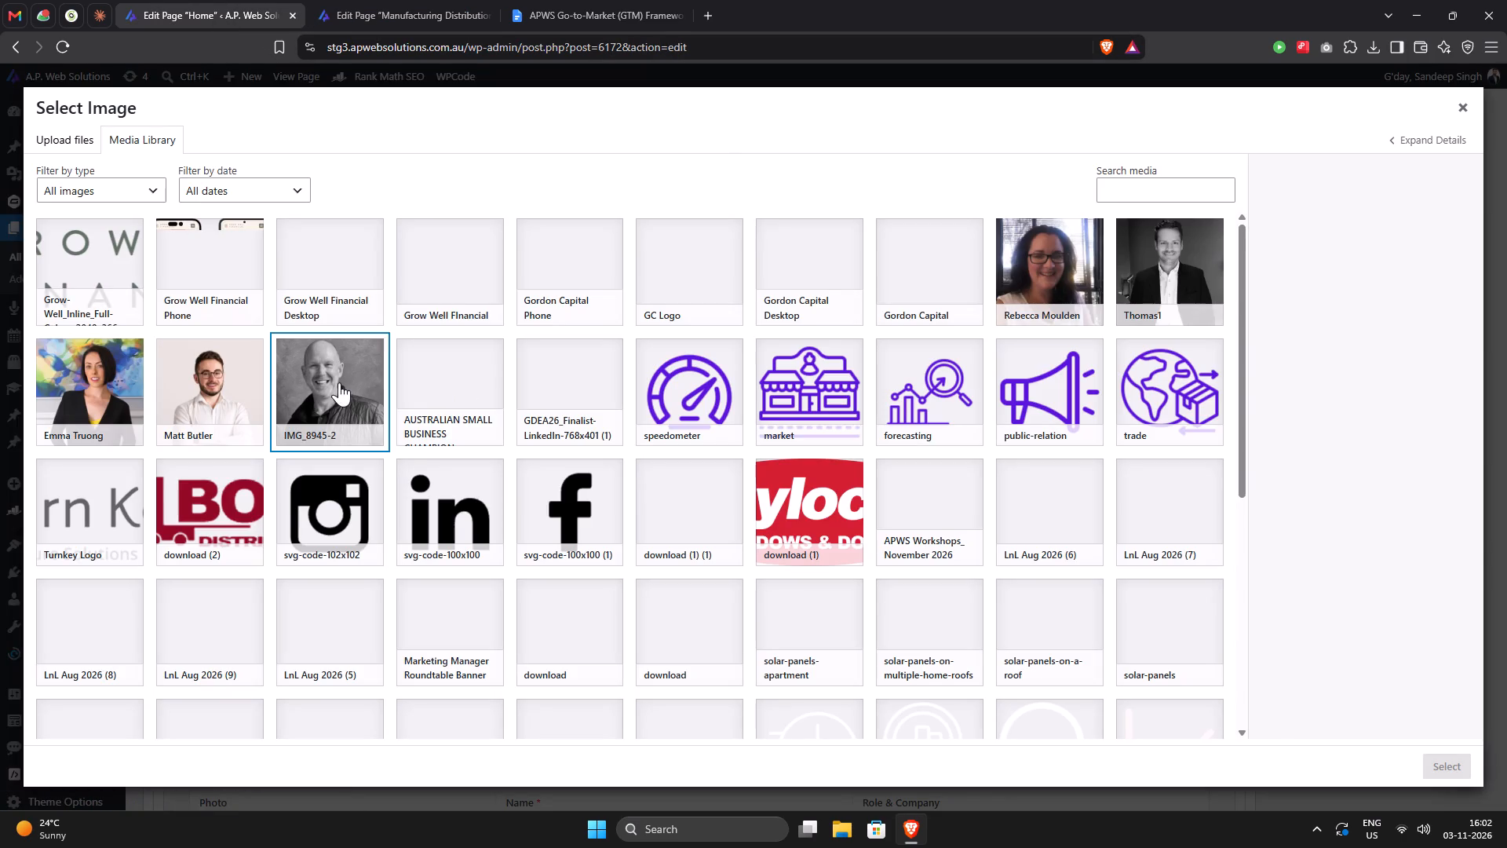
left_click(1449, 762)
Set the second testimonial's photo to the Phoenix Tapware client's portrait from the media library.
scroll(578, 496, "down", 8)
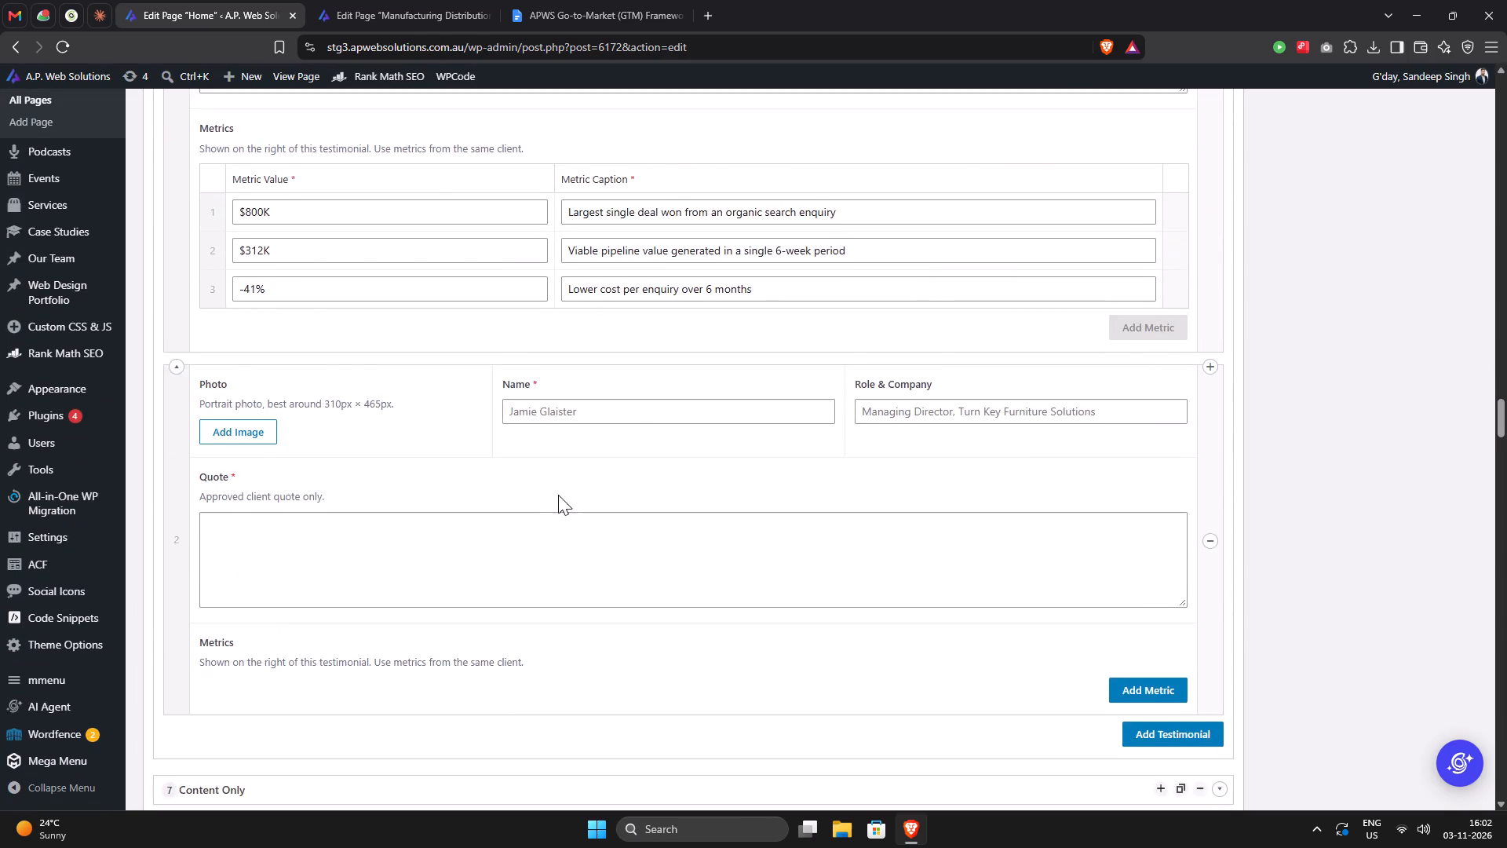
scroll(527, 492, "down", 1)
left_click(246, 345)
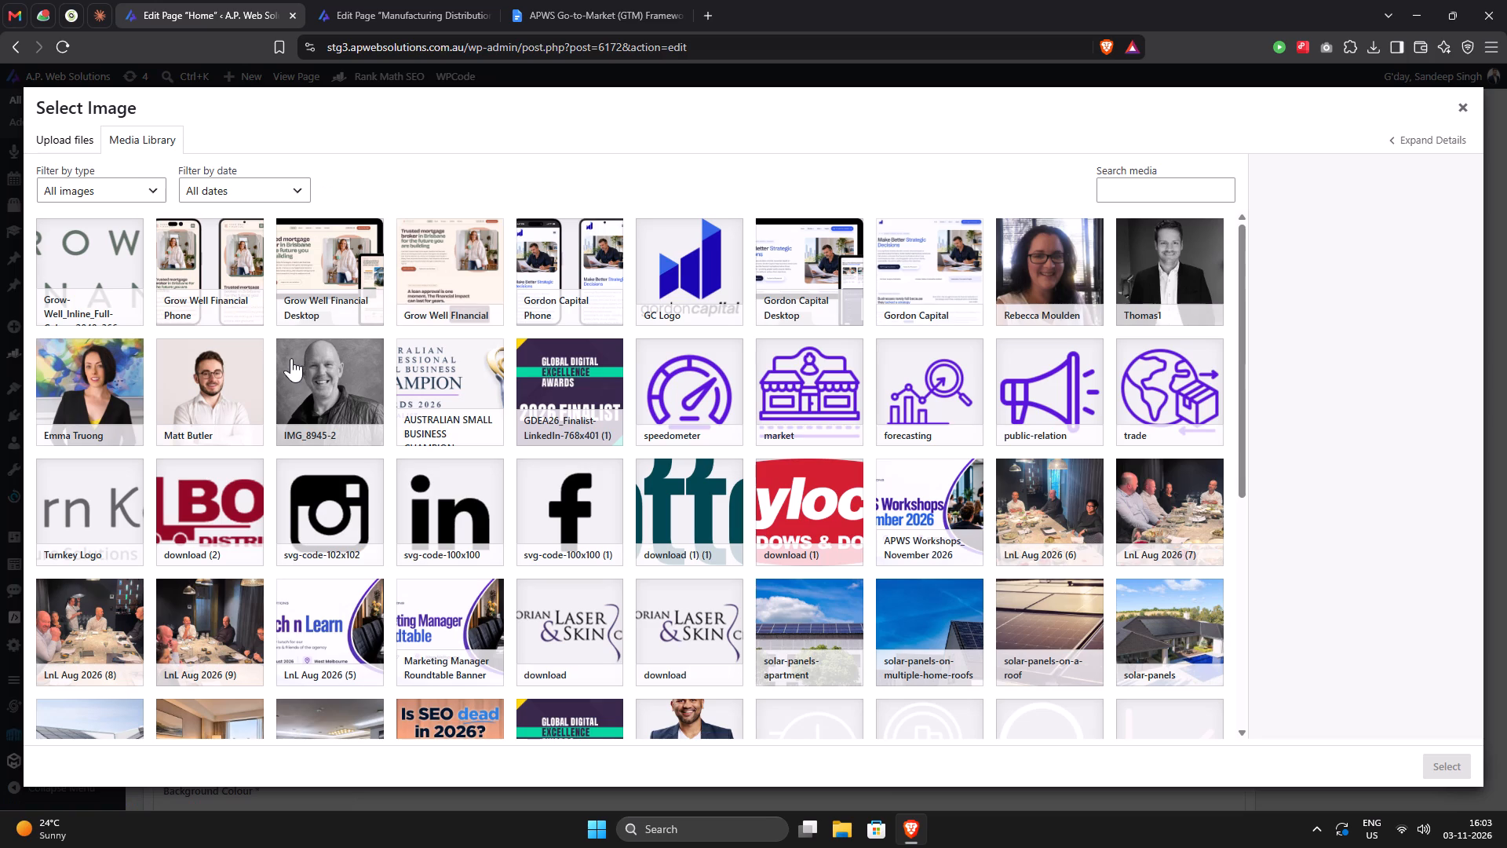
left_click(224, 372)
left_click(1435, 767)
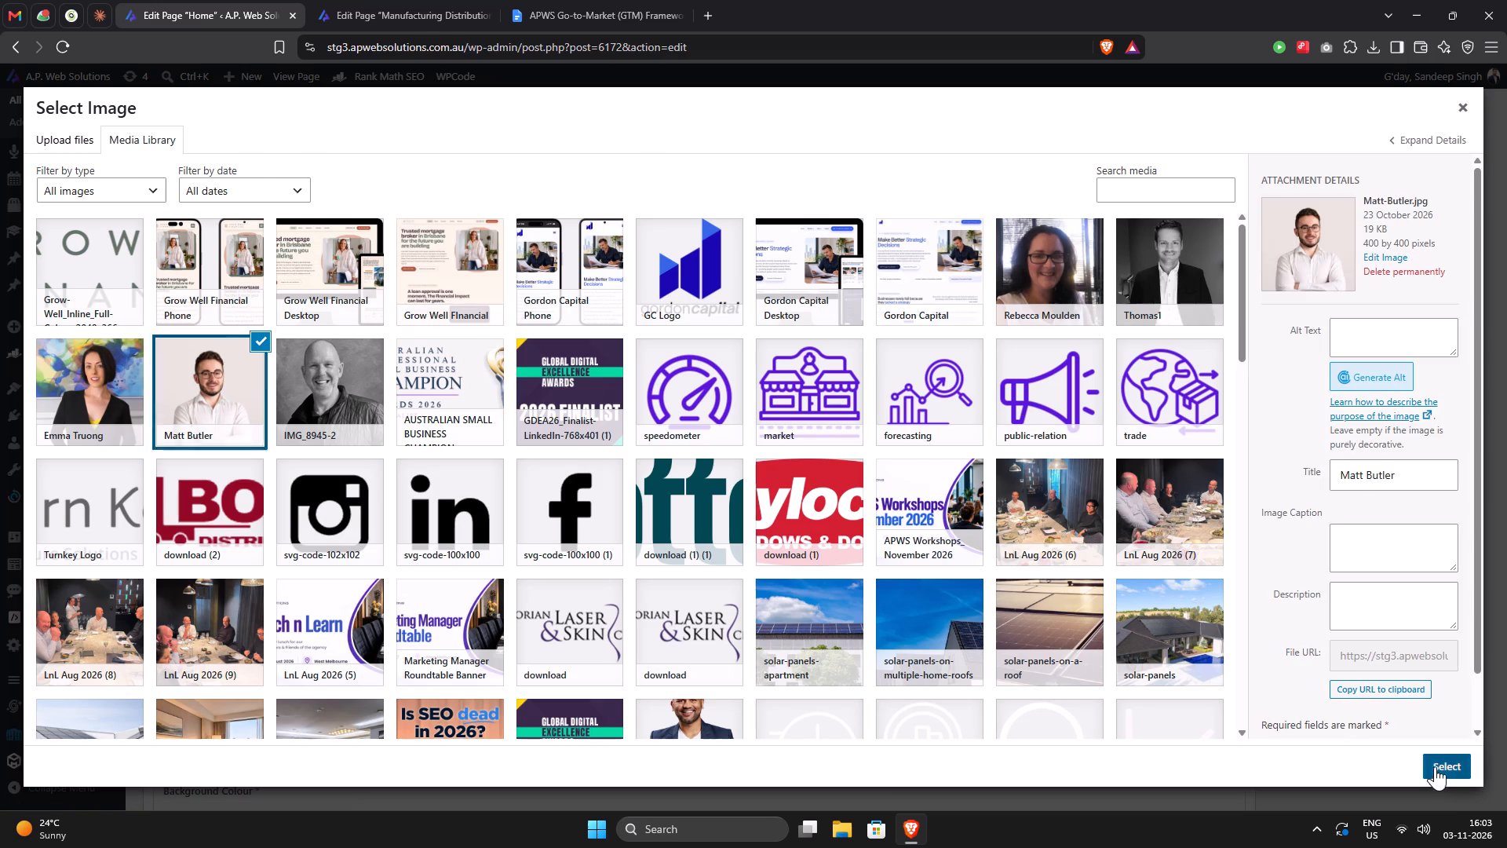
Check the carousel names in the Homepage Changes document and copy the Manufacturing page's second client name into the Home page's second testimonial.
left_click(564, 16)
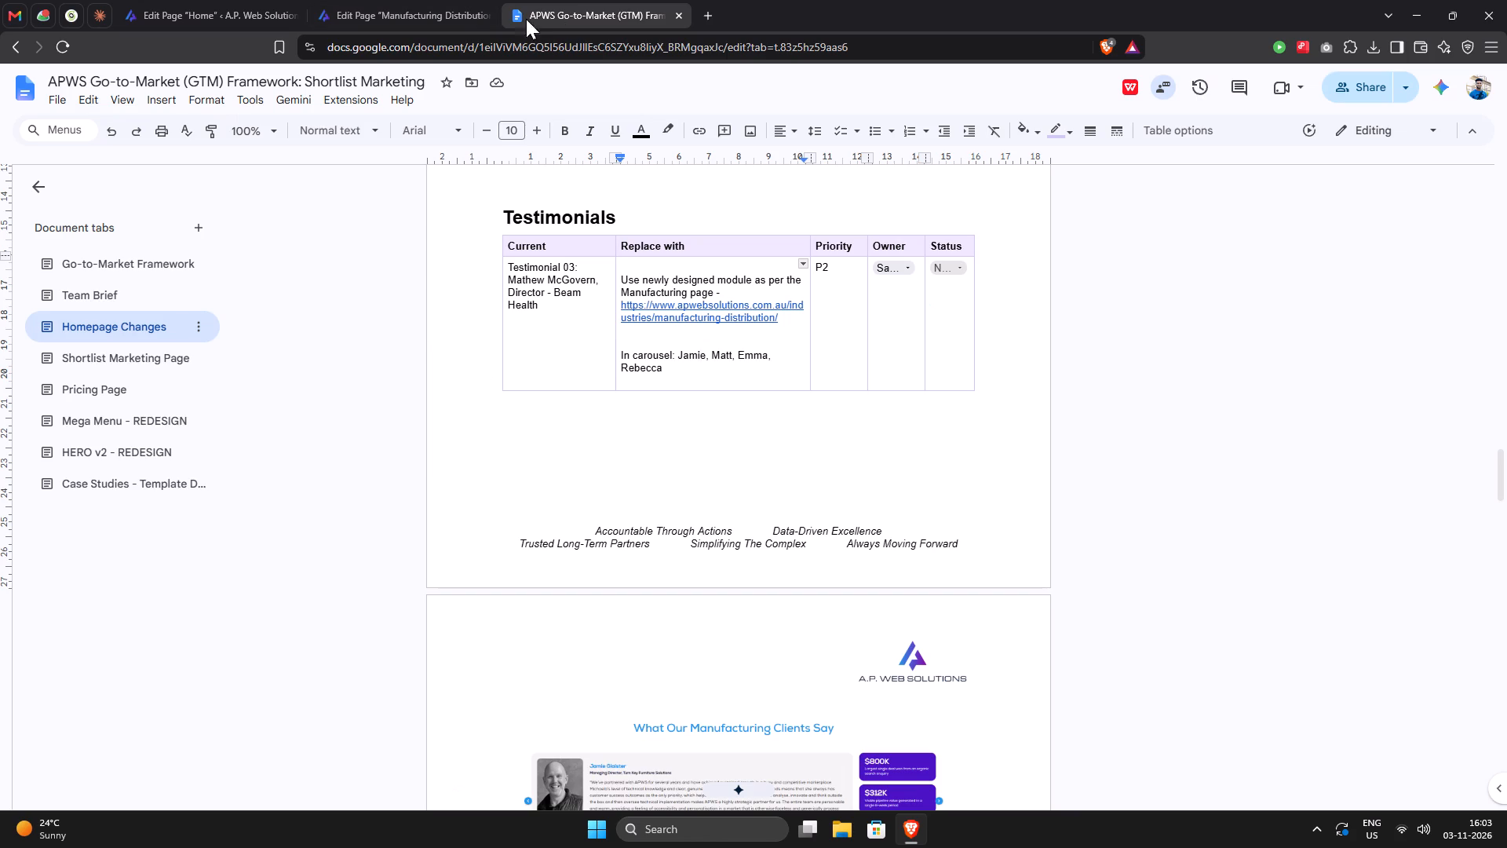
left_click(213, 16)
left_click(368, 15)
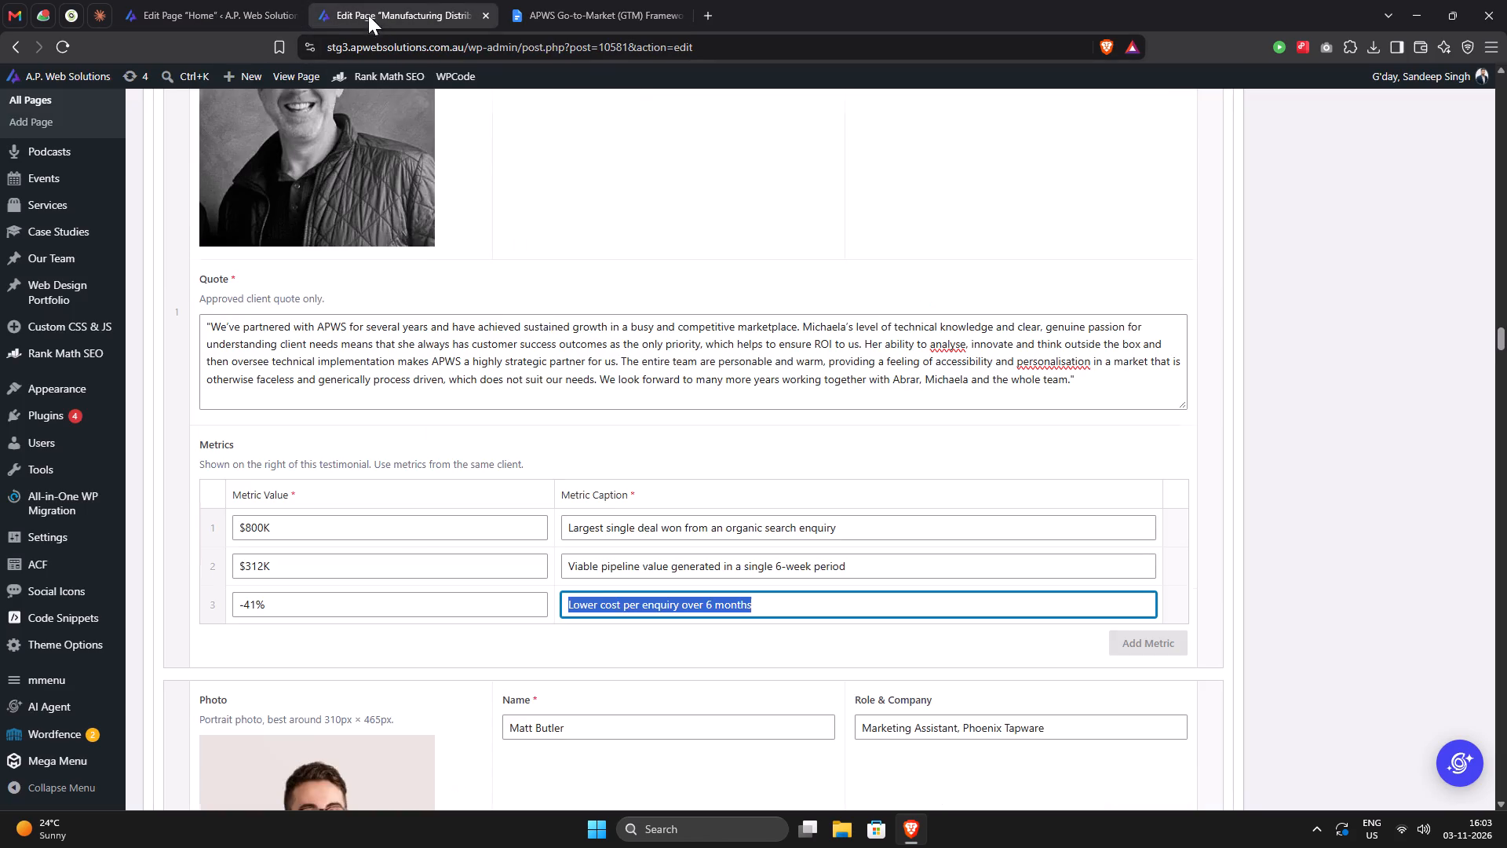
scroll(601, 501, "down", 4)
triple_click(557, 418)
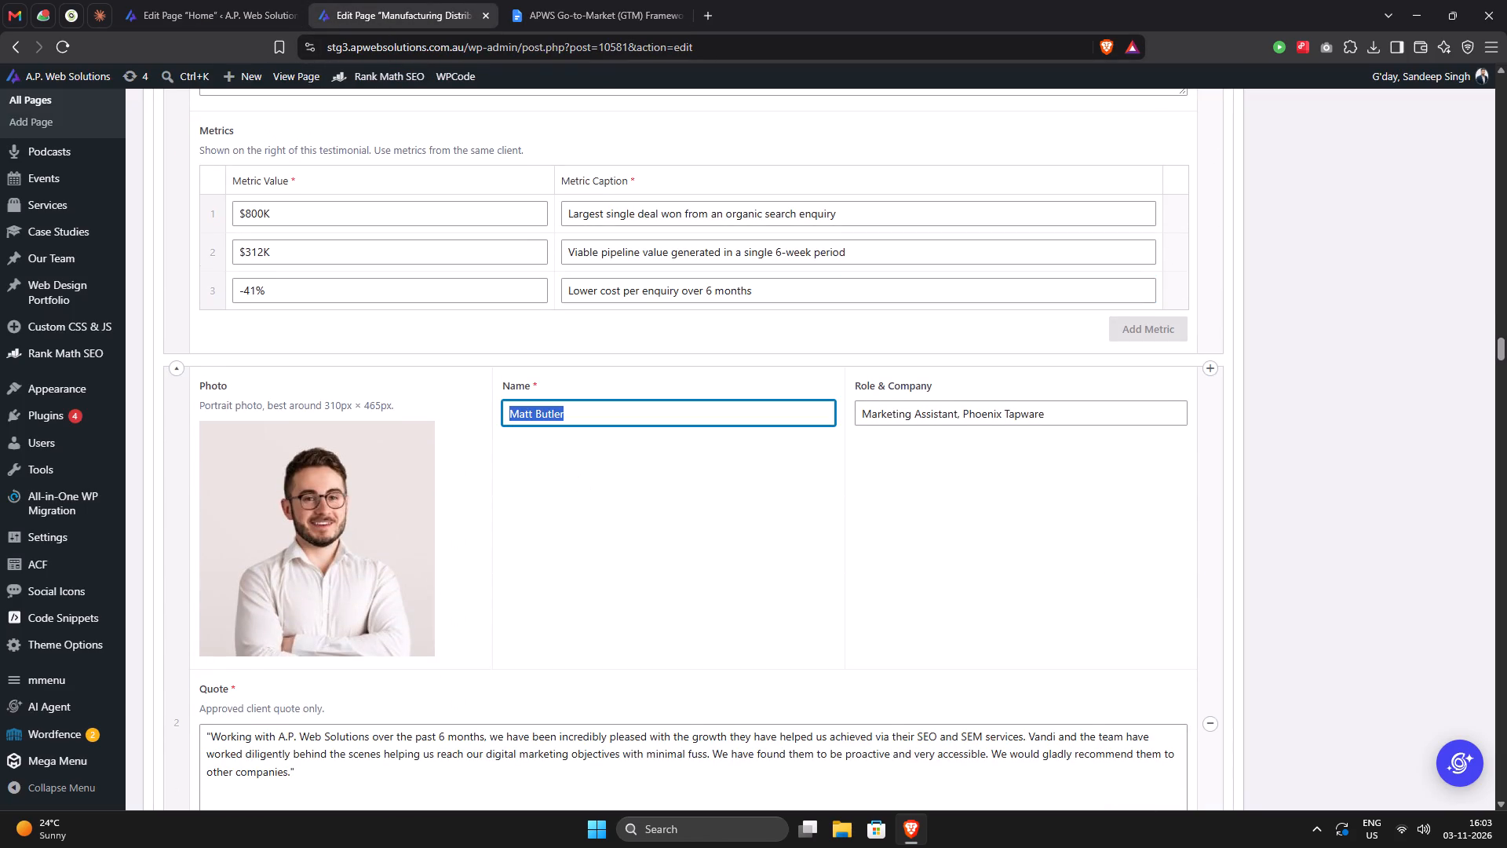
key("ctrl+c")
left_click(218, 0)
left_click(621, 335)
key("ctrl+v")
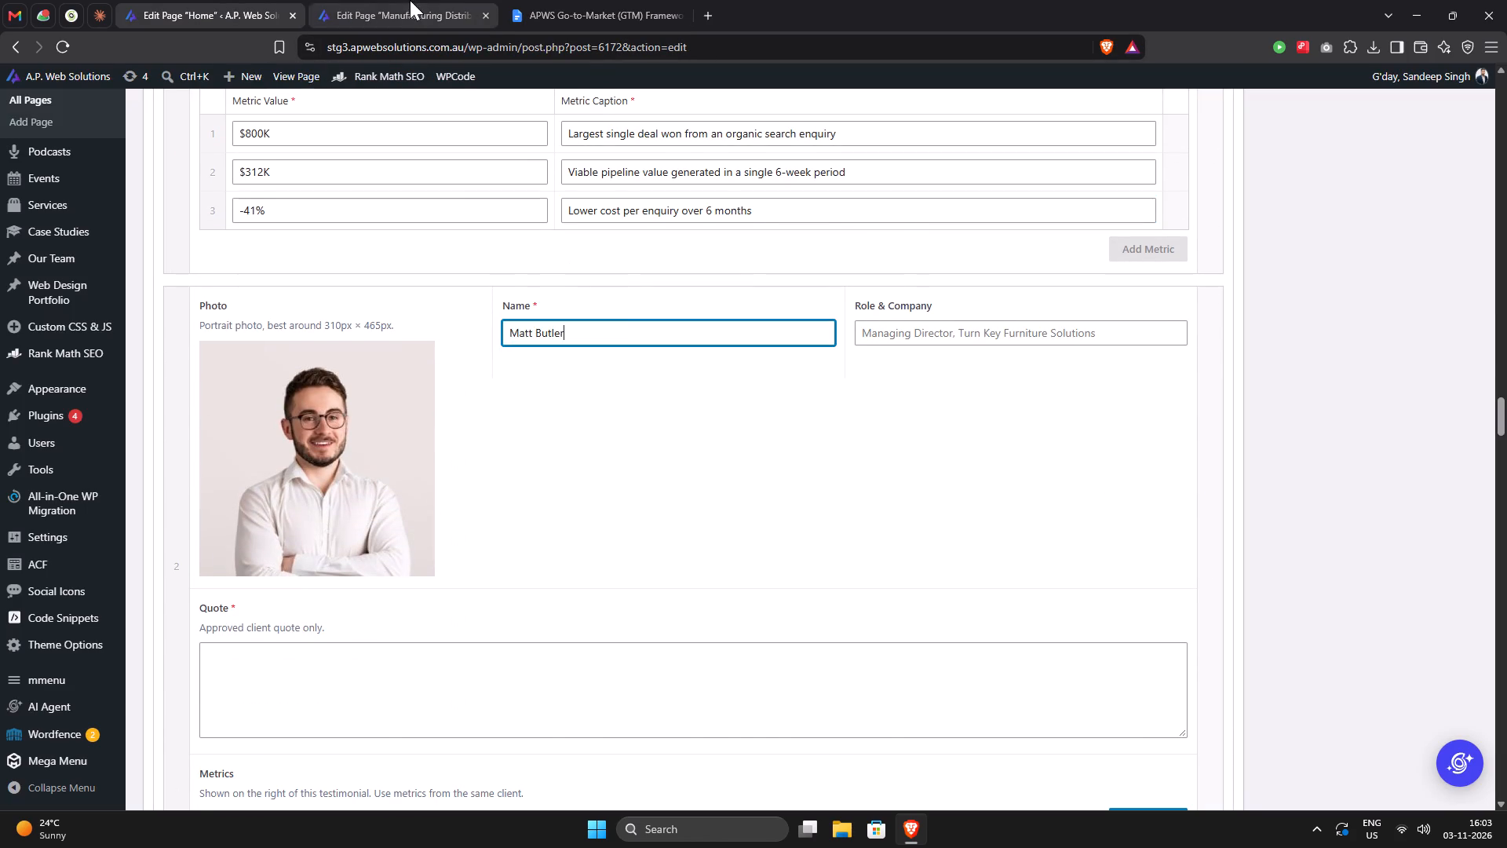
Copy the role and company "Marketing Assistant, Phoenix Tapware" from the Manufacturing page into the Home page's second testimonial.
left_click(409, 0)
triple_click(914, 419)
key("ctrl+c")
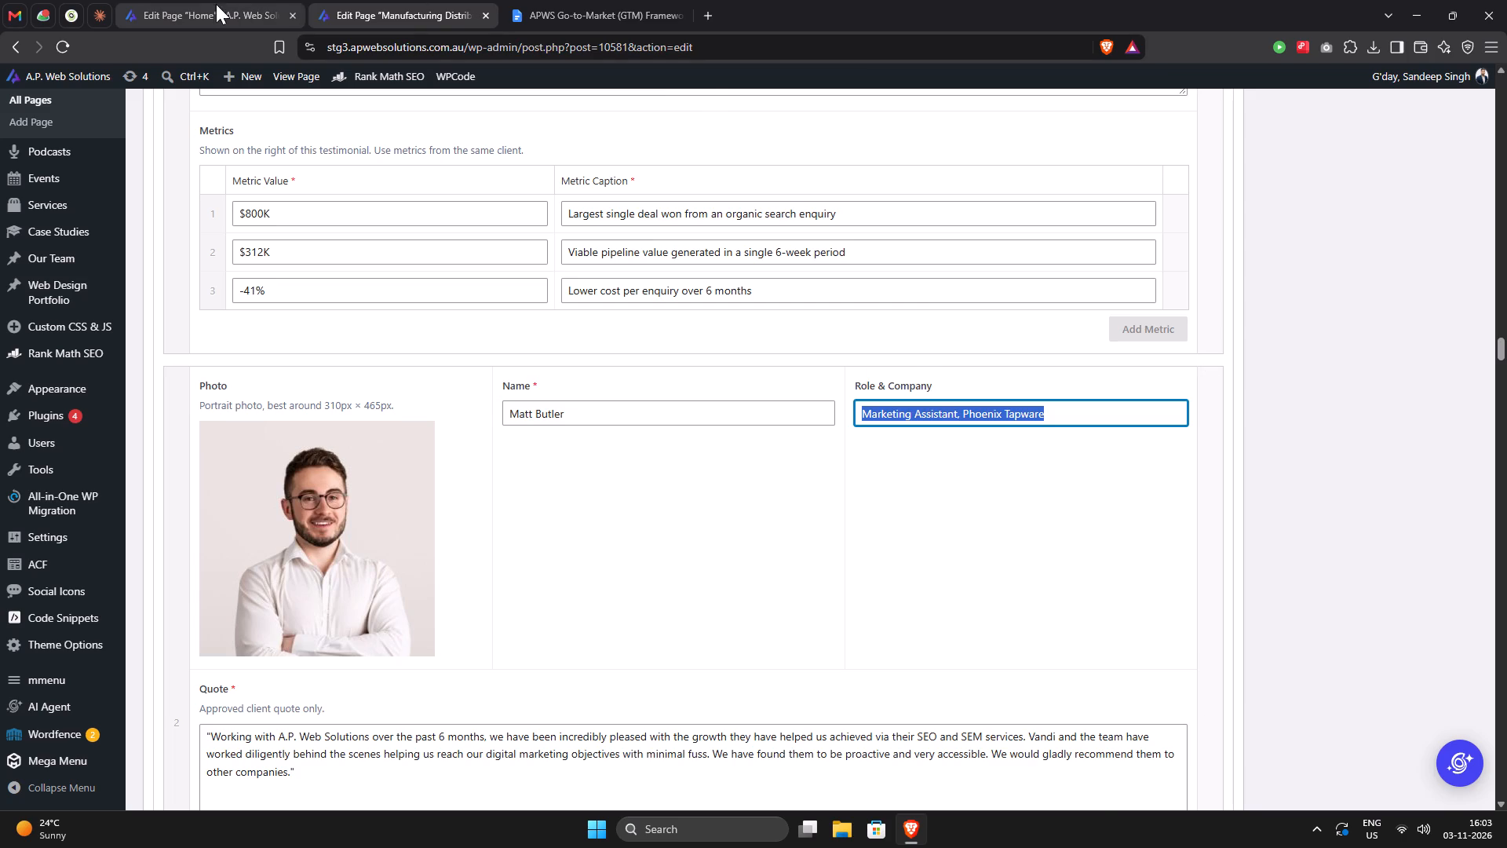
left_click(216, 4)
left_click(899, 345)
key("ctrl+c")
key("ctrl+v")
Copy the full Phoenix Tapware client quote from the Manufacturing page into the Home page's second testimonial.
scroll(772, 388, "down", 3)
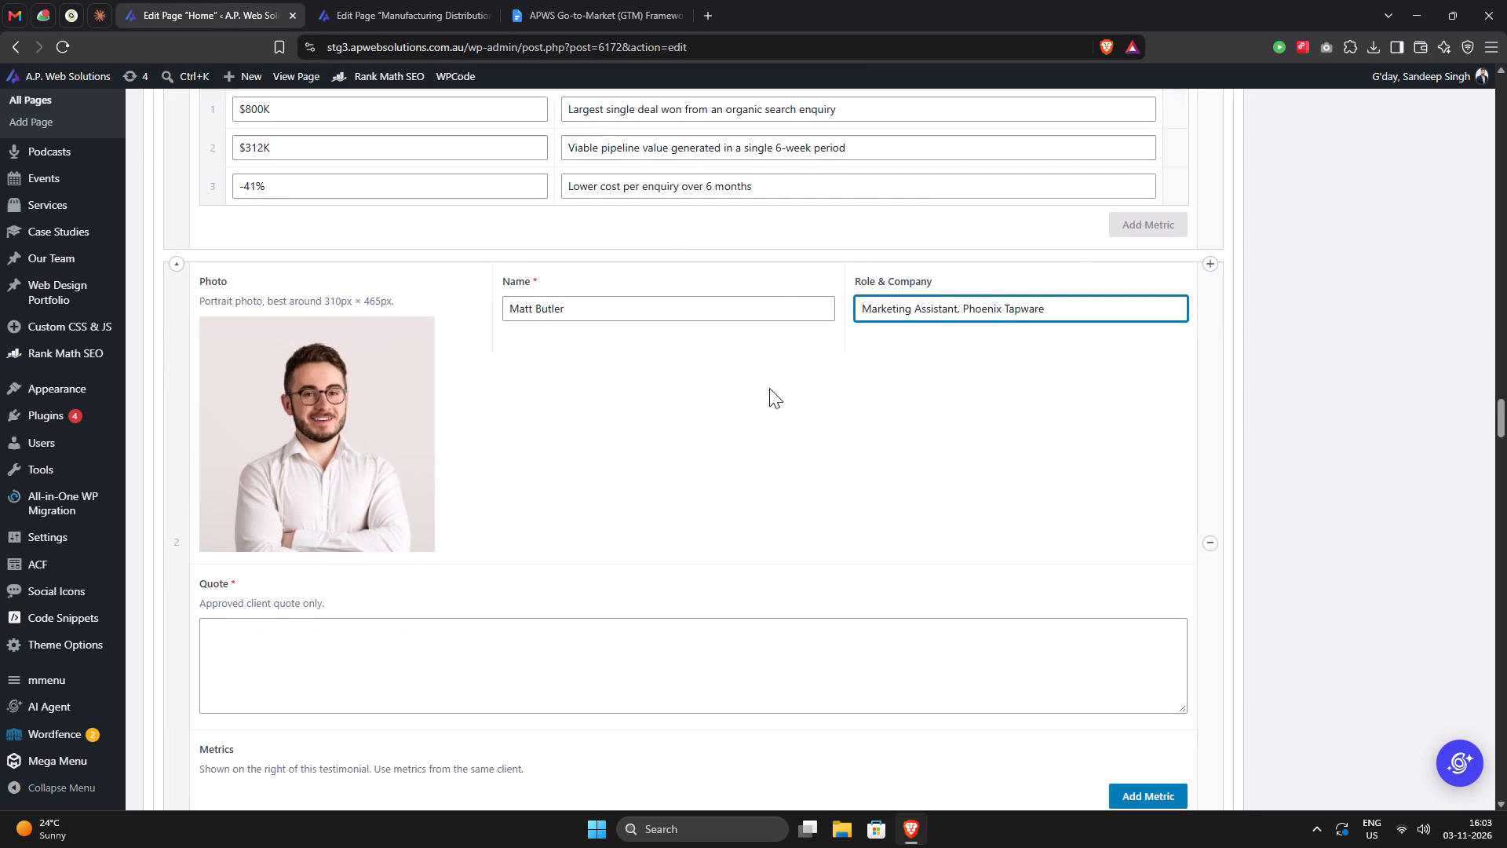
left_click(368, 16)
scroll(730, 496, "down", 5)
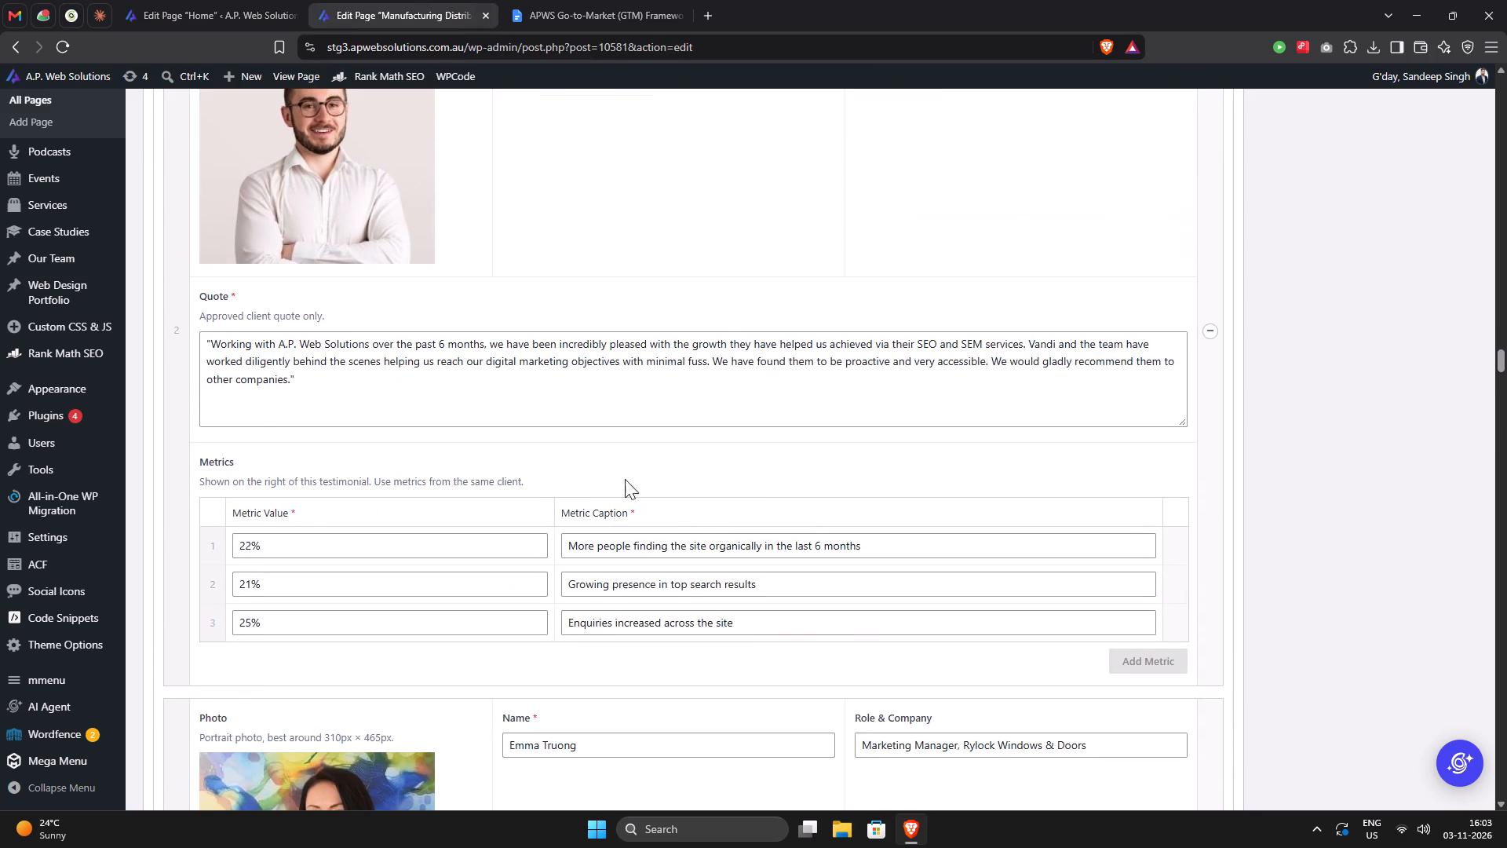
left_click(560, 404)
key("ctrl+a")
key("ctrl+c")
left_click(205, 3)
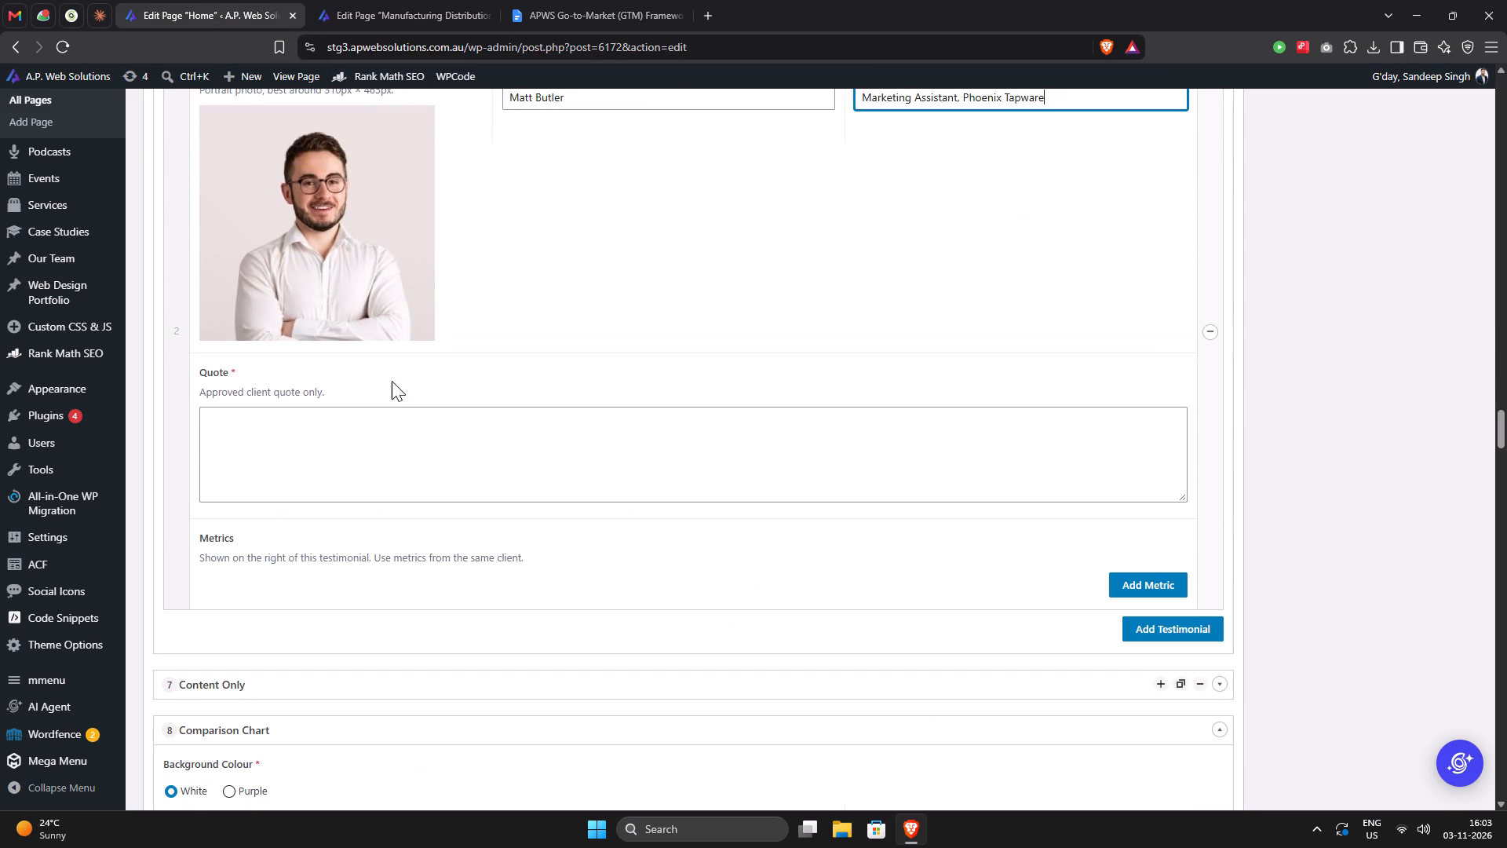
left_click(376, 437)
key("ctrl+v")
Add a metric to the Home page's second testimonial, with the value 22% copied from the Manufacturing page.
left_click(403, 16)
scroll(483, 444, "down", 1)
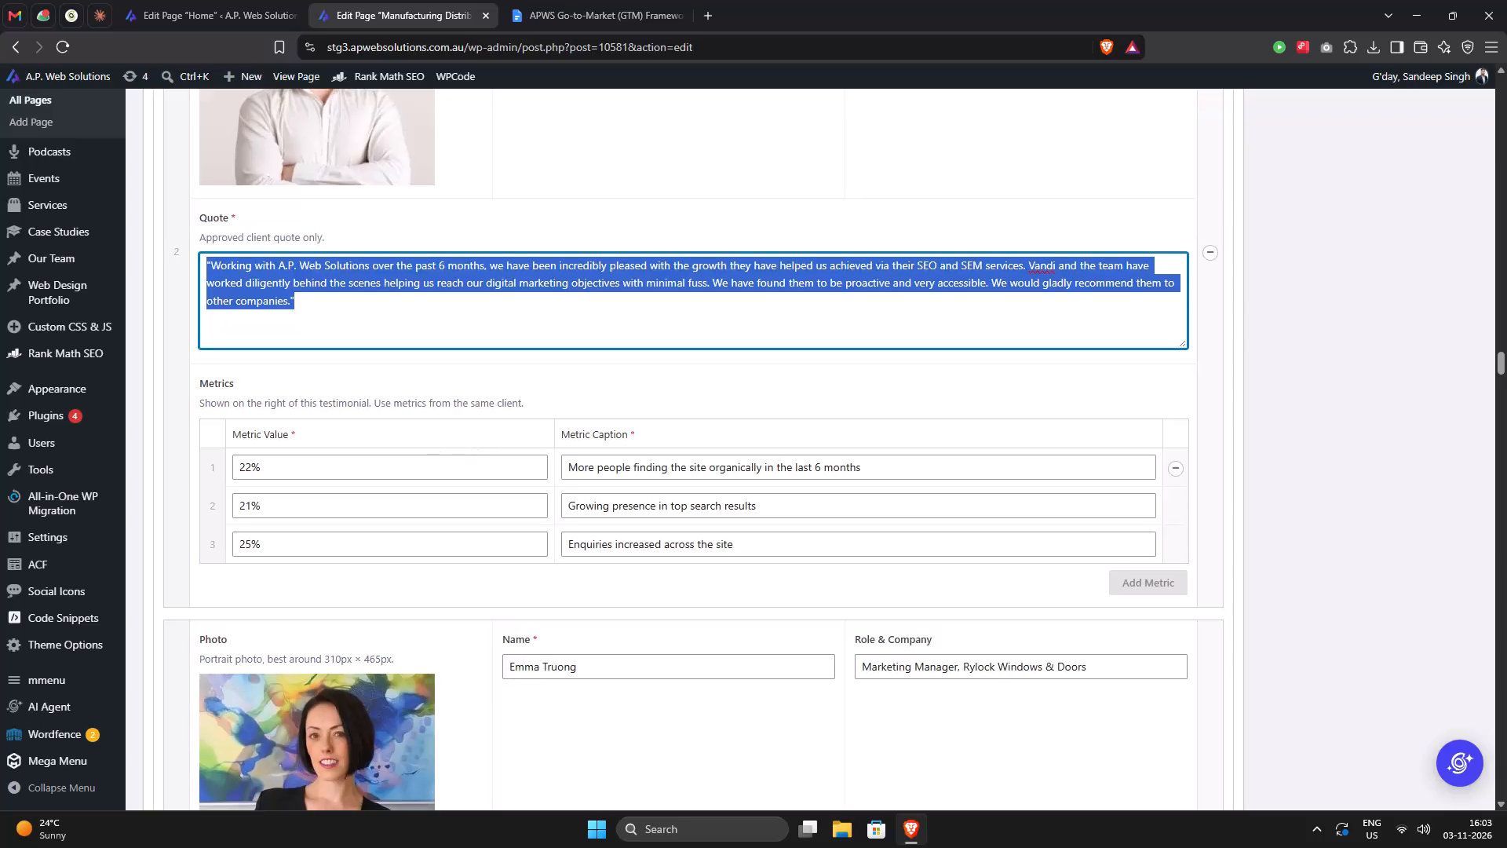
triple_click(403, 455)
key("ctrl+c")
left_click(218, 9)
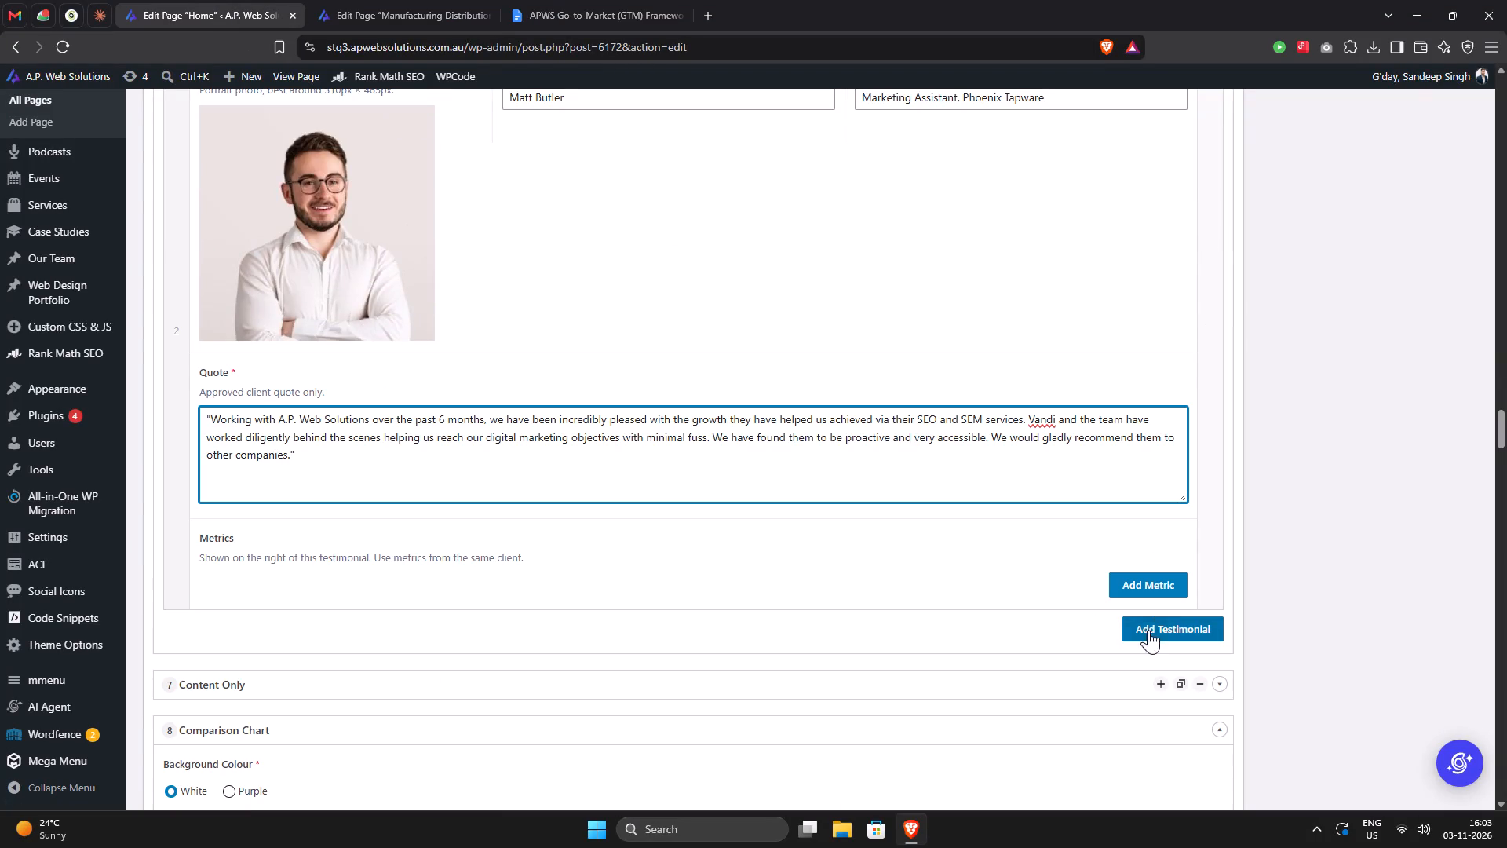
left_click(1146, 581)
scroll(950, 553, "down", 1)
left_click(457, 495)
key("ctrl+c")
key("ctrl+v")
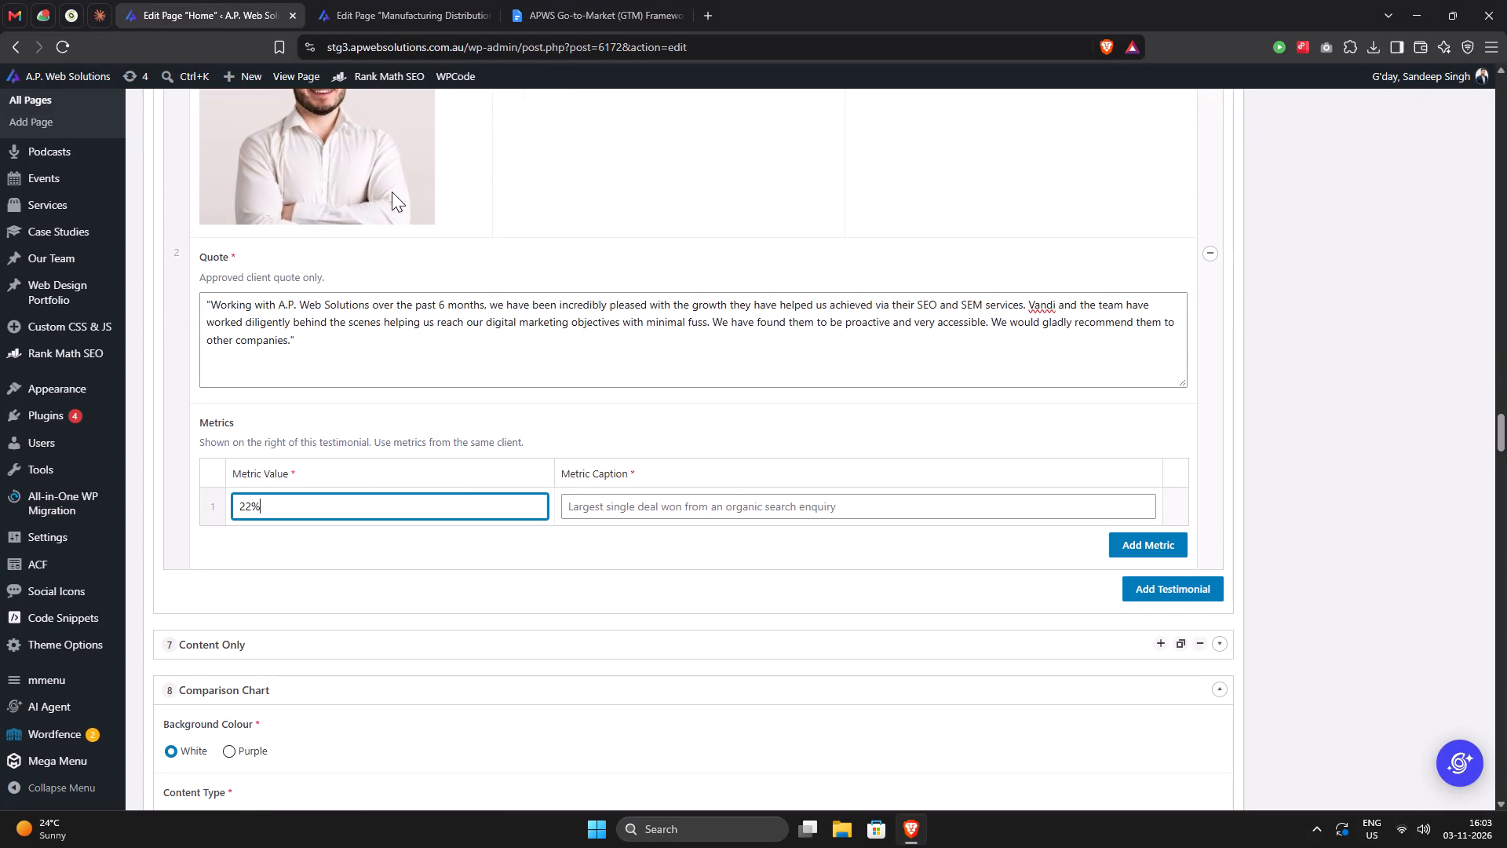
Copy the caption "More people finding the site organically in the last 6 months" into the second Home testimonial's 22% metric.
left_click(352, 20)
triple_click(652, 470)
key("ctrl+c")
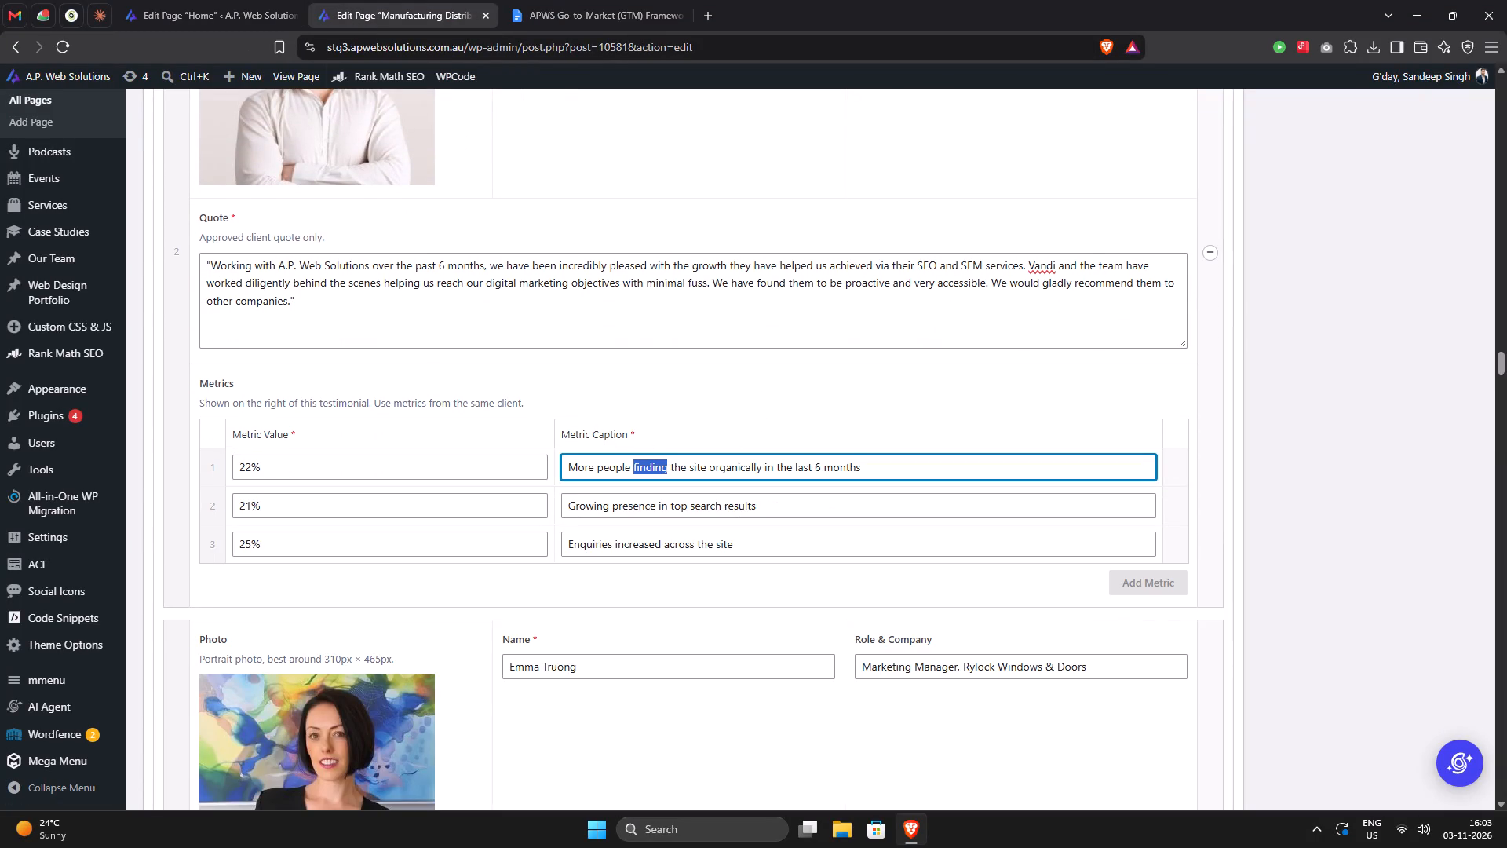
key("ctrl+a")
key("ctrl+c")
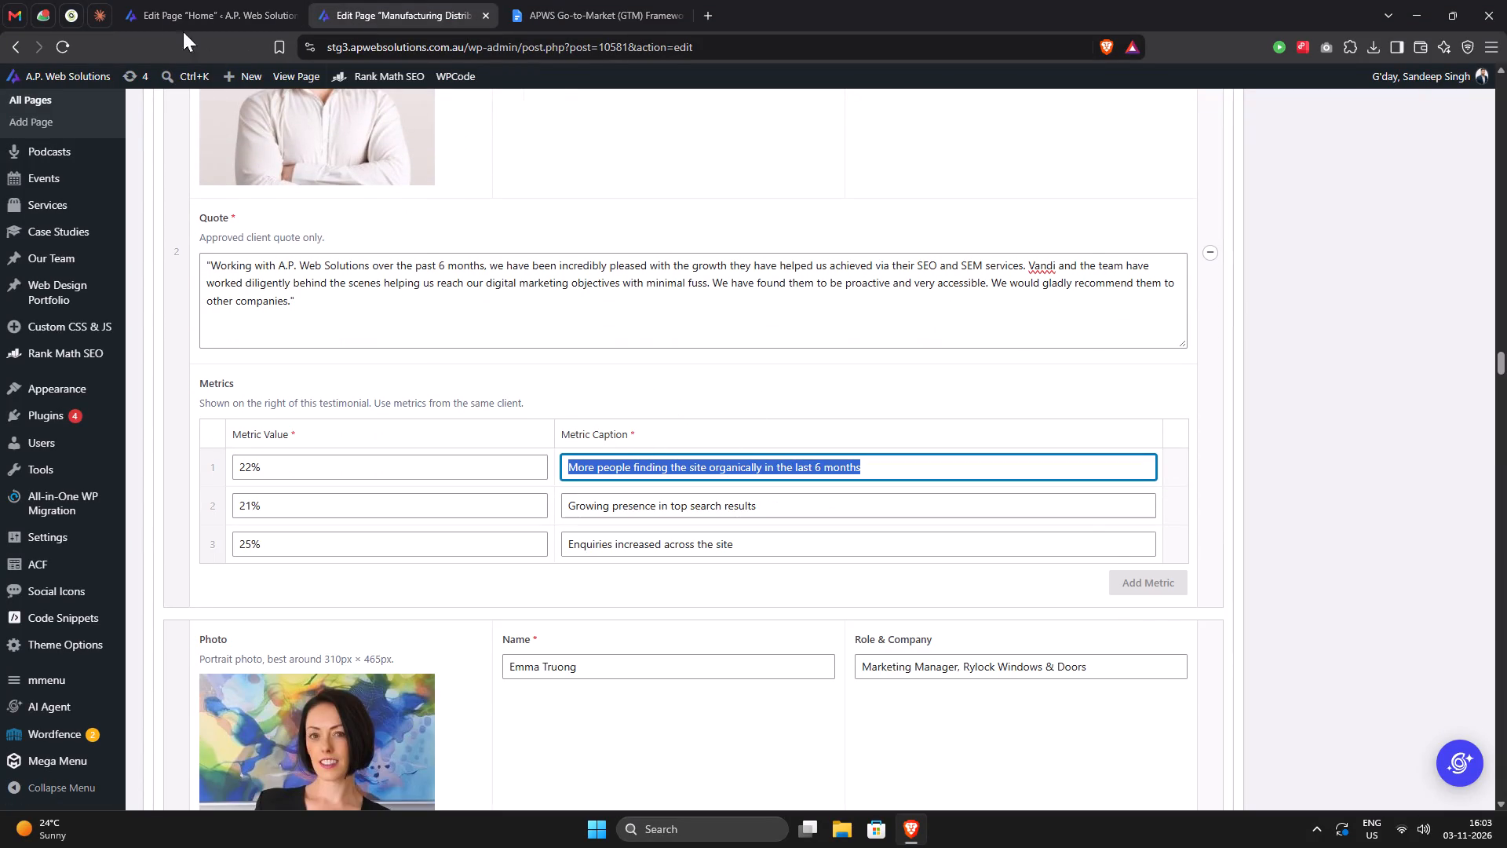
left_click(166, 8)
left_click(624, 503)
key("ctrl+v")
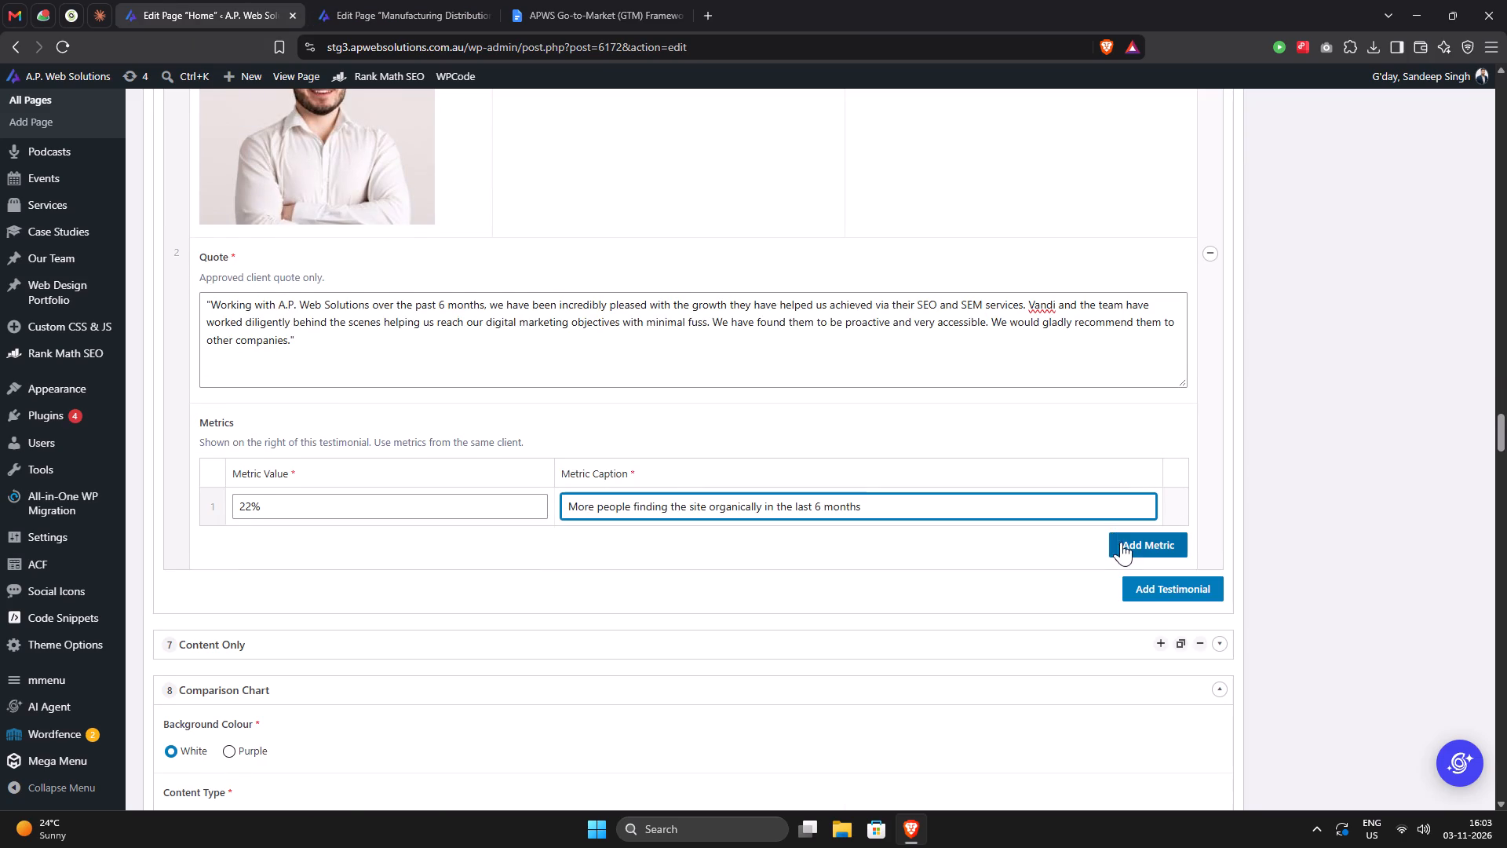
Add a second metric to the second Home testimonial, copying over 21% and "Growing presence in top search results" from the Manufacturing page.
left_click(1121, 542)
left_click(371, 5)
triple_click(333, 499)
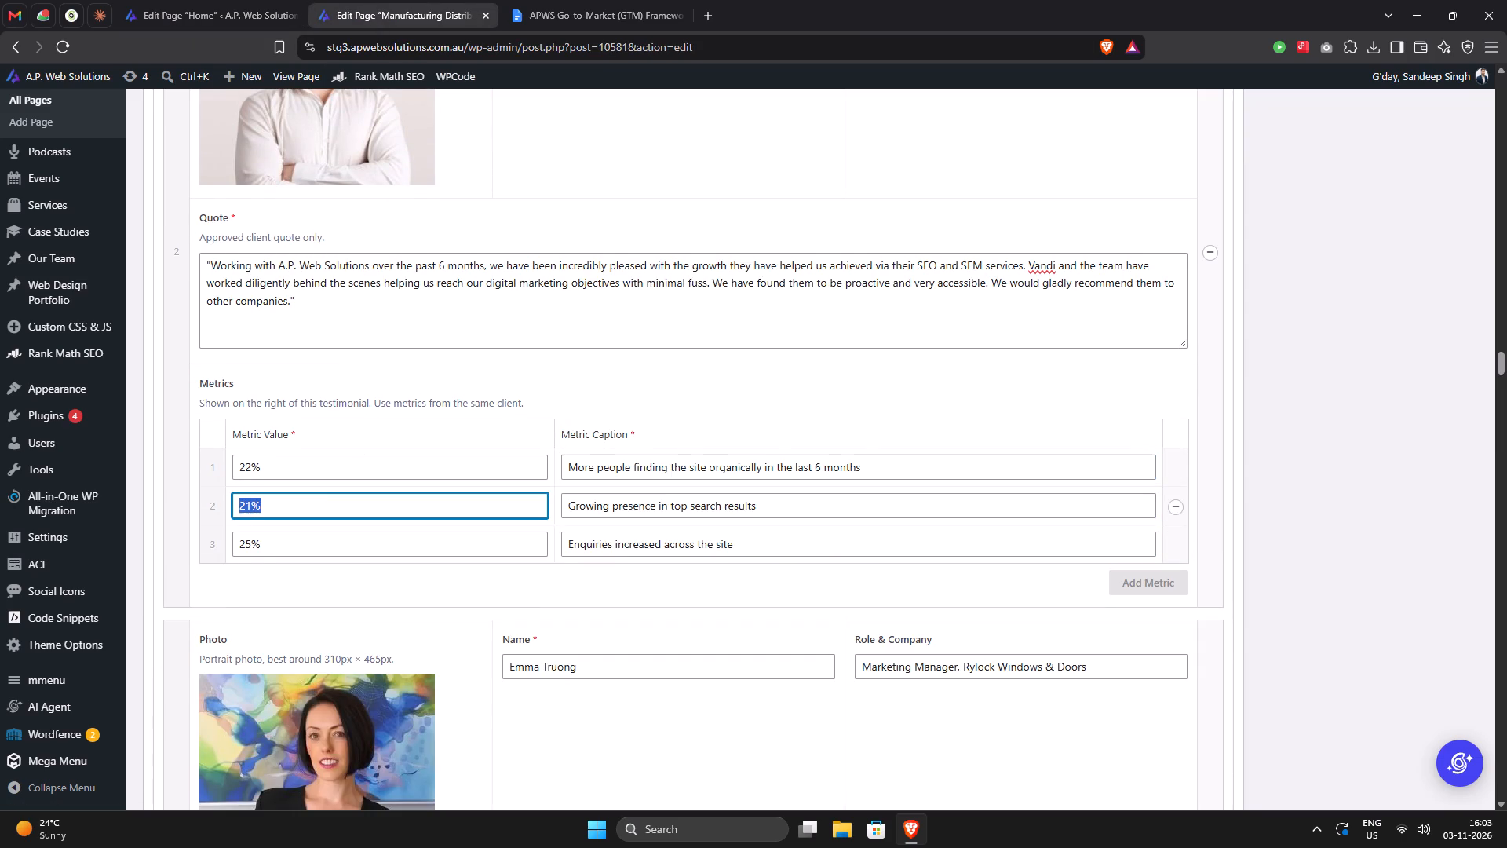
key("ctrl+c")
left_click(139, 2)
left_click(297, 522)
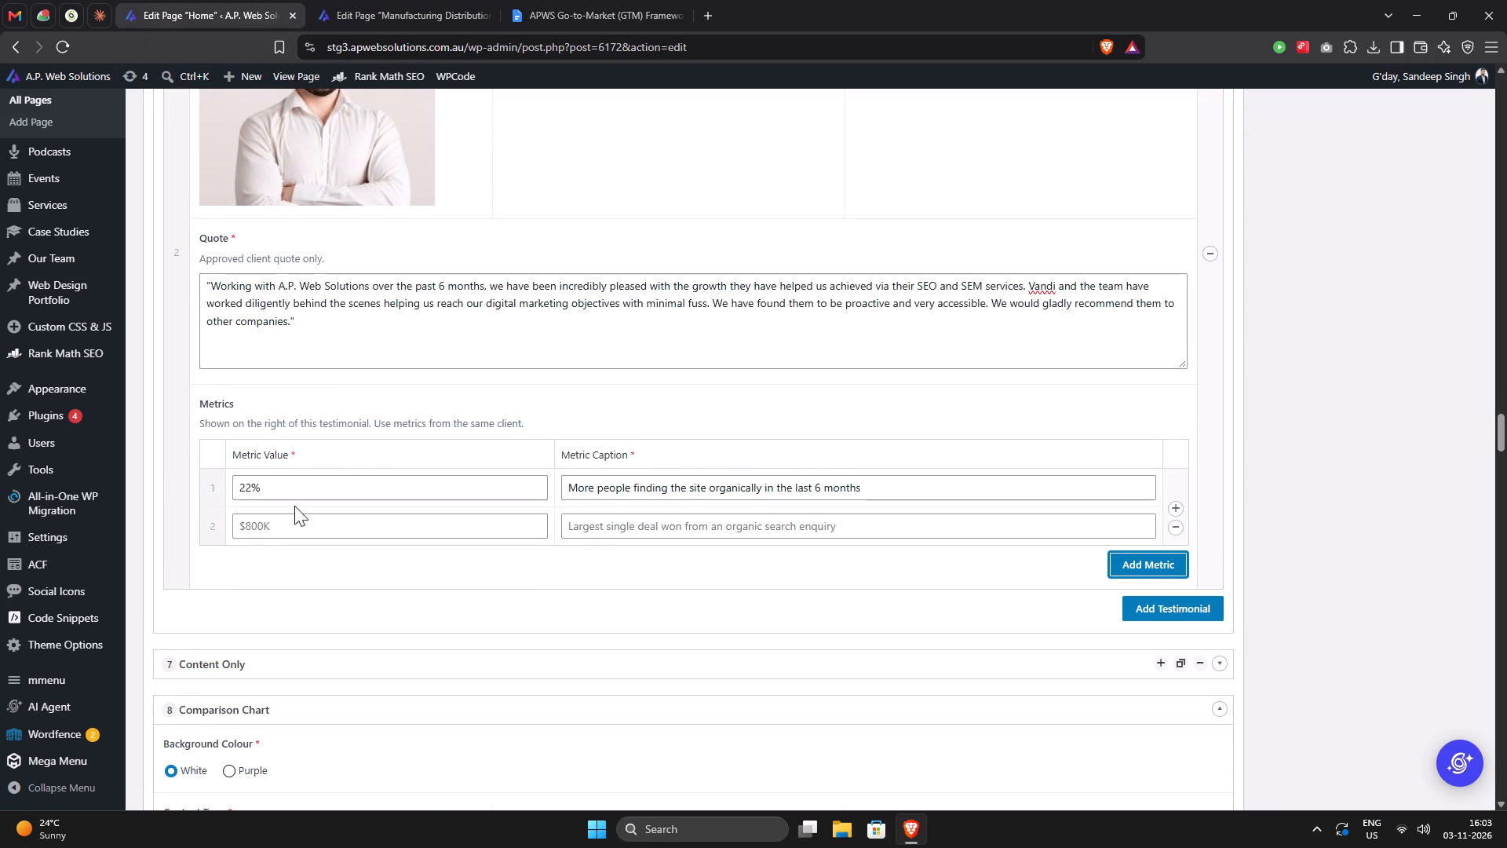
key("ctrl+v")
left_click(376, 3)
triple_click(626, 499)
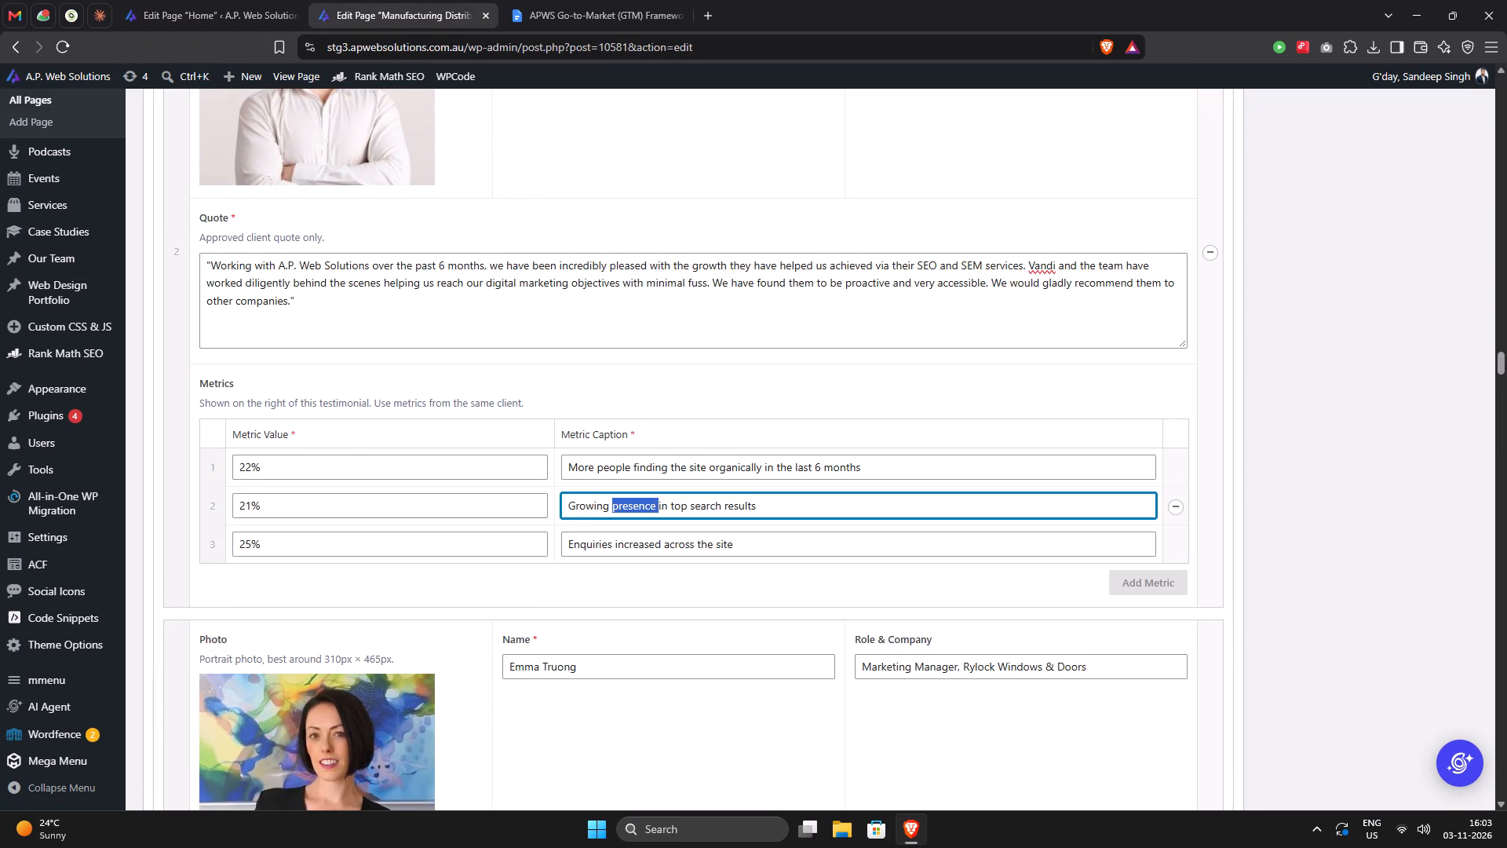
key("ctrl+c")
key("ctrl+c")
left_click(178, 13)
left_click(596, 531)
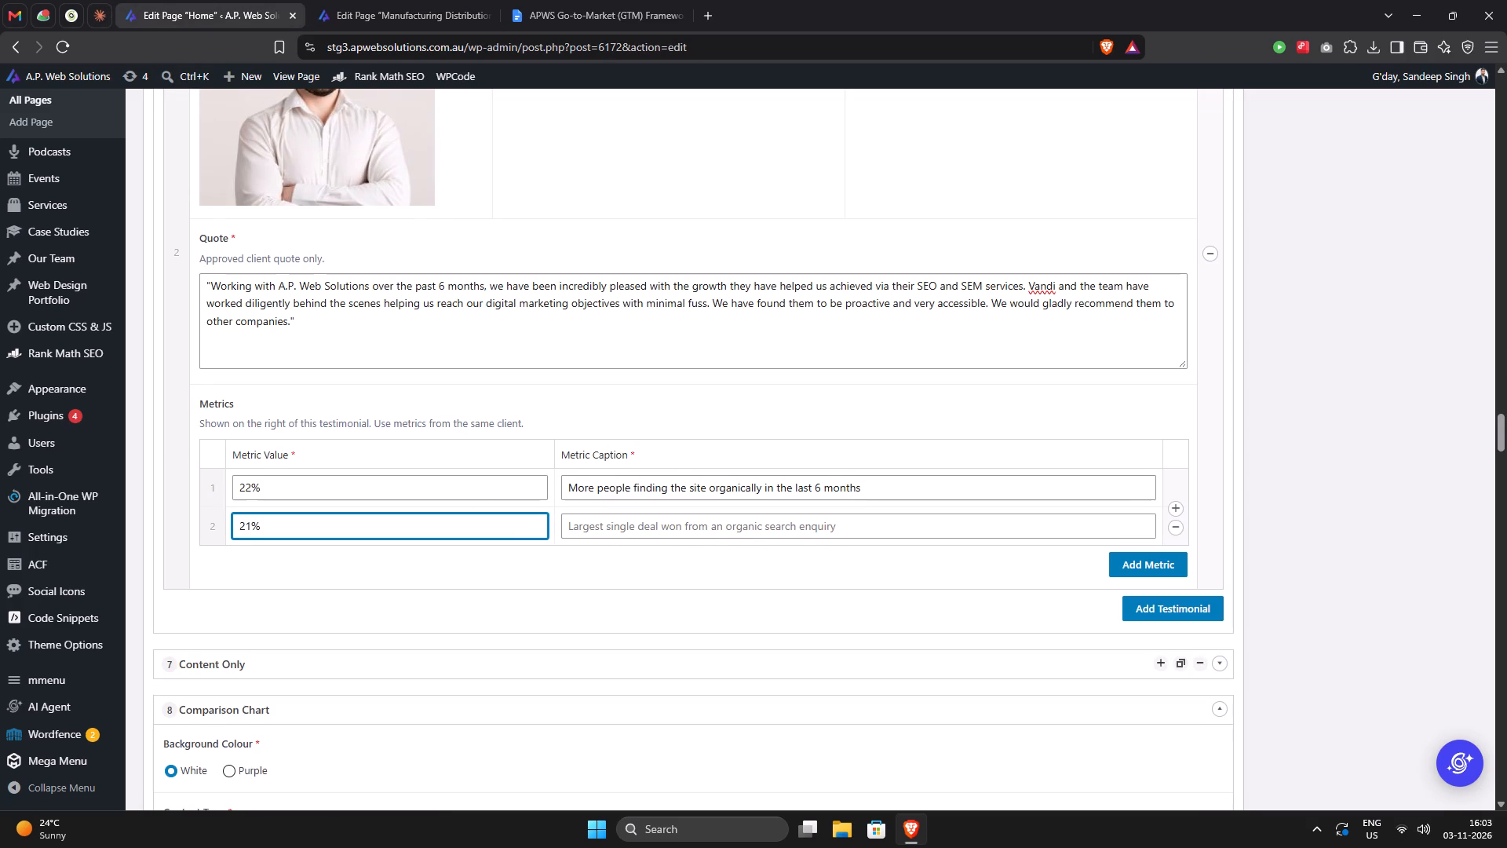
key("ctrl+v")
Add a third metric to the Home page's second testimonial, with the value 25% copied from the Manufacturing page.
left_click(1138, 561)
scroll(777, 444, "down", 3)
left_click(361, 6)
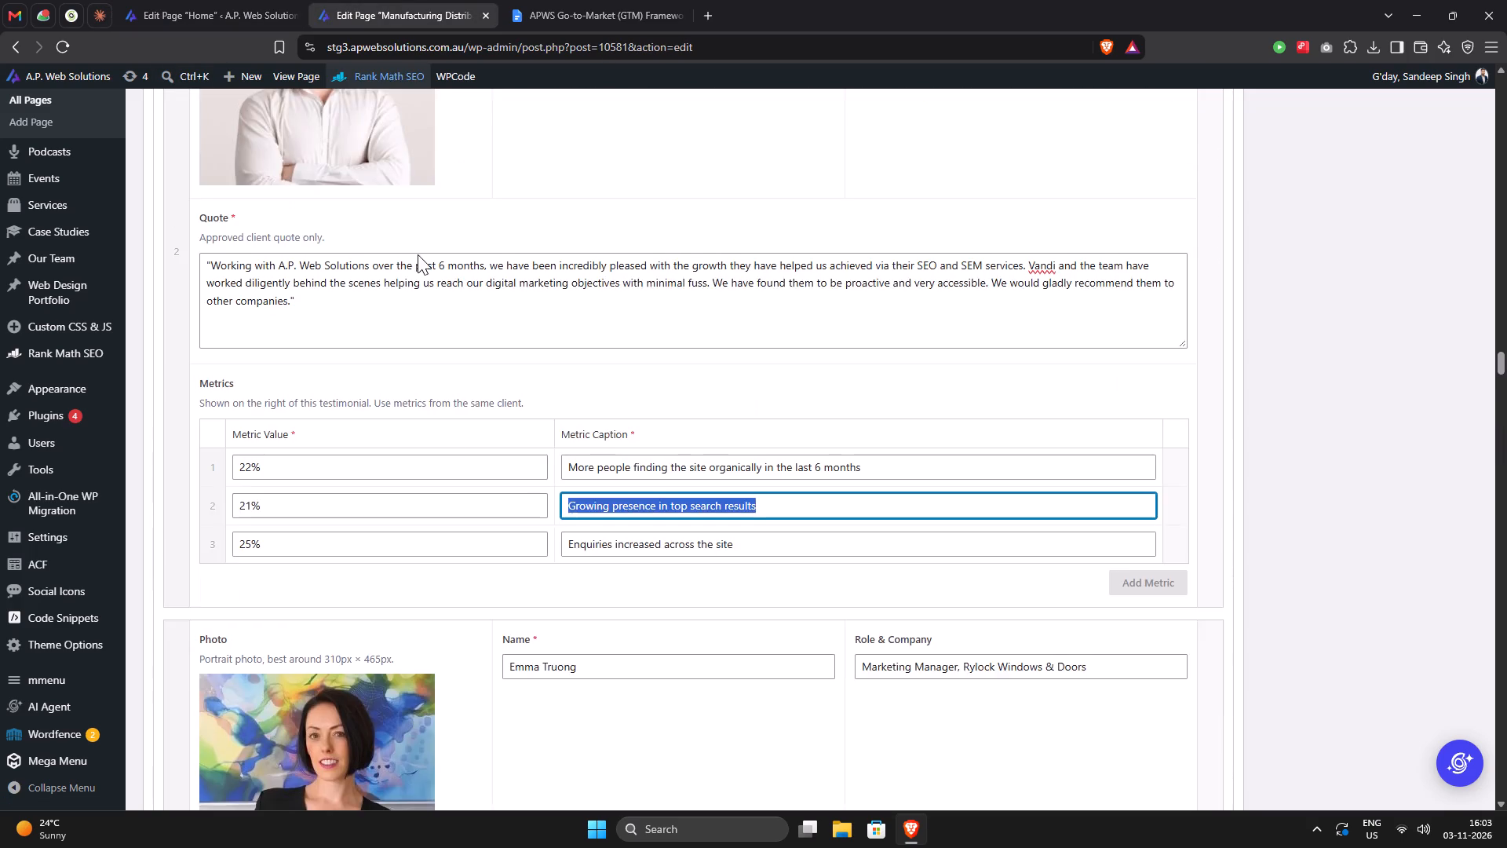
scroll(450, 429, "down", 2)
double_click(299, 386)
triple_click(299, 386)
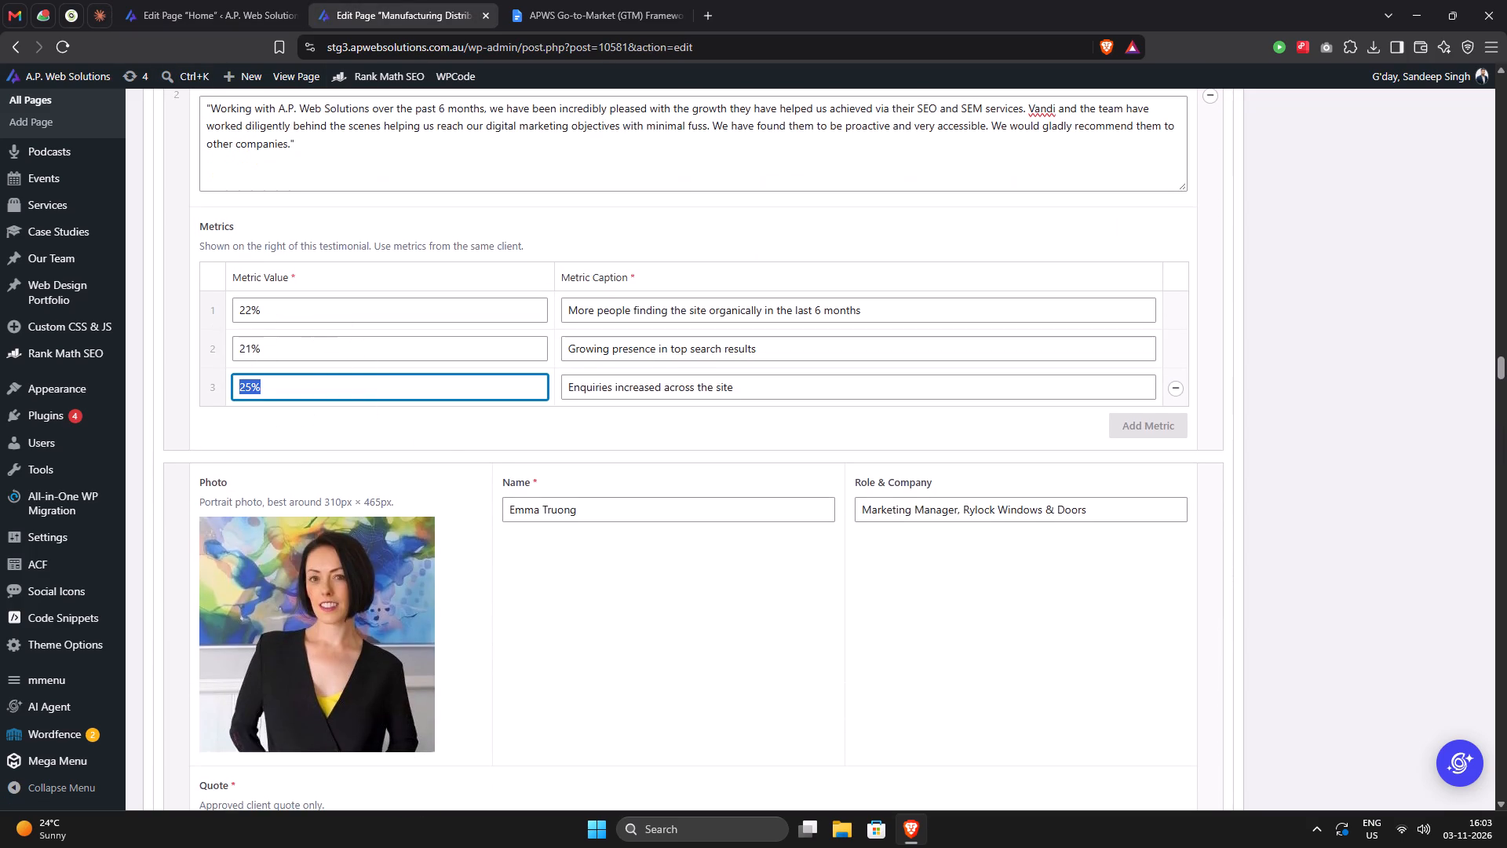
key("ctrl+c")
left_click(188, 25)
left_click(301, 304)
key("ctrl+v")
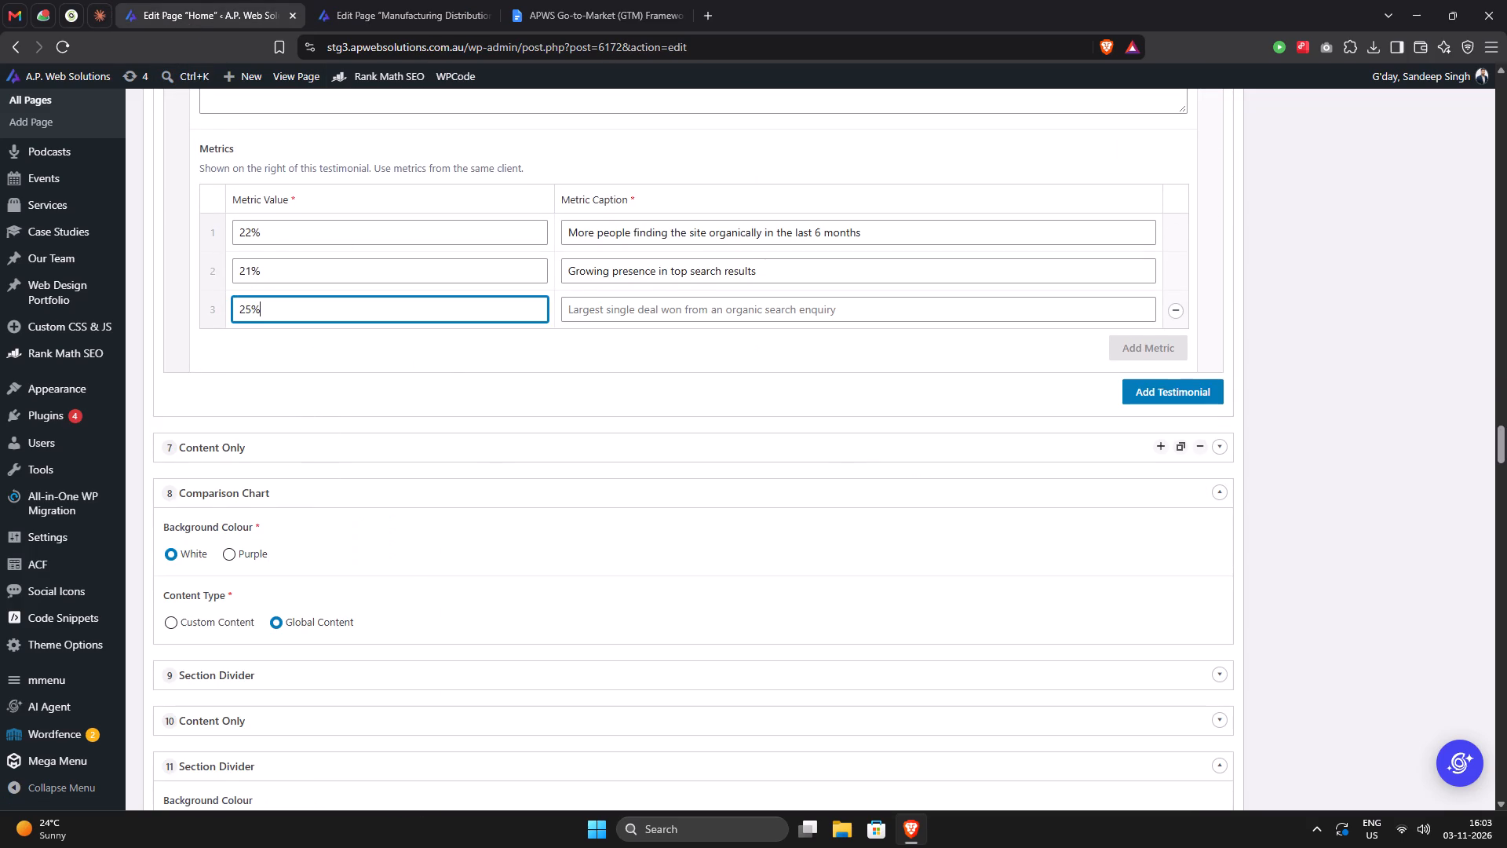
Copy the caption "Enquiries increased across the site" from the Manufacturing page into the second Home testimonial's 25% metric.
left_click(385, 2)
triple_click(657, 387)
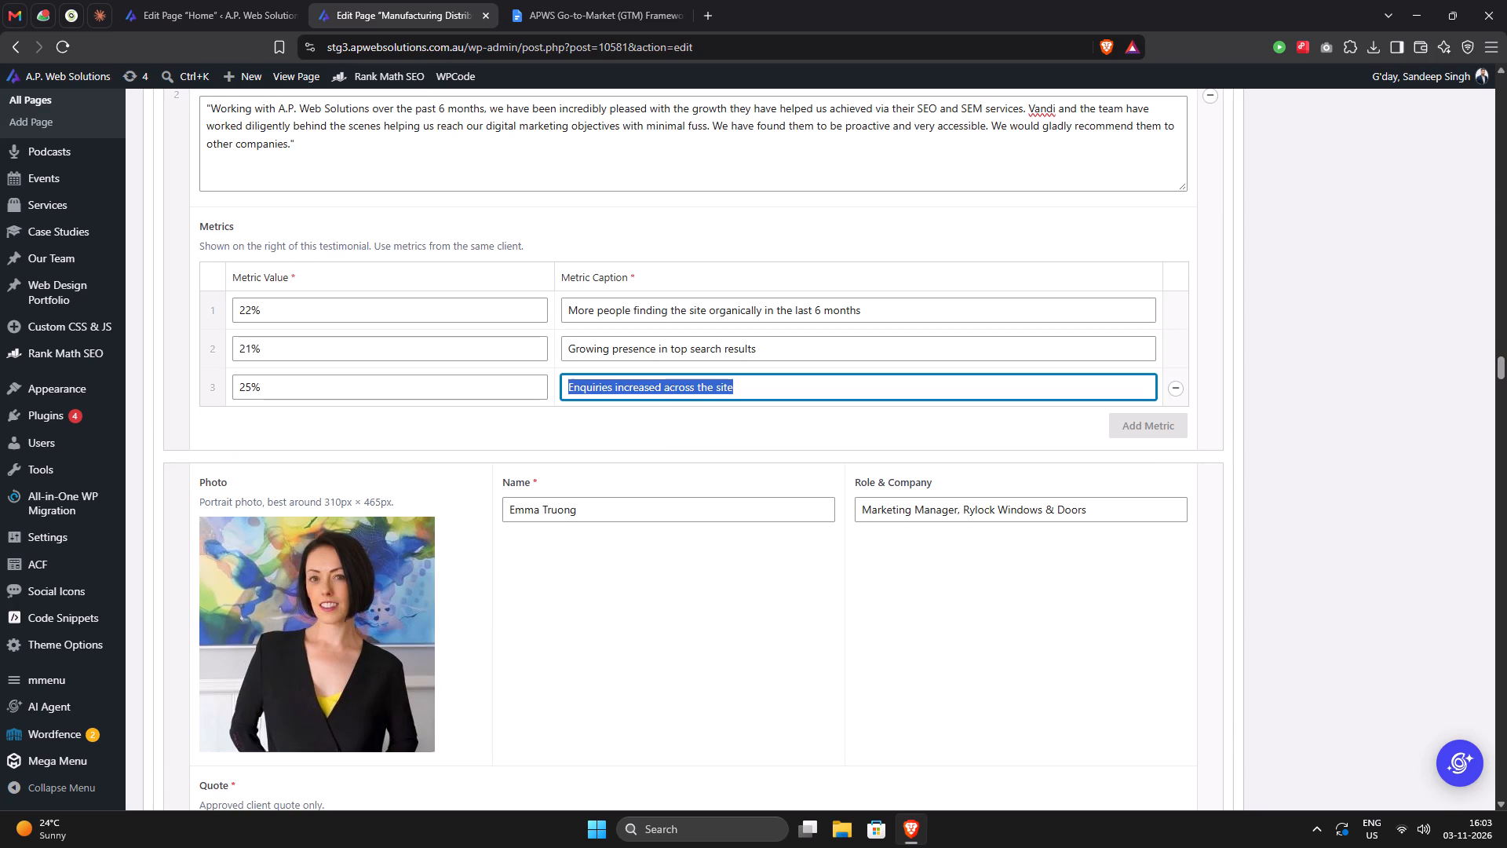
key("ctrl+c")
left_click(208, 7)
left_click(630, 315)
key("ctrl+v")
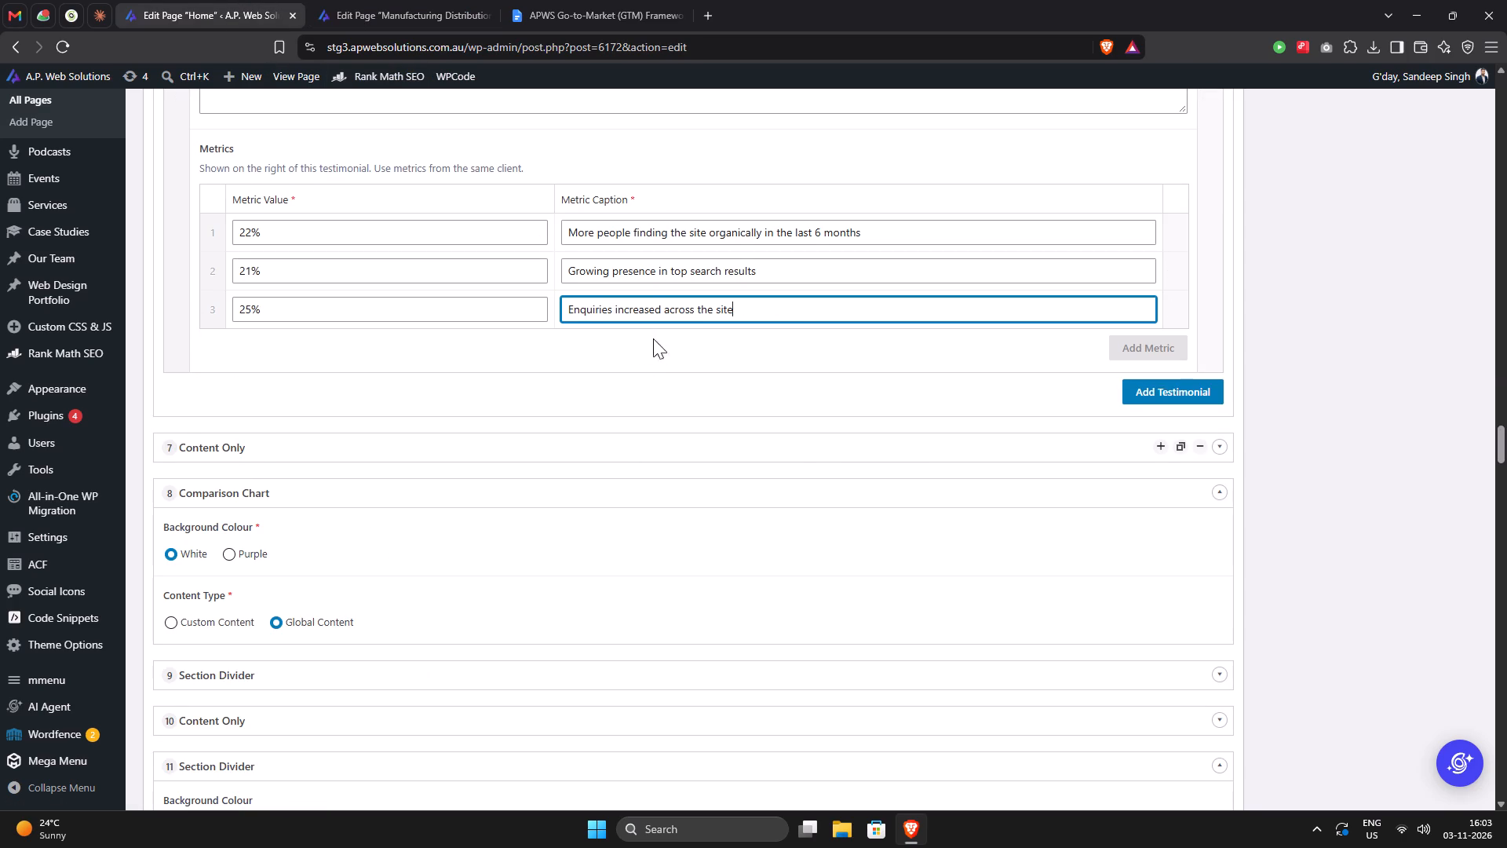
Add a third testimonial to the Home page and copy in the Rylock Windows & Doors client's name from the Manufacturing page.
left_click(1122, 393)
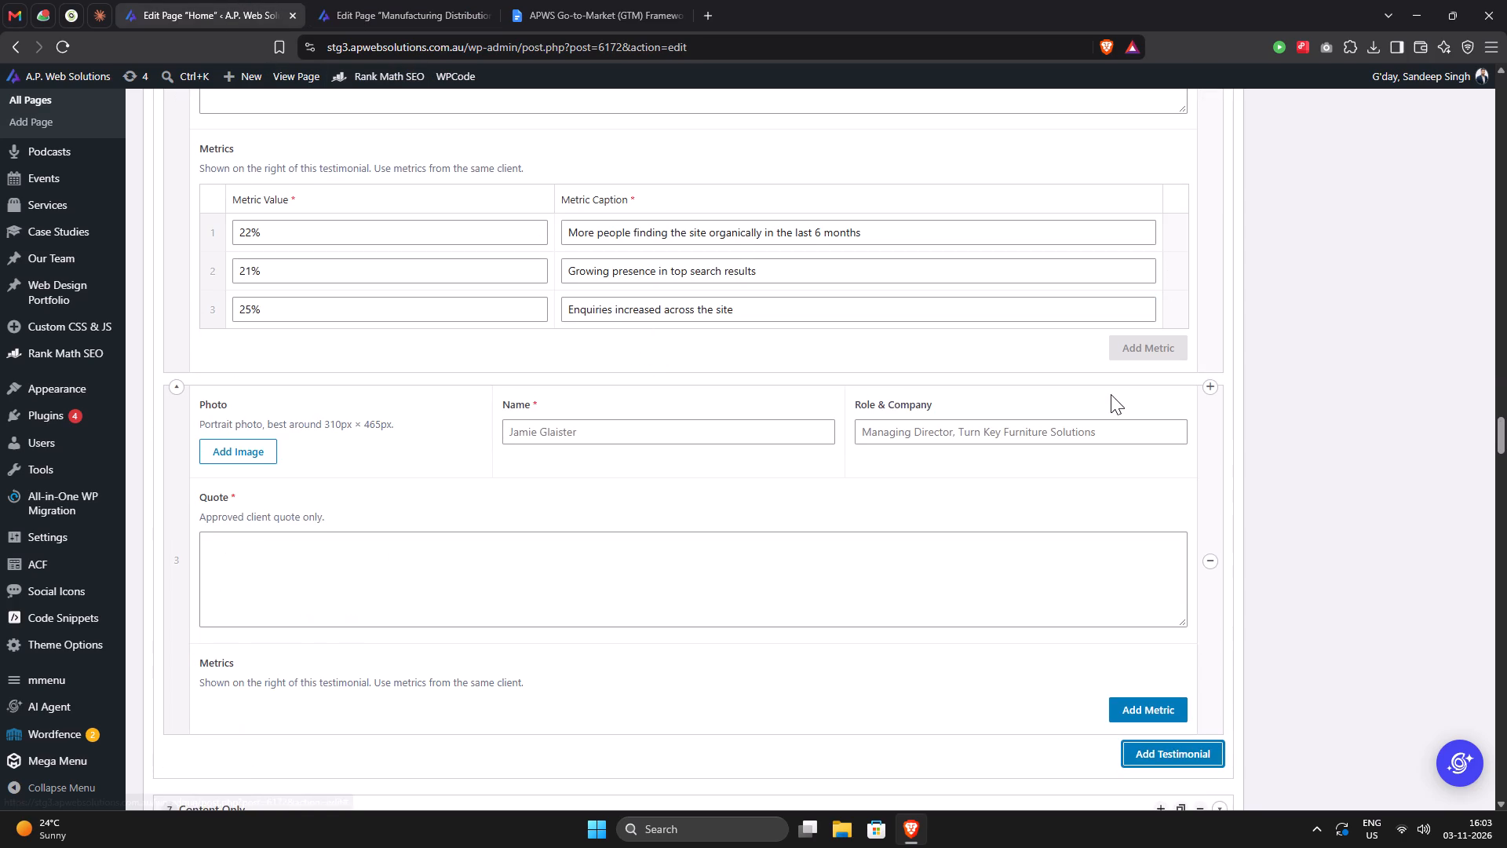
left_click(569, 17)
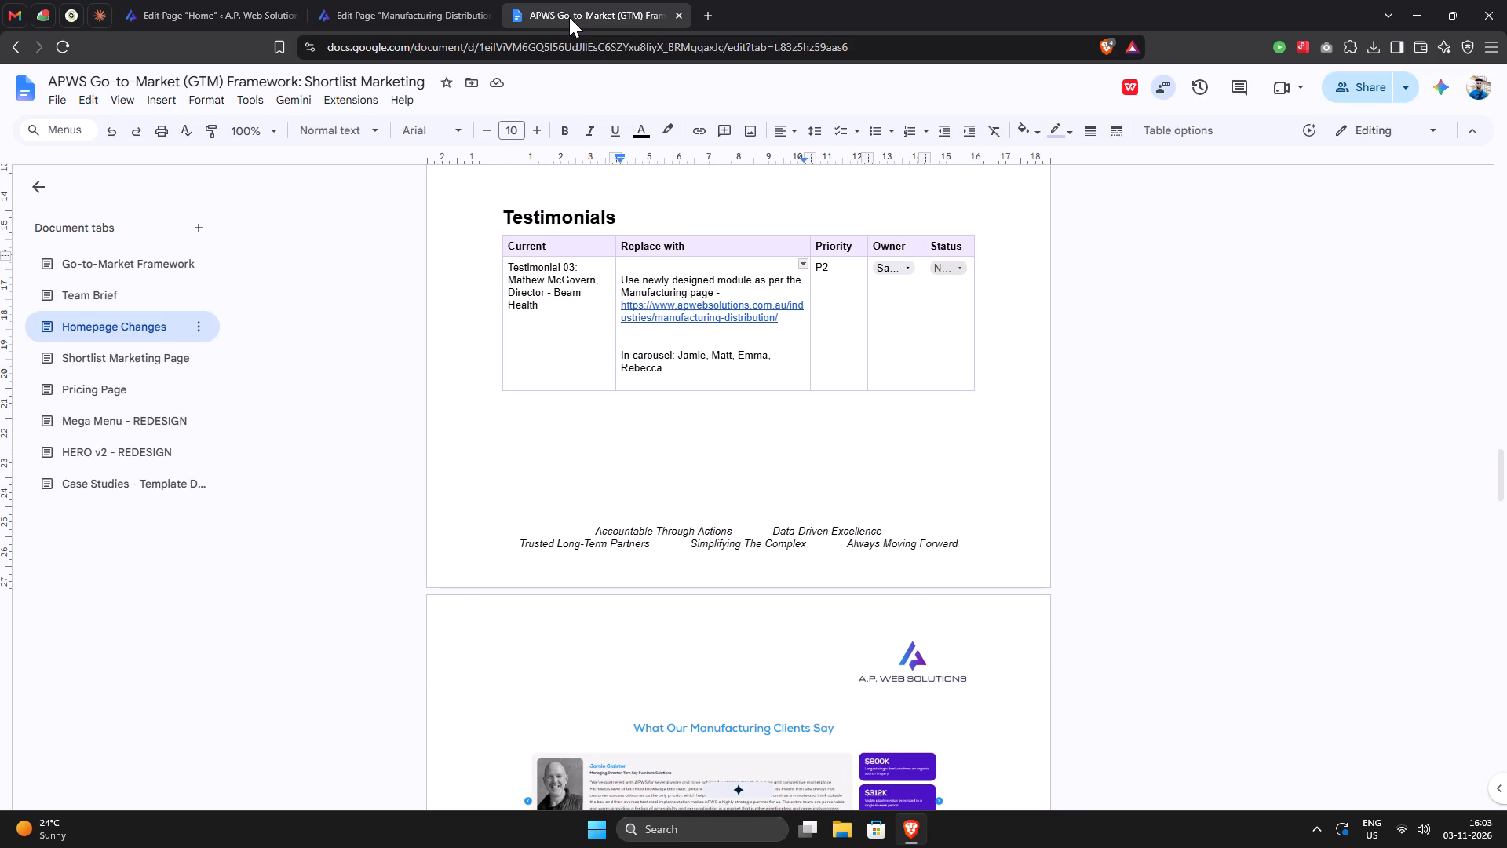
left_click(224, 15)
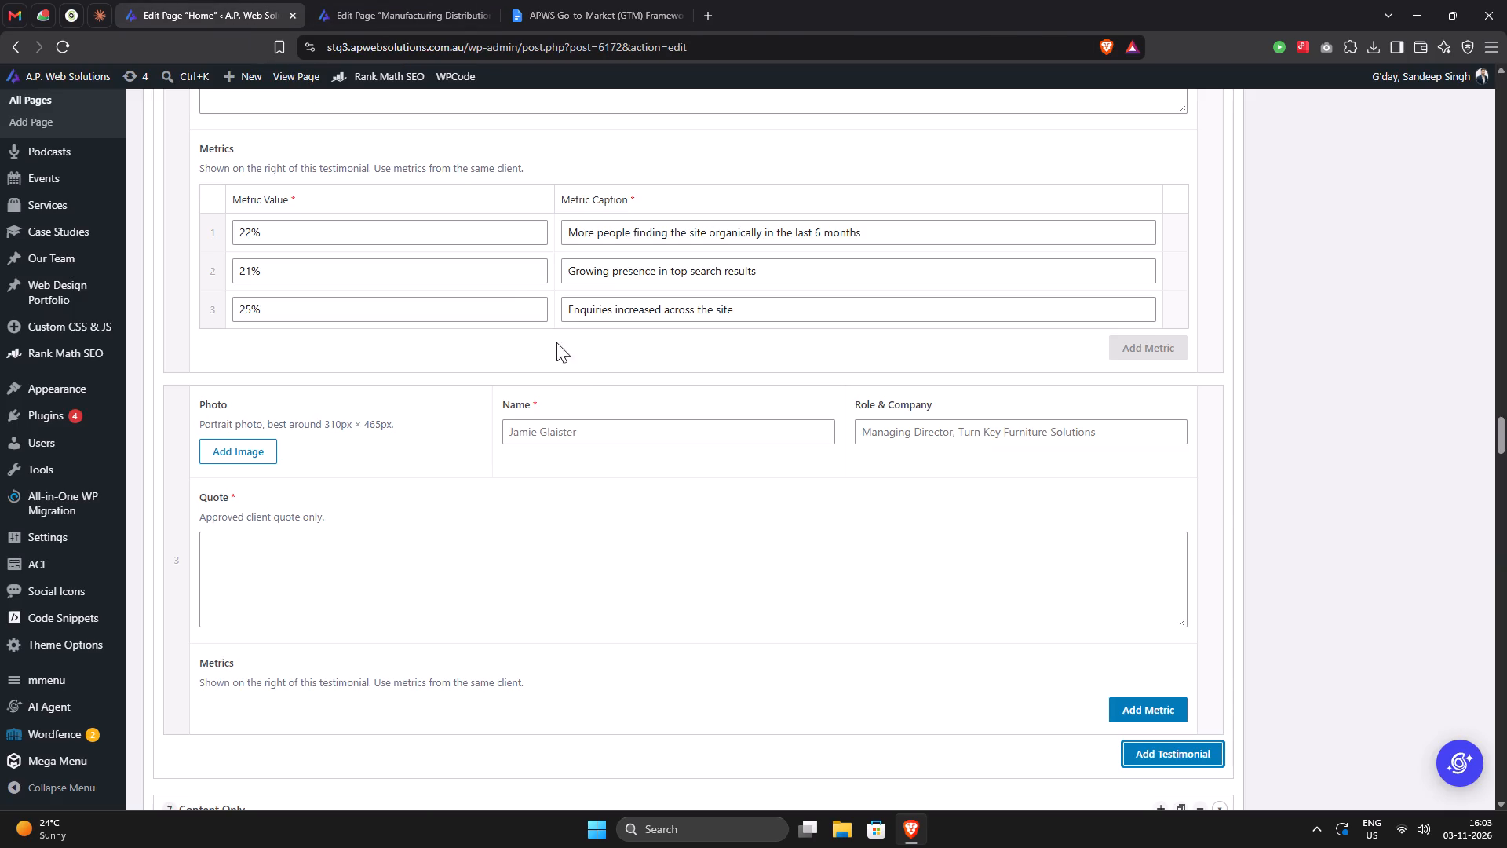
left_click(376, 0)
scroll(487, 439, "down", 2)
triple_click(584, 357)
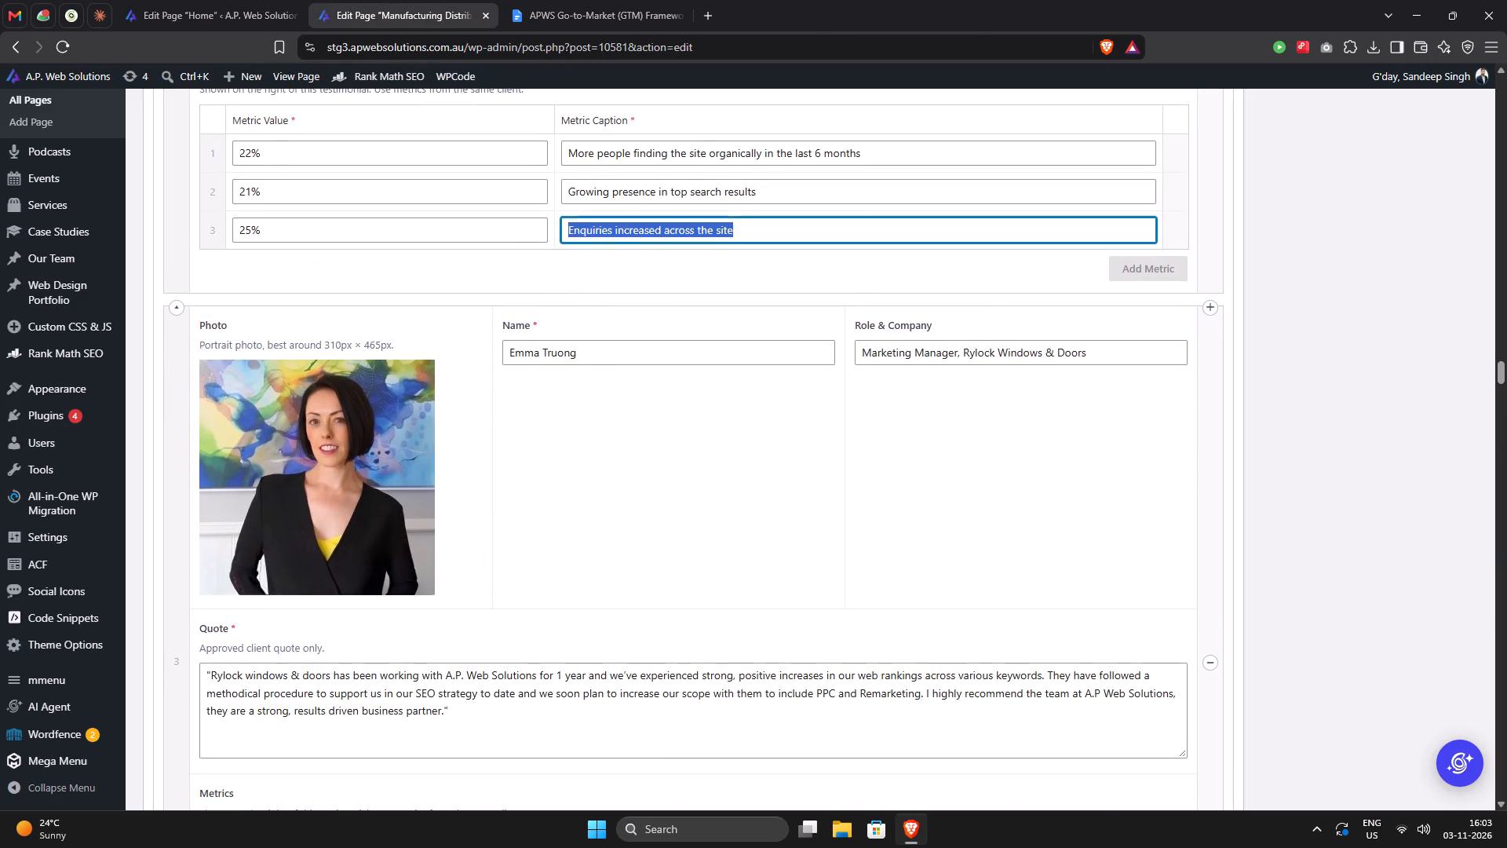
key("ctrl+c")
key("ctrl+c")
left_click(201, 14)
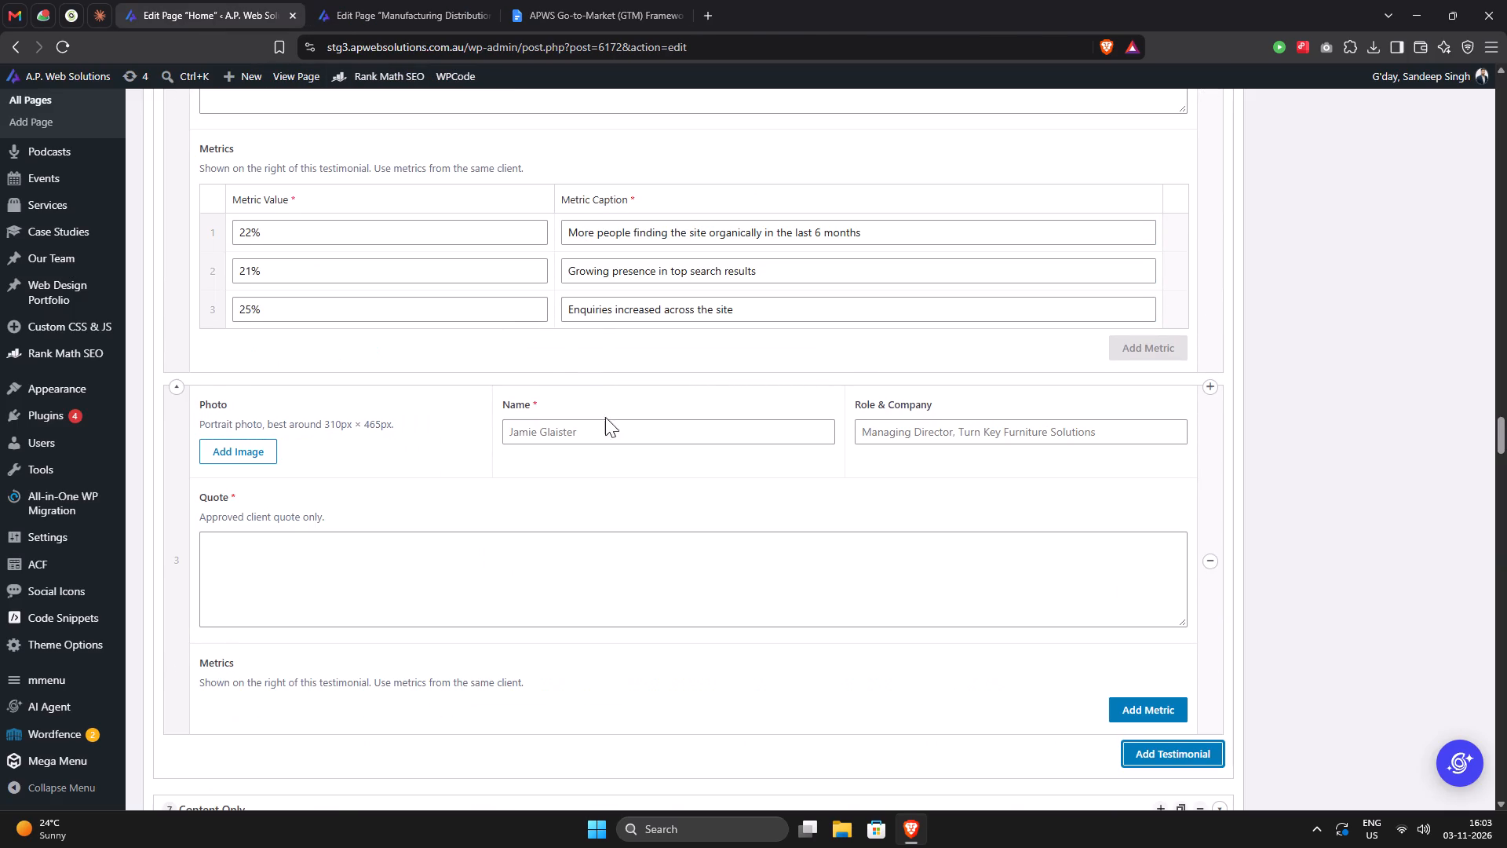
left_click(604, 423)
key("ctrl+c")
key("ctrl+v")
Set the third Home testimonial's photo to Emma's portrait from the media library.
left_click(244, 453)
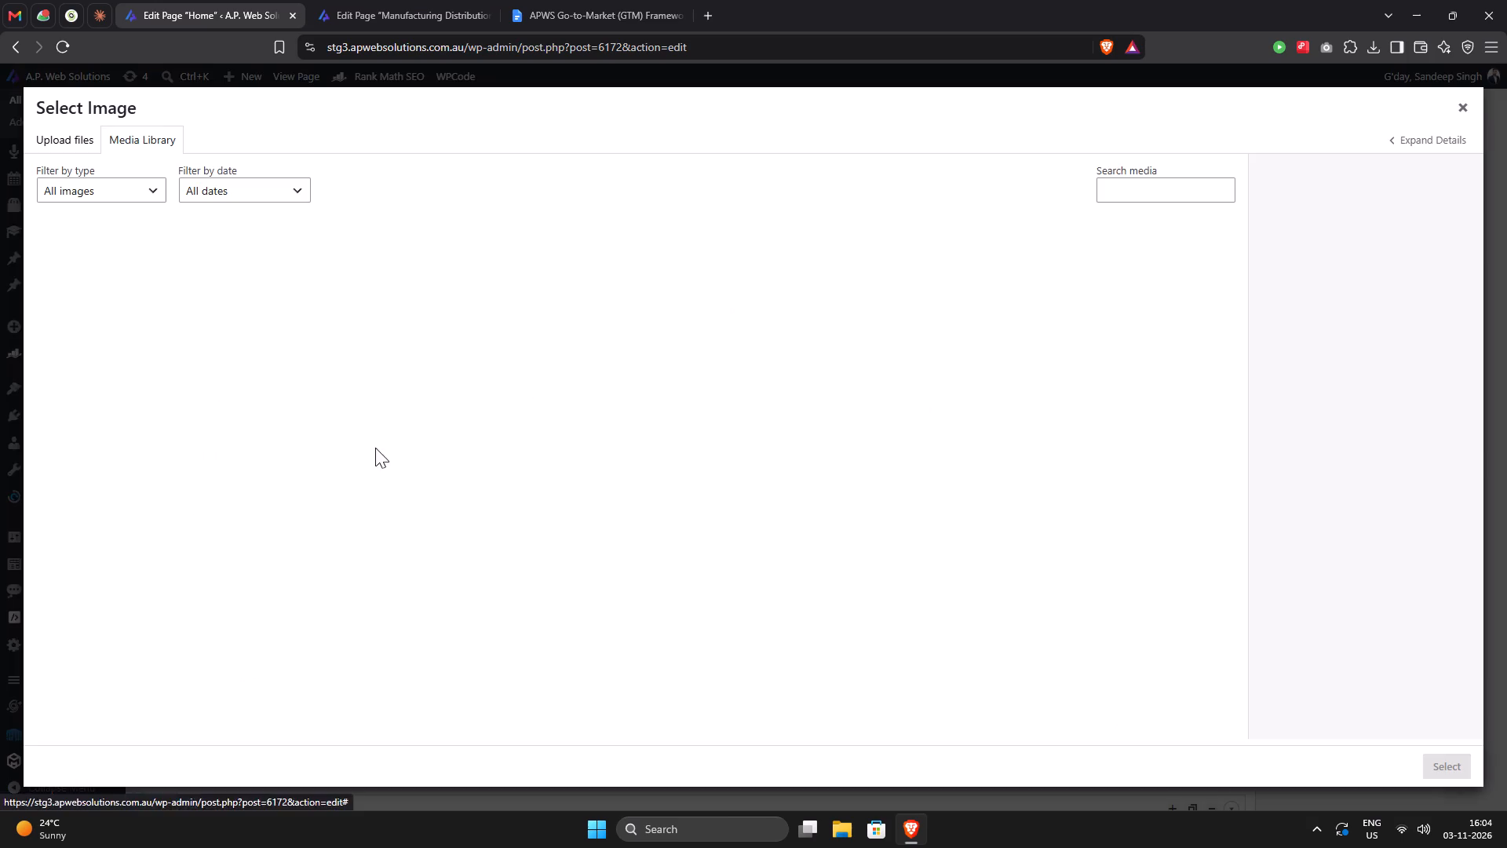
left_click(102, 389)
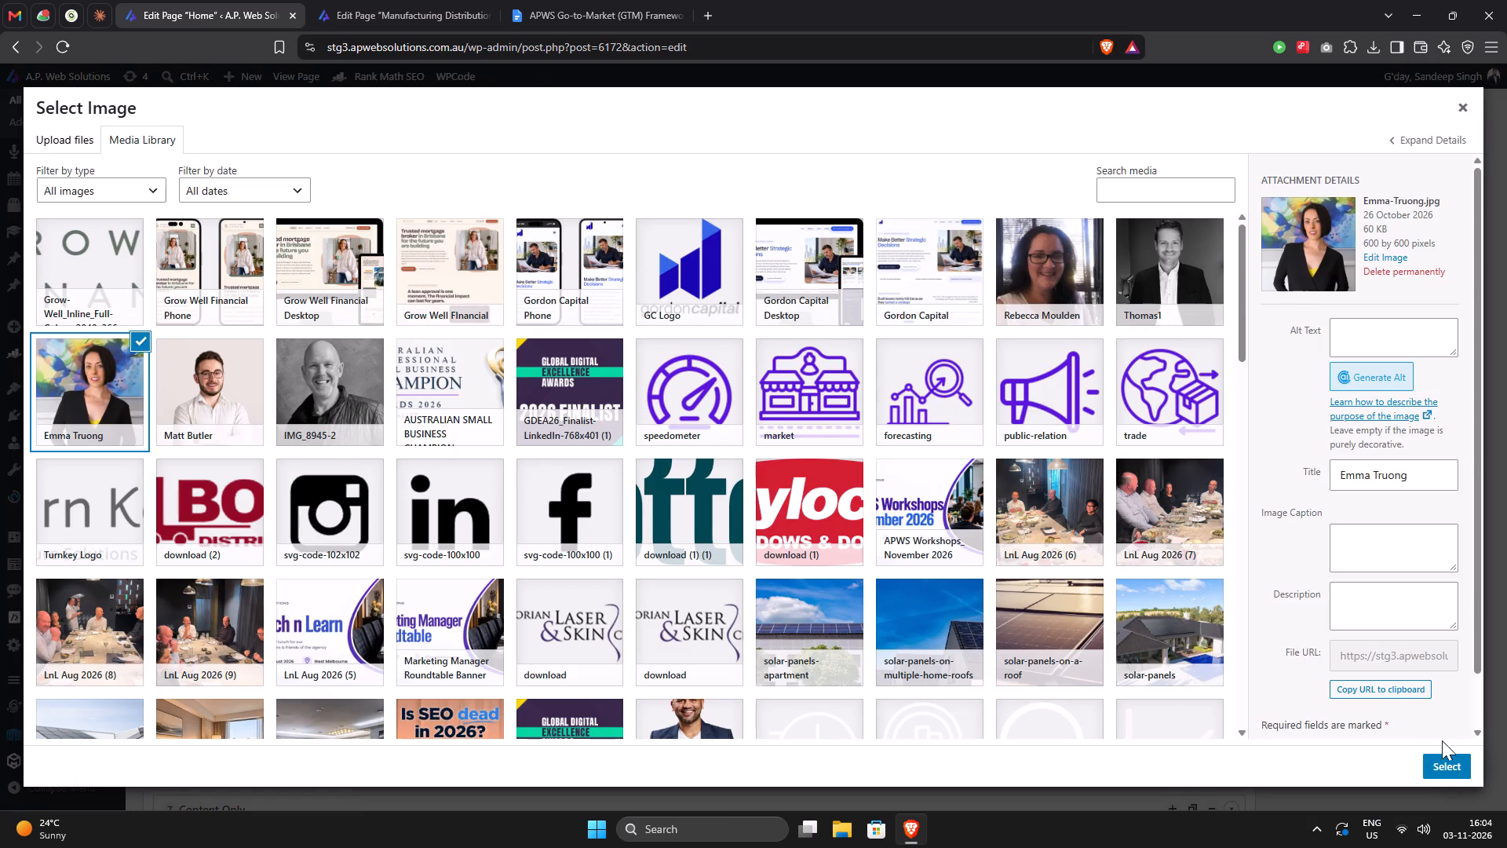
left_click(1436, 762)
Copy the role and company "Marketing Manager, Rylock Windows & Doors" from the Manufacturing page into the third Home testimonial.
left_click(396, 16)
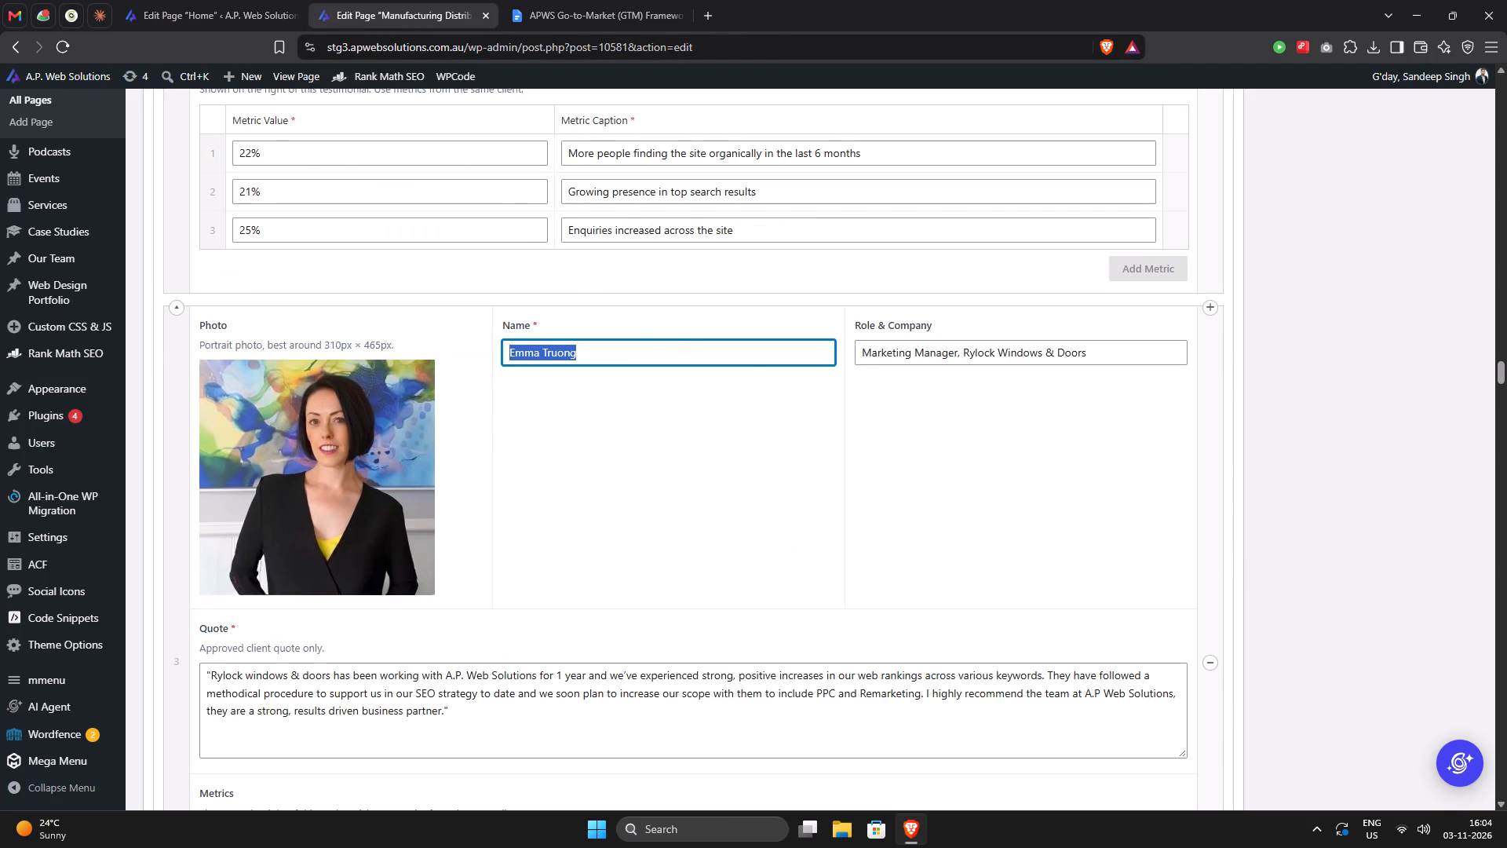
triple_click(902, 349)
key("ctrl+c")
key("ctrl+c")
left_click(221, 4)
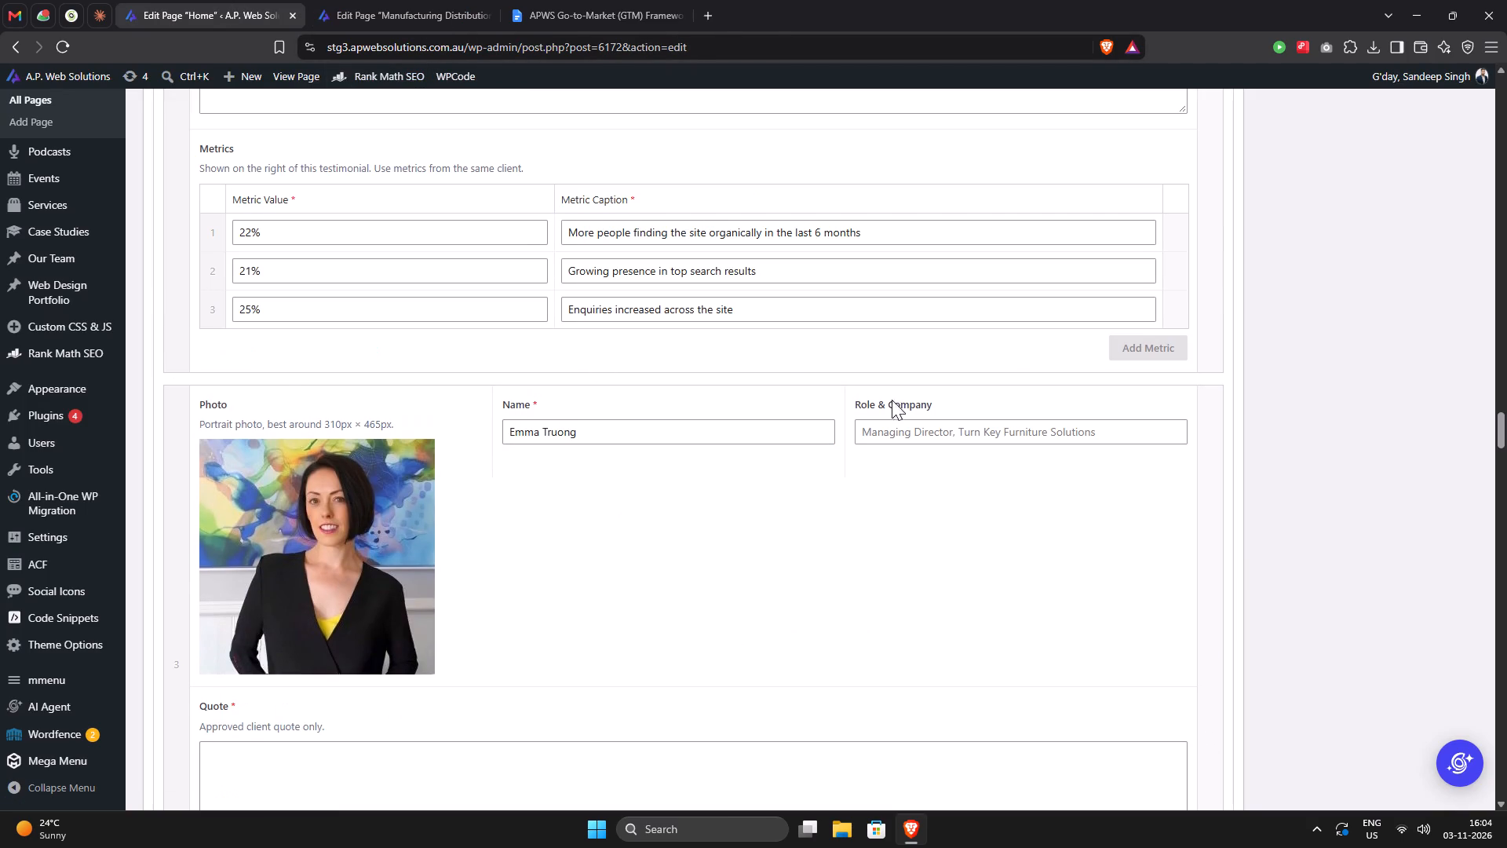
left_click(971, 424)
key("ctrl+c")
key("ctrl+v")
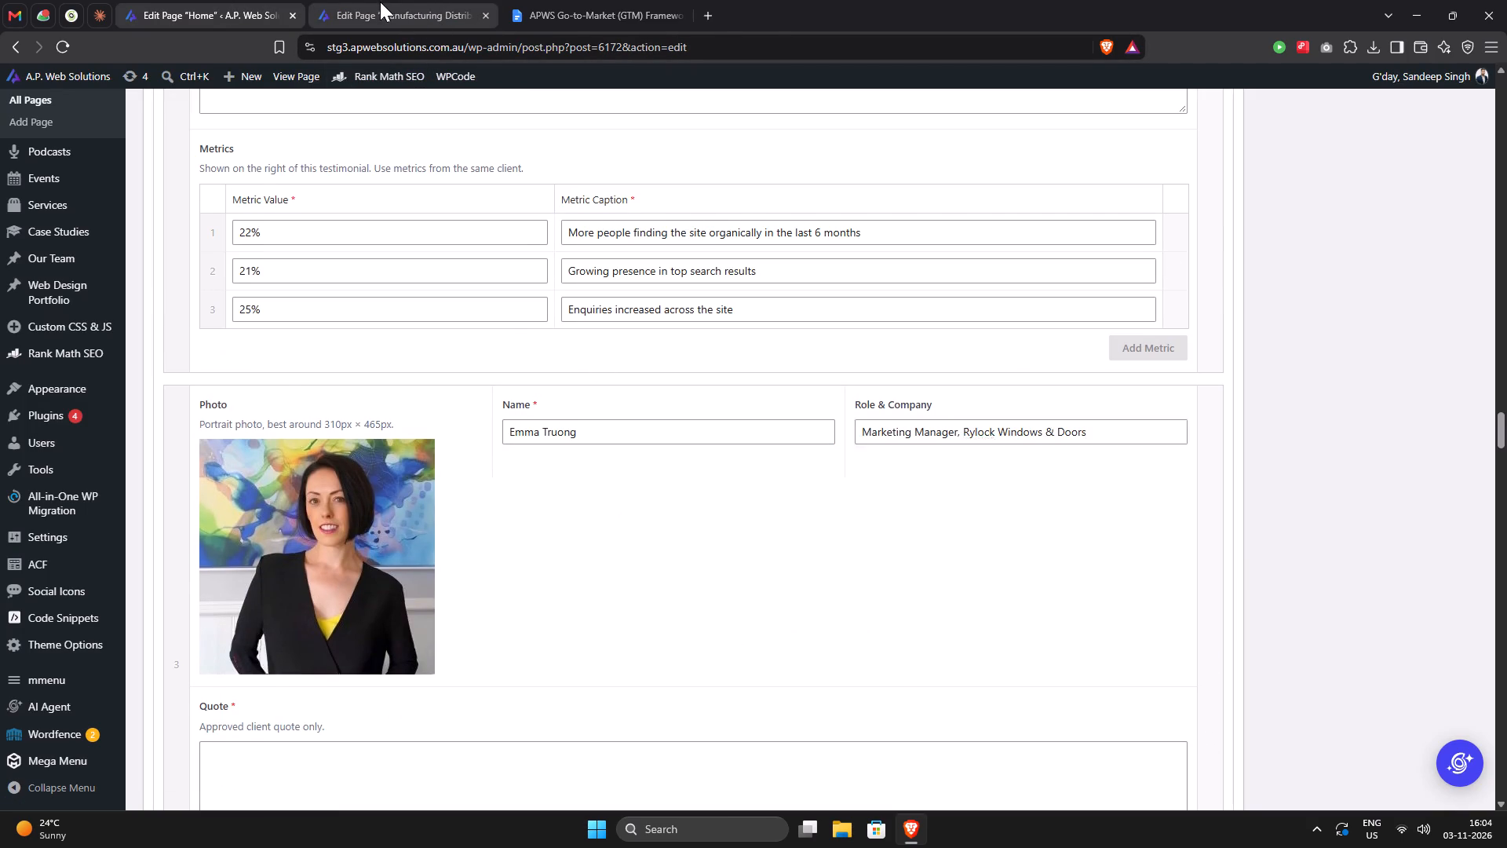
Copy the full Rylock Windows & Doors client quote from the Manufacturing page into the third Home testimonial's quote.
left_click(380, 2)
scroll(618, 394, "down", 3)
left_click(517, 459)
key("ctrl+a")
key("ctrl+c")
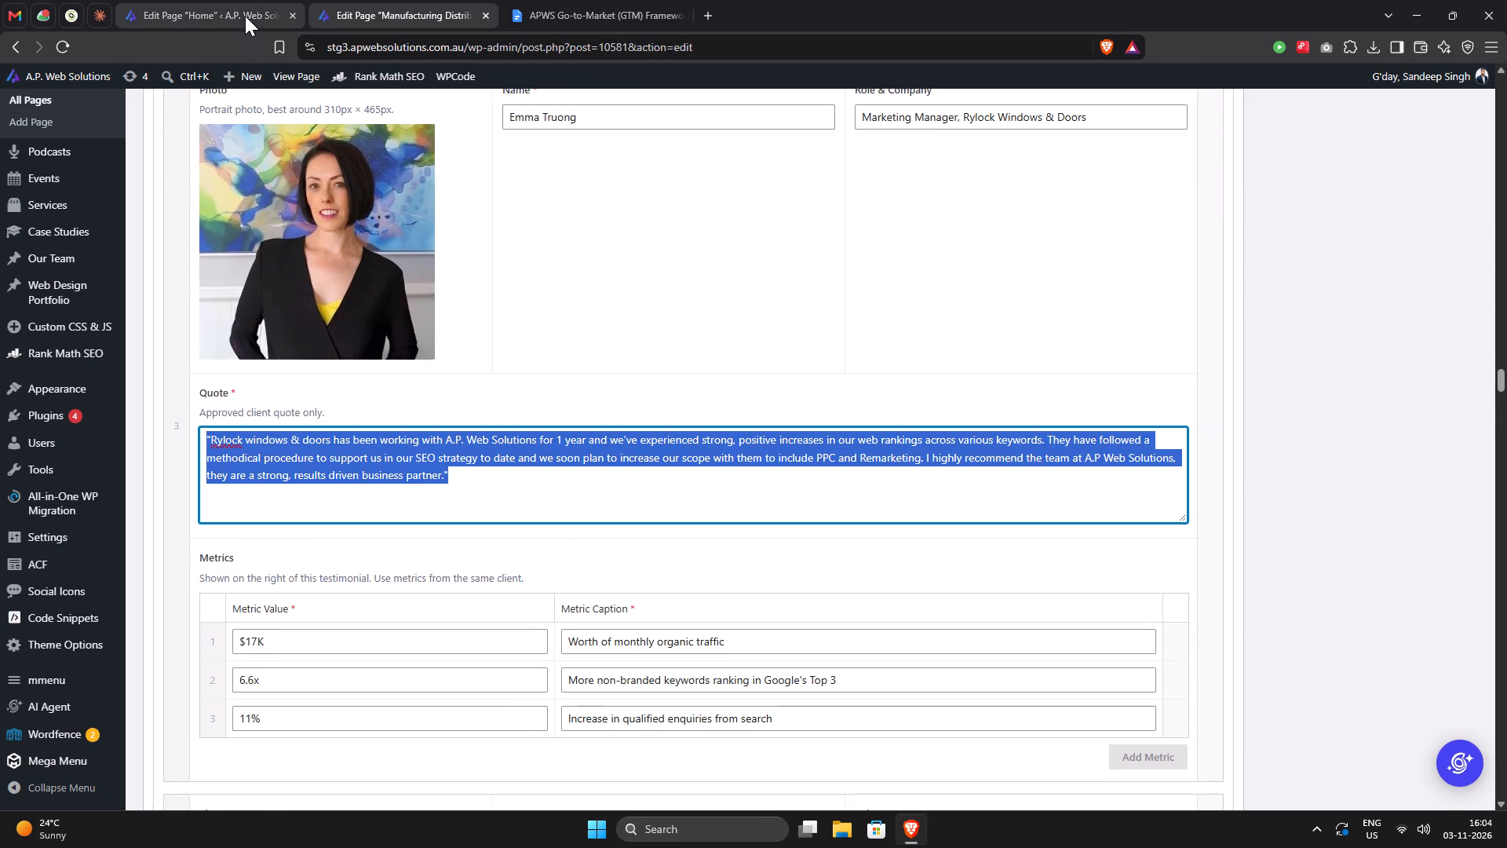
left_click(245, 16)
scroll(500, 506, "down", 4)
left_click(464, 442)
key("ctrl+v")
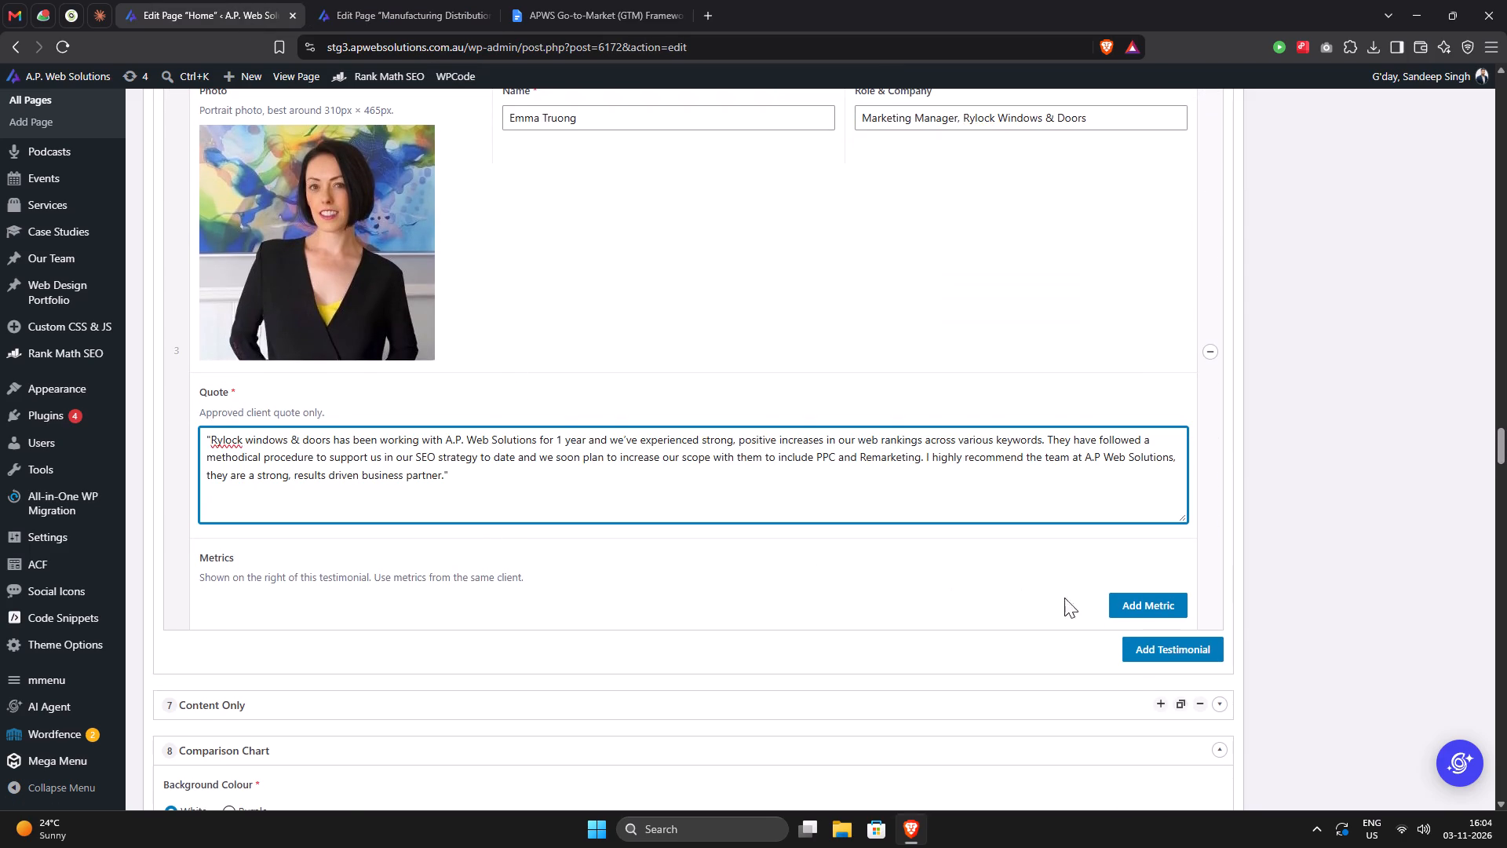
Add a first metric to the third Home testimonial, with the value $17K copied from the Manufacturing page.
left_click(1122, 605)
scroll(828, 517, "down", 3)
left_click(439, 1)
scroll(395, 641, "down", 3)
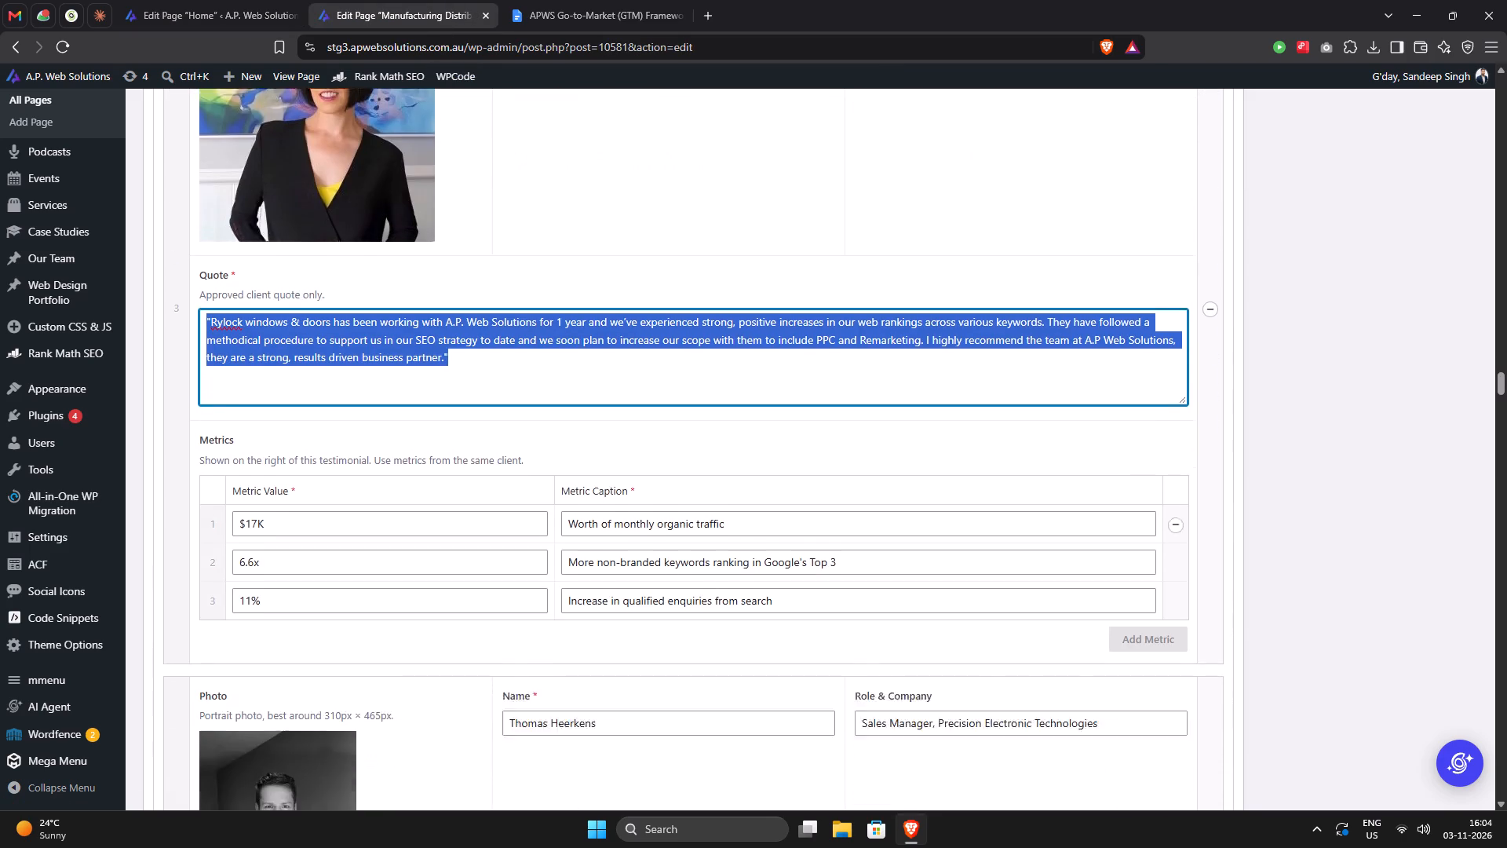
left_click(301, 425)
left_click(301, 398)
key("ctrl+a")
key("ctrl+c")
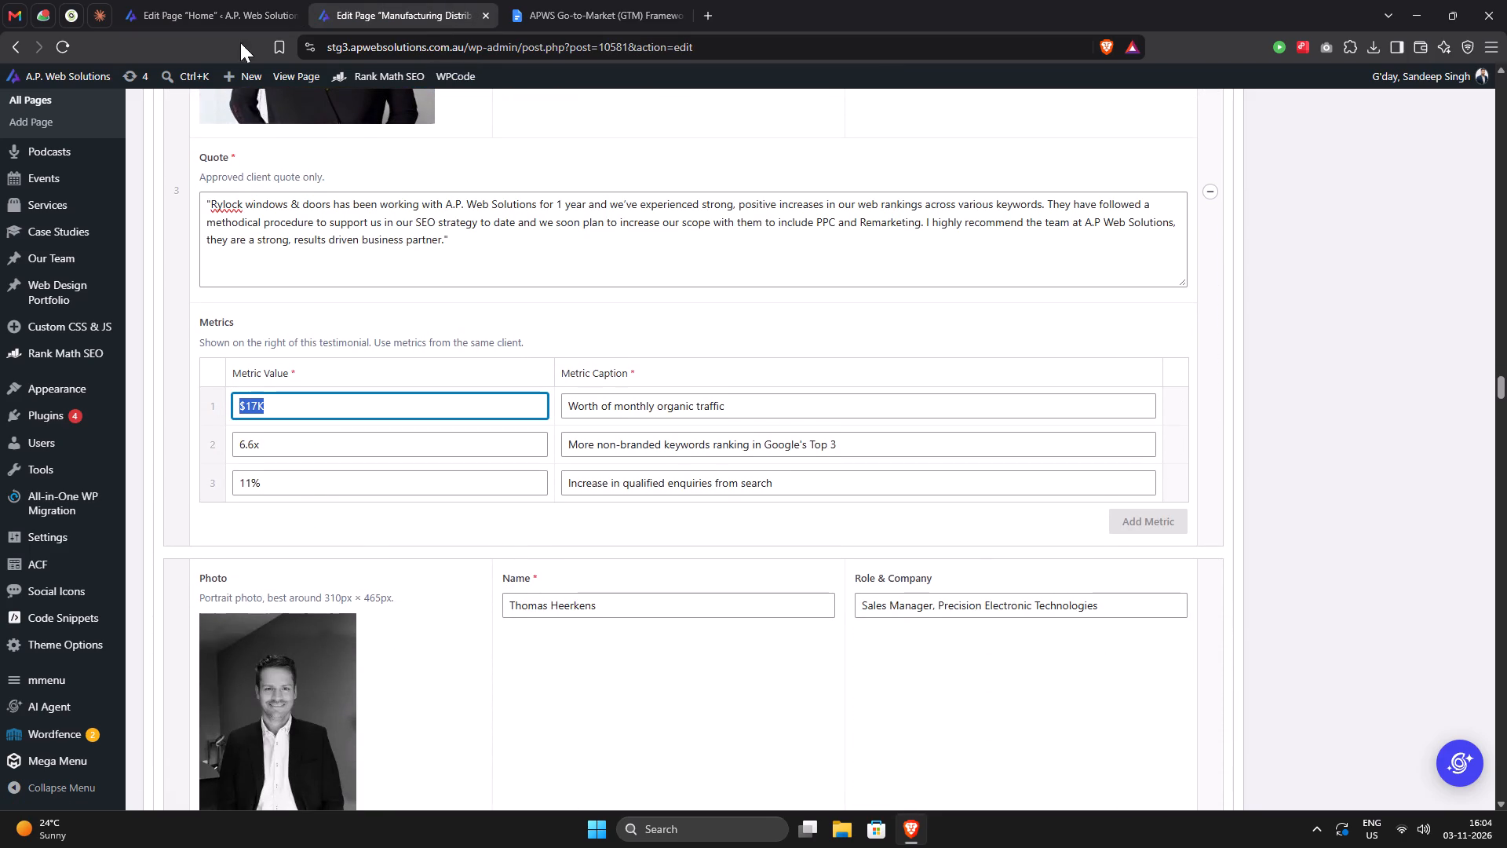
left_click(213, 5)
left_click(351, 366)
key("ctrl+v")
key("ctrl+c")
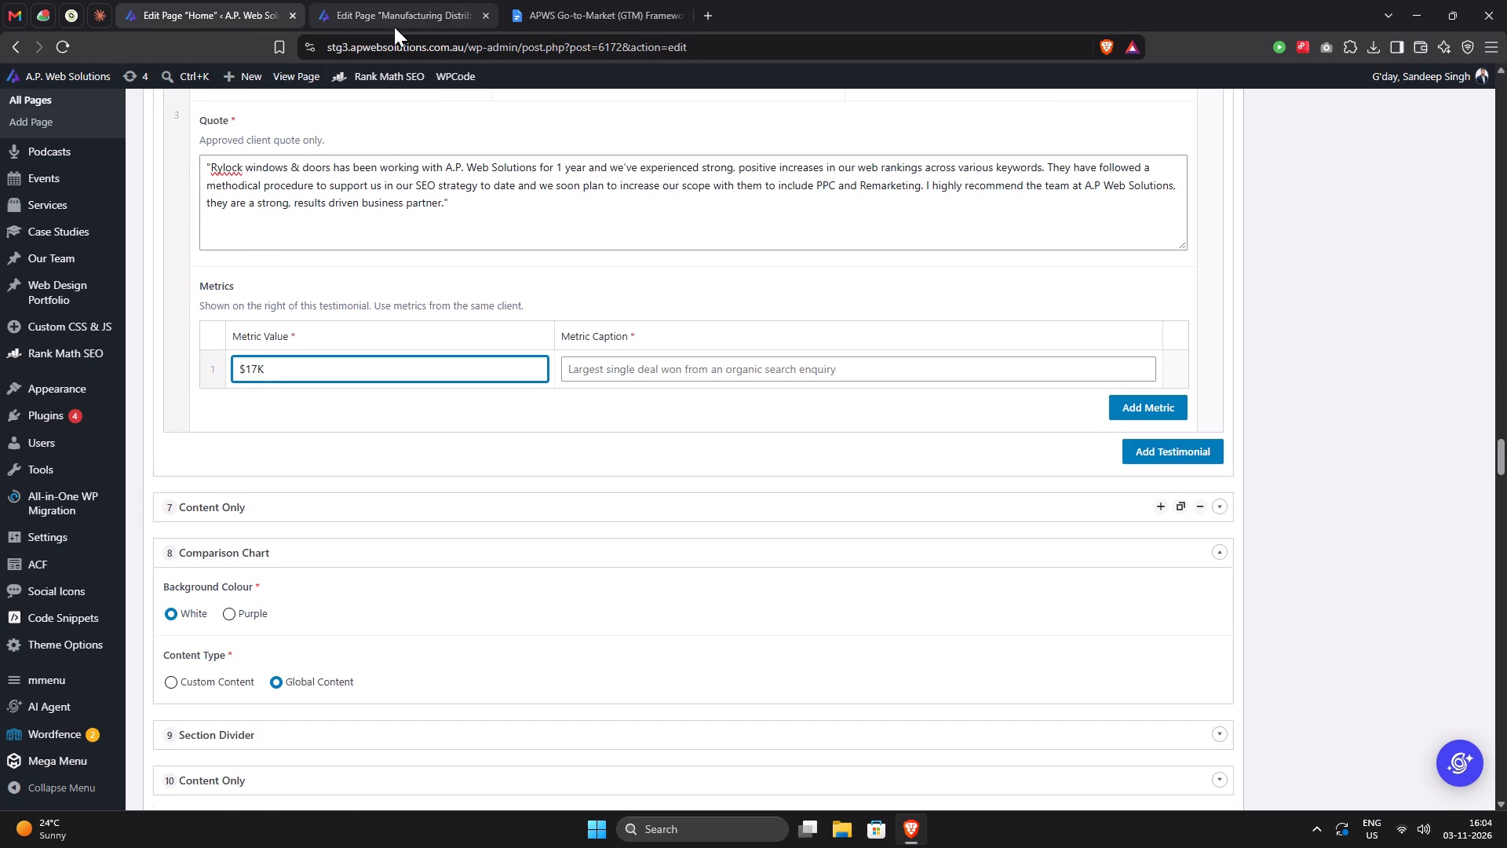
Copy the caption "Worth of monthly organic traffic" from the Manufacturing page into the third Home testimonial's $17K metric.
left_click(394, 27)
left_click(653, 389)
key("ctrl+a")
left_click(649, 401)
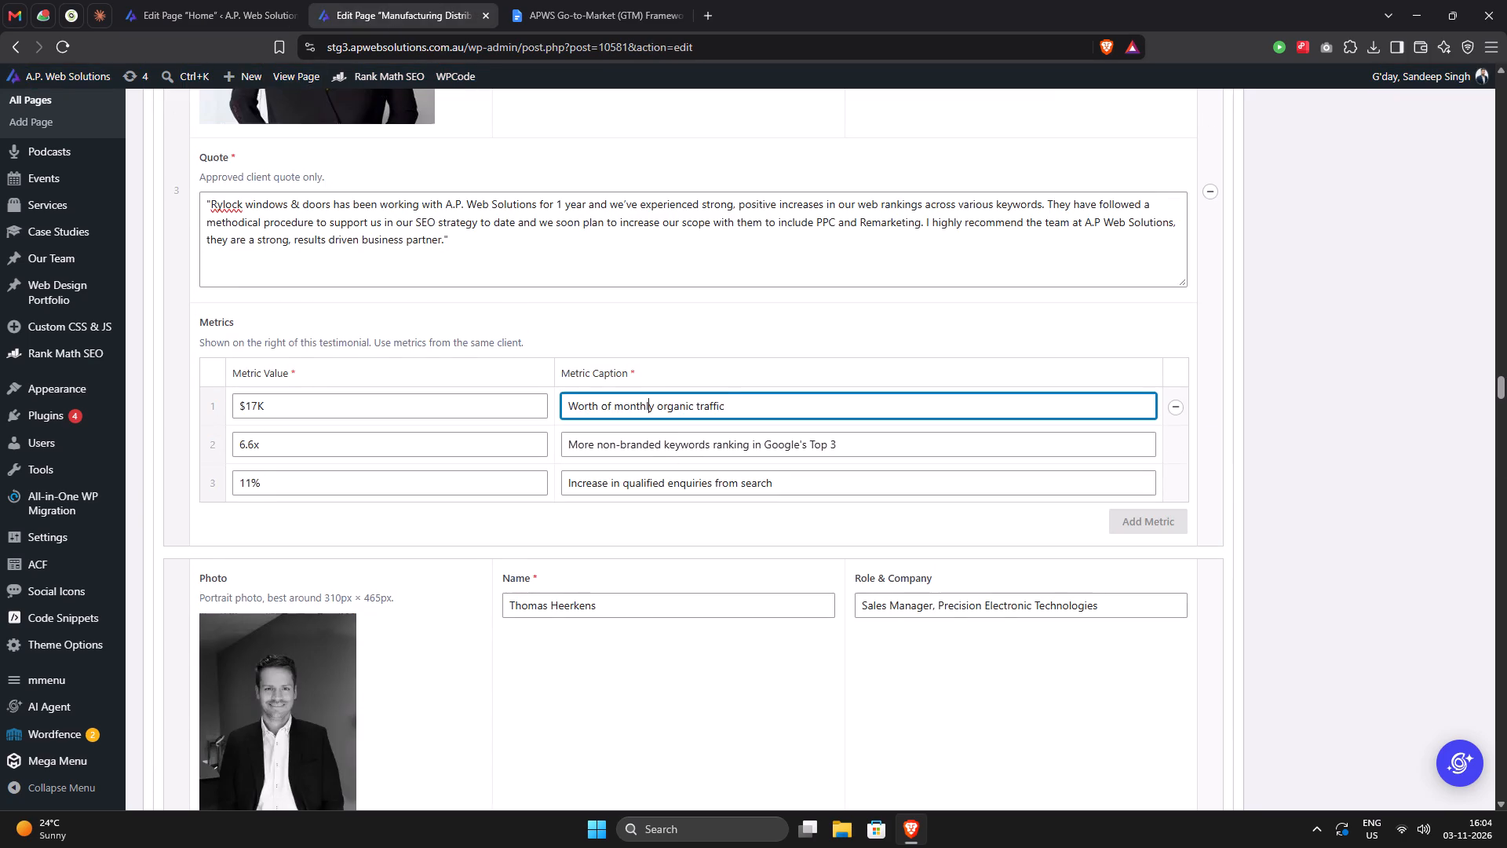
key("ctrl+a")
key("ctrl+c")
left_click(199, 0)
left_click(622, 362)
key("ctrl+v")
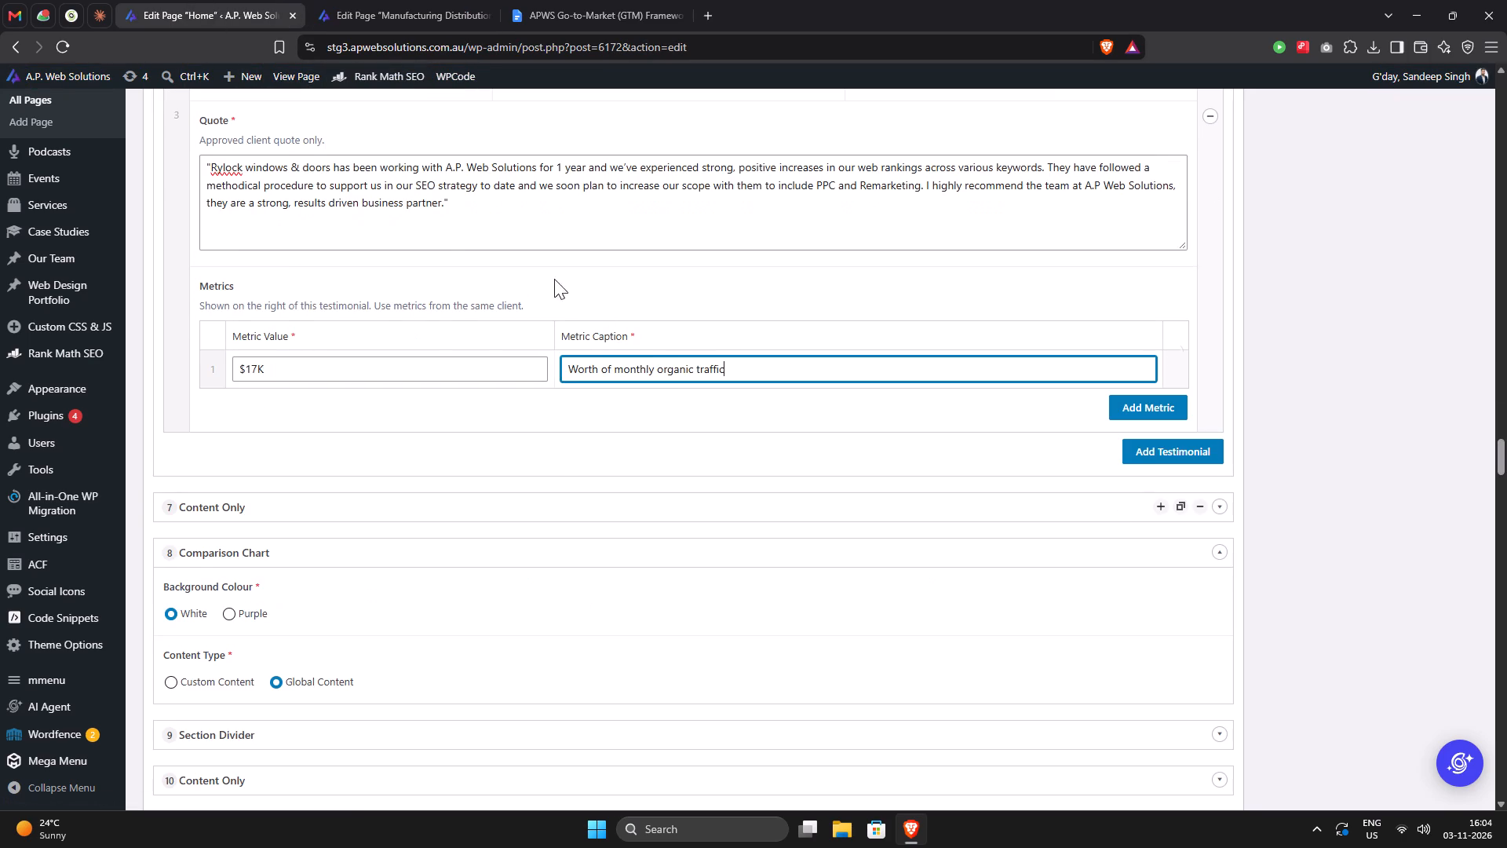
Add a blank fourth Home testimonial and a second metric in the third one, with the value 6.6x copied from the Manufacturing page.
left_click(387, 13)
left_click(327, 429)
left_click(321, 441)
key("ctrl+a")
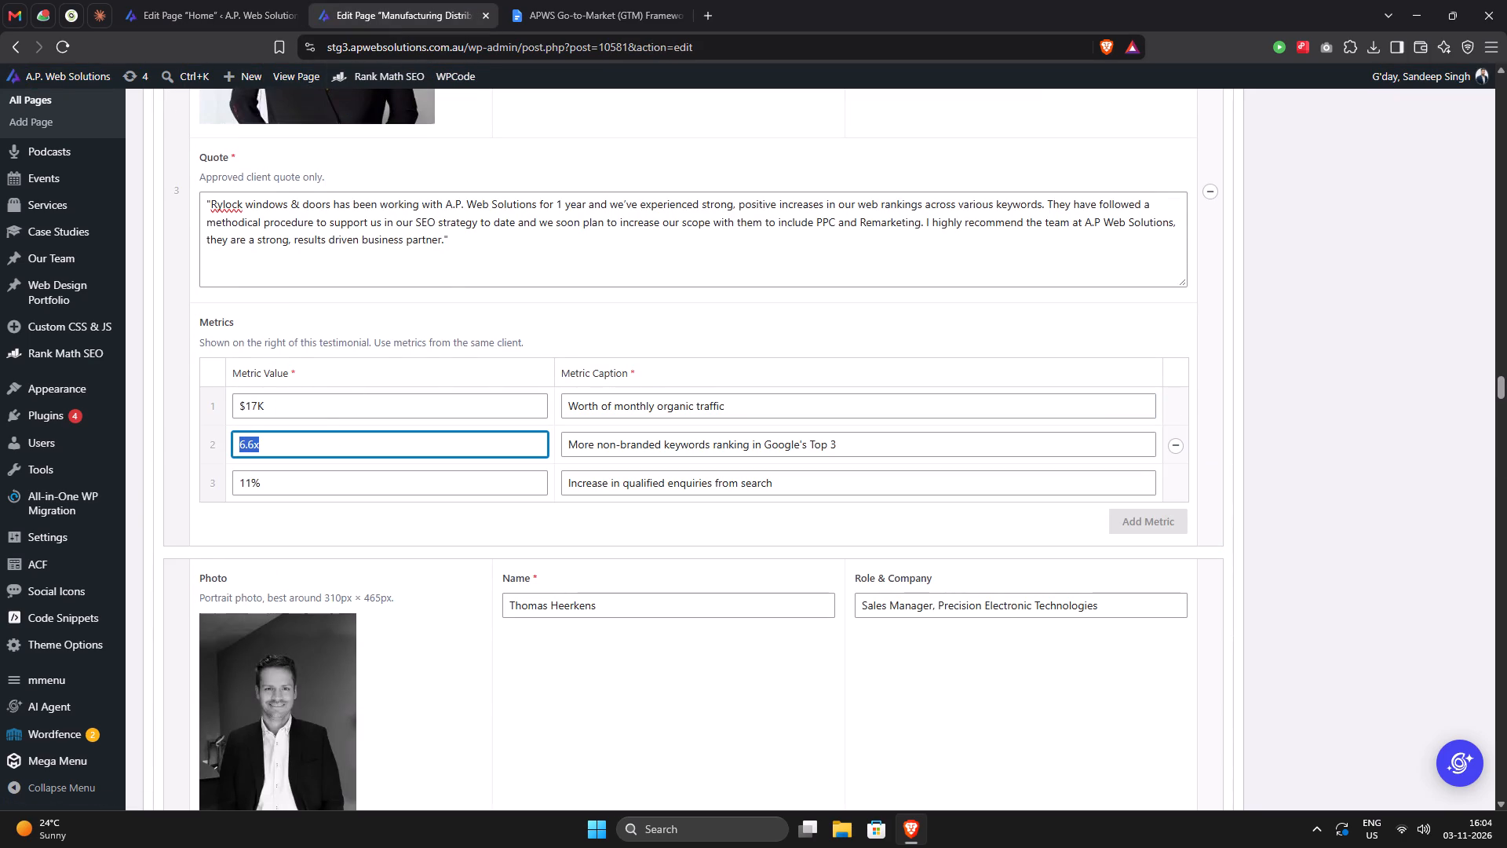
key("ctrl+c")
left_click(220, 5)
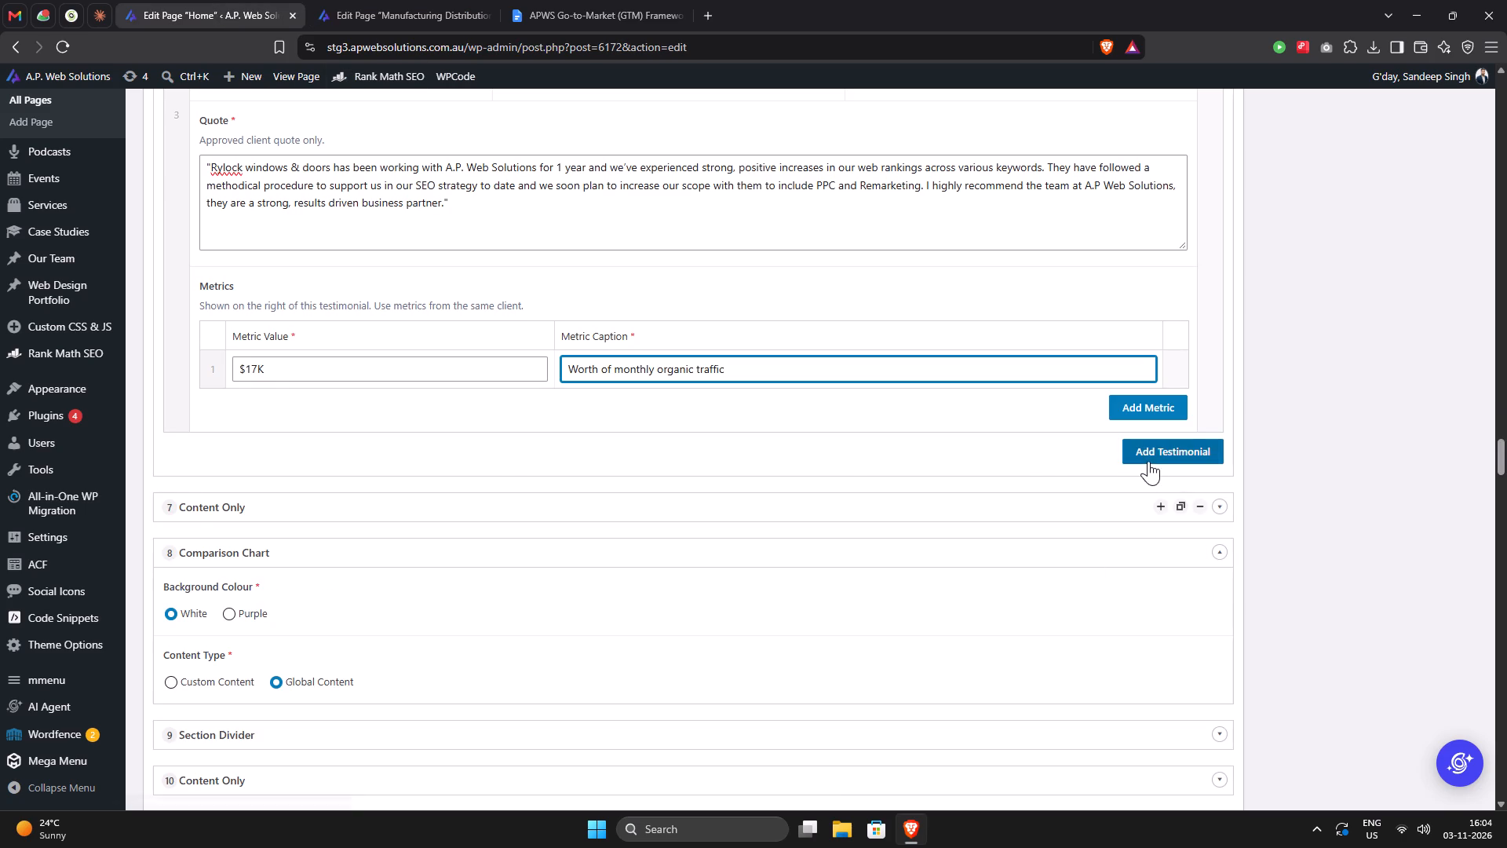
left_click(1148, 461)
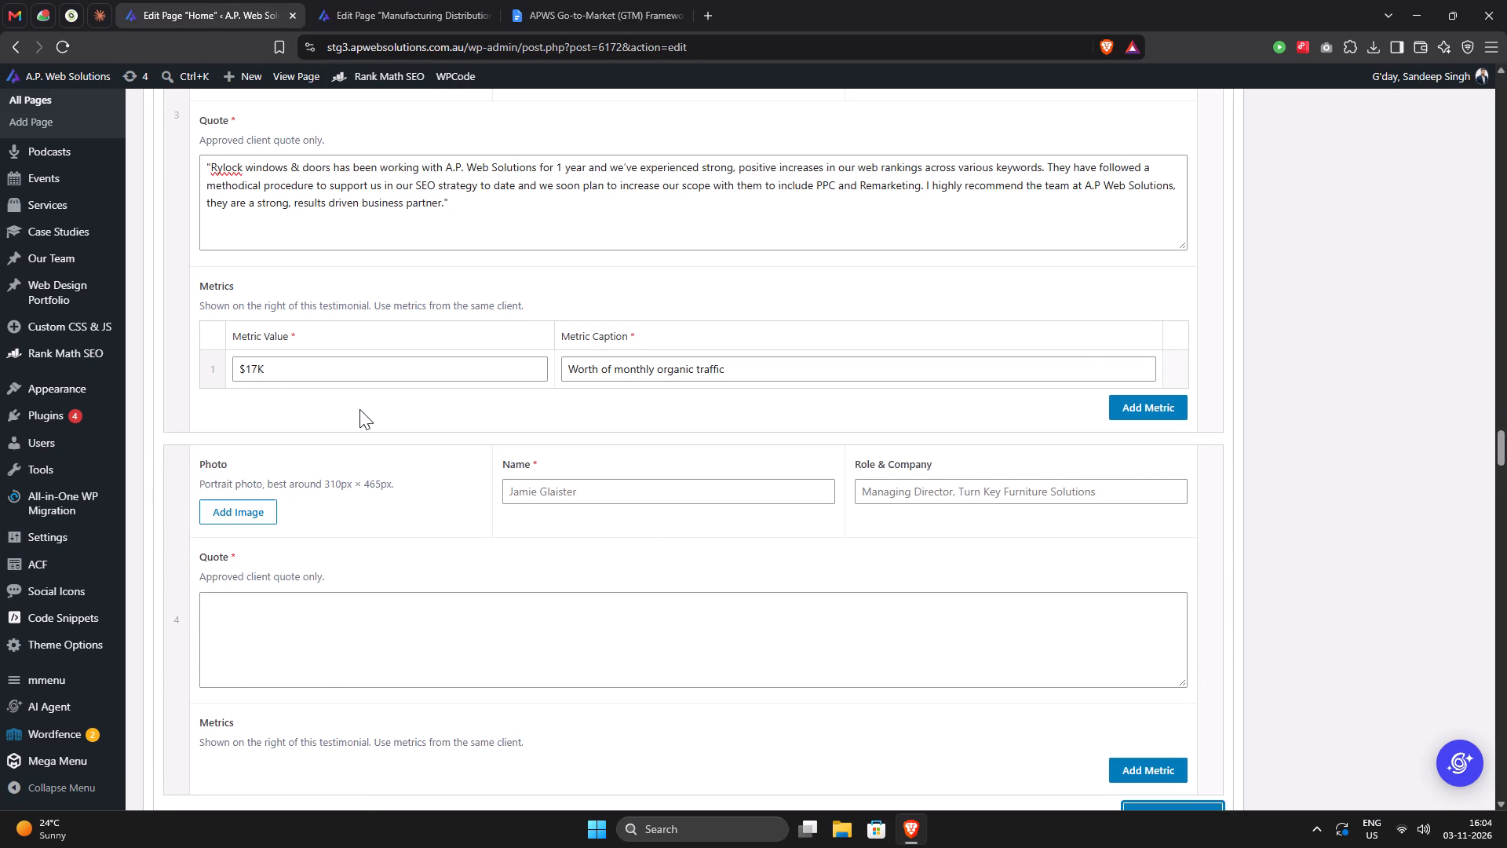
left_click(1144, 414)
left_click(352, 390)
key("ctrl+v")
key("ctrl+c")
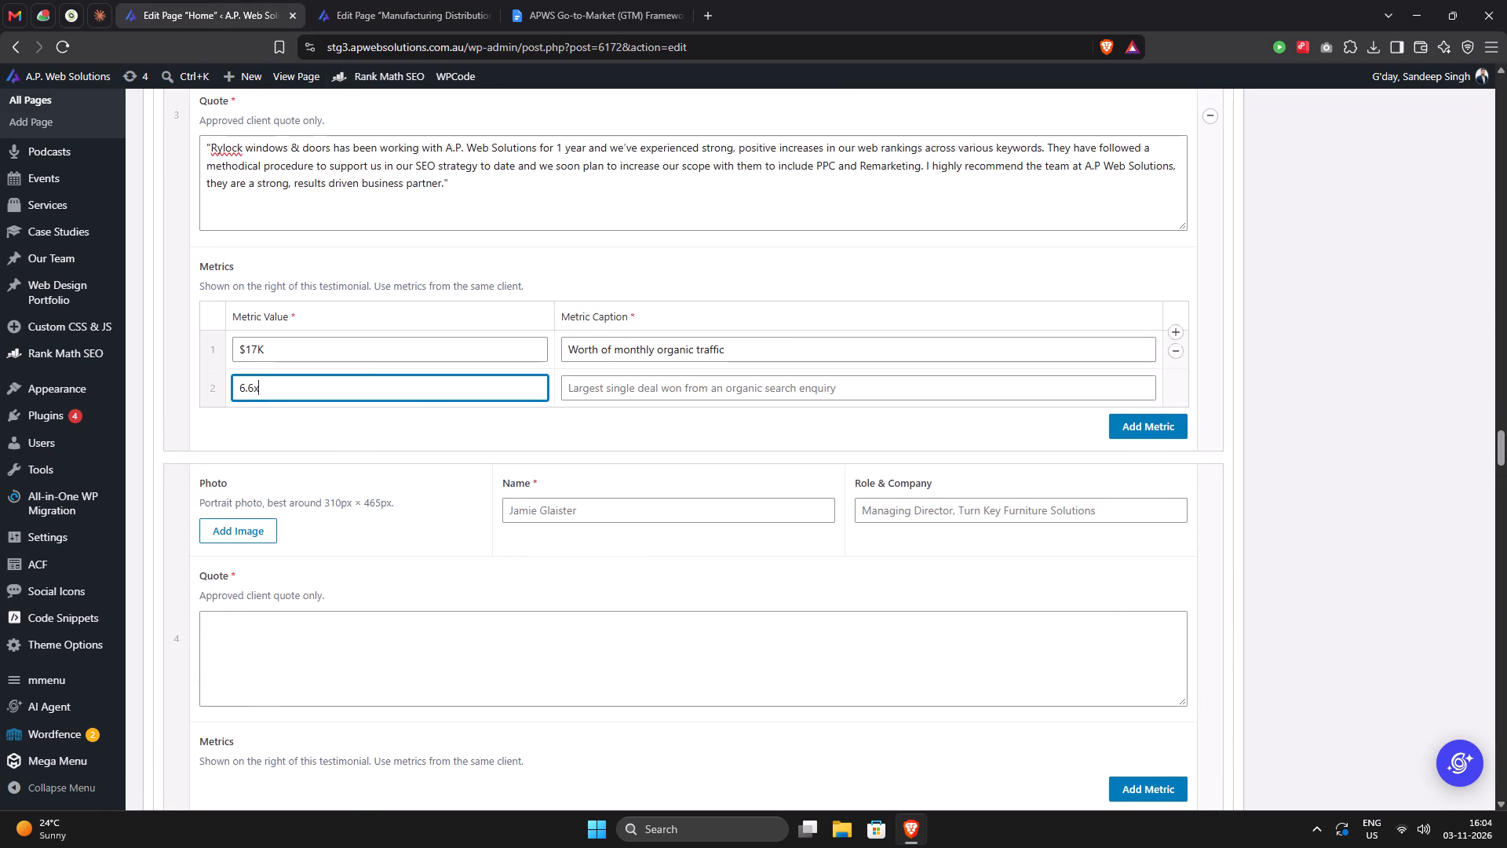
Copy the caption "More non-branded keywords ranking in Google's Top 3" from the Manufacturing page into the third Home testimonial's 6.6x metric.
left_click(369, 0)
left_click(624, 454)
key("ctrl+a")
key("ctrl+c")
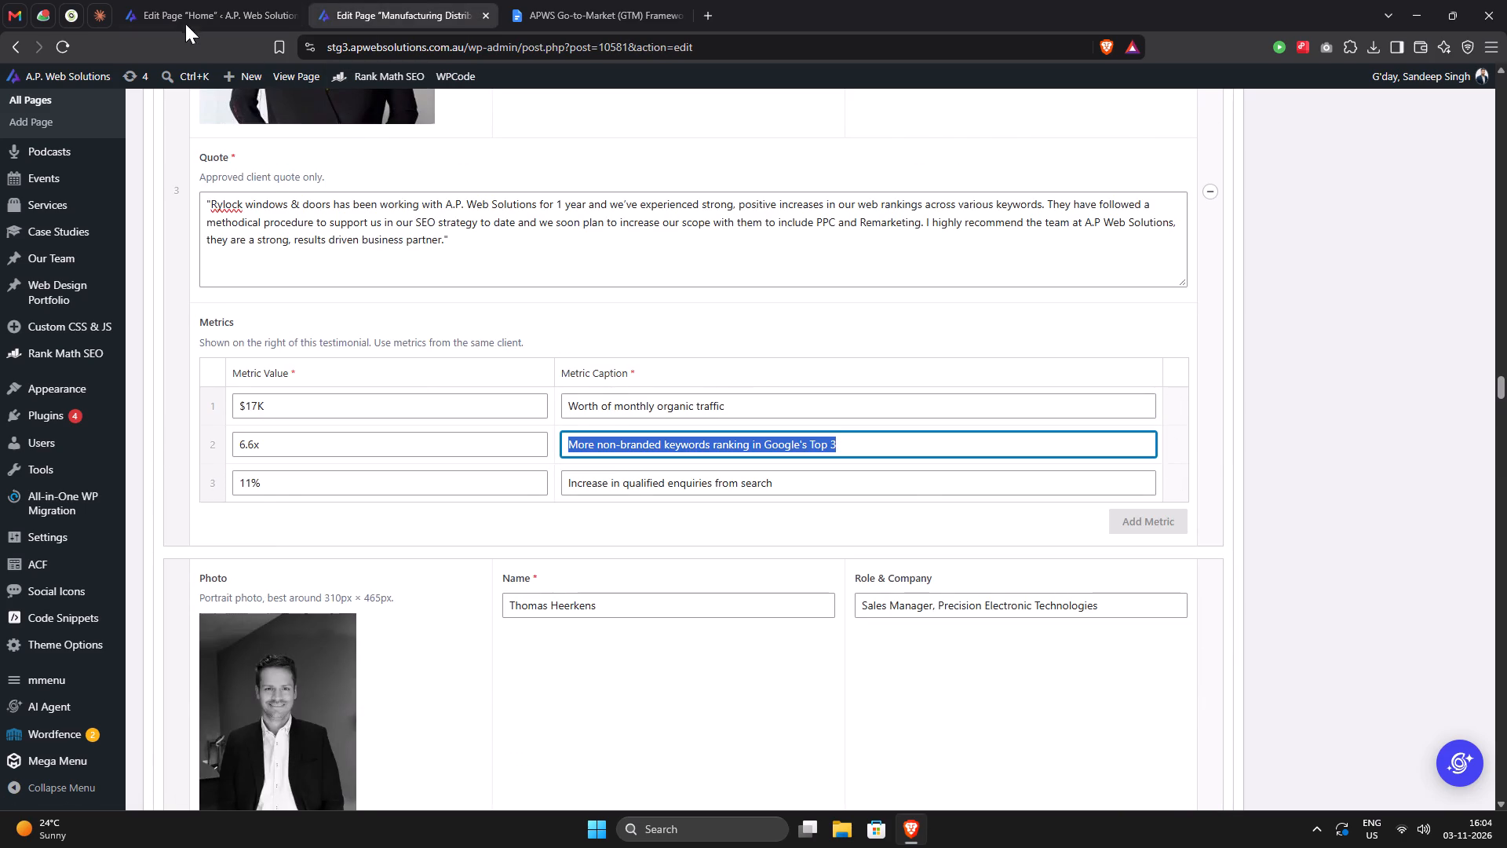
left_click(180, 15)
left_click(754, 377)
key("ctrl+v")
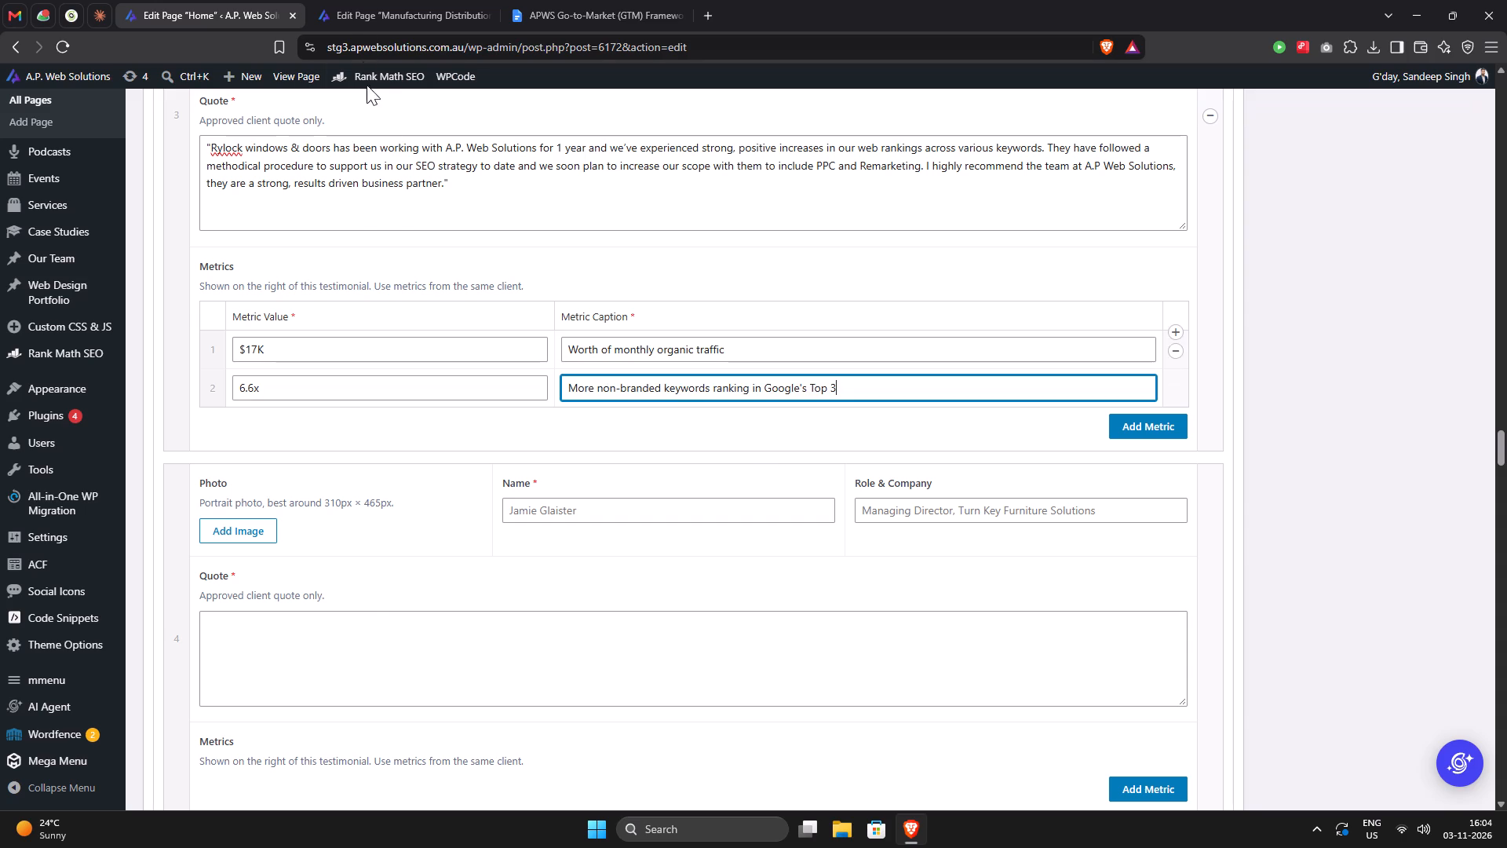
Add a third metric to the third Home testimonial, with the value 11% copied from the Manufacturing page.
left_click(367, 28)
left_click(274, 480)
key("ctrl+a")
key("ctrl+c")
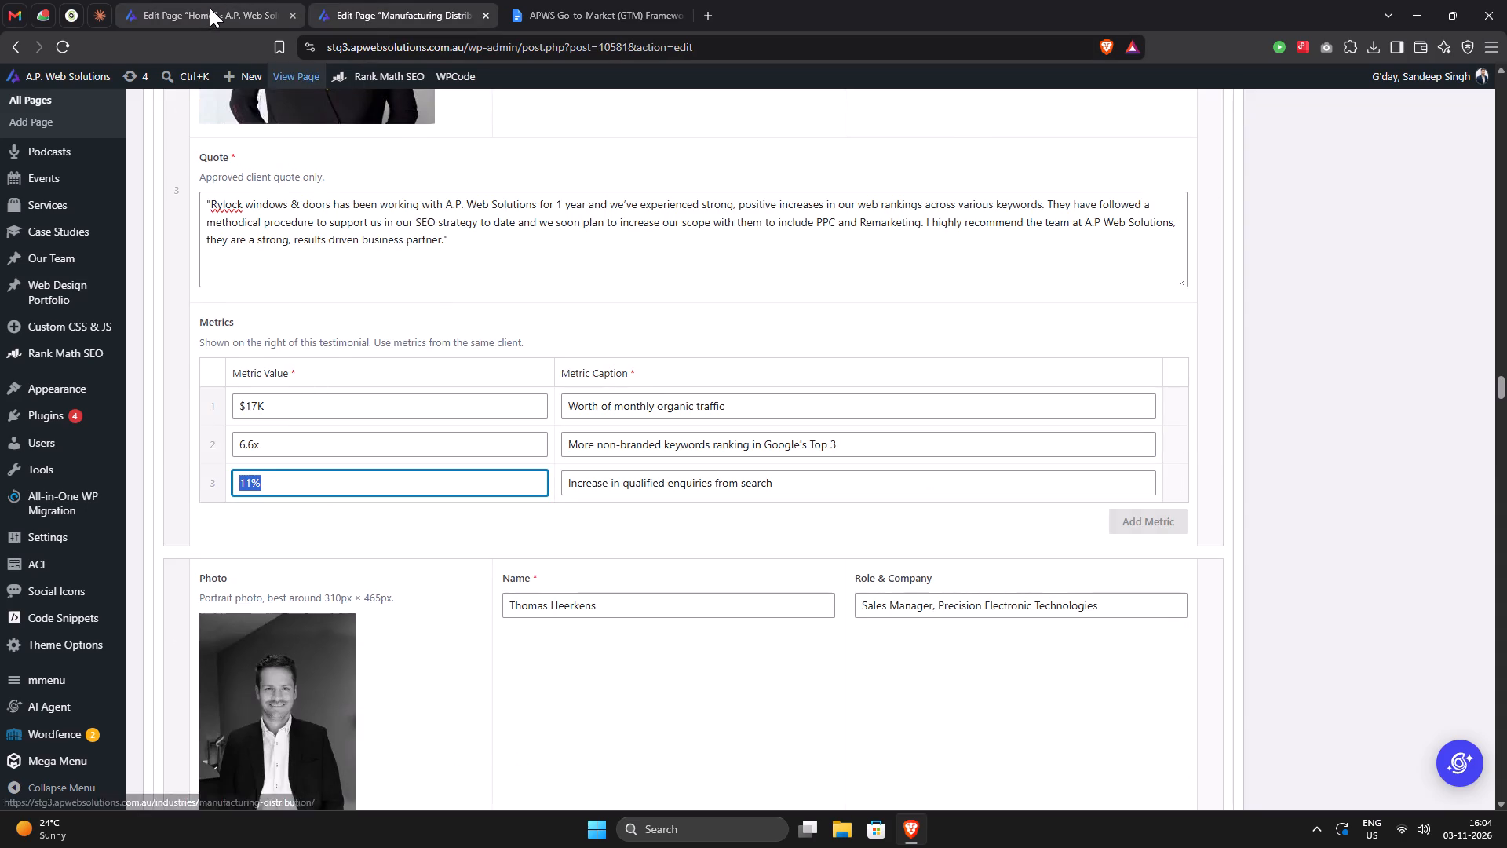
left_click(200, 10)
left_click(1155, 422)
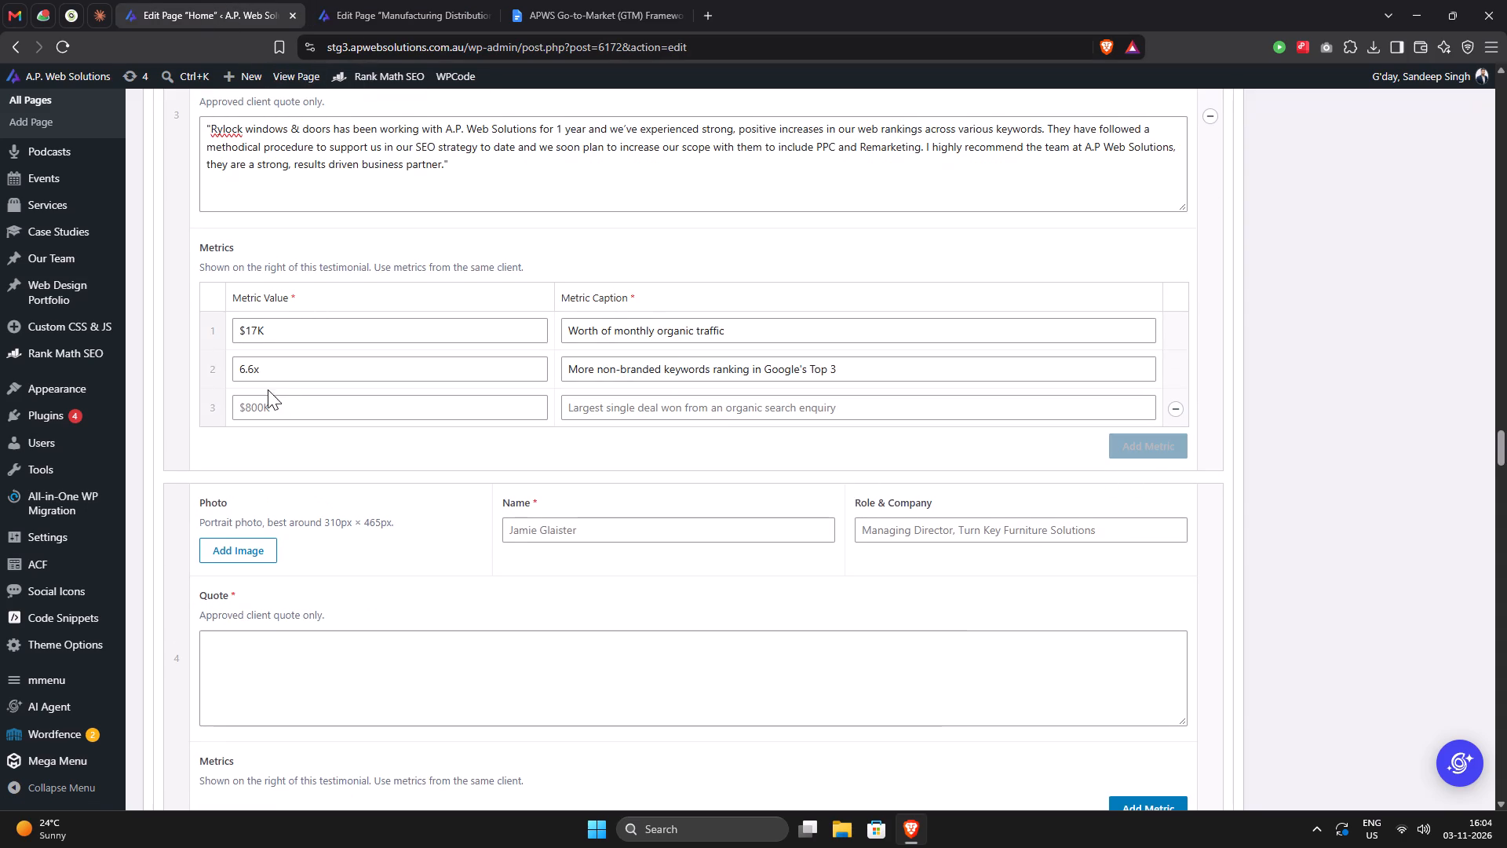
left_click(272, 400)
key("ctrl+v")
Copy the caption "Increase in qualified enquiries from search" from the Manufacturing page into the third Home testimonial's 11% metric.
left_click(423, 17)
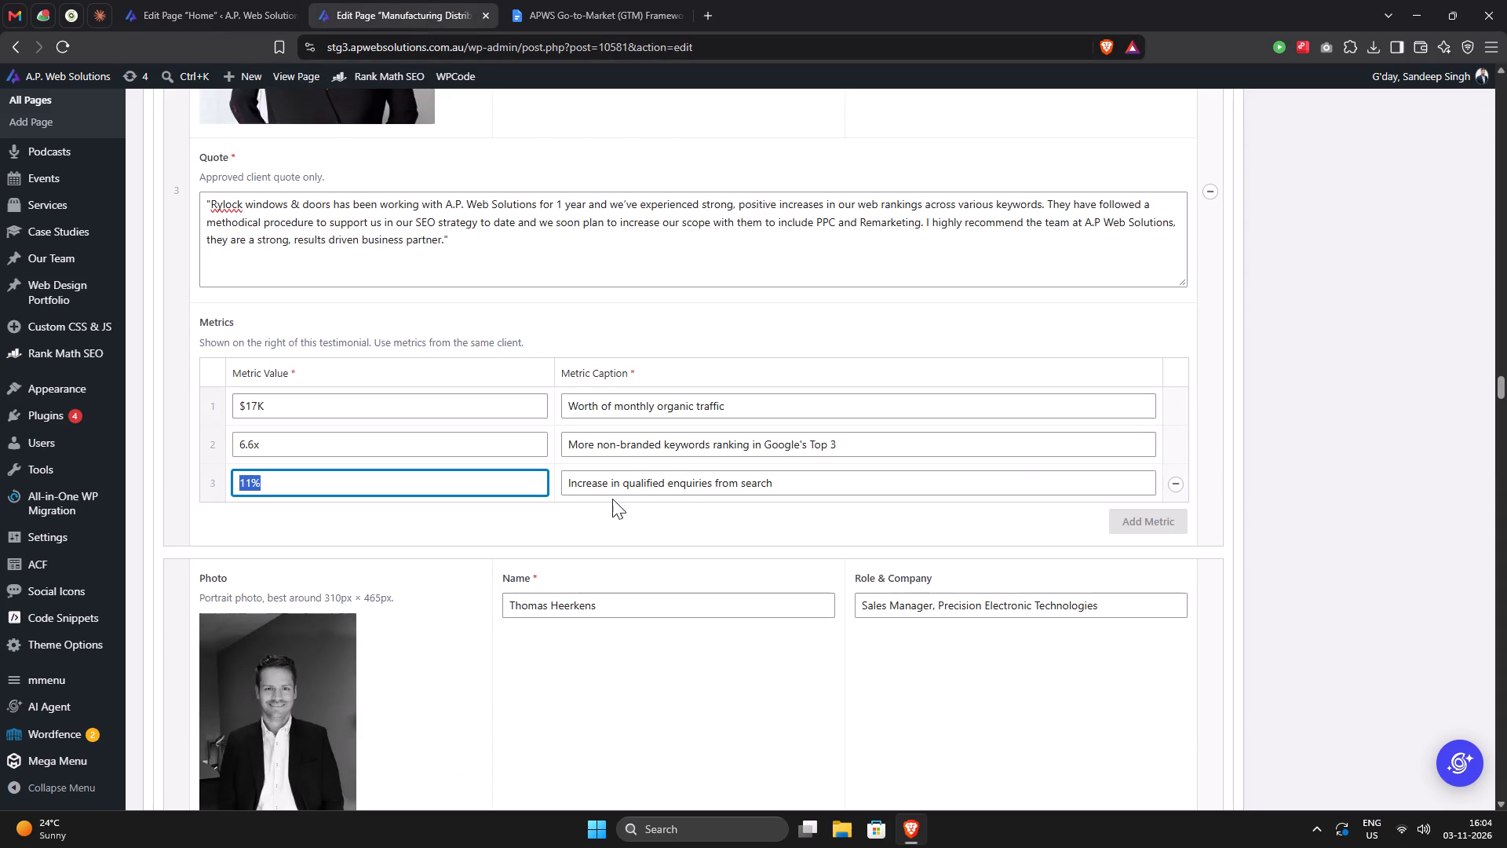
left_click(629, 485)
key("ctrl+a")
key("ctrl+c")
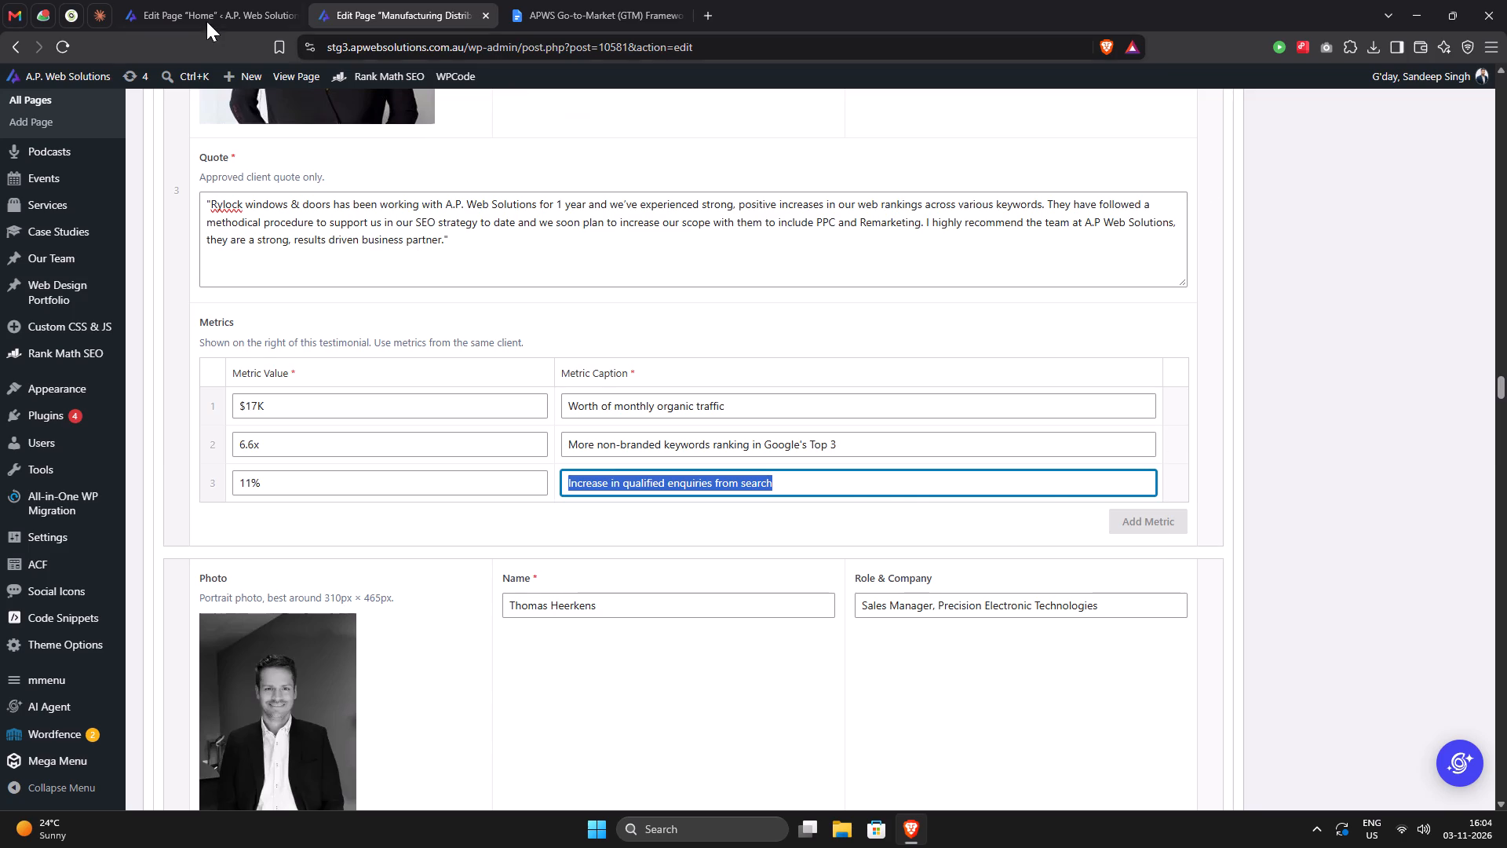
left_click(205, 20)
left_click(665, 409)
key("ctrl+v")
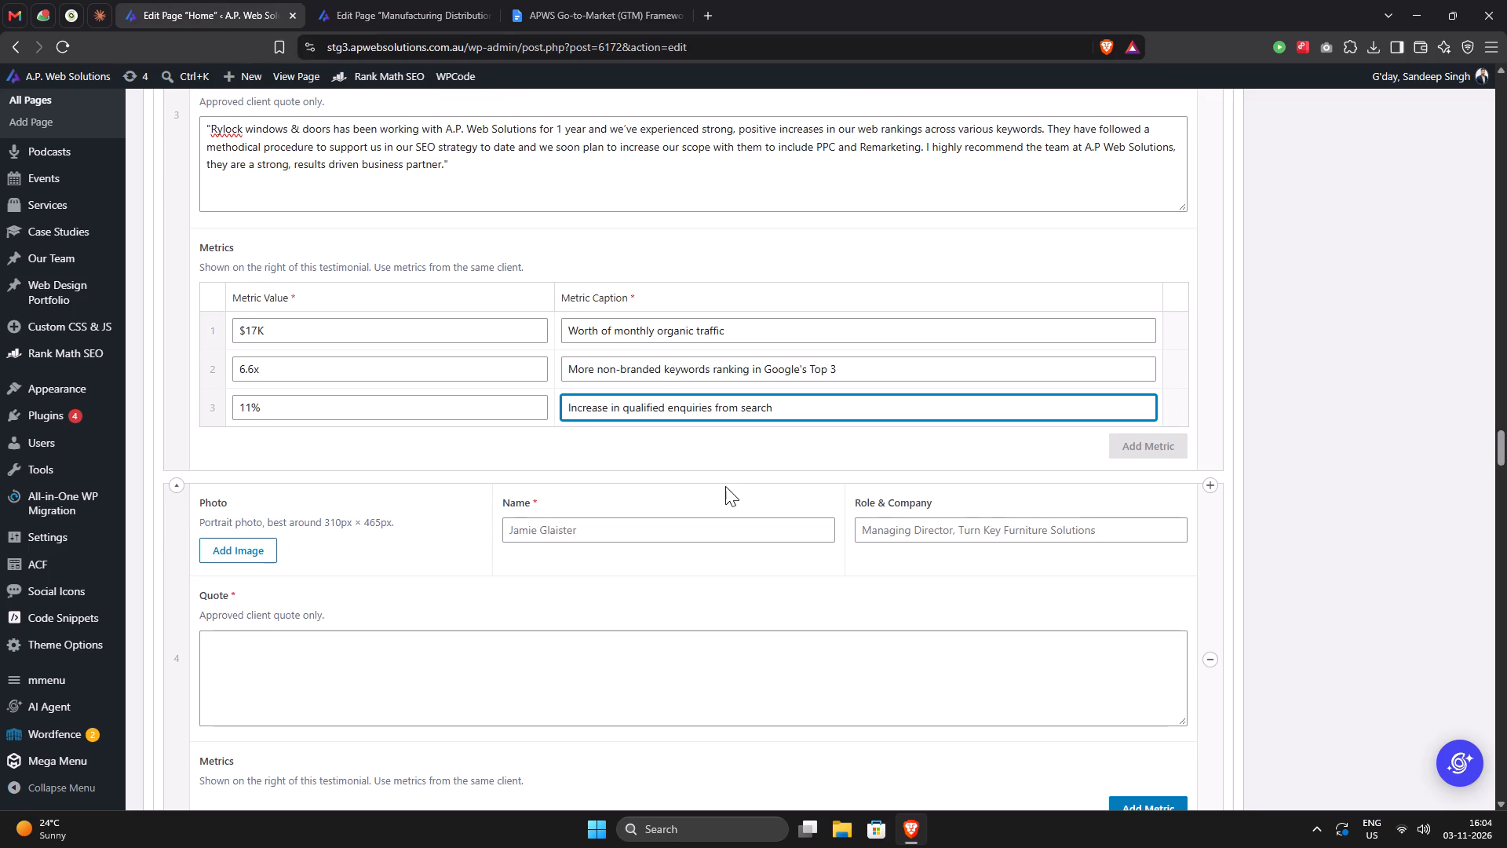
Copy the Allboard Distributors client's name from the Manufacturing page into the fourth Home testimonial.
scroll(721, 491, "down", 3)
left_click(405, 8)
scroll(583, 495, "down", 2)
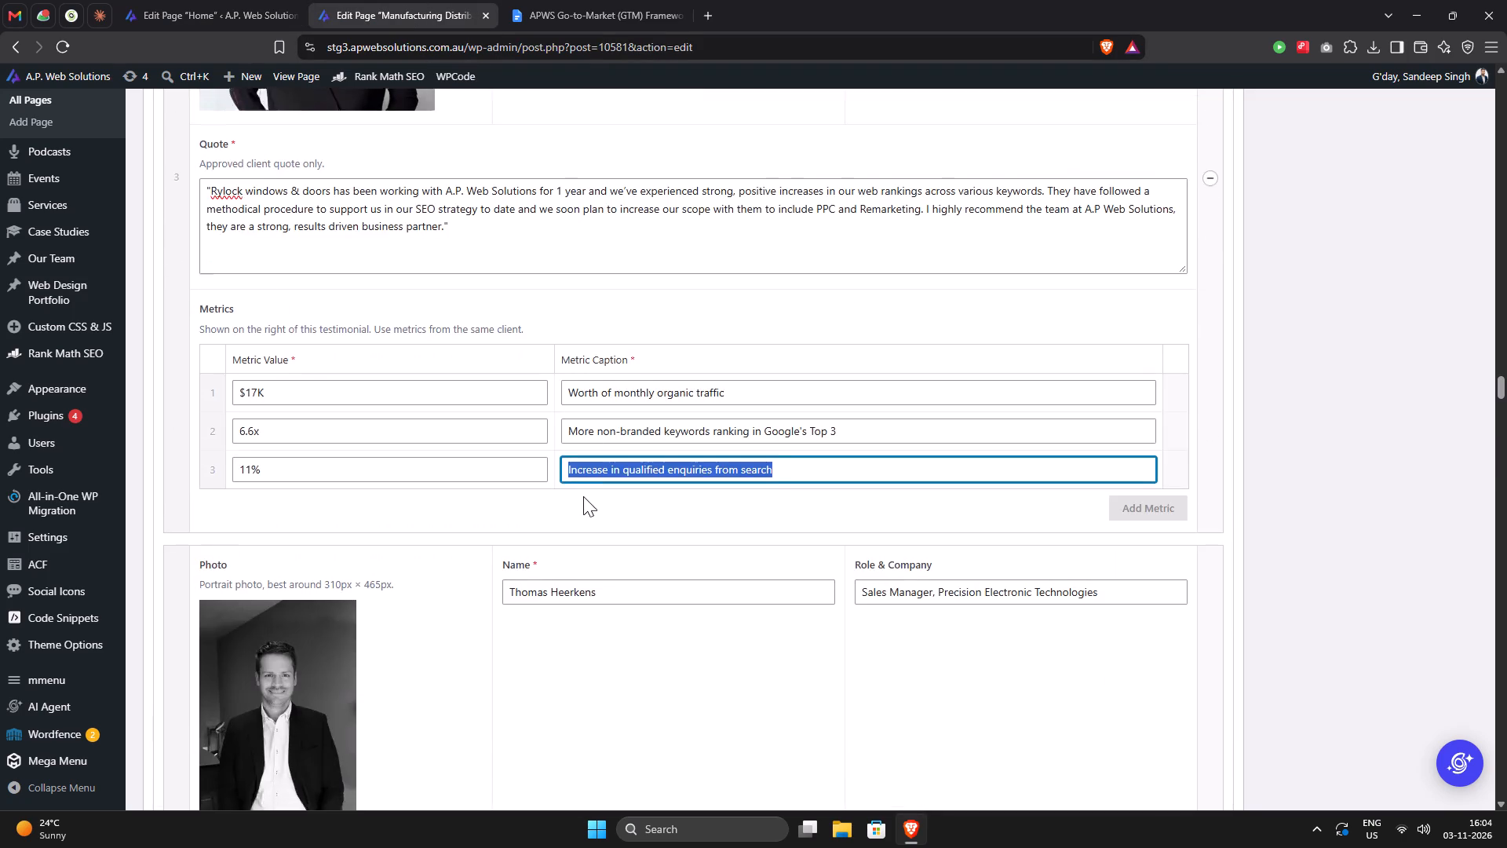
scroll(583, 496, "down", 9)
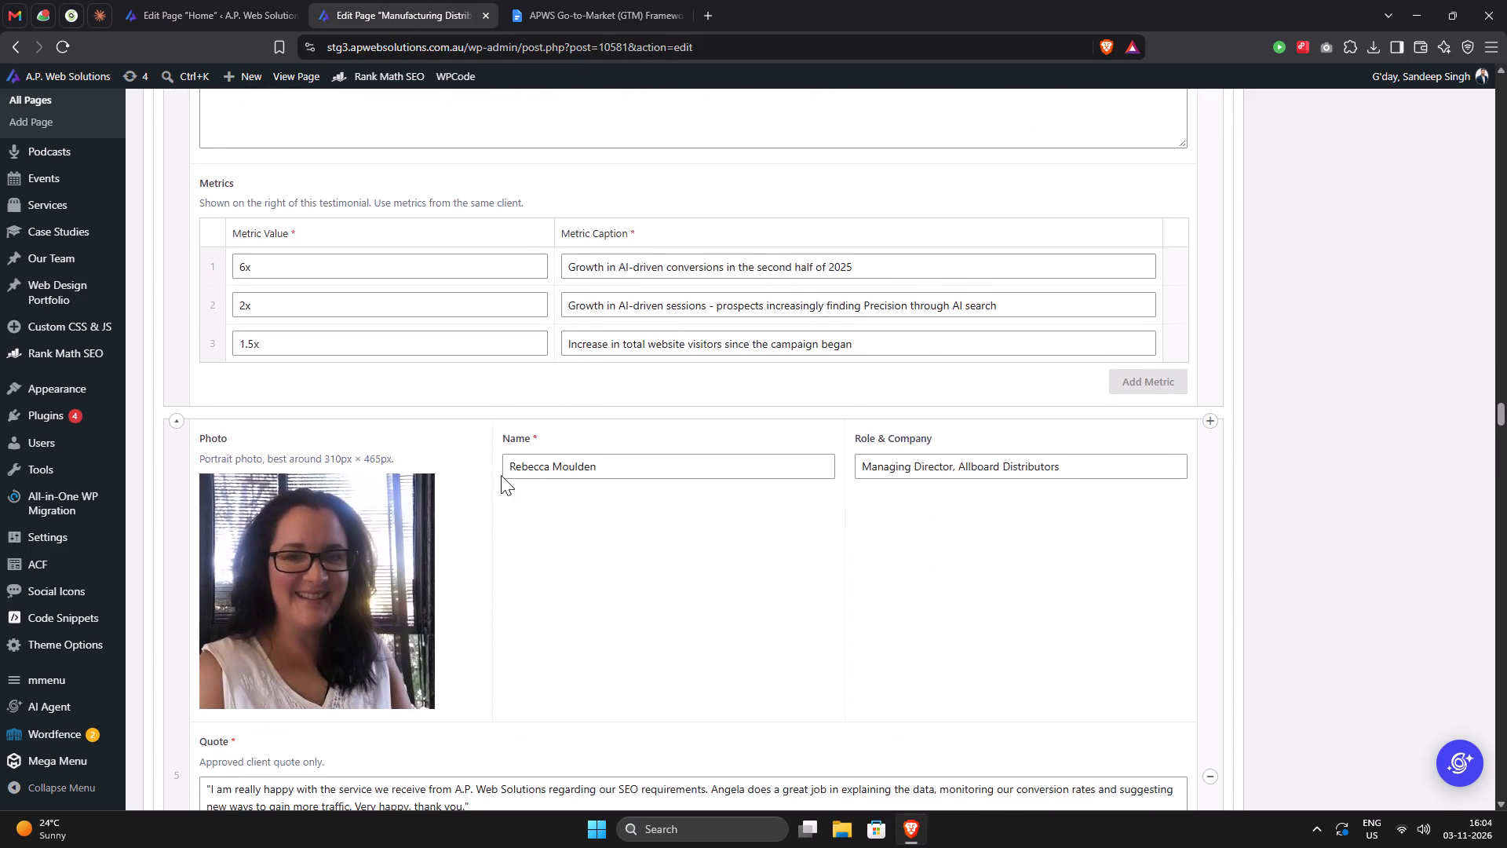
triple_click(549, 467)
key("ctrl+c")
left_click(146, 5)
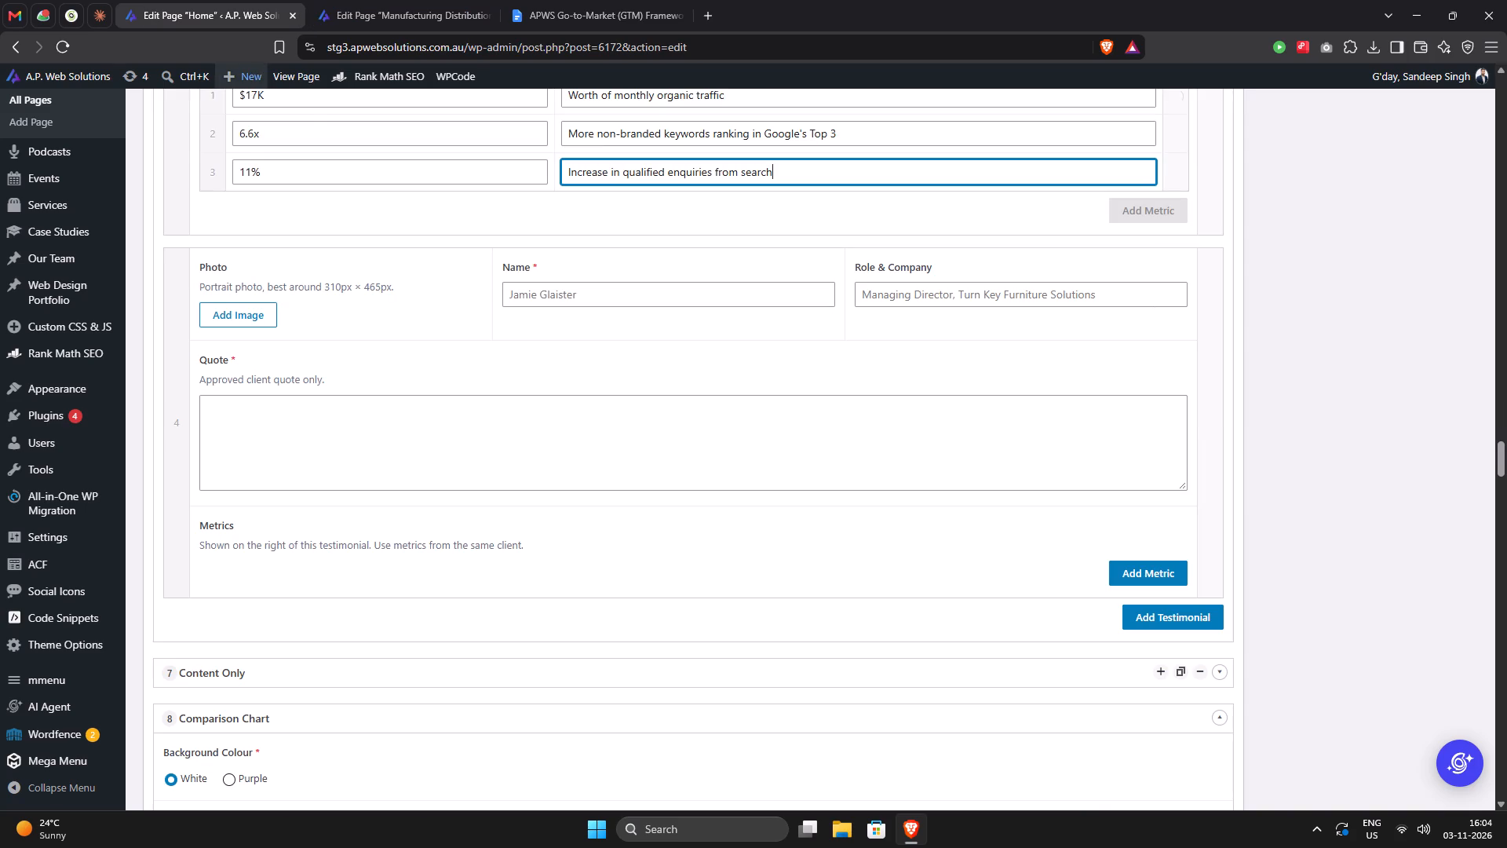
left_click(589, 298)
key("ctrl+v")
Set the fourth Home testimonial's photo to Rebecca's portrait from the media library.
left_click(211, 321)
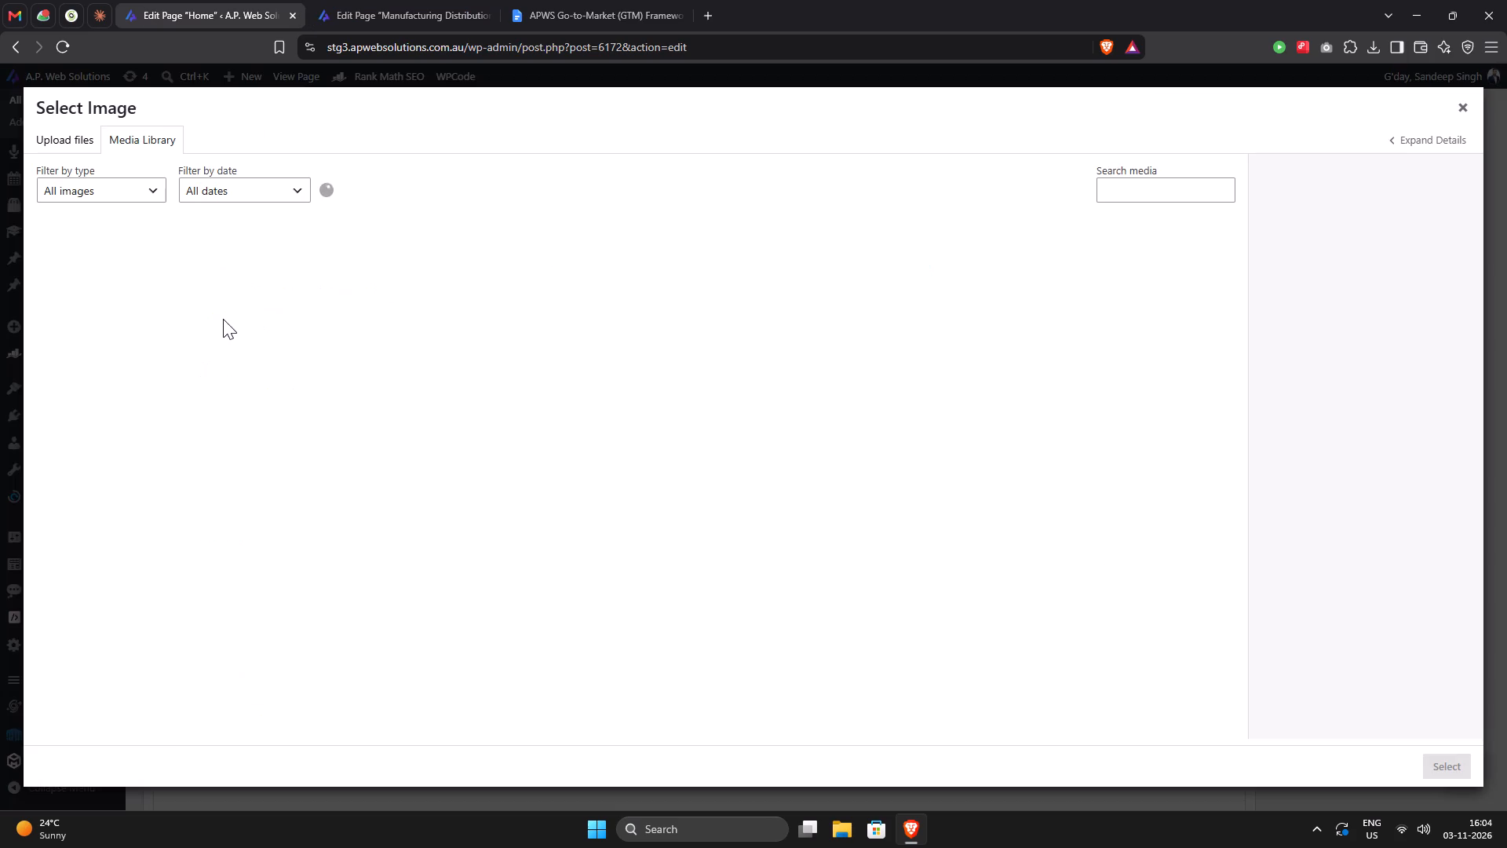
left_click(1034, 245)
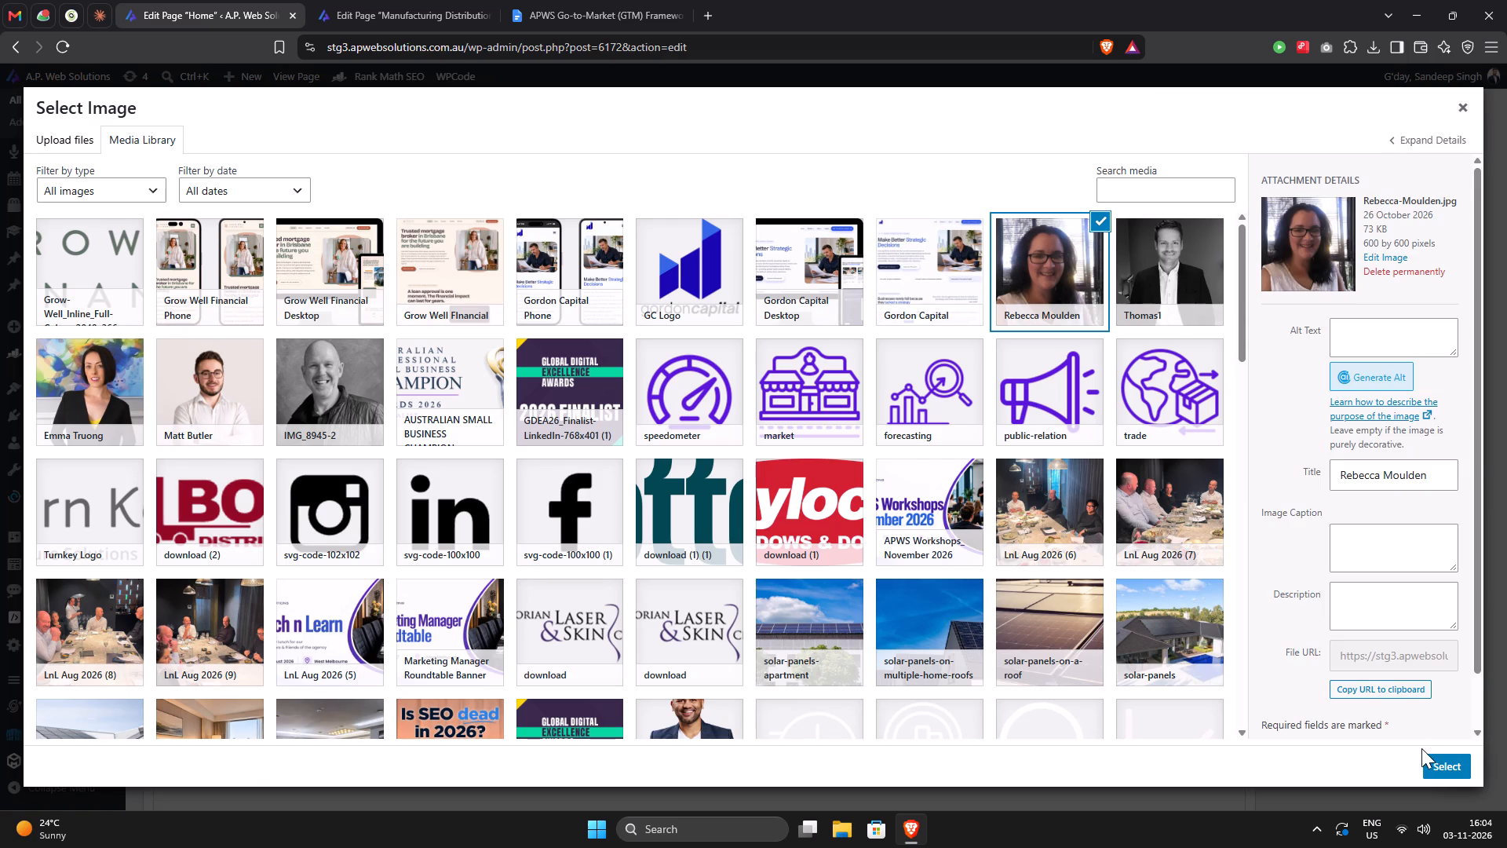
left_click(1425, 755)
Copy the role and company "Managing Director, Allboard Distributors" from the Manufacturing page into the fourth Home testimonial.
left_click(429, 12)
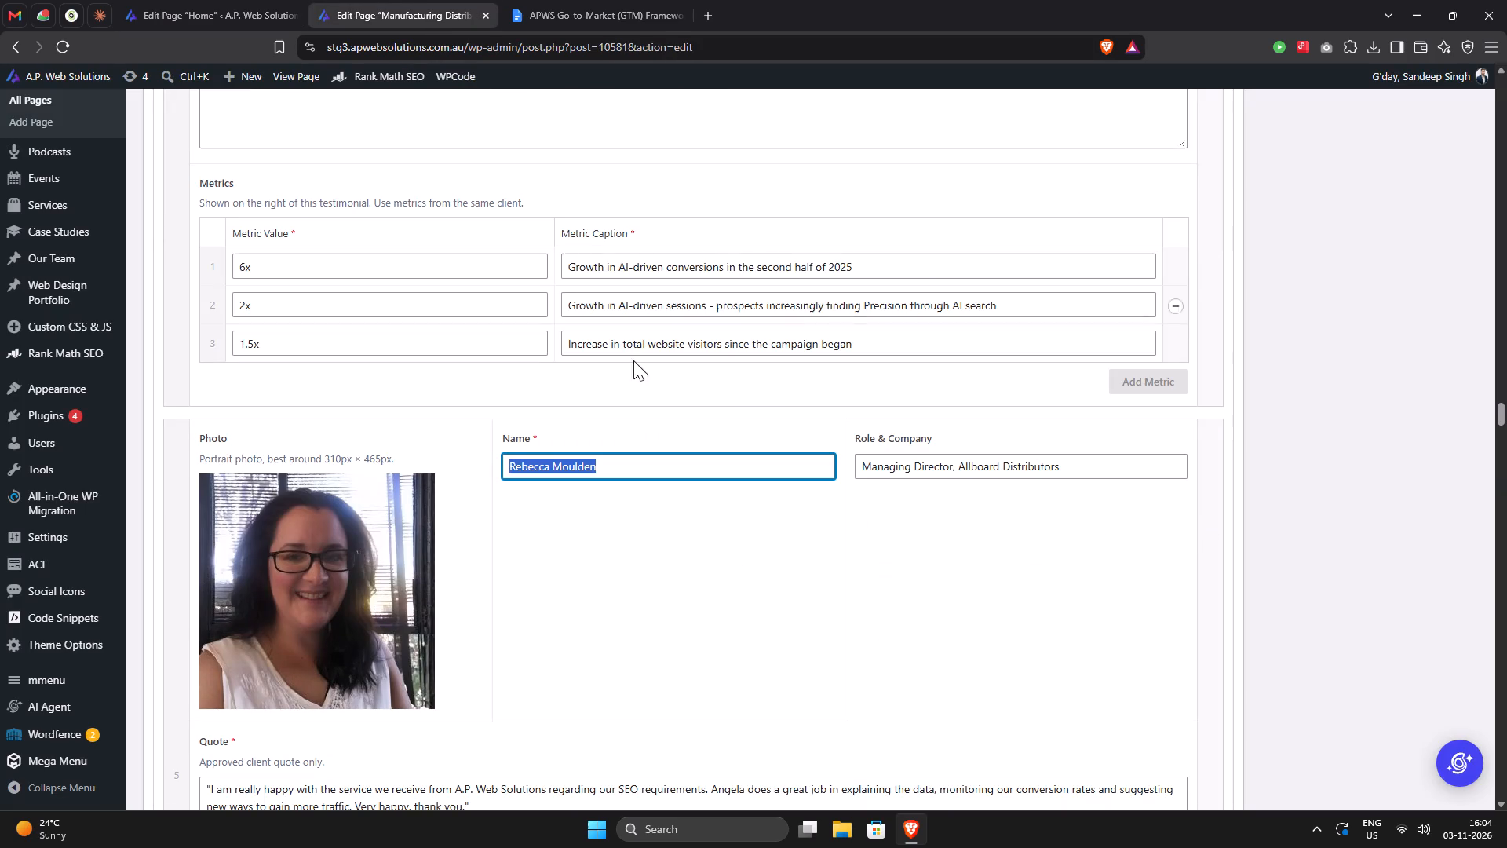
left_click(894, 461)
key("ctrl+a")
key("ctrl+c")
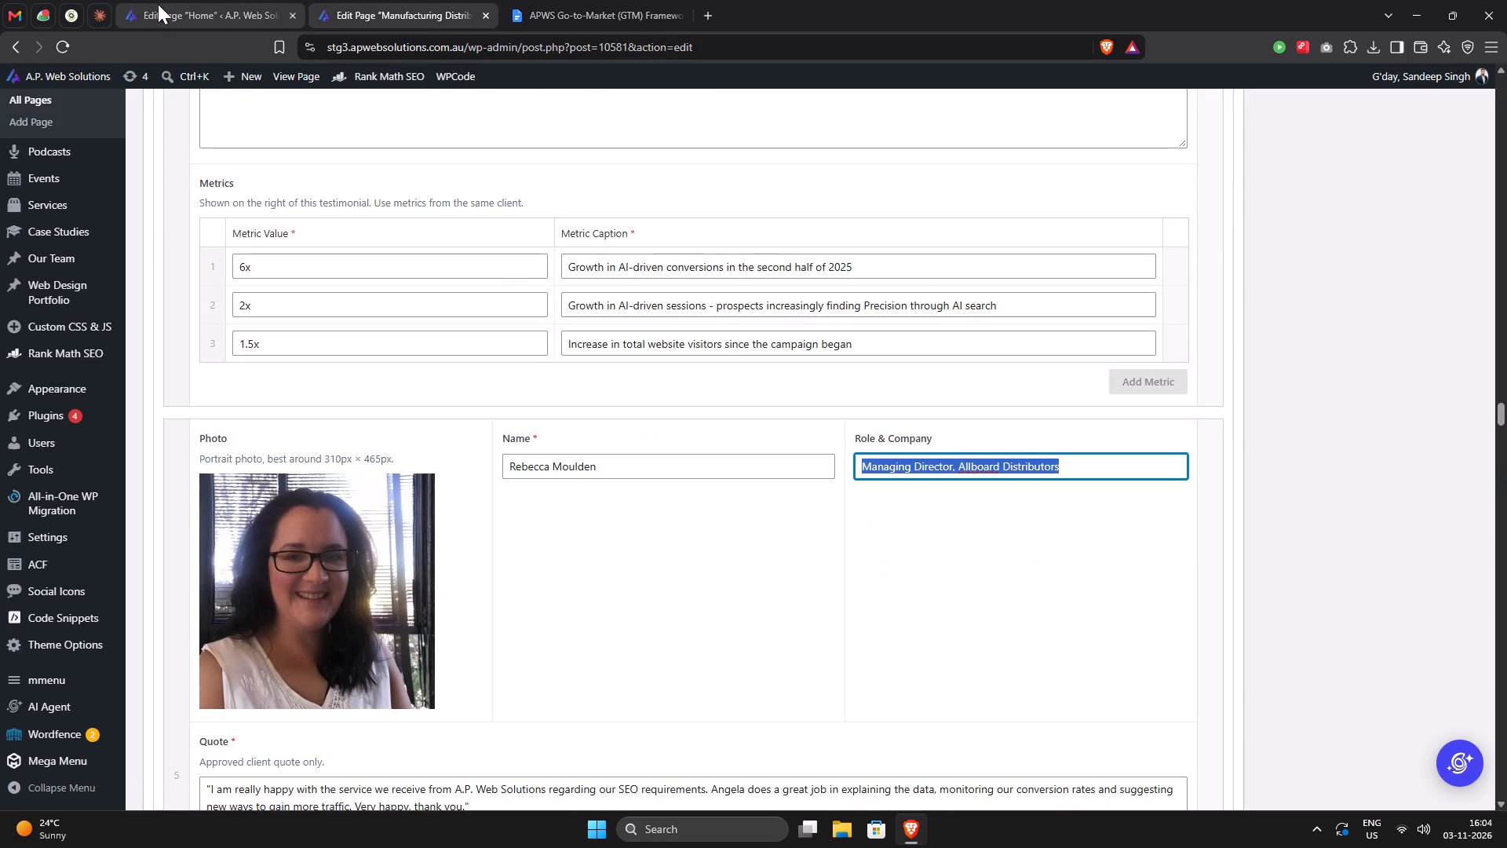
left_click(158, 4)
left_click(941, 292)
key("ctrl+v")
Copy the Allboard Distributors client's quote from the Manufacturing page into the fourth Home testimonial's quote.
left_click(359, 22)
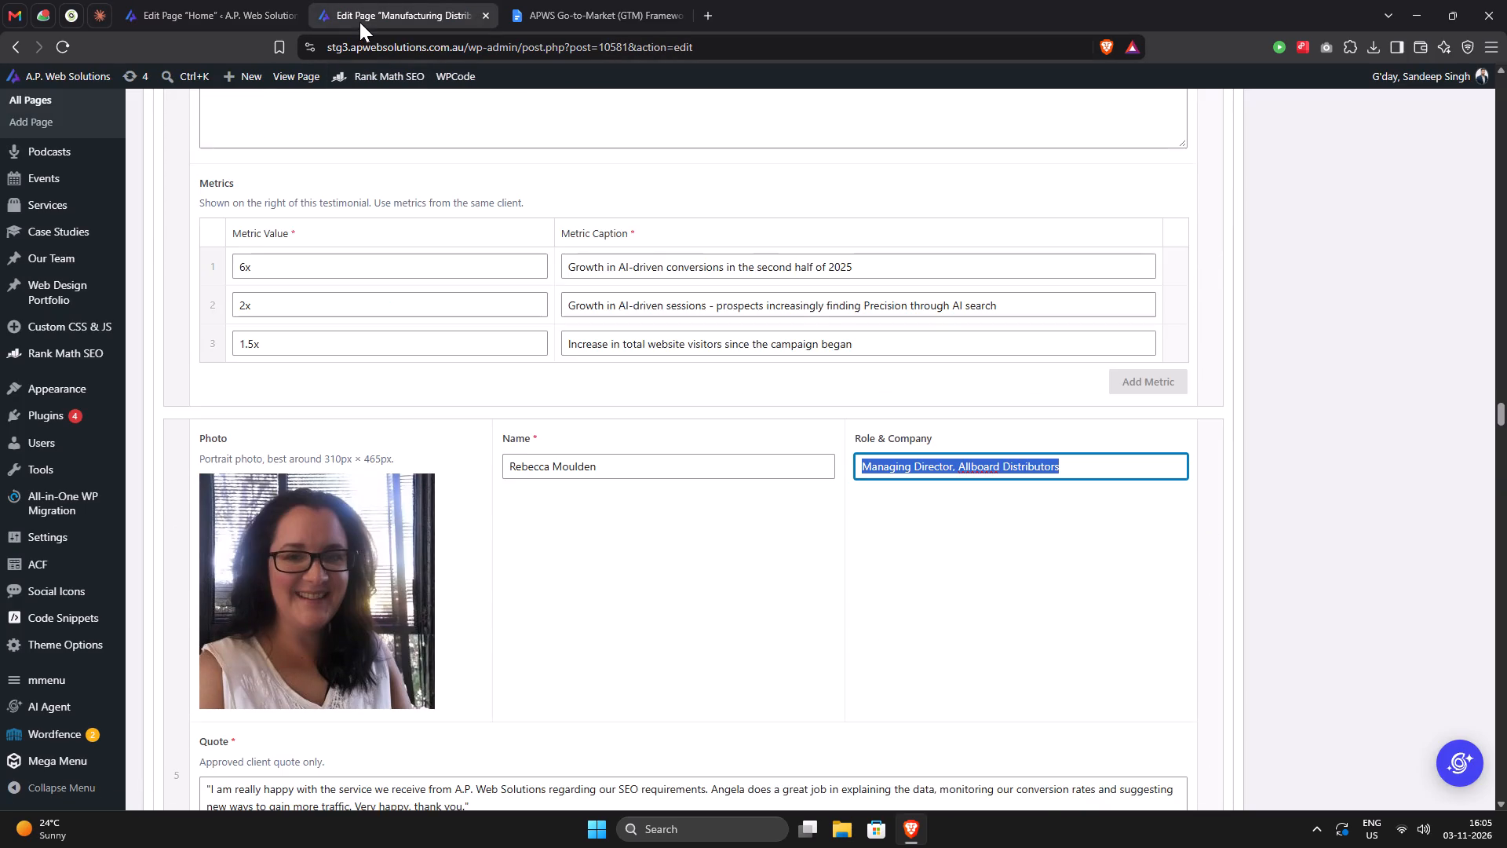
scroll(493, 532, "down", 3)
left_click(491, 609)
key("ctrl+a")
key("ctrl+c")
left_click(184, 0)
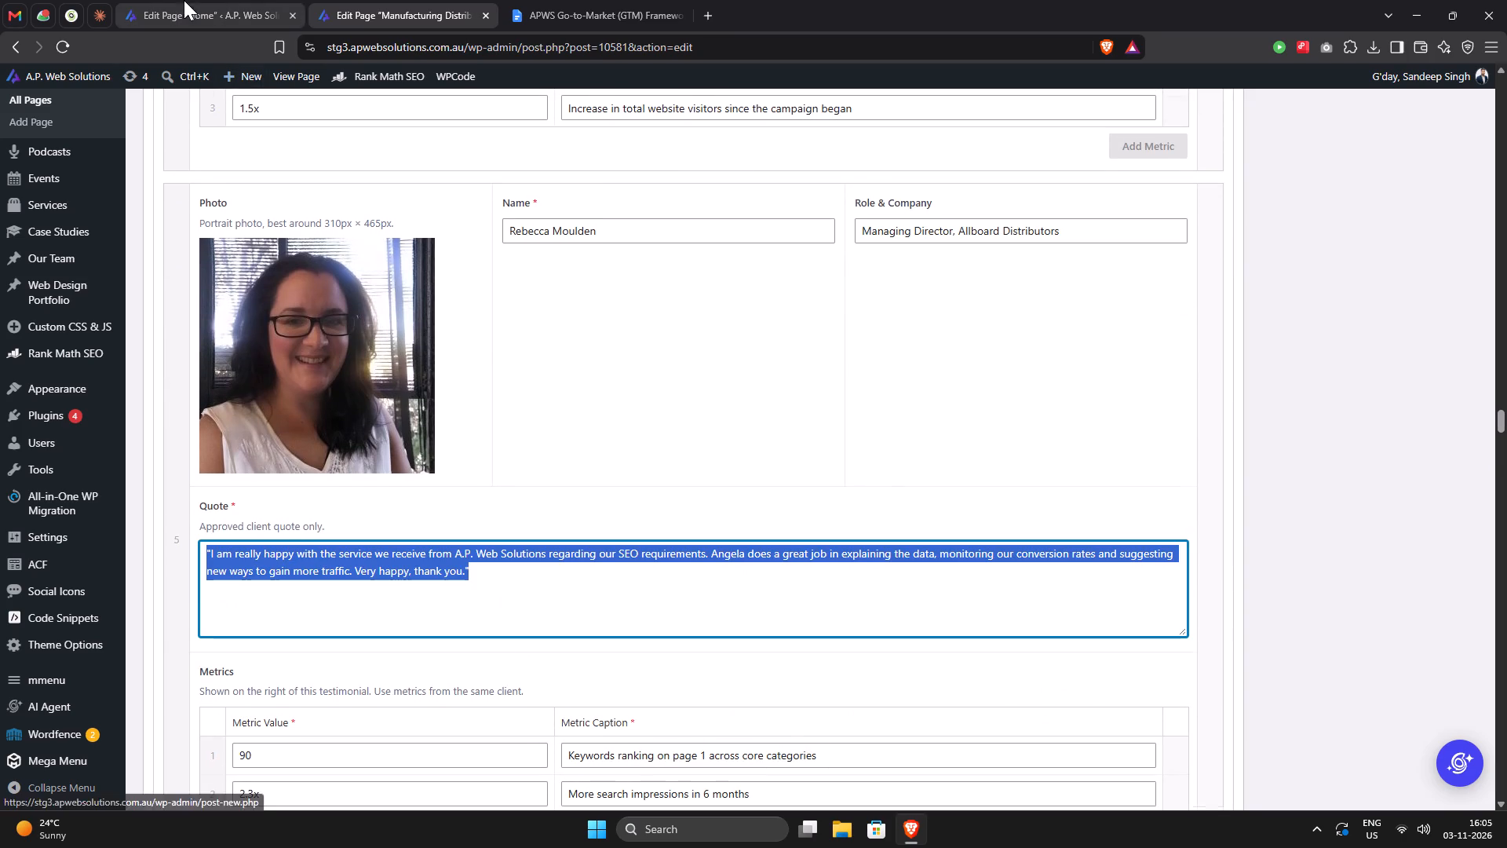
scroll(578, 507, "down", 2)
left_click(456, 467)
key("ctrl+v")
Add a first metric to the fourth Home testimonial, with the value 90 copied from the Manufacturing page.
left_click(403, 20)
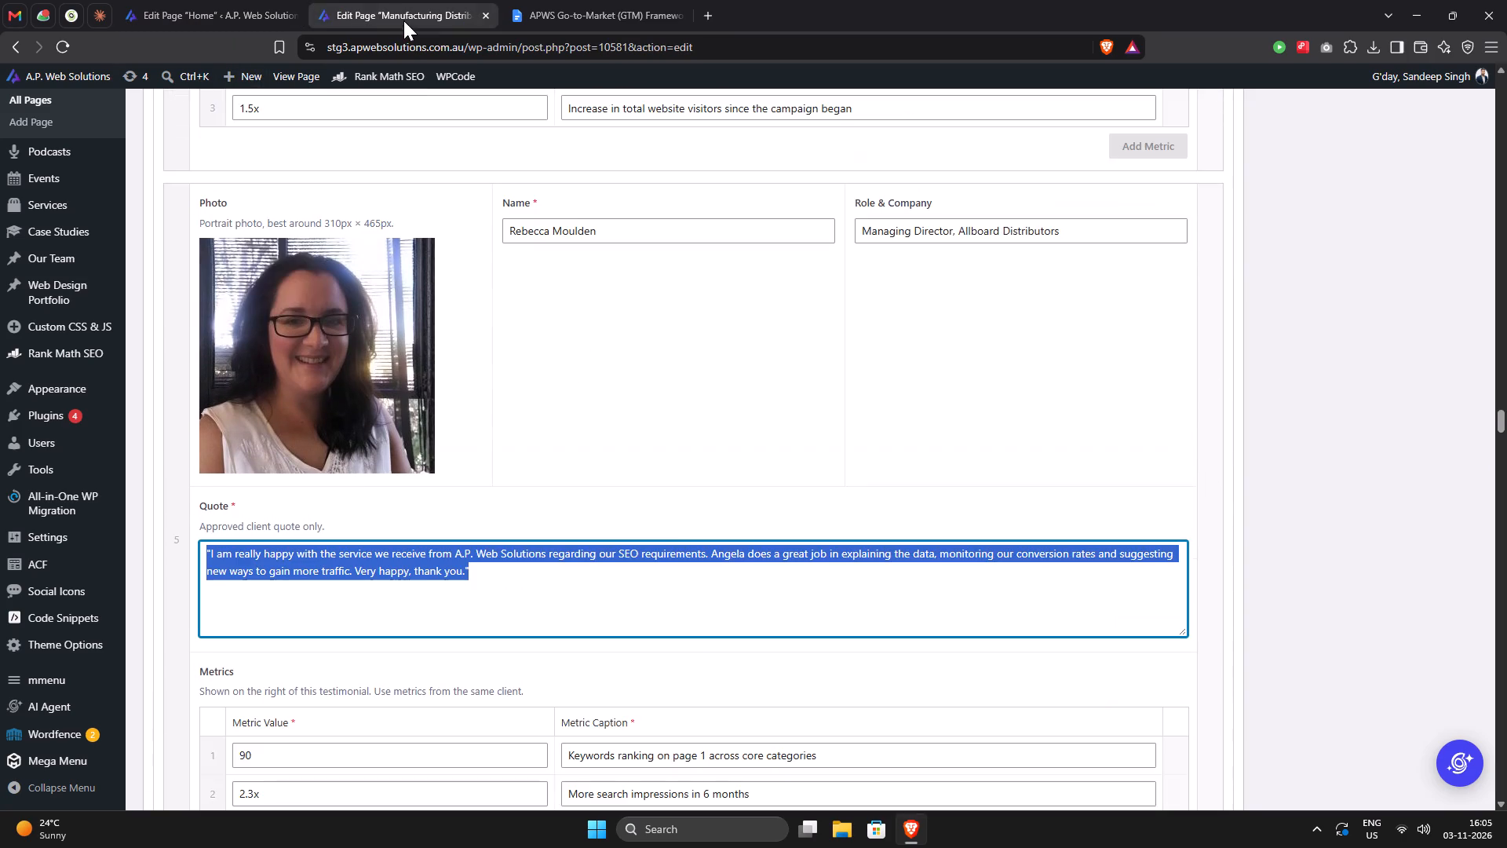
scroll(467, 483, "down", 3)
left_click(328, 525)
key("ctrl+a")
key("ctrl+c")
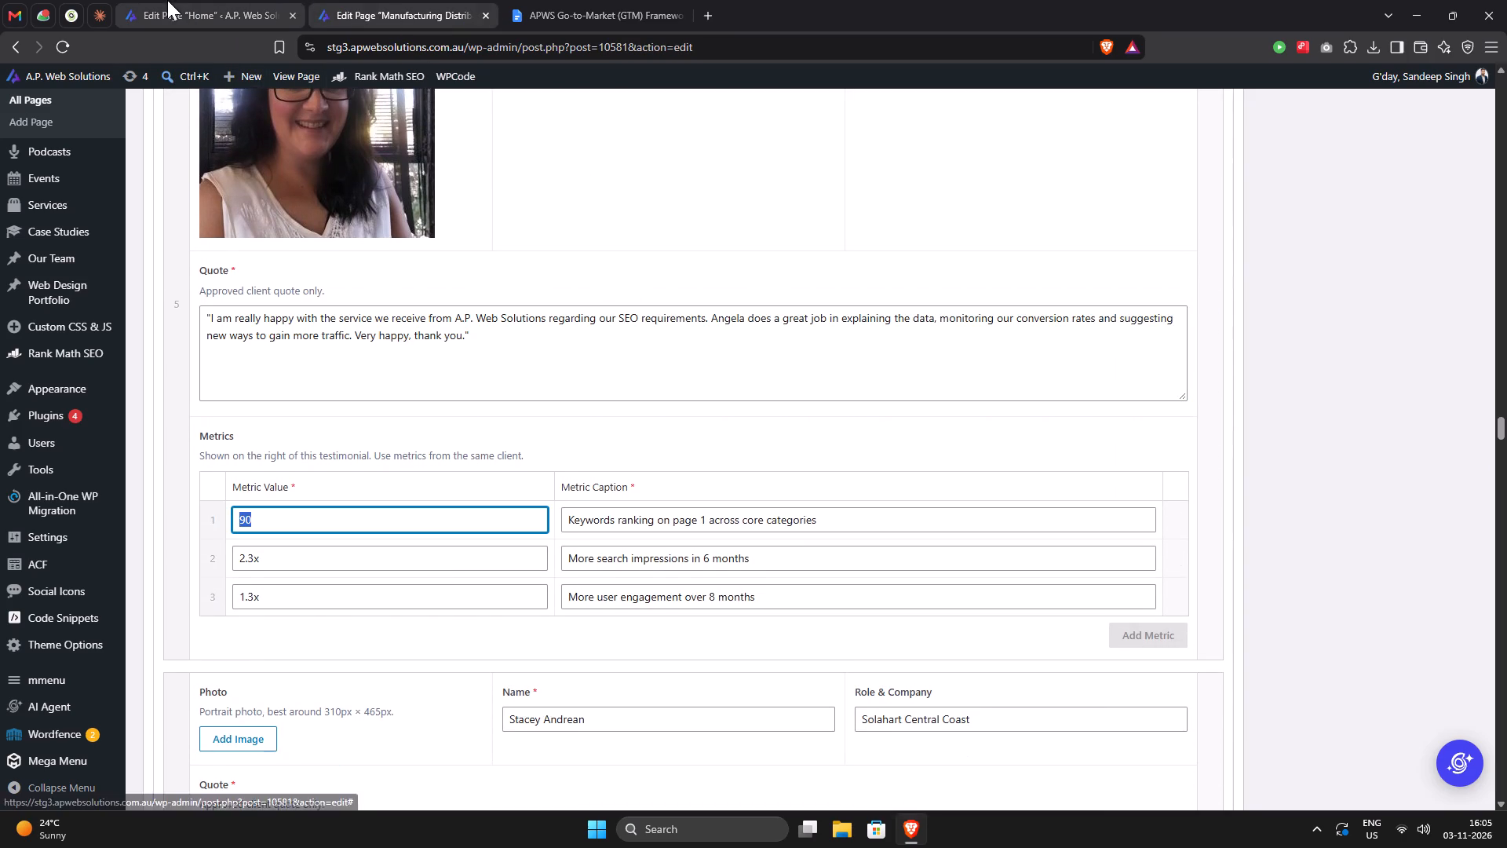
left_click(167, 0)
left_click(1145, 627)
scroll(530, 572, "down", 5)
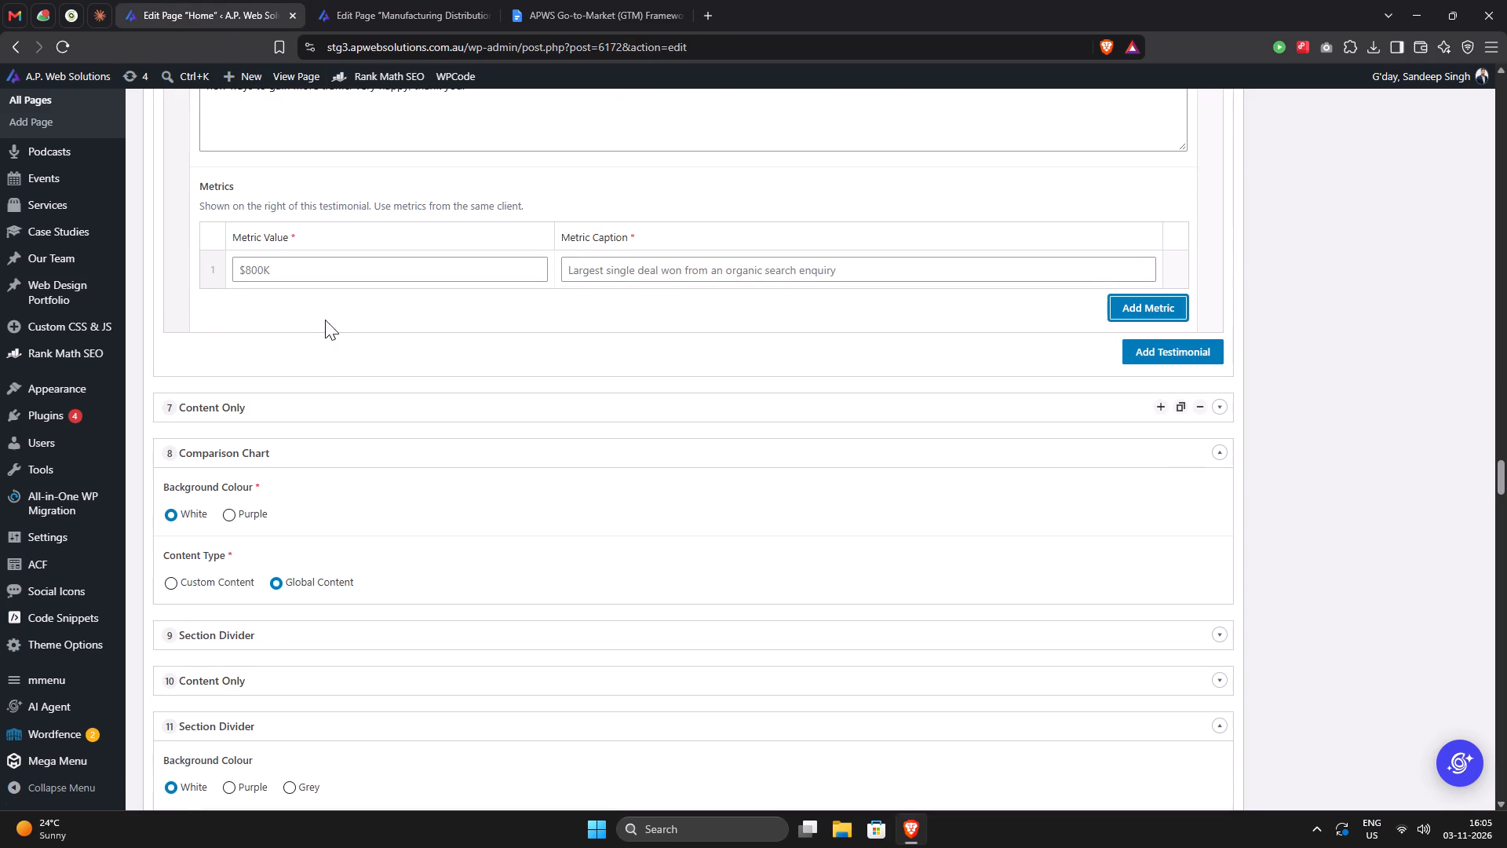
left_click(323, 277)
key("ctrl+v")
Copy the caption "Keywords ranking on page 1 across core categories" from the Manufacturing page into the fourth Home testimonial's 90 metric.
left_click(359, 6)
left_click(671, 512)
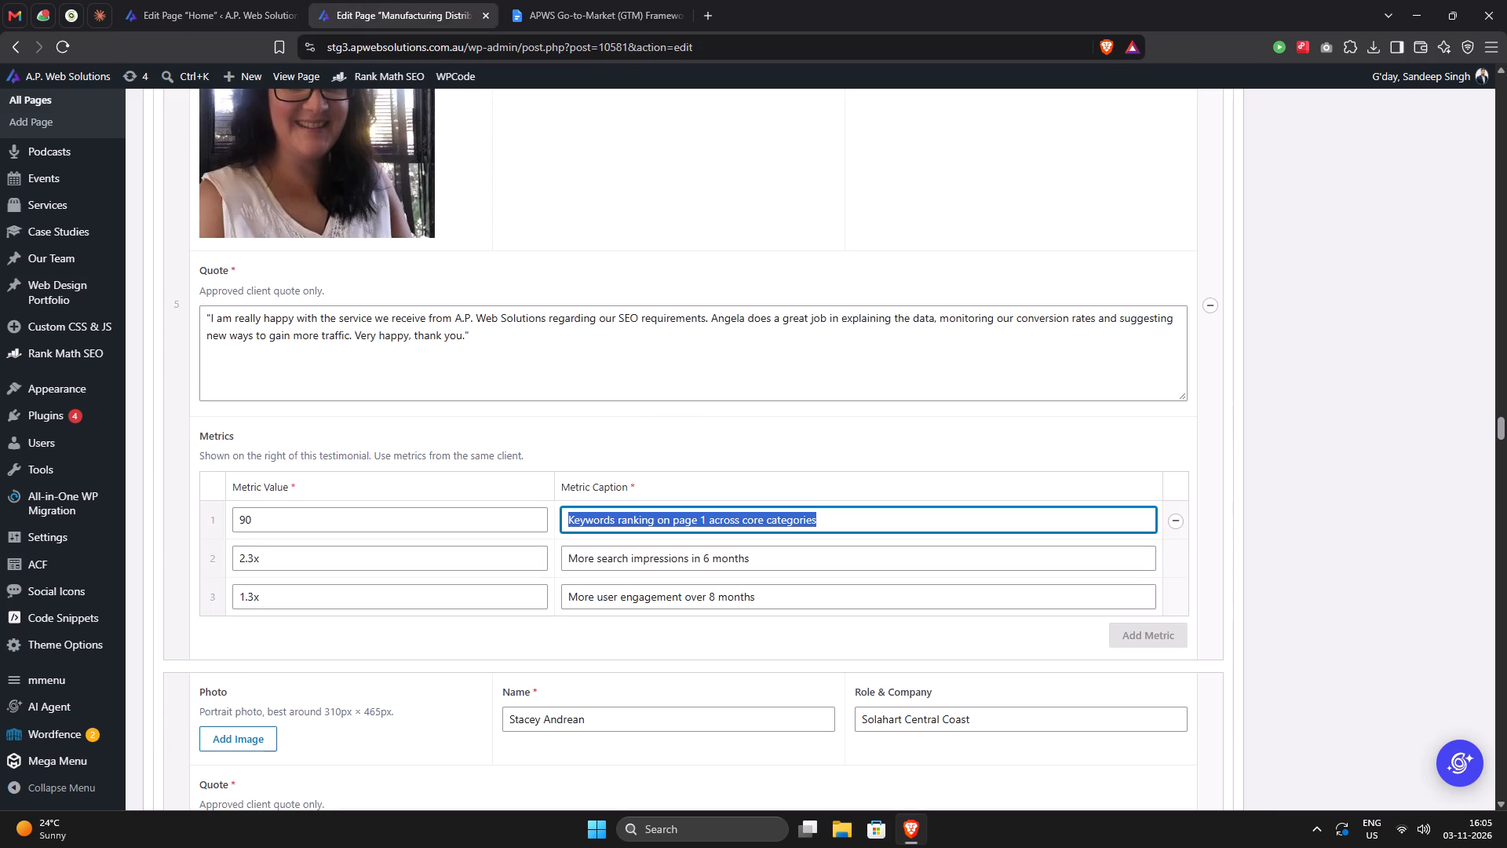
key("ctrl+a")
key("ctrl+c")
left_click(204, 0)
left_click(753, 266)
key("ctrl+v")
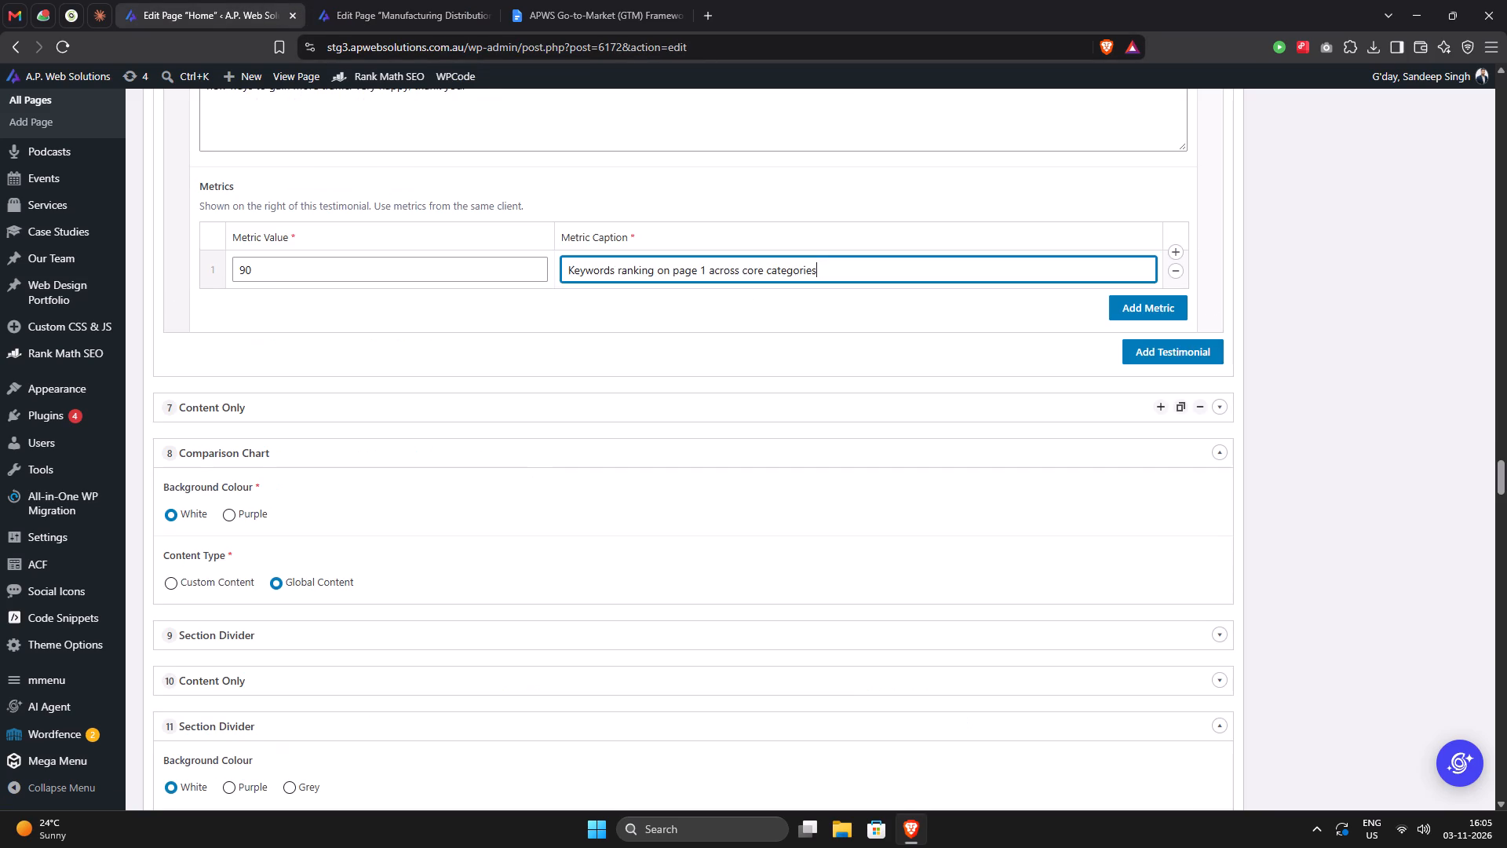
Add a second metric to the fourth Home testimonial, with the value 2.3x copied from the Manufacturing page.
left_click(1160, 305)
left_click(424, 11)
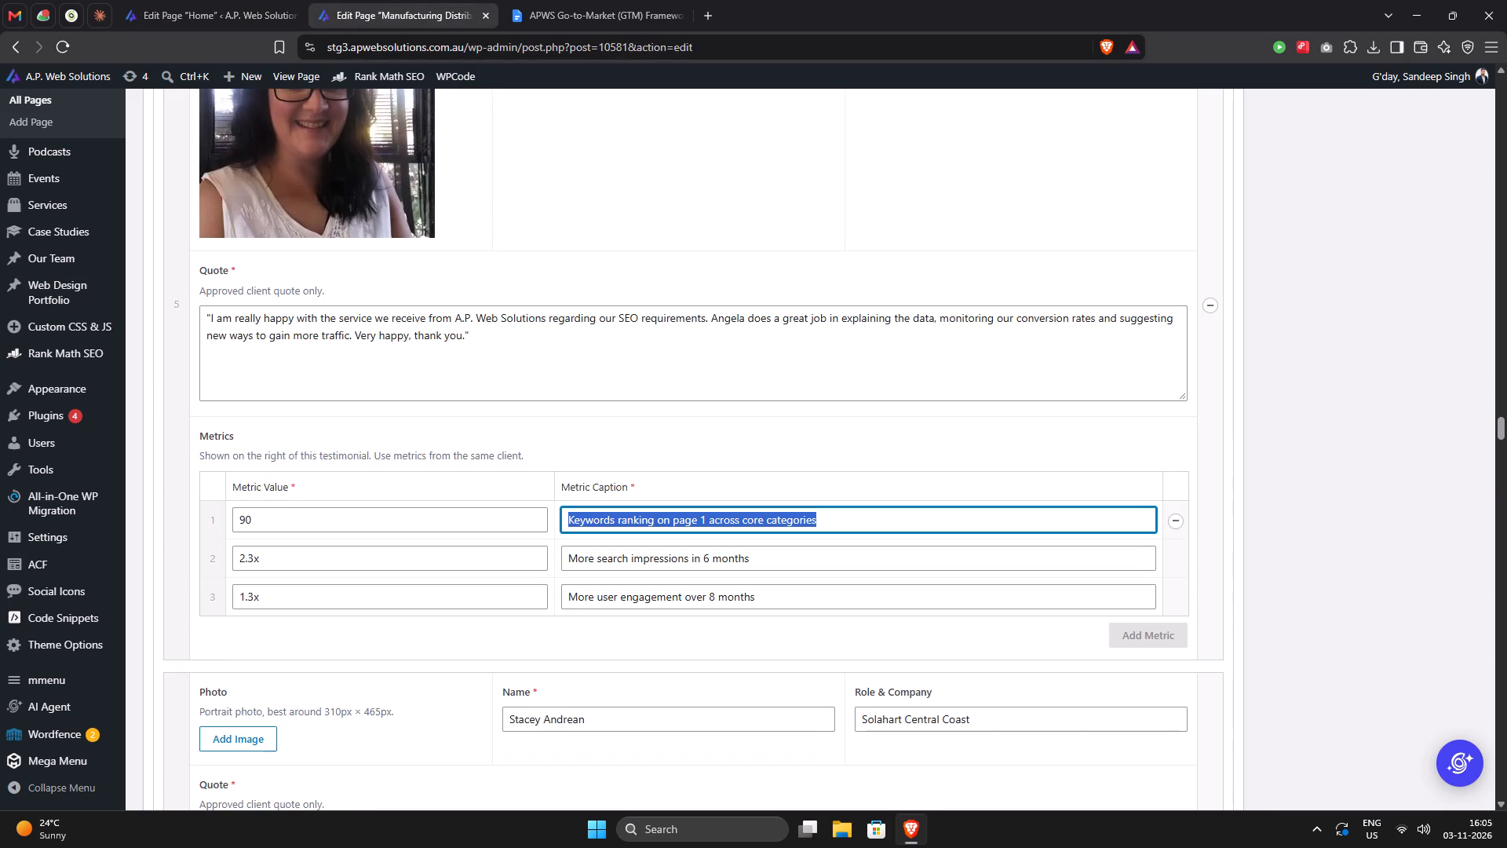
left_click(327, 553)
key("ctrl+a")
key("ctrl+c")
left_click(218, 9)
left_click(369, 279)
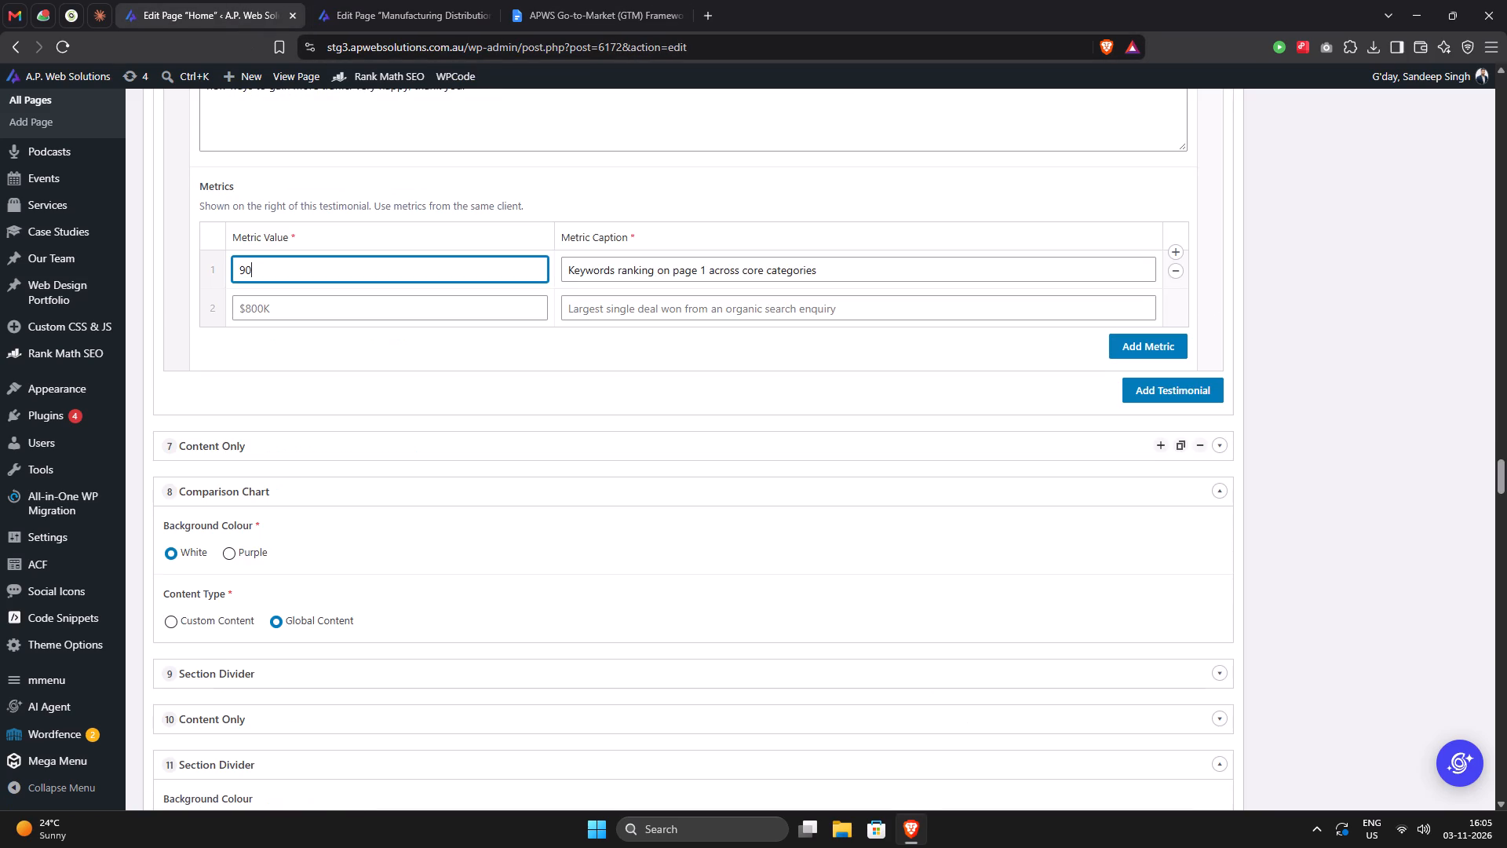
left_click(367, 289)
left_click(367, 302)
key("ctrl+c")
key("ctrl+v")
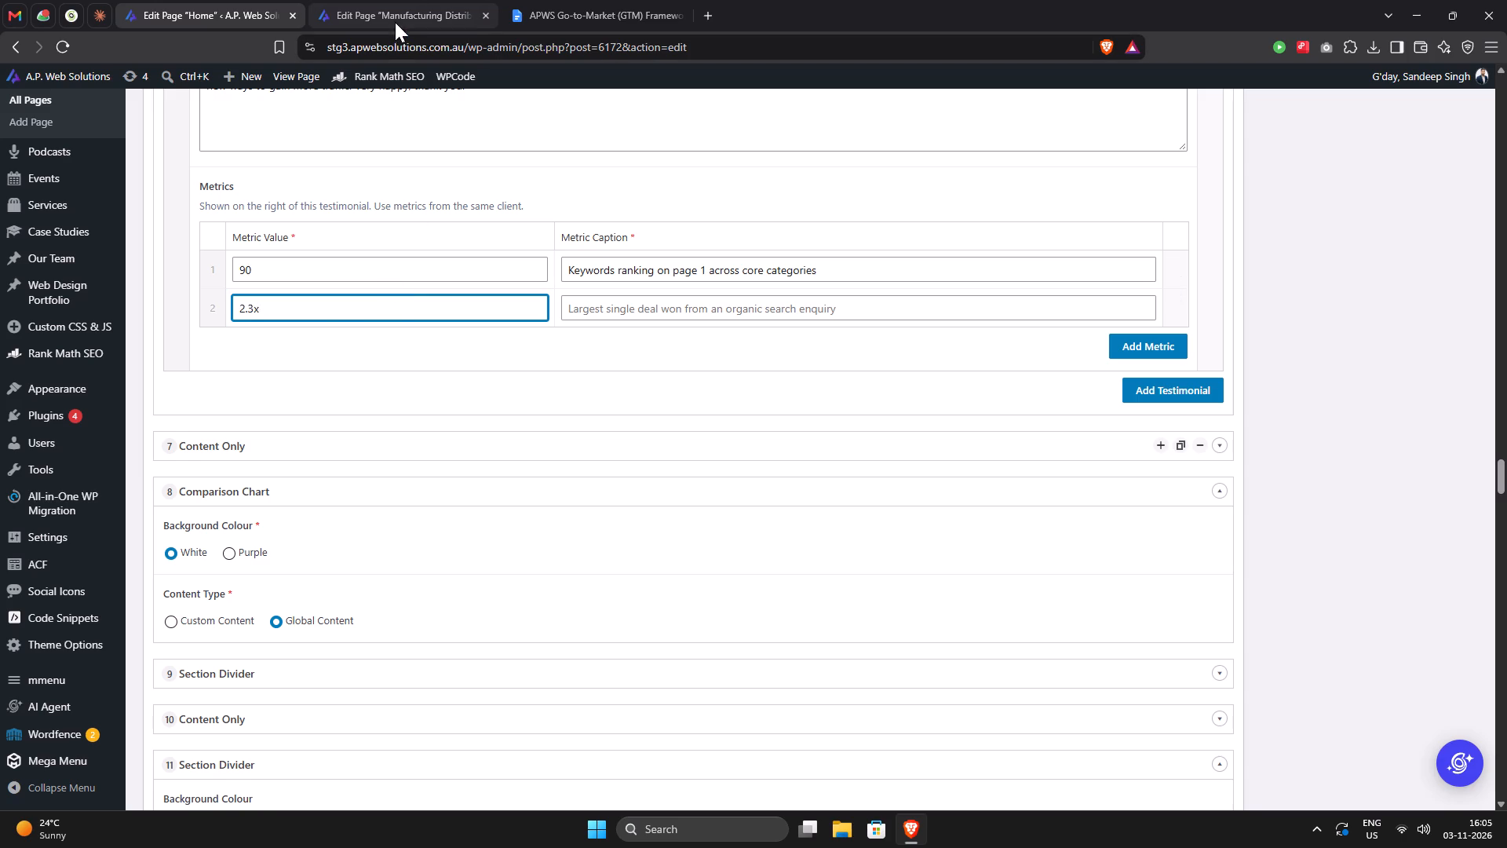
Copy the caption "More search impressions in 6 months" from the Manufacturing page into the fourth Home testimonial's 2.3x metric.
left_click(395, 21)
left_click(600, 565)
key("ctrl+a")
key("ctrl+c")
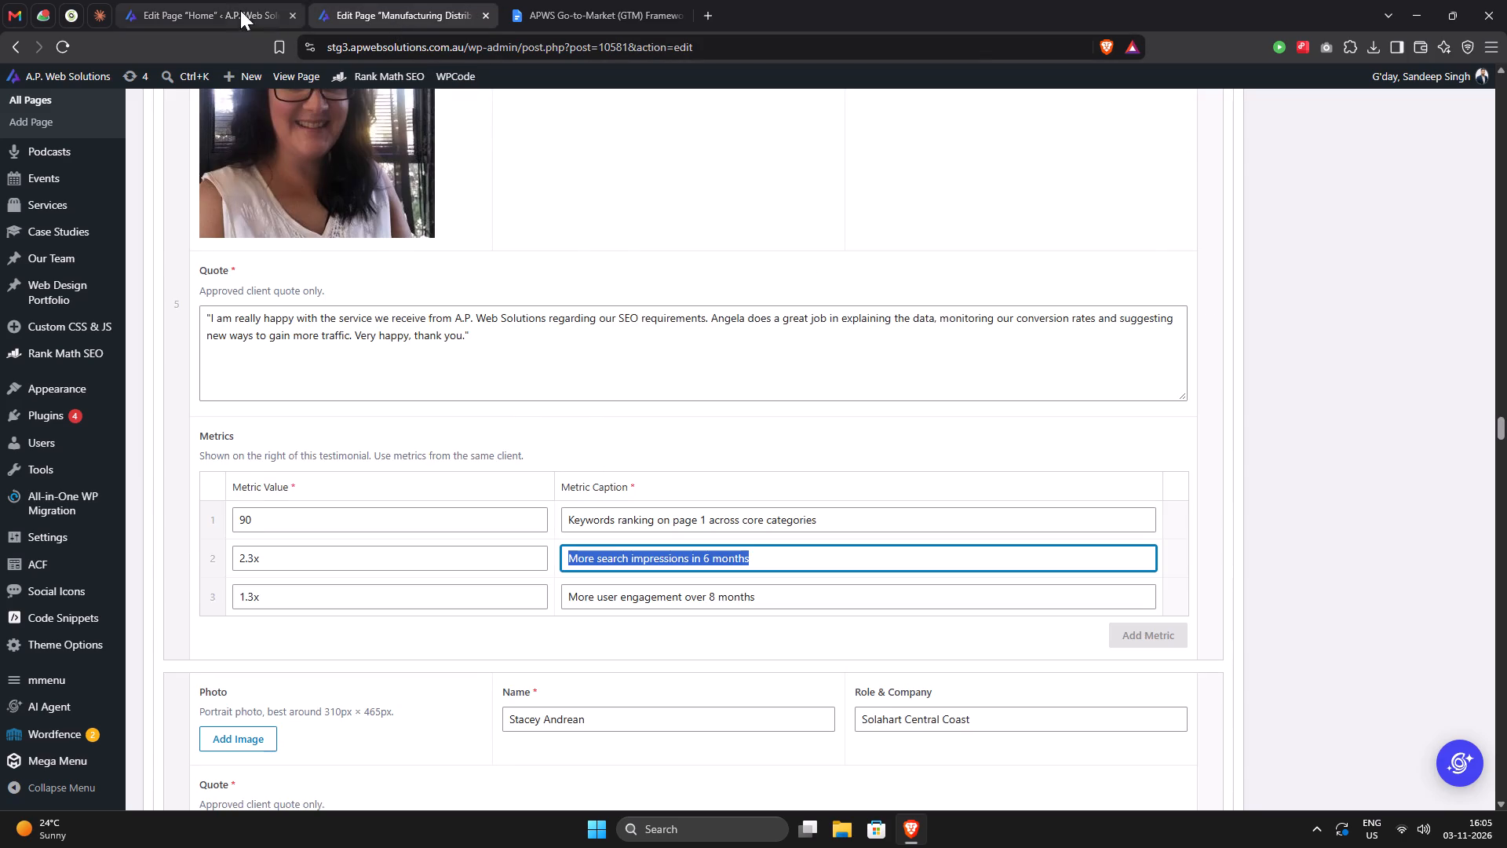
left_click(232, 9)
left_click(667, 308)
key("ctrl+v")
Add a third metric to the fourth Home testimonial, with the value 1.3x copied from the Manufacturing page.
left_click(1151, 347)
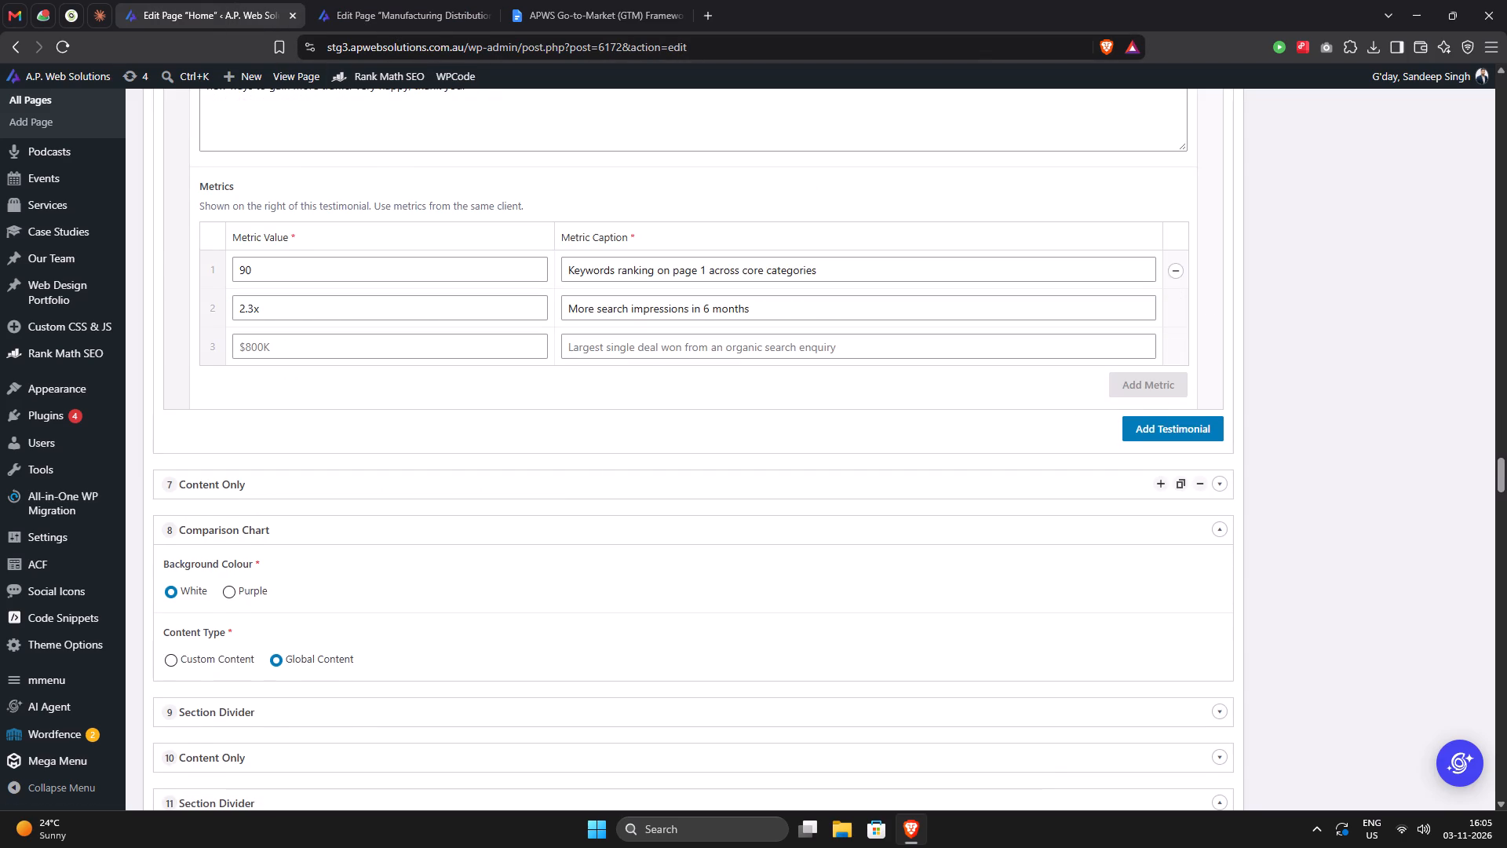
left_click(398, 20)
left_click(316, 594)
key("ctrl+a")
key("ctrl+c")
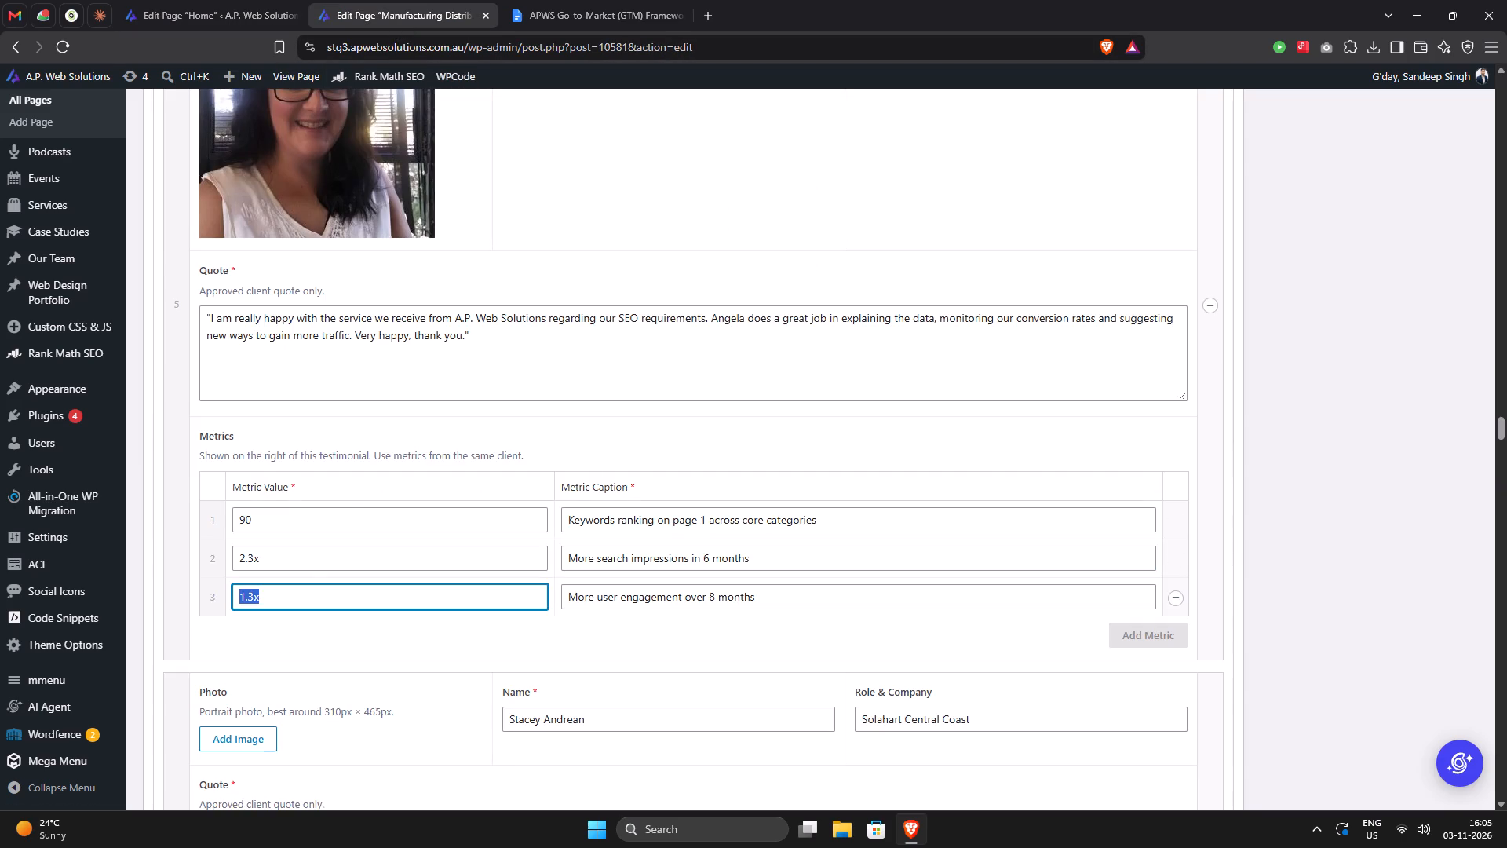
left_click(159, 2)
left_click(326, 355)
key("ctrl+v")
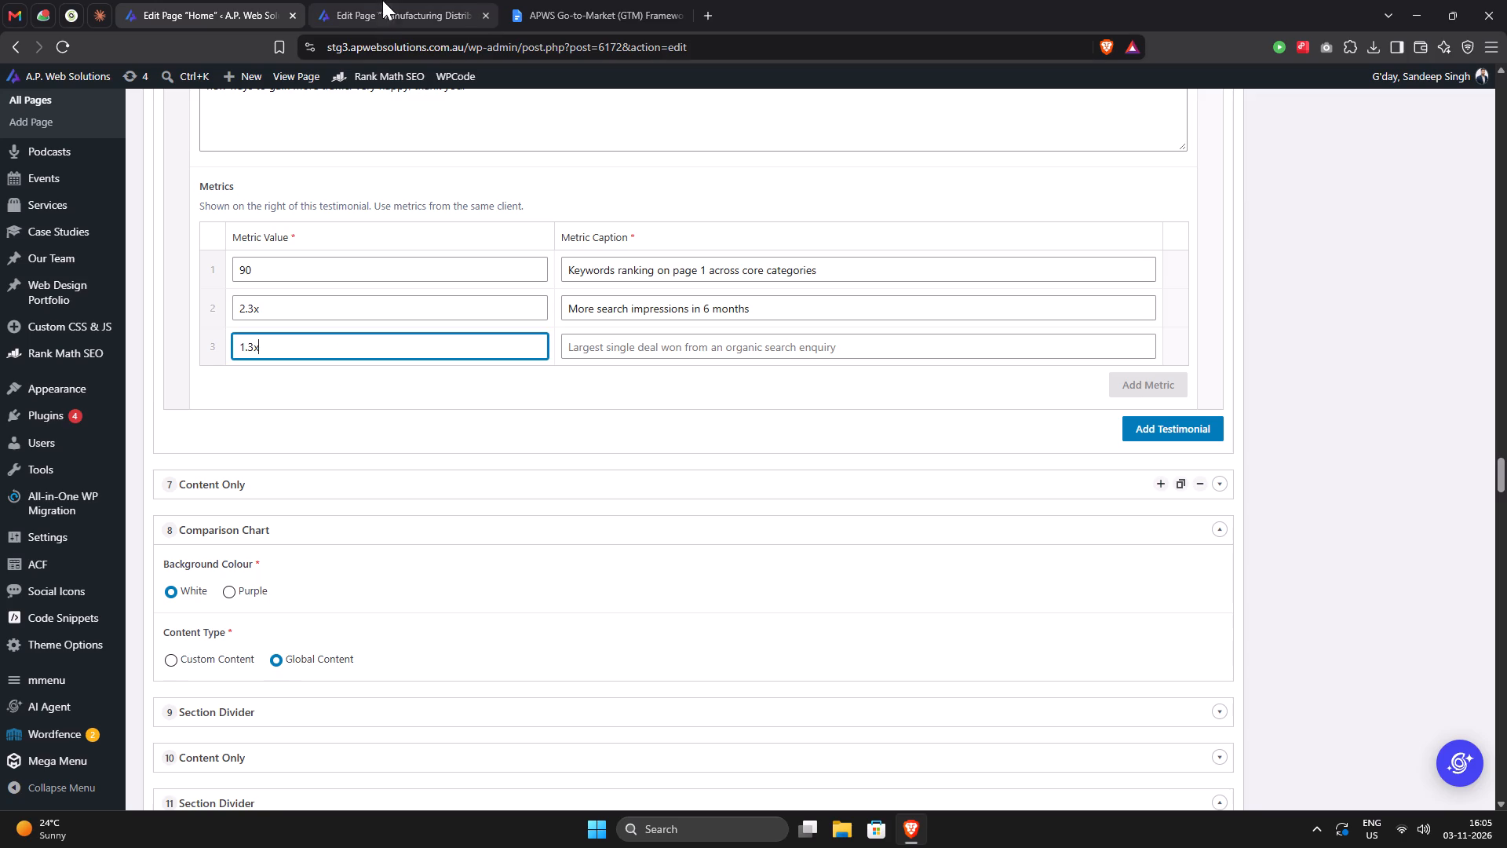
Copy the caption "More user engagement over 8 months" from the Manufacturing page into the fourth Home testimonial's 1.3x metric.
left_click(388, 4)
left_click(601, 590)
key("ctrl+a")
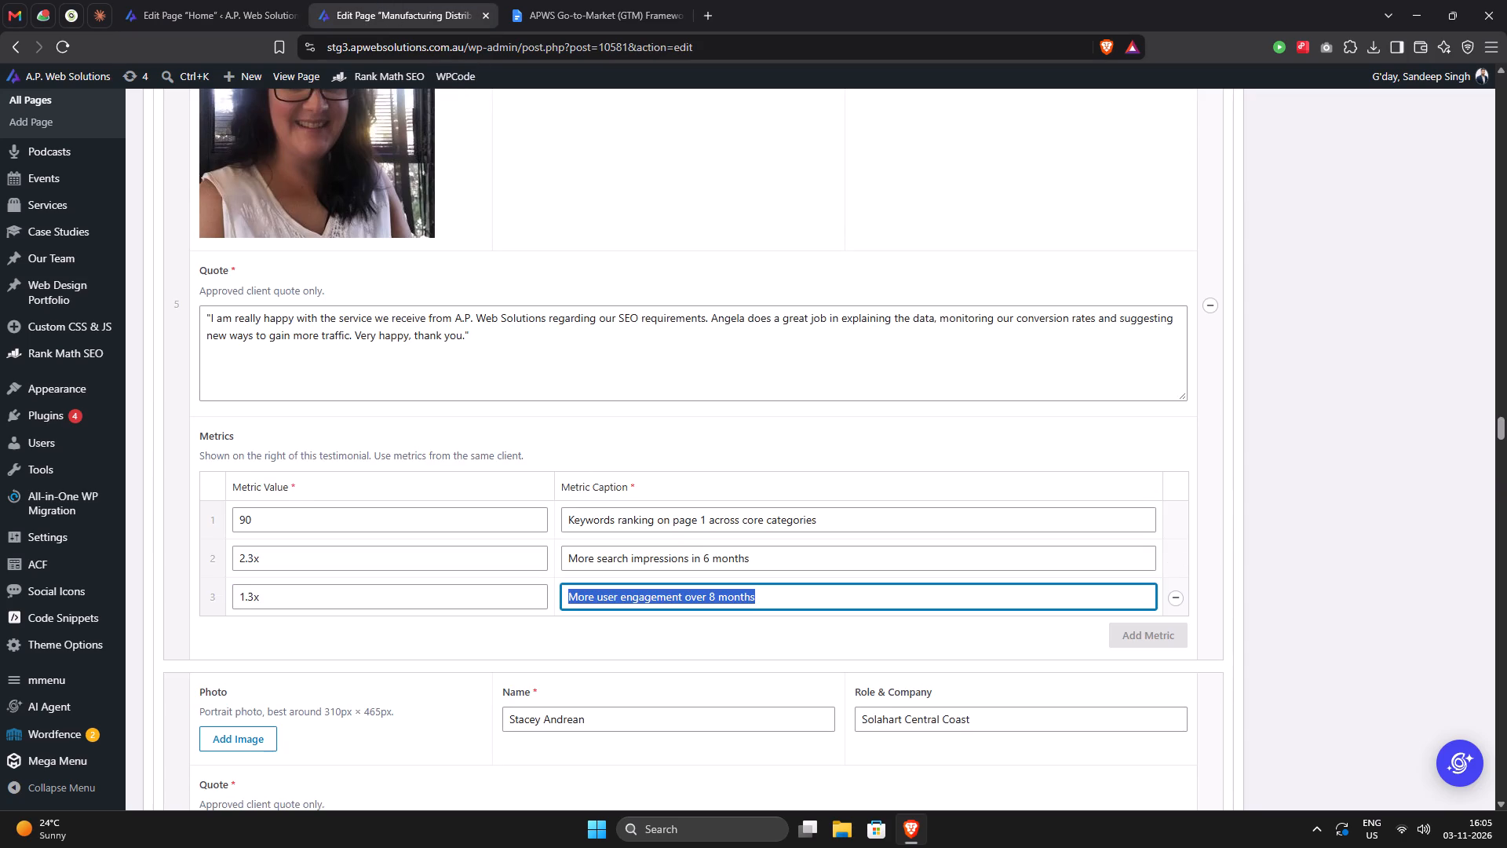
key("ctrl+c")
left_click(199, 6)
left_click(581, 356)
key("ctrl+v")
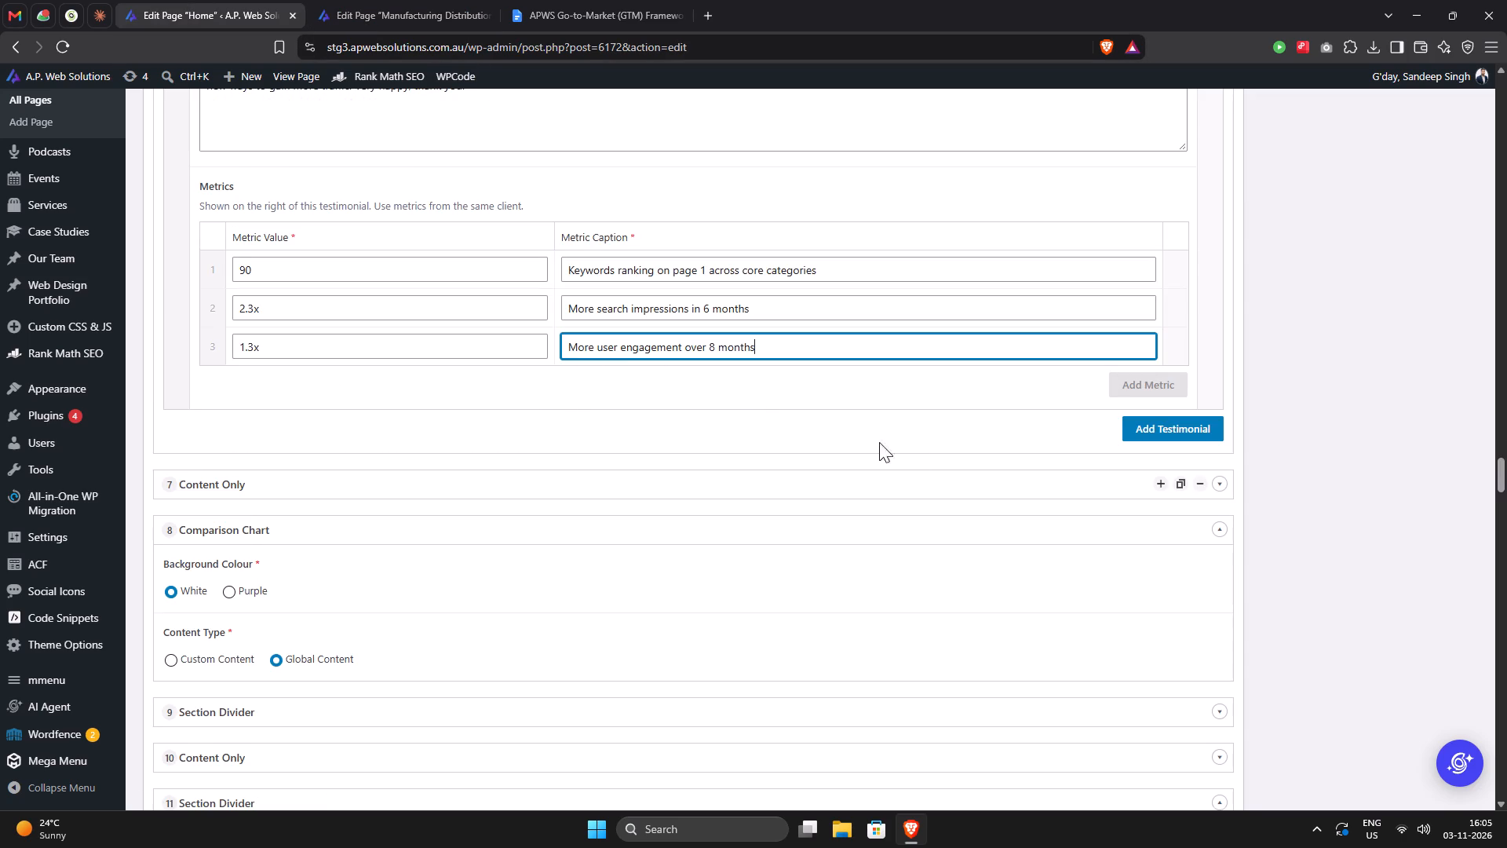
Set the background colour of the Home page's From the Founder module to Purple.
scroll(1274, 499, "up", 1)
left_click_drag(1502, 464, 1498, 386)
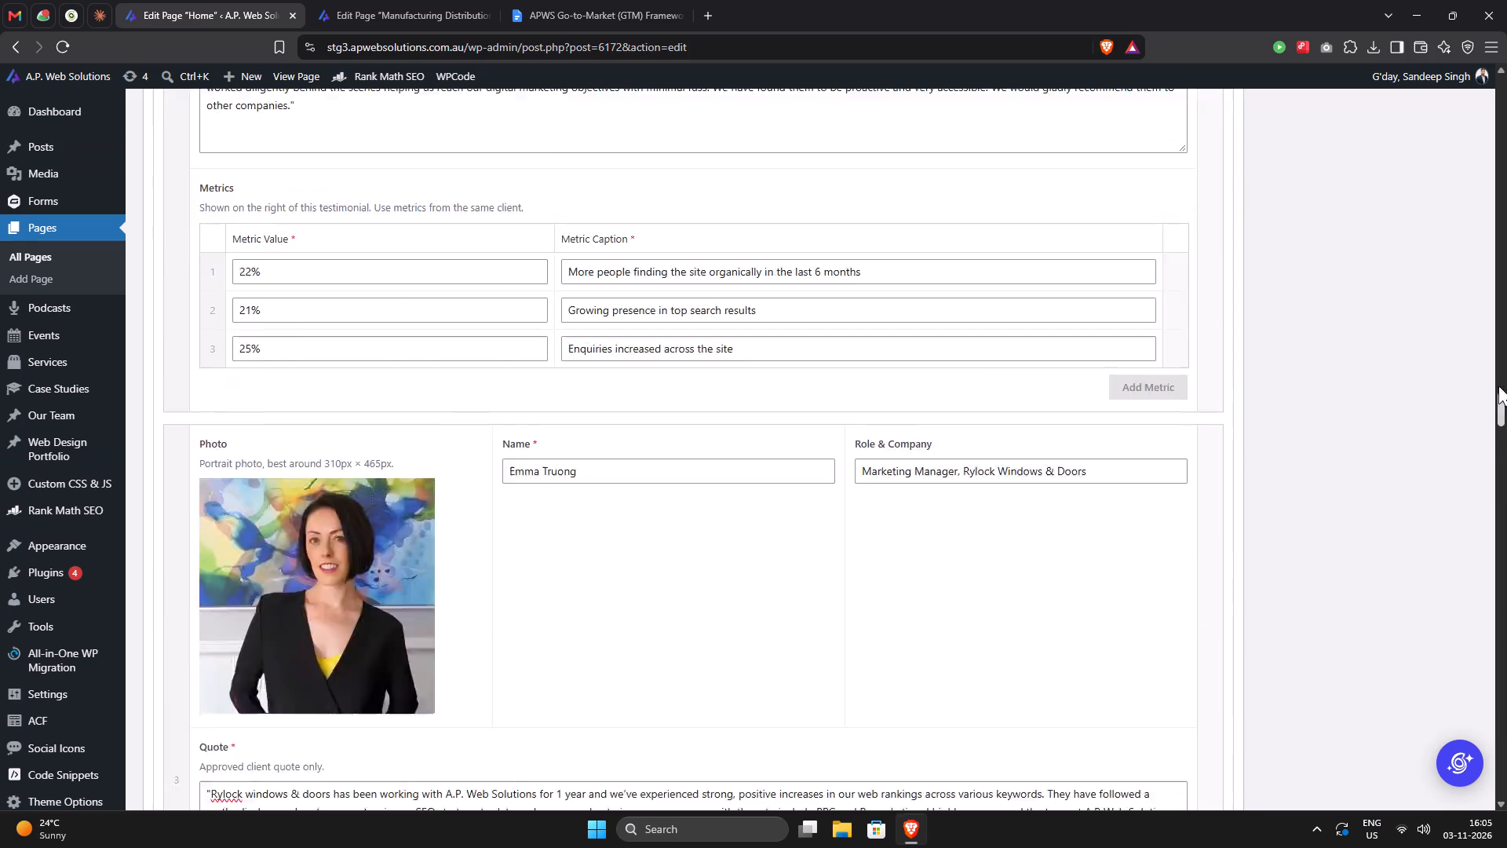
left_click_drag(1498, 386, 1504, 322)
scroll(423, 386, "up", 1)
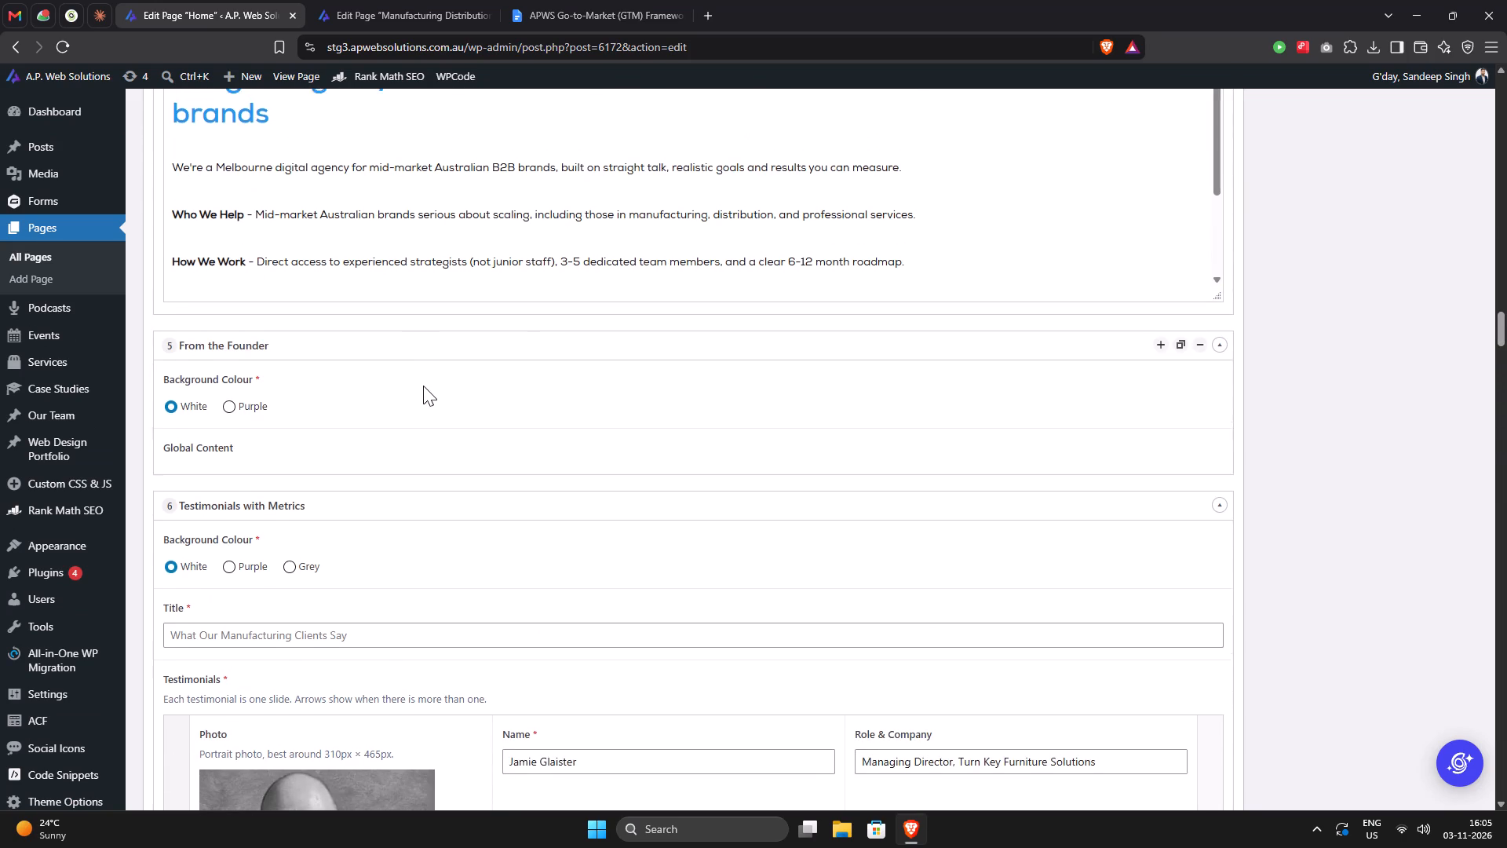
scroll(423, 386, "up", 8)
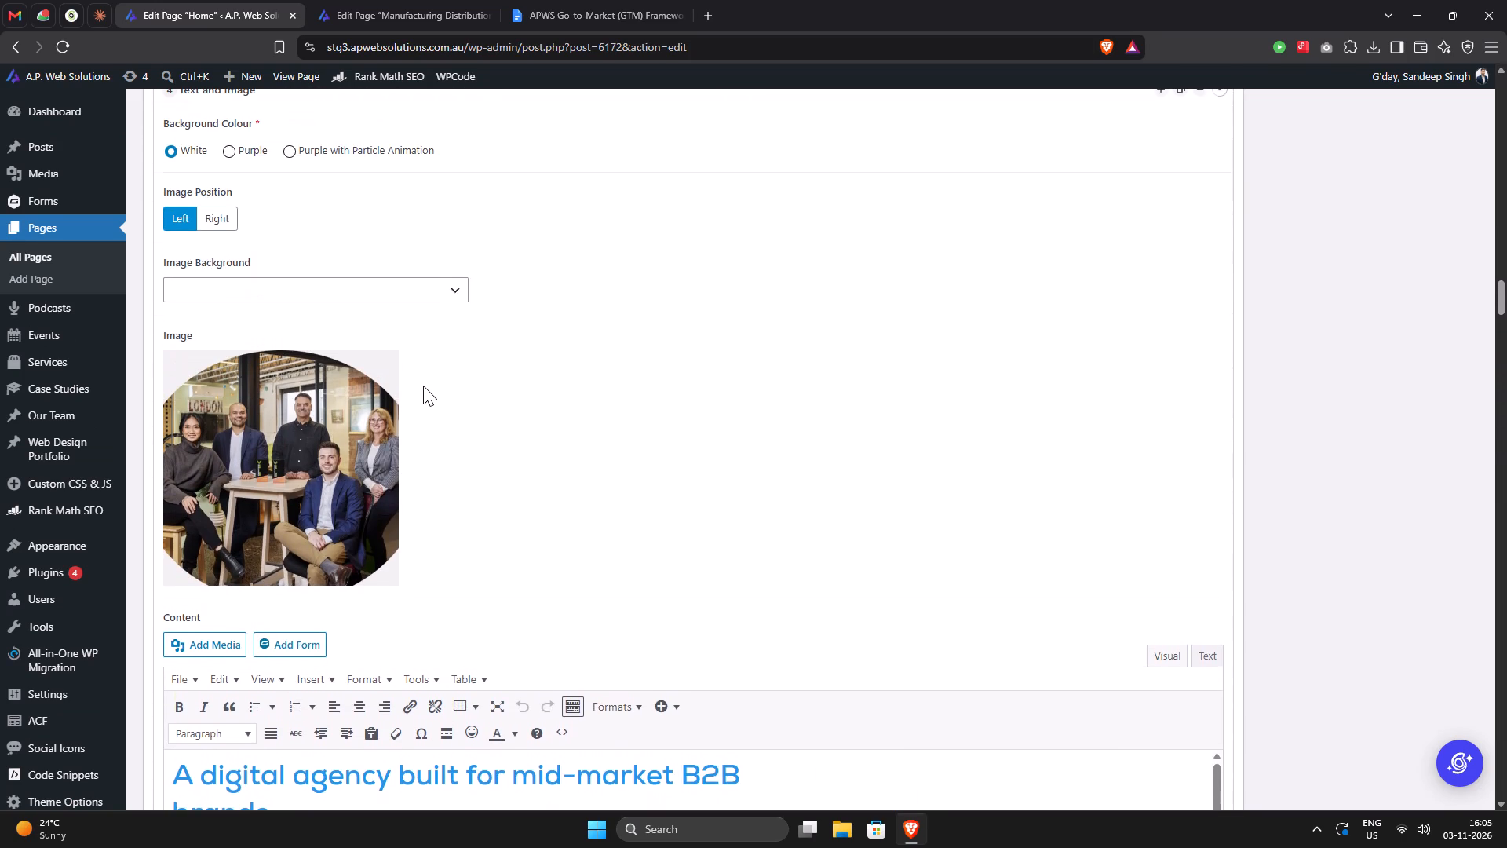
scroll(423, 386, "down", 5)
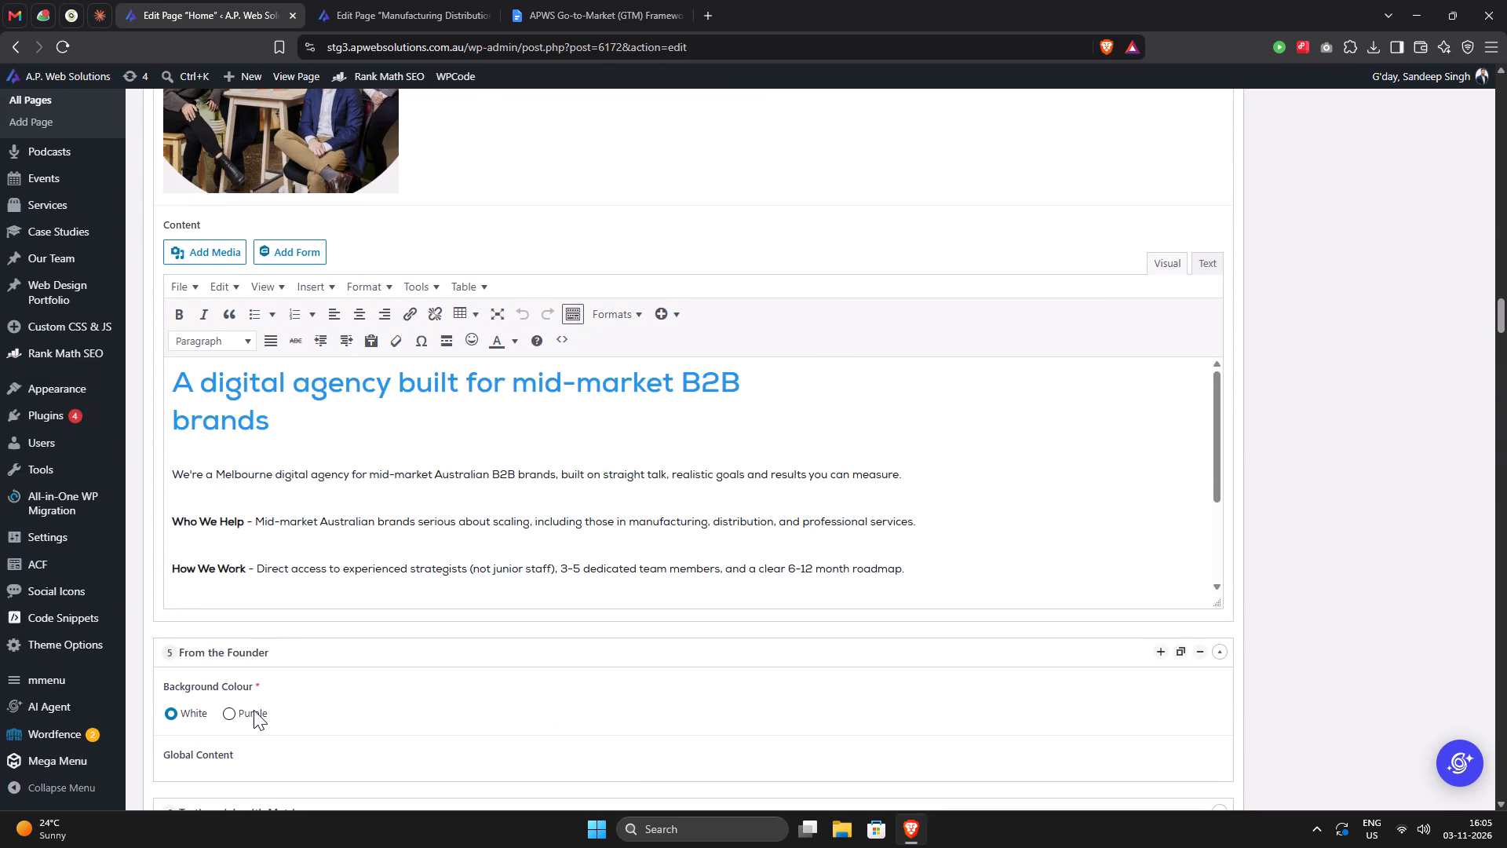
scroll(260, 696, "down", 3)
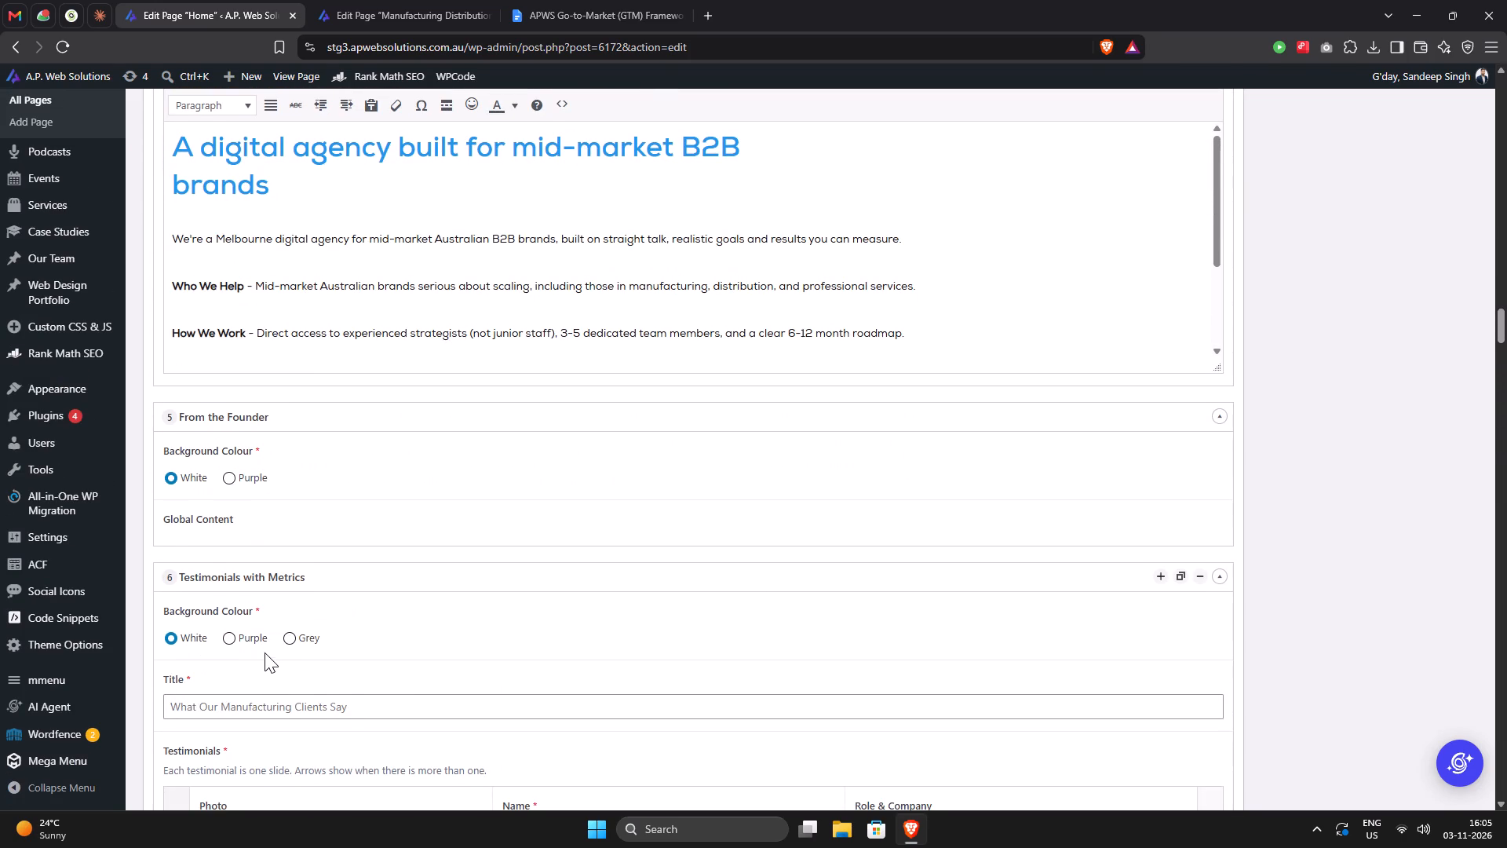
left_click(251, 645)
left_click(242, 480)
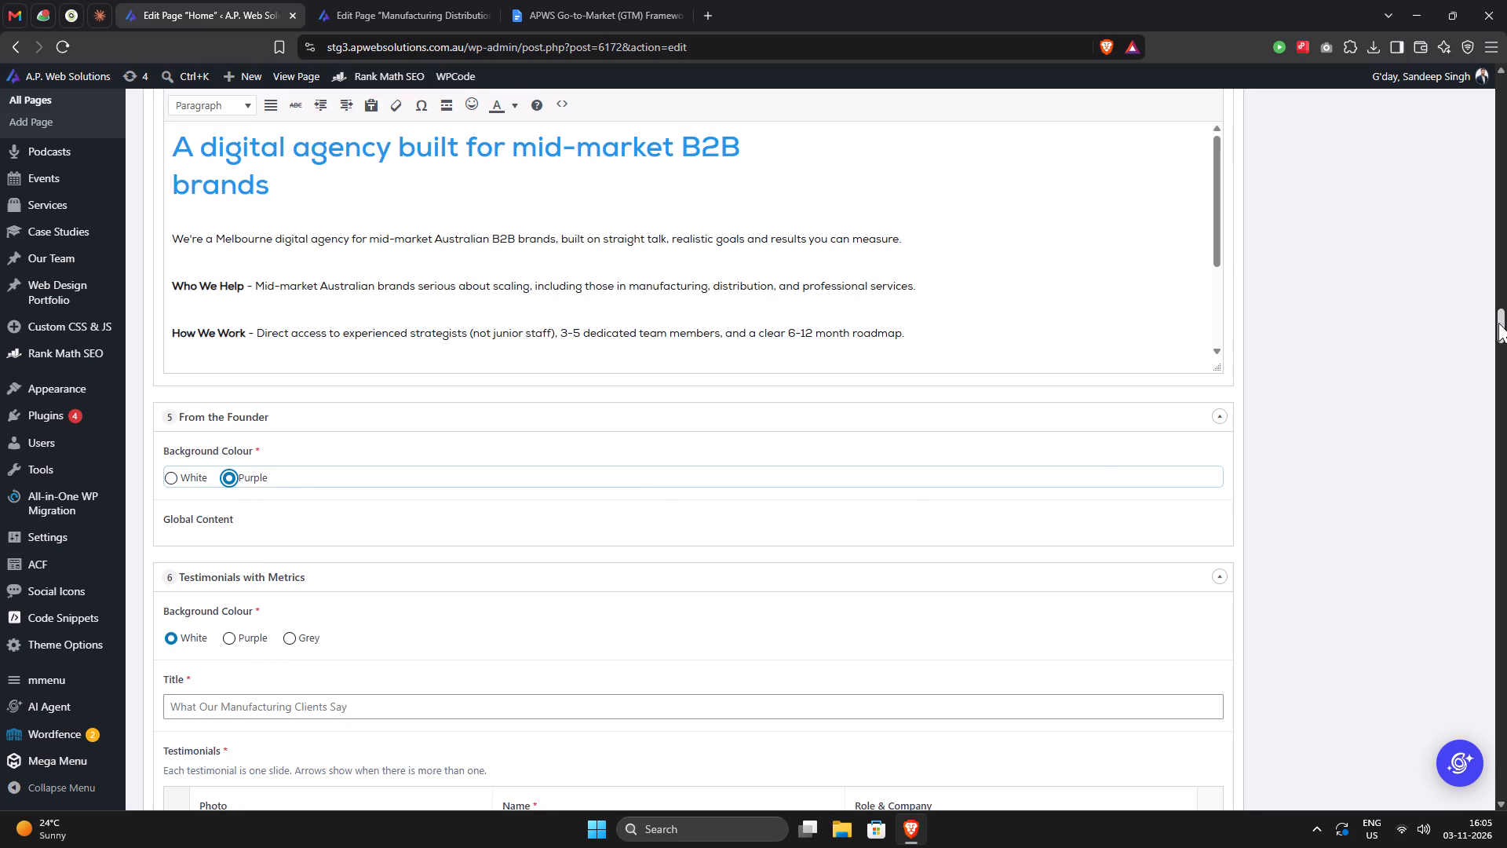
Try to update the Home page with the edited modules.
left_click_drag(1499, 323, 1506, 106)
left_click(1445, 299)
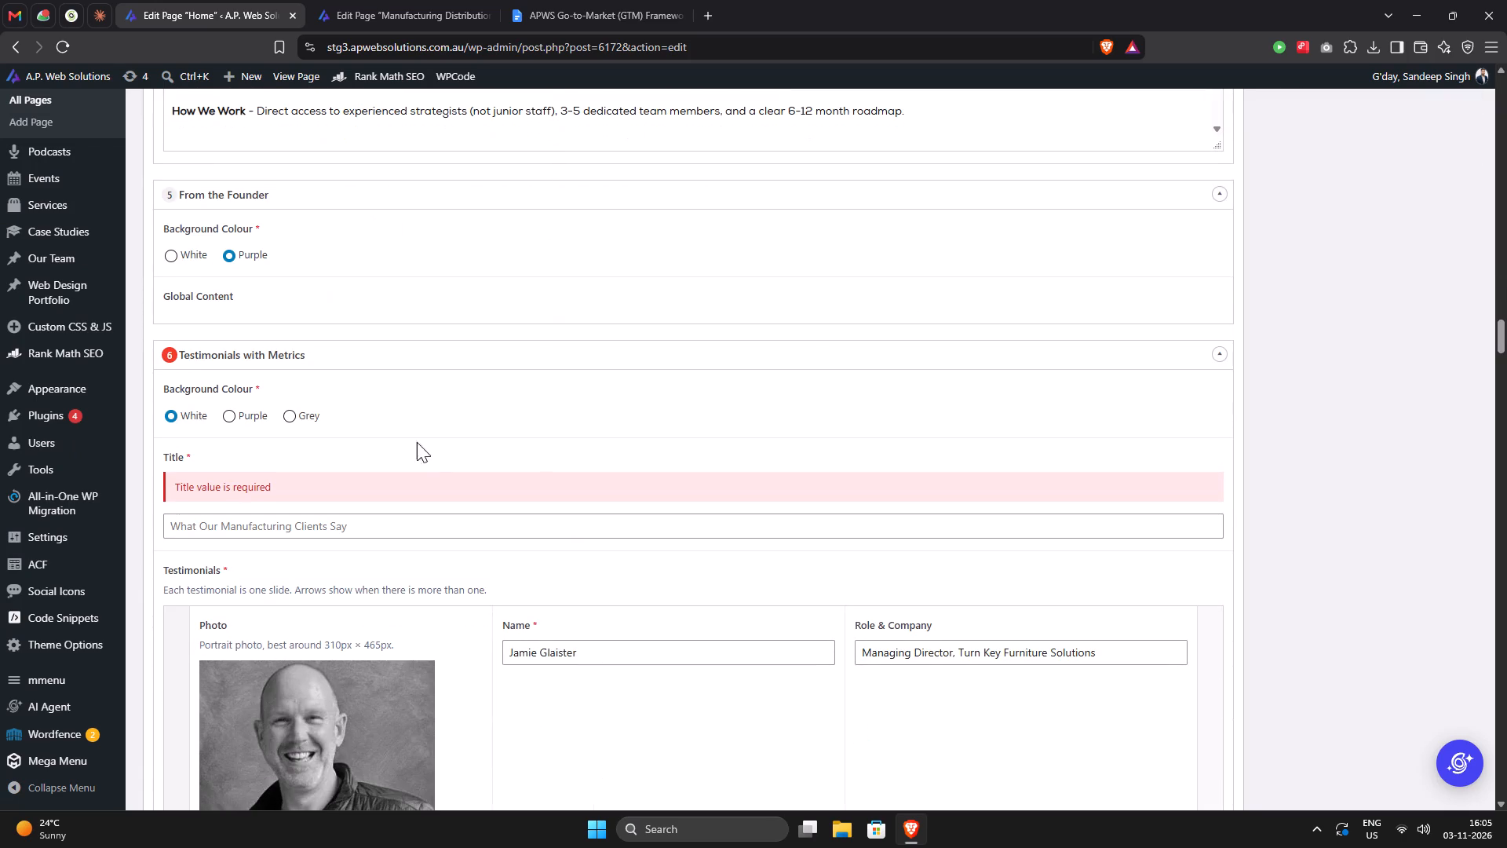
Copy the title "What Our Manufacturing Clients Say" from the Manufacturing page into the Home page's Testimonials with Metrics module.
left_click(330, 527)
left_click(366, 0)
scroll(493, 418, "up", 5)
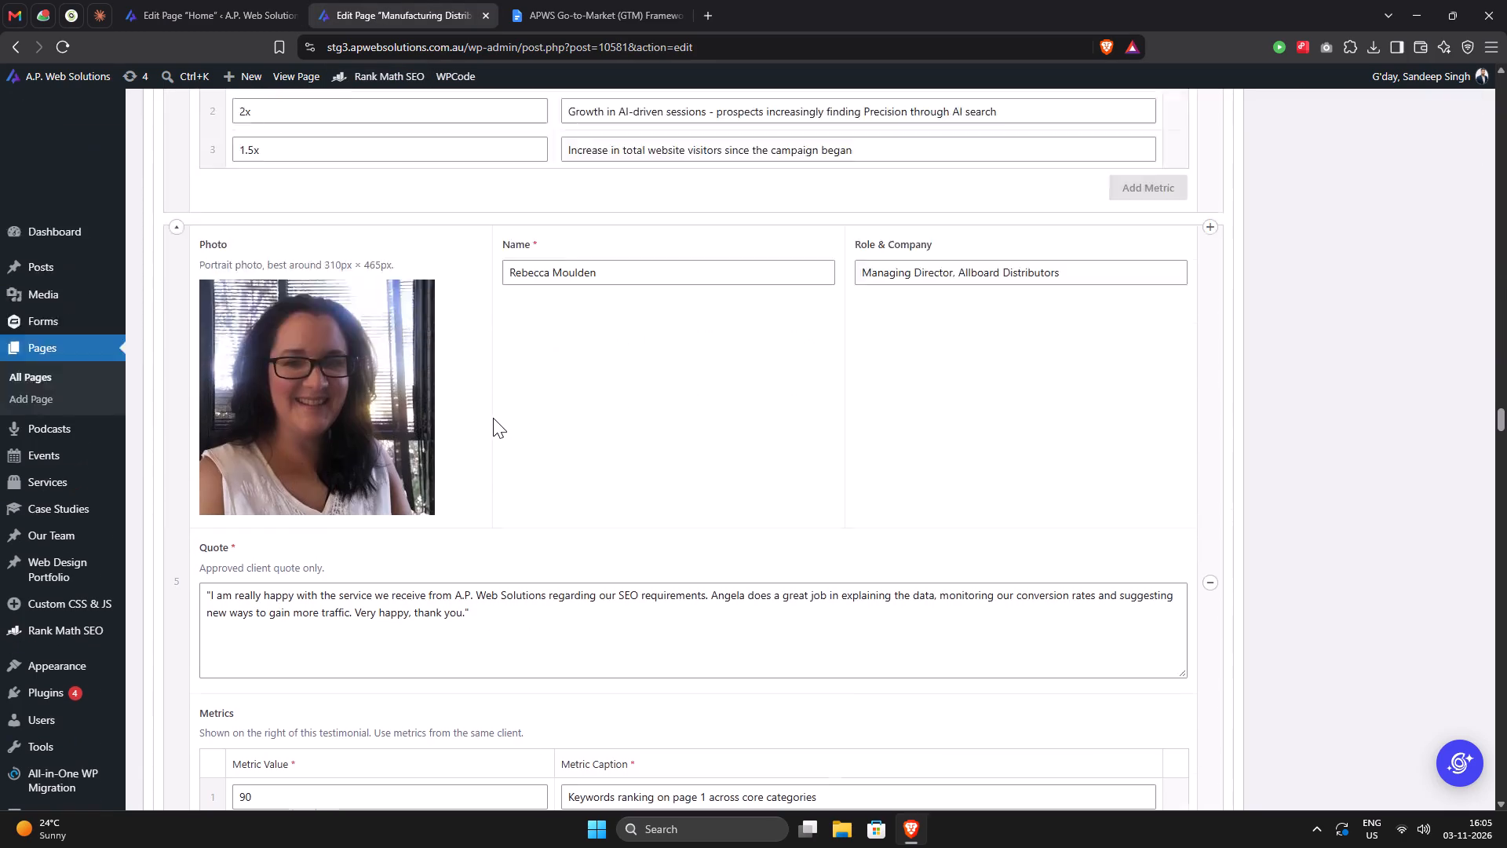
scroll(493, 418, "up", 20)
scroll(493, 418, "up", 16)
scroll(493, 418, "up", 5)
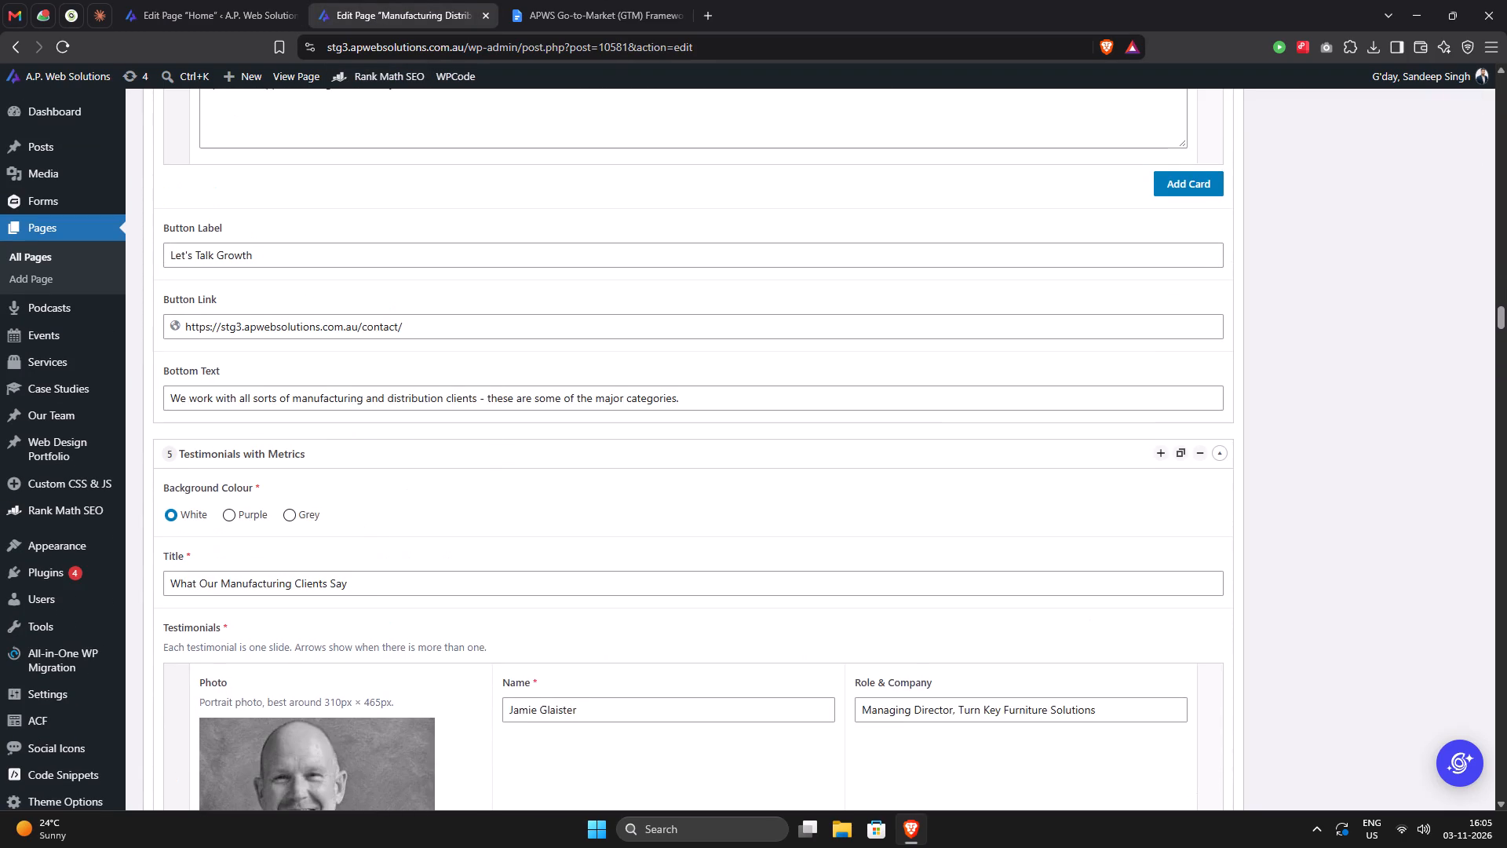
left_click(323, 588)
key("ctrl+a")
key("ctrl+c")
left_click(246, 20)
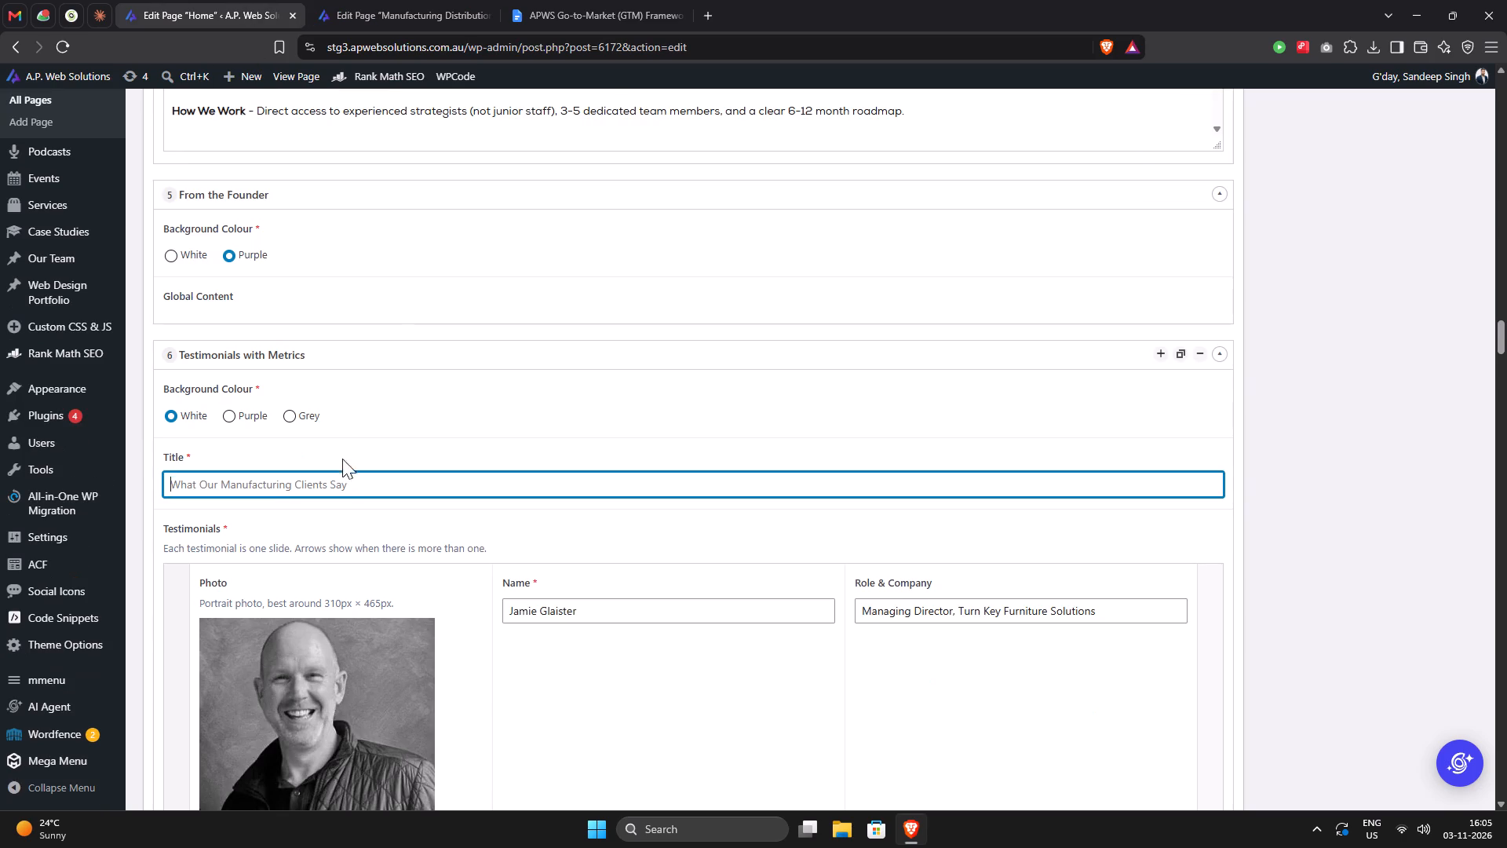
left_click(334, 481)
key("ctrl+v")
Update the Home page to save the module changes.
scroll(1392, 528, "up", 2)
left_click_drag(1505, 323, 1506, 258)
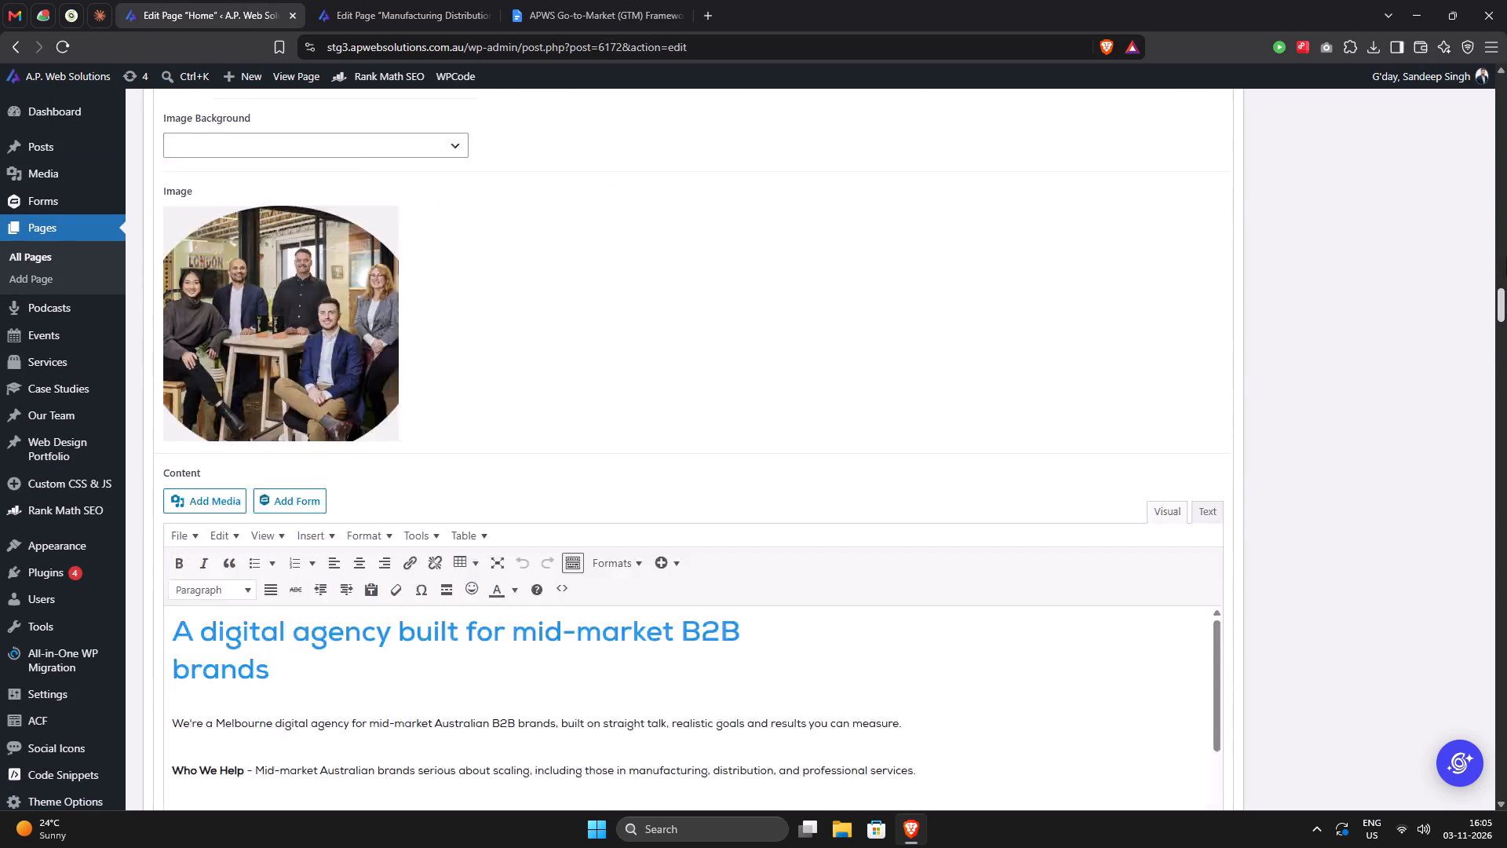
left_click_drag(1506, 258, 1506, 83)
left_click(1432, 660)
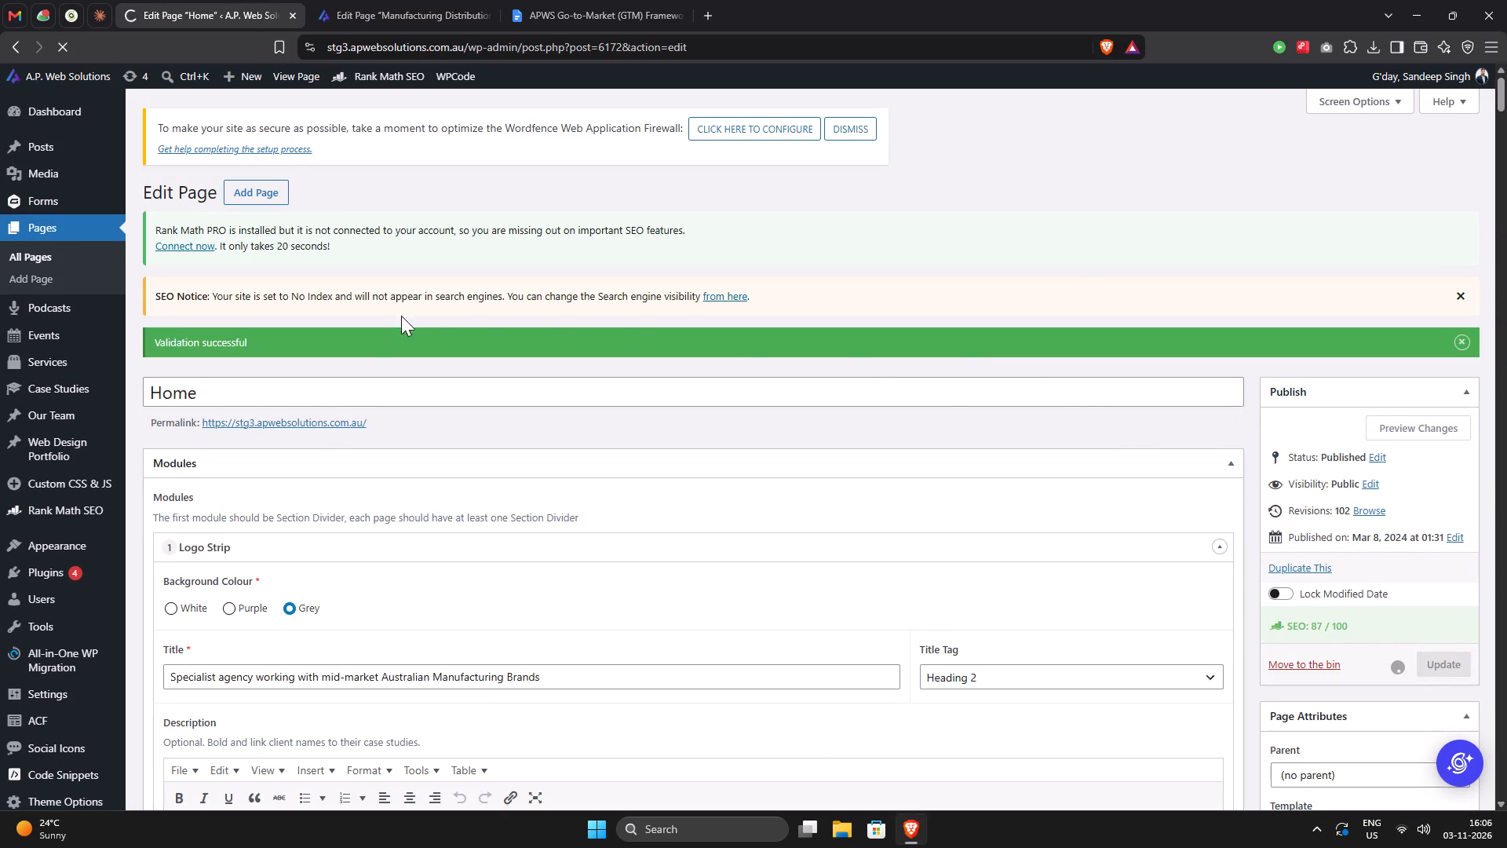
Open the published Home page and review its sections from the hero banner down to the founder section.
left_click(326, 425, "ctrl")
left_click(327, 381, "ctrl")
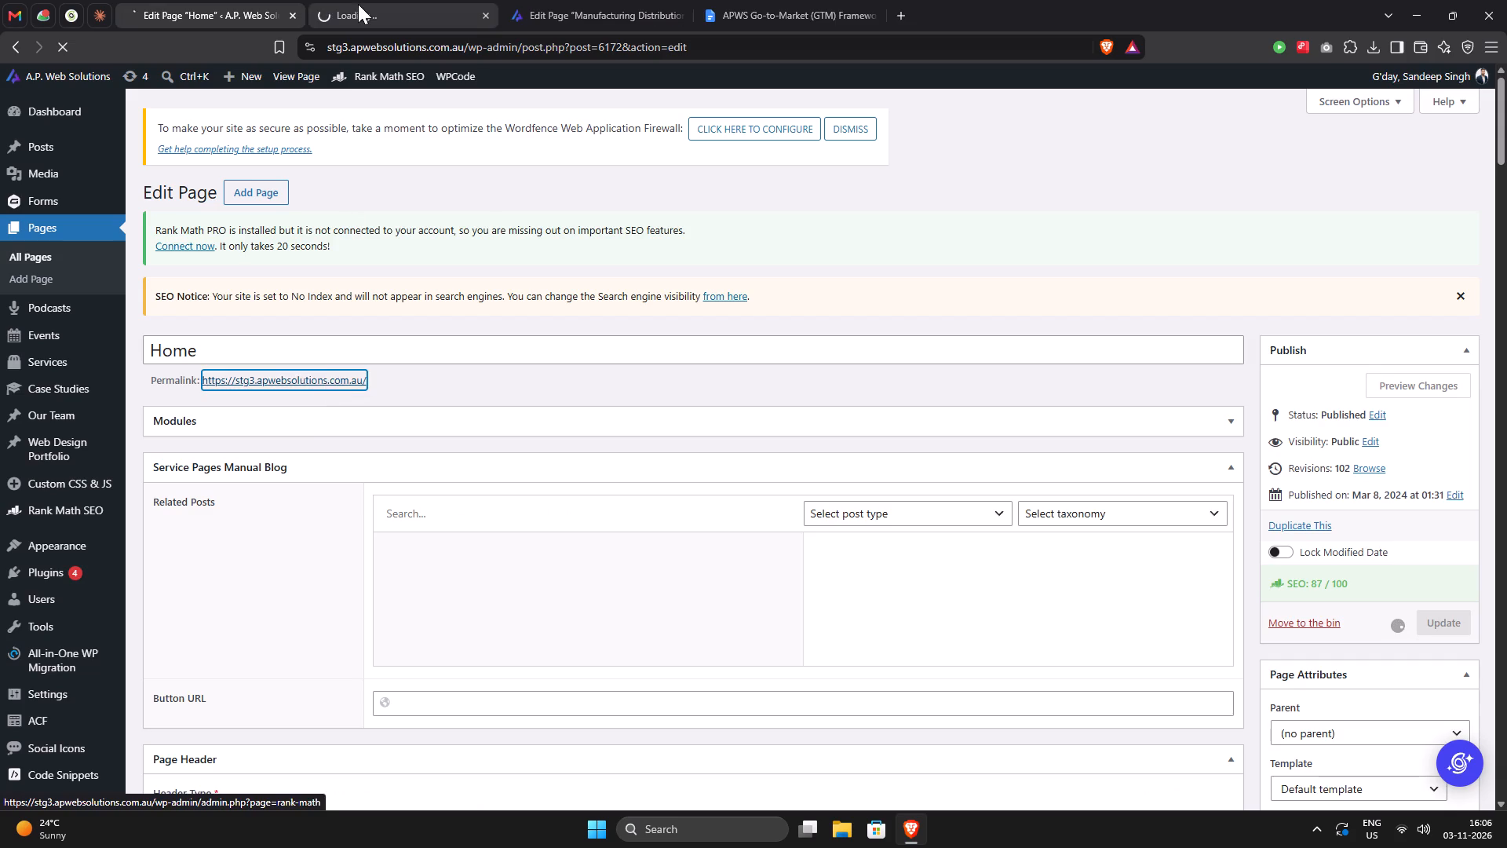
left_click(358, 4)
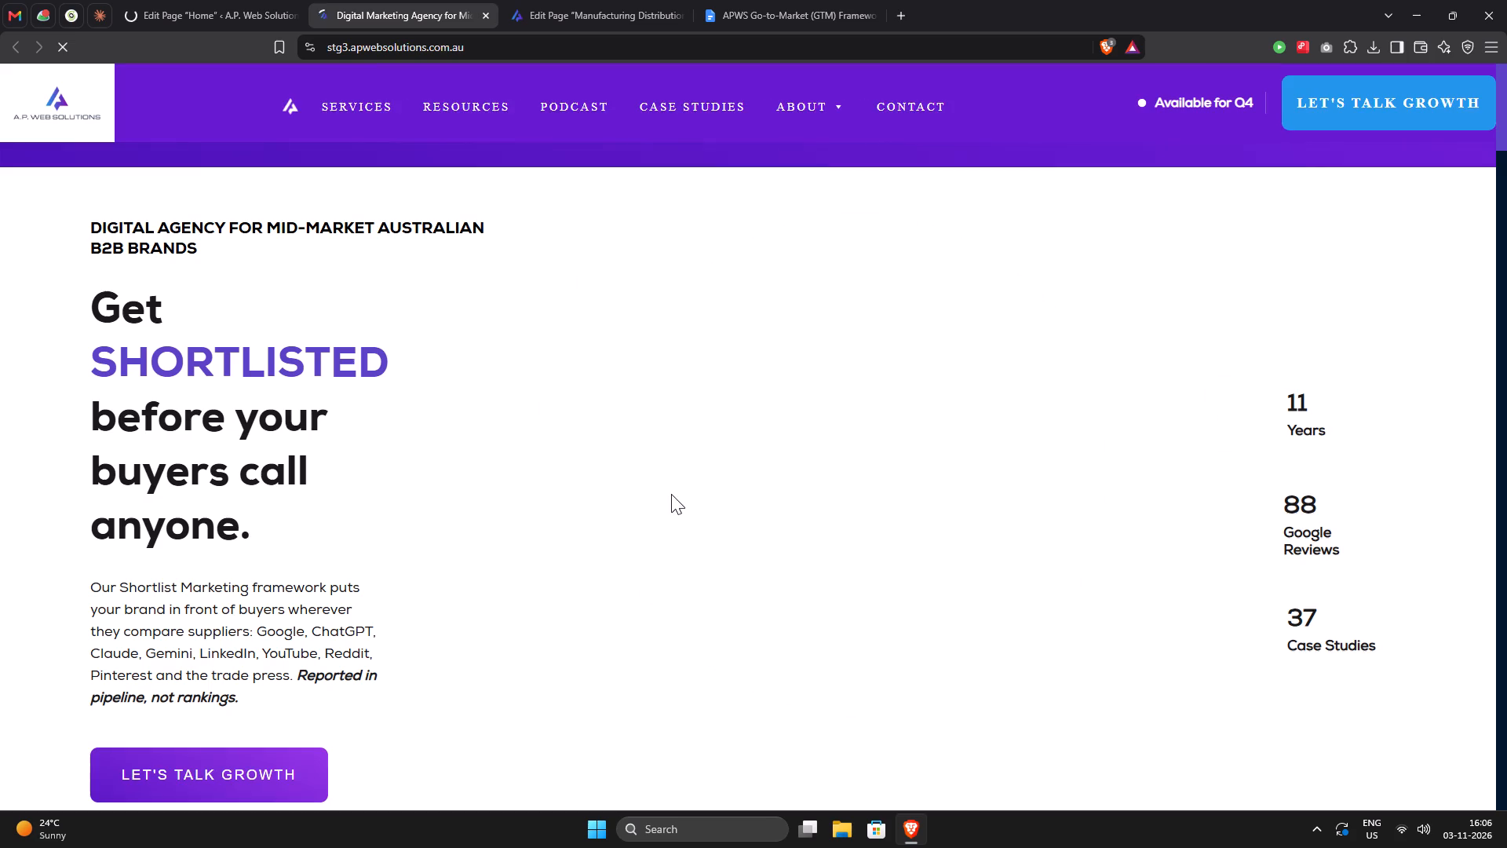
scroll(464, 512, "down", 10)
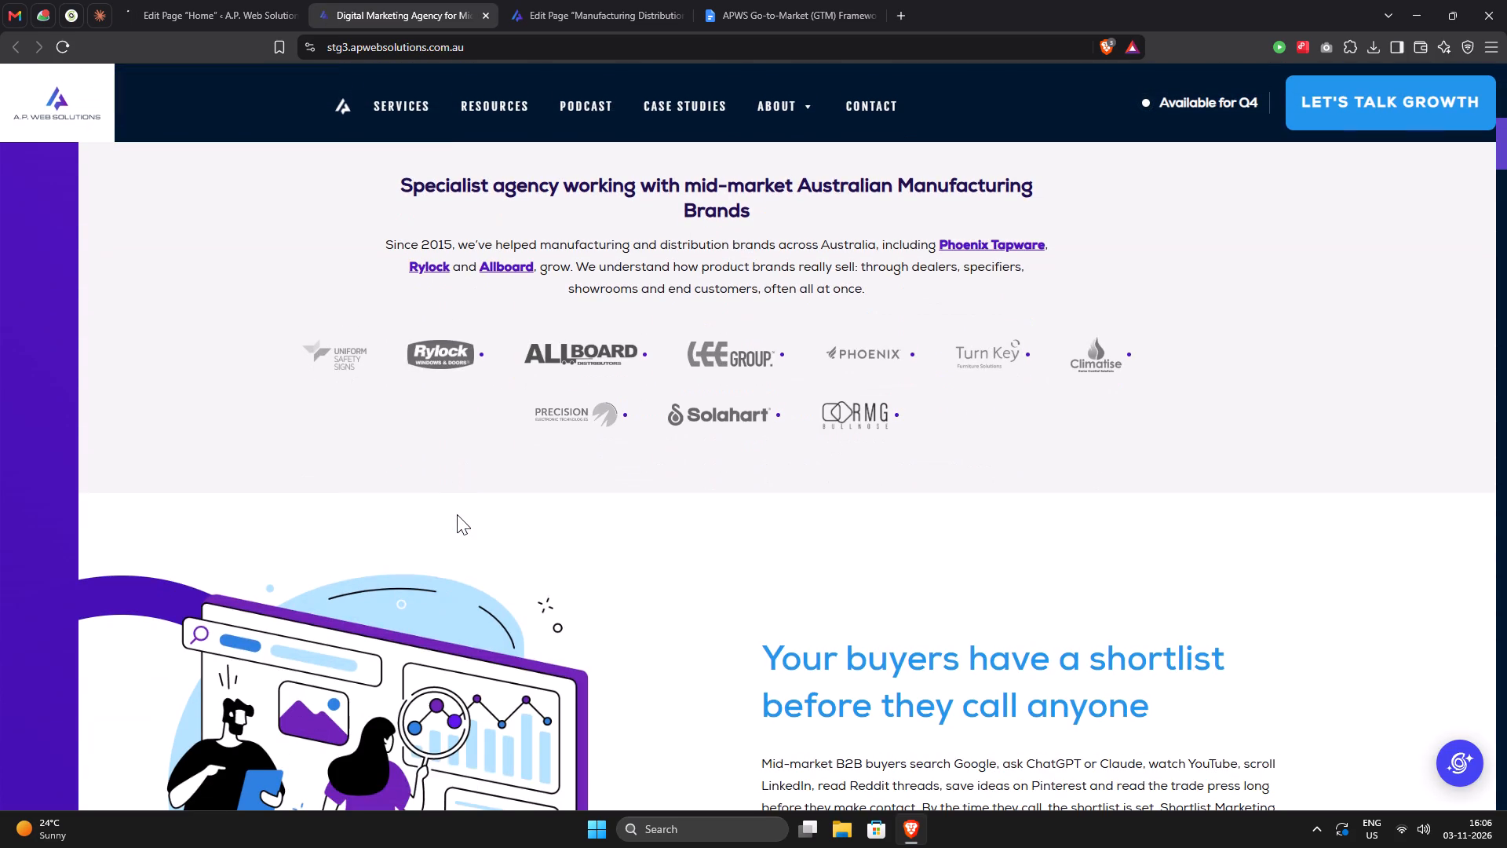
scroll(457, 514, "up", 2)
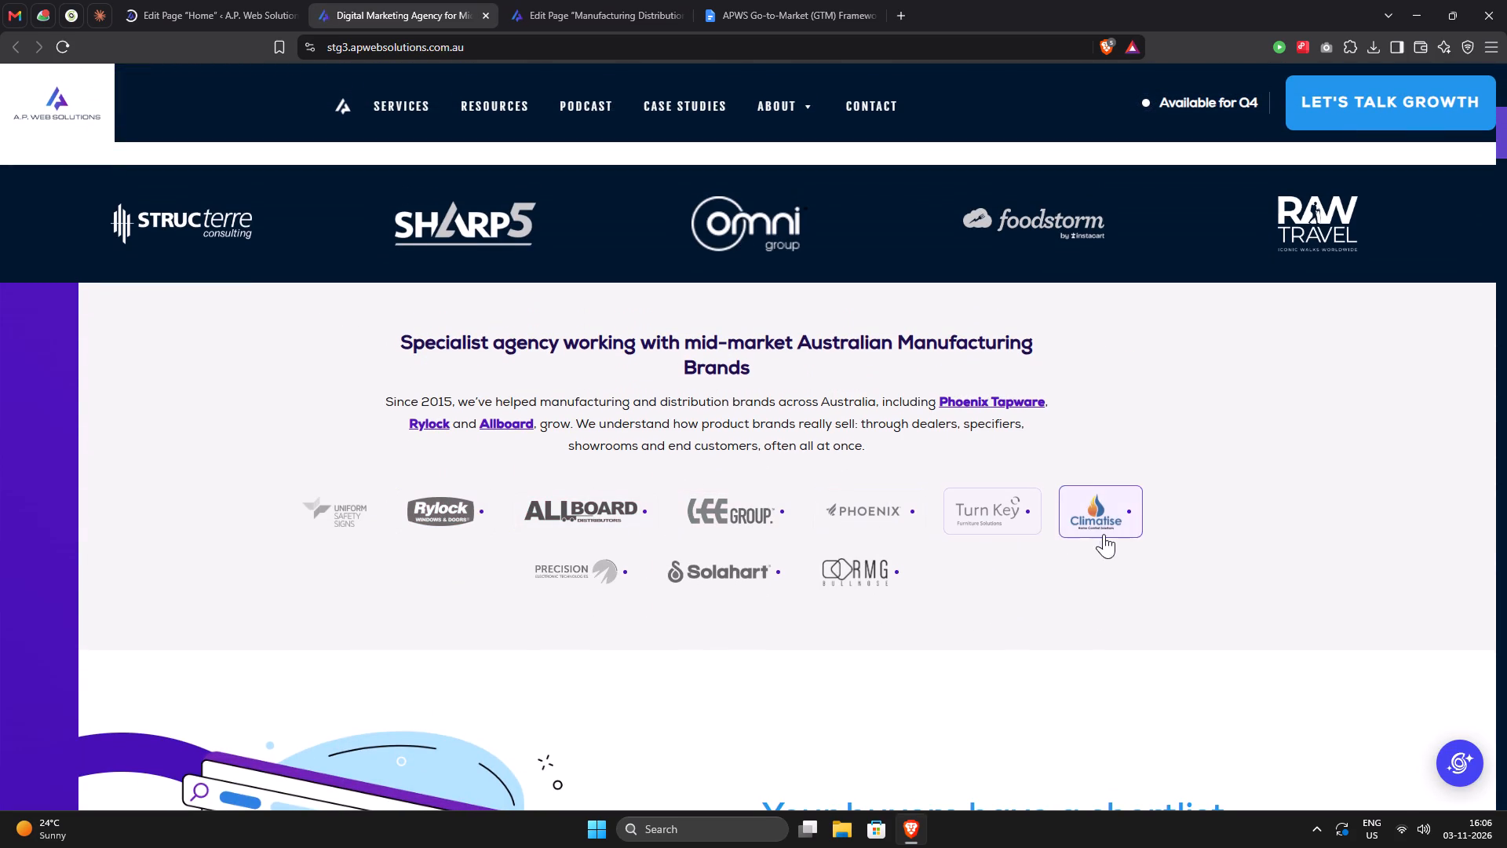
scroll(662, 602, "down", 13)
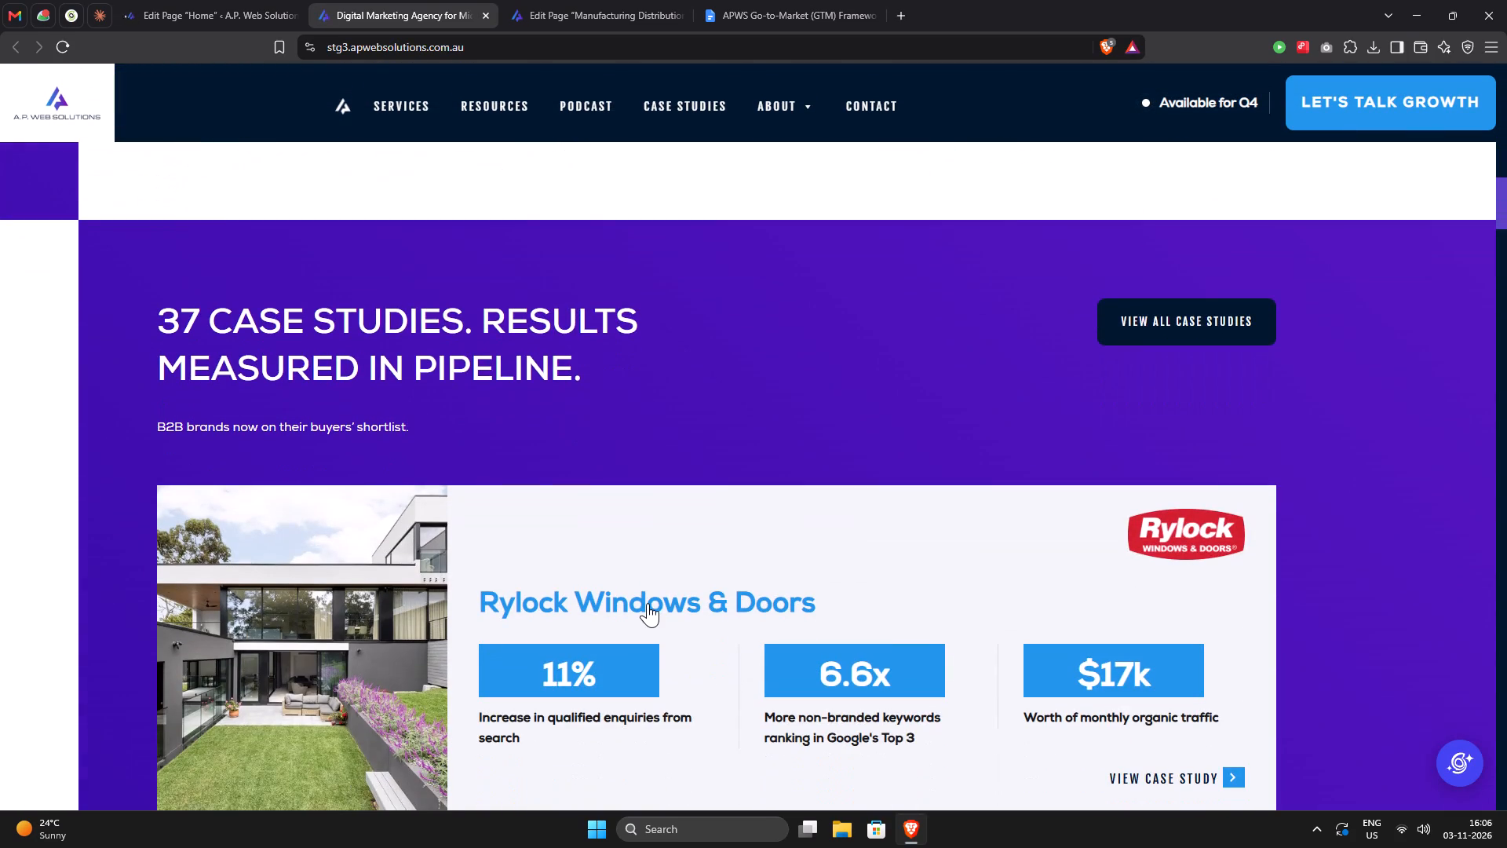
scroll(648, 603, "down", 13)
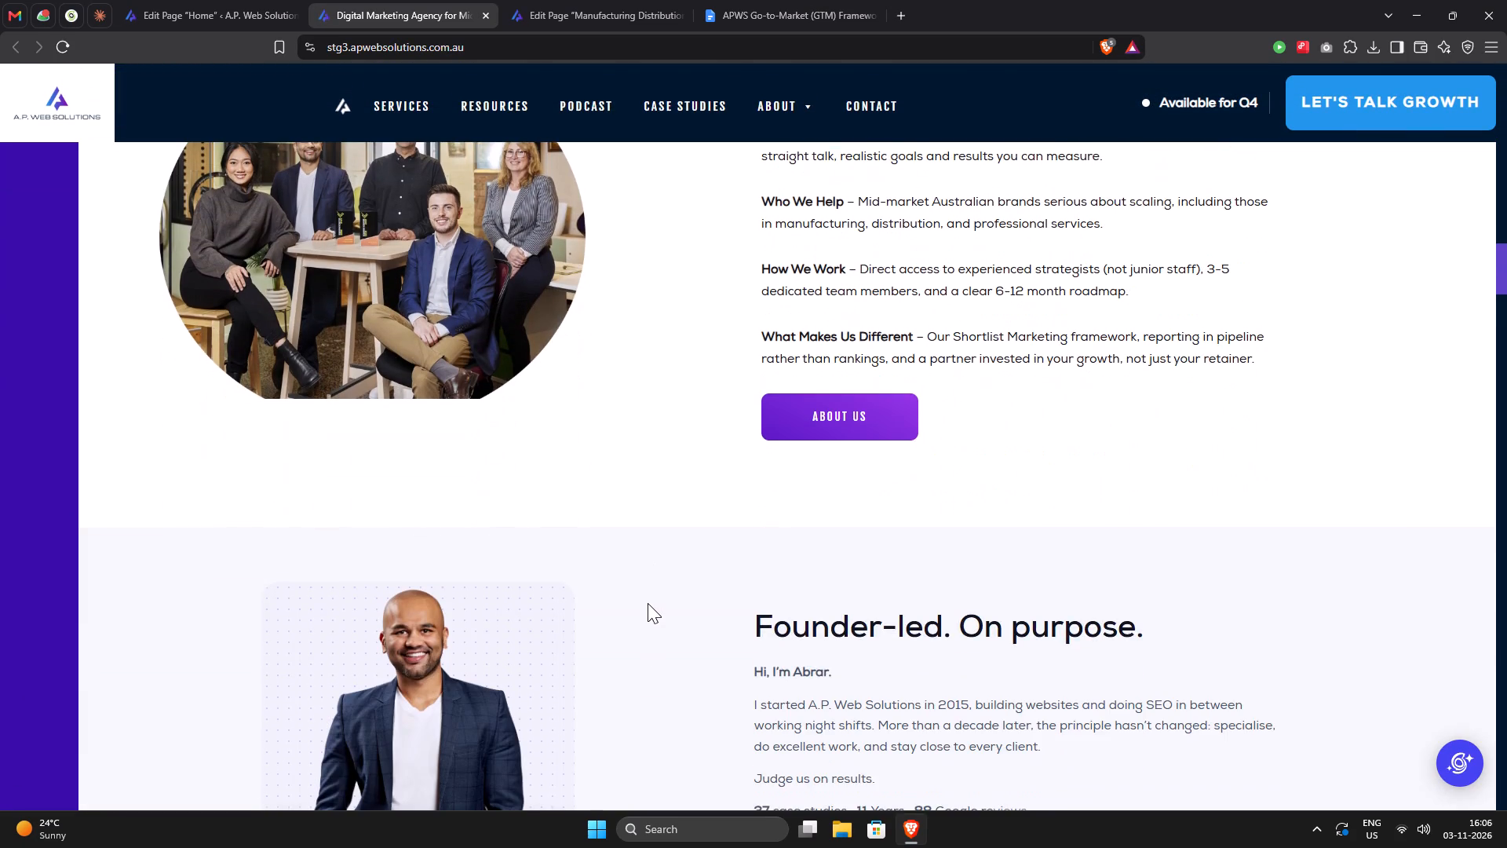
Examine the published founder section, the Google reviews and the client testimonial slider below it.
scroll(648, 603, "down", 5)
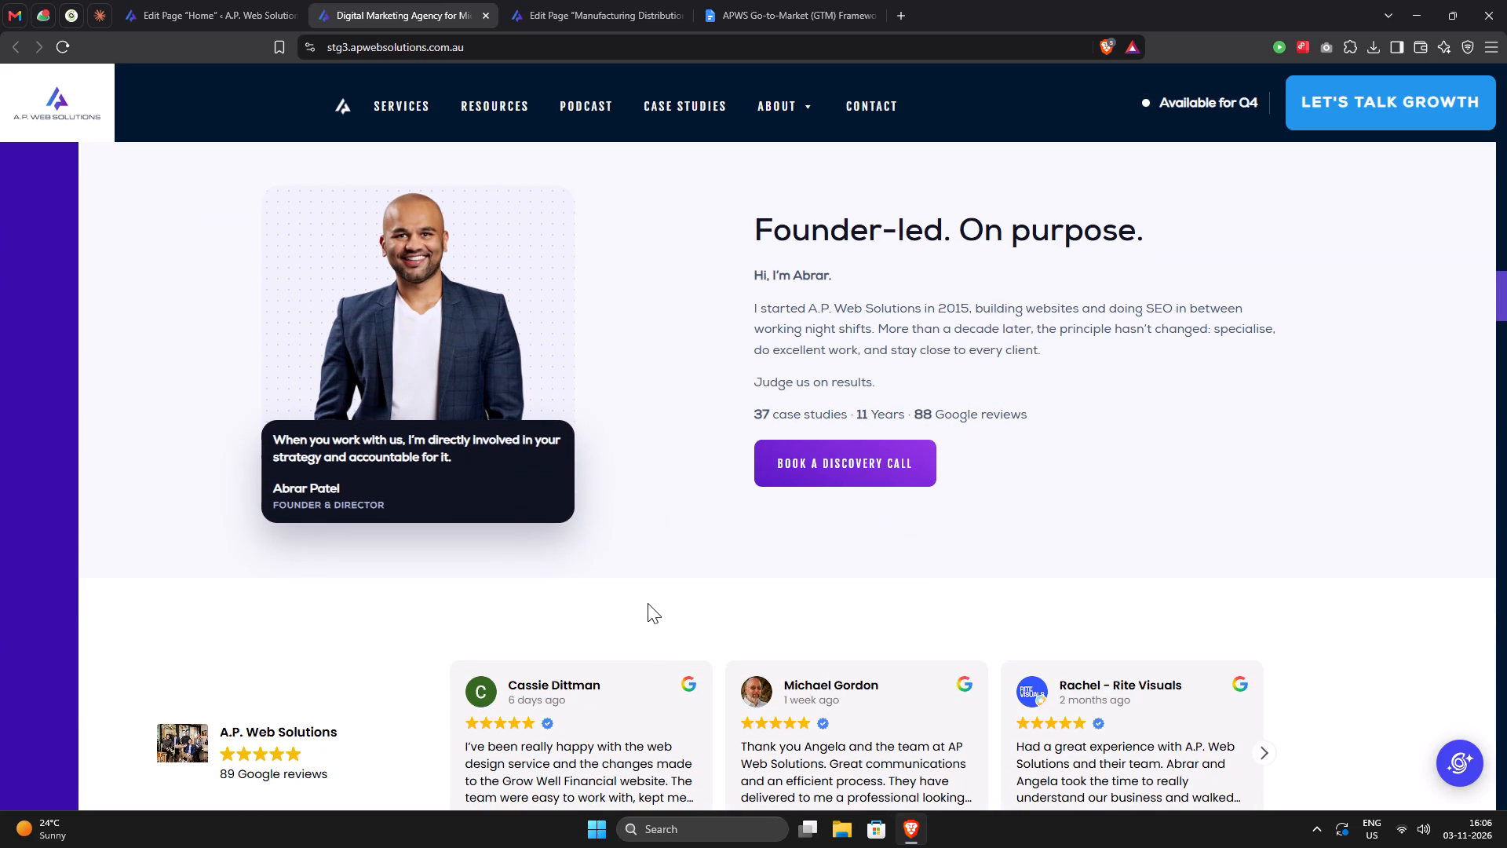
scroll(648, 603, "up", 1)
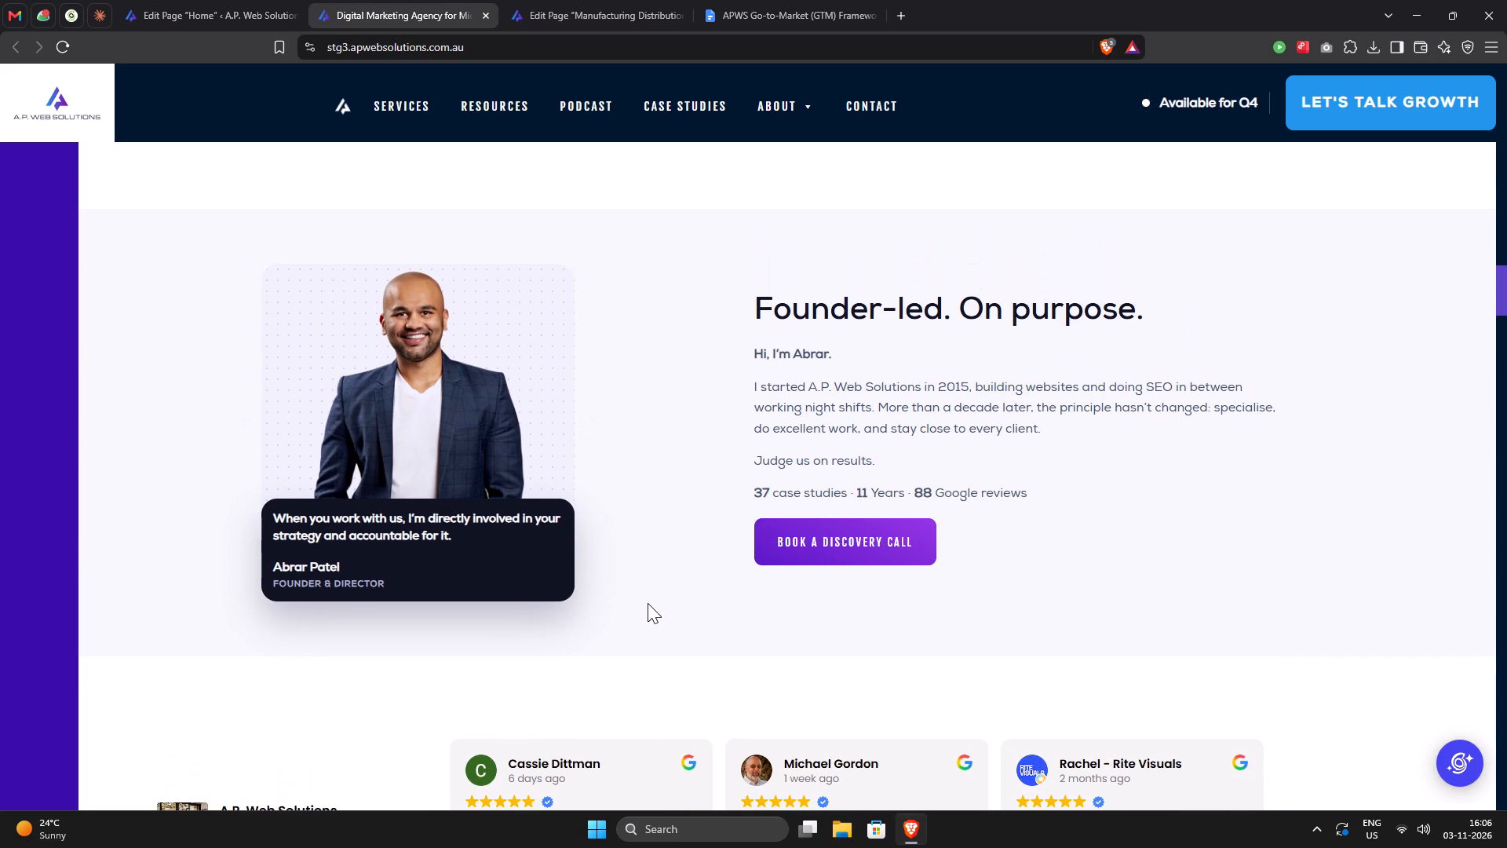
scroll(648, 603, "down", 4)
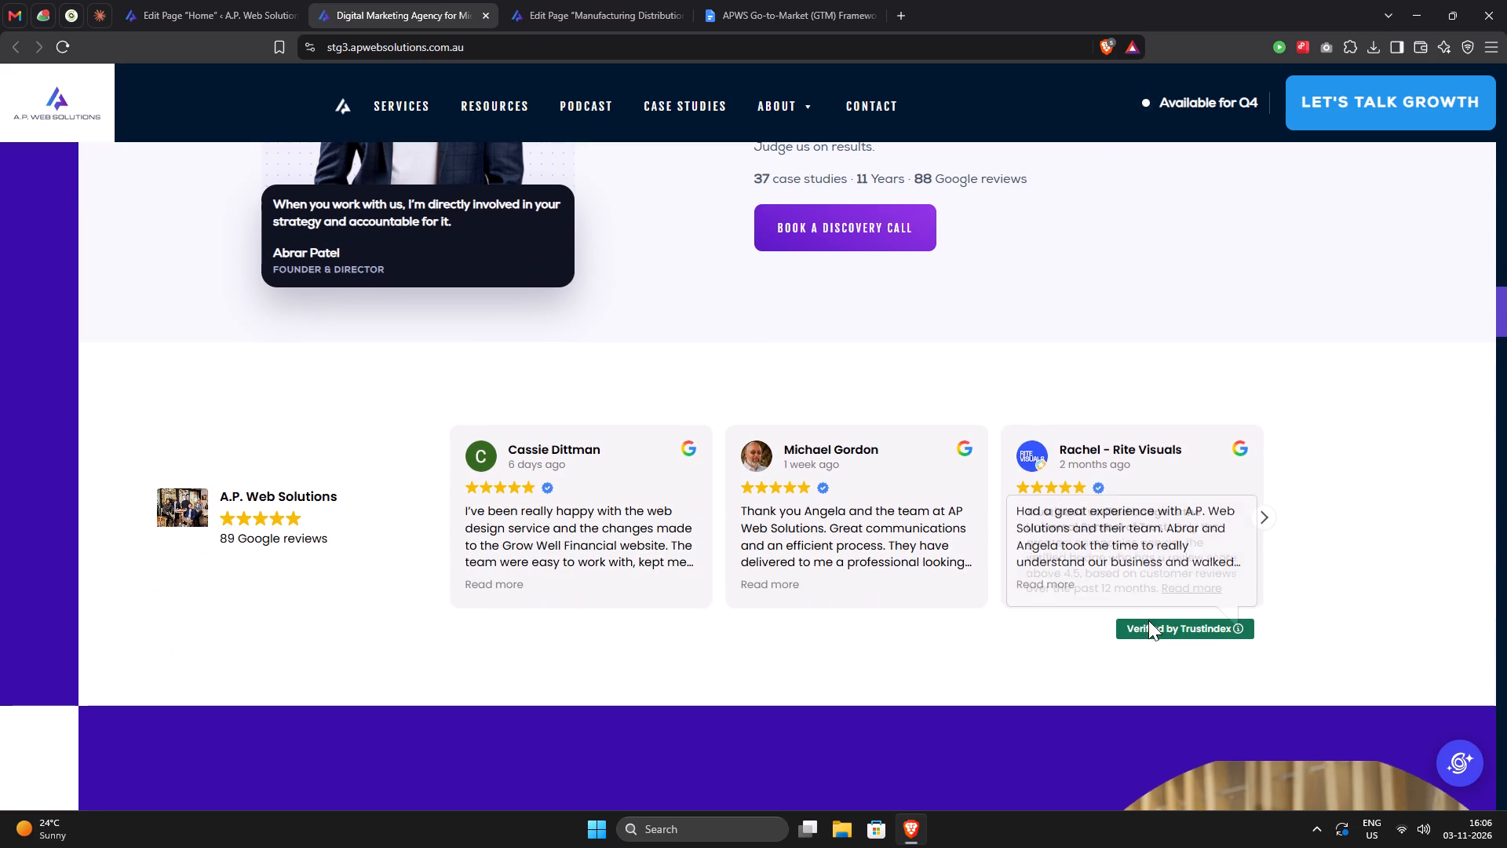
left_click(403, 597)
scroll(403, 597, "up", 2)
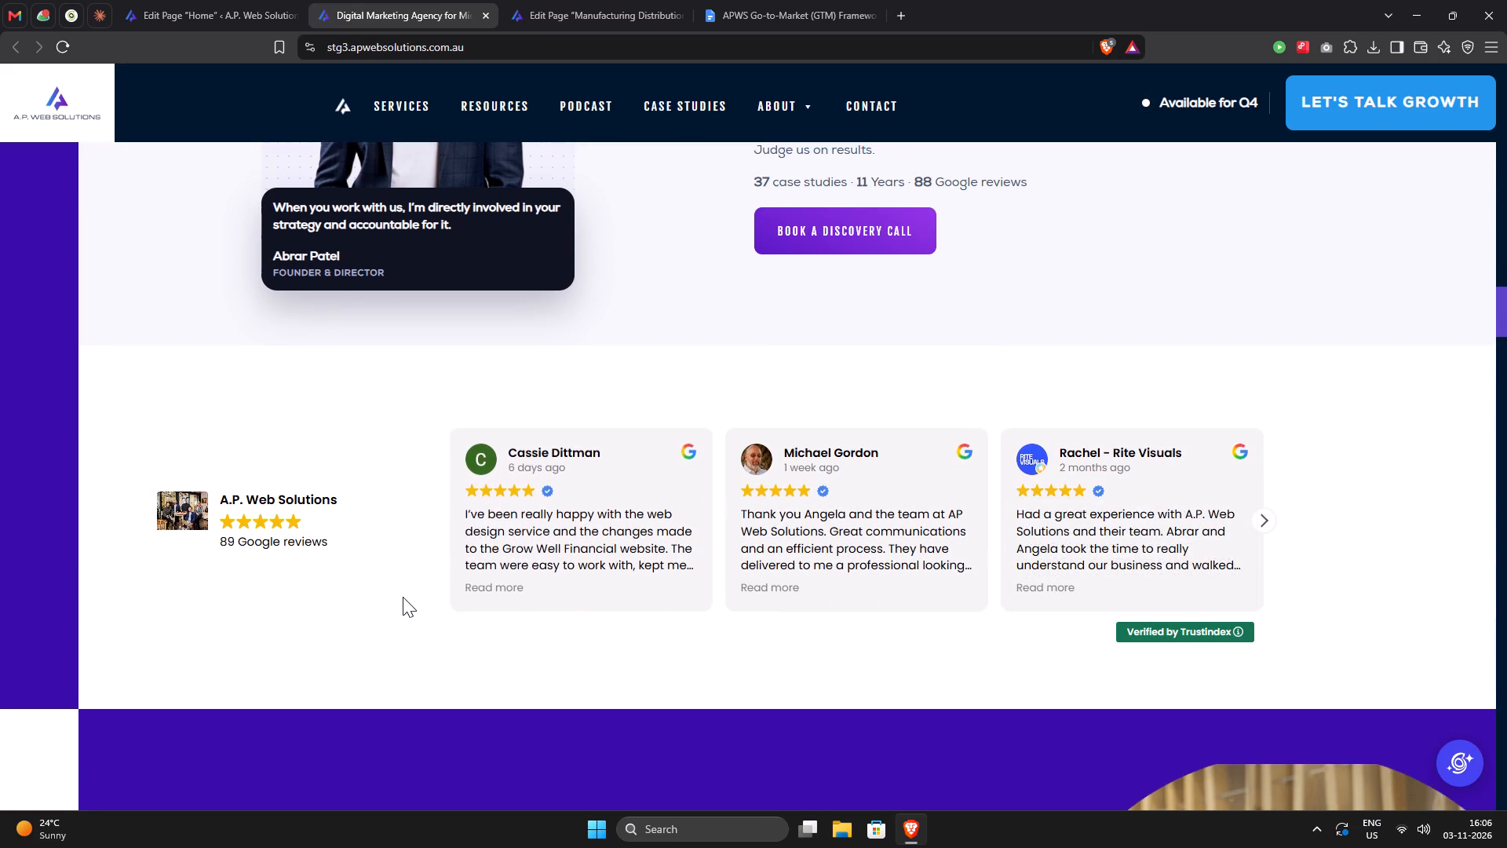
scroll(403, 597, "up", 3)
scroll(403, 597, "down", 6)
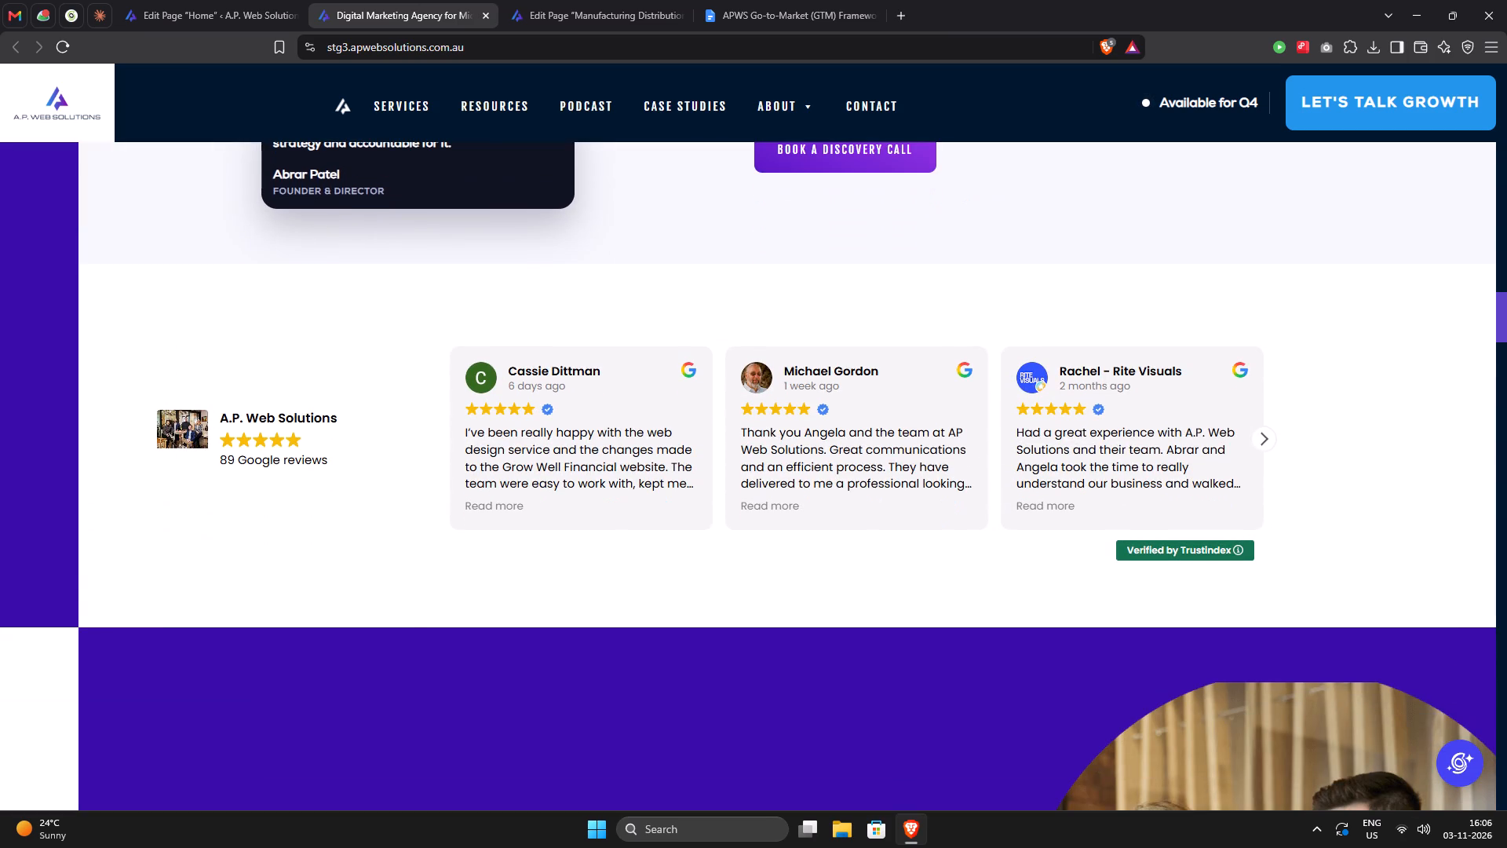
scroll(403, 597, "down", 6)
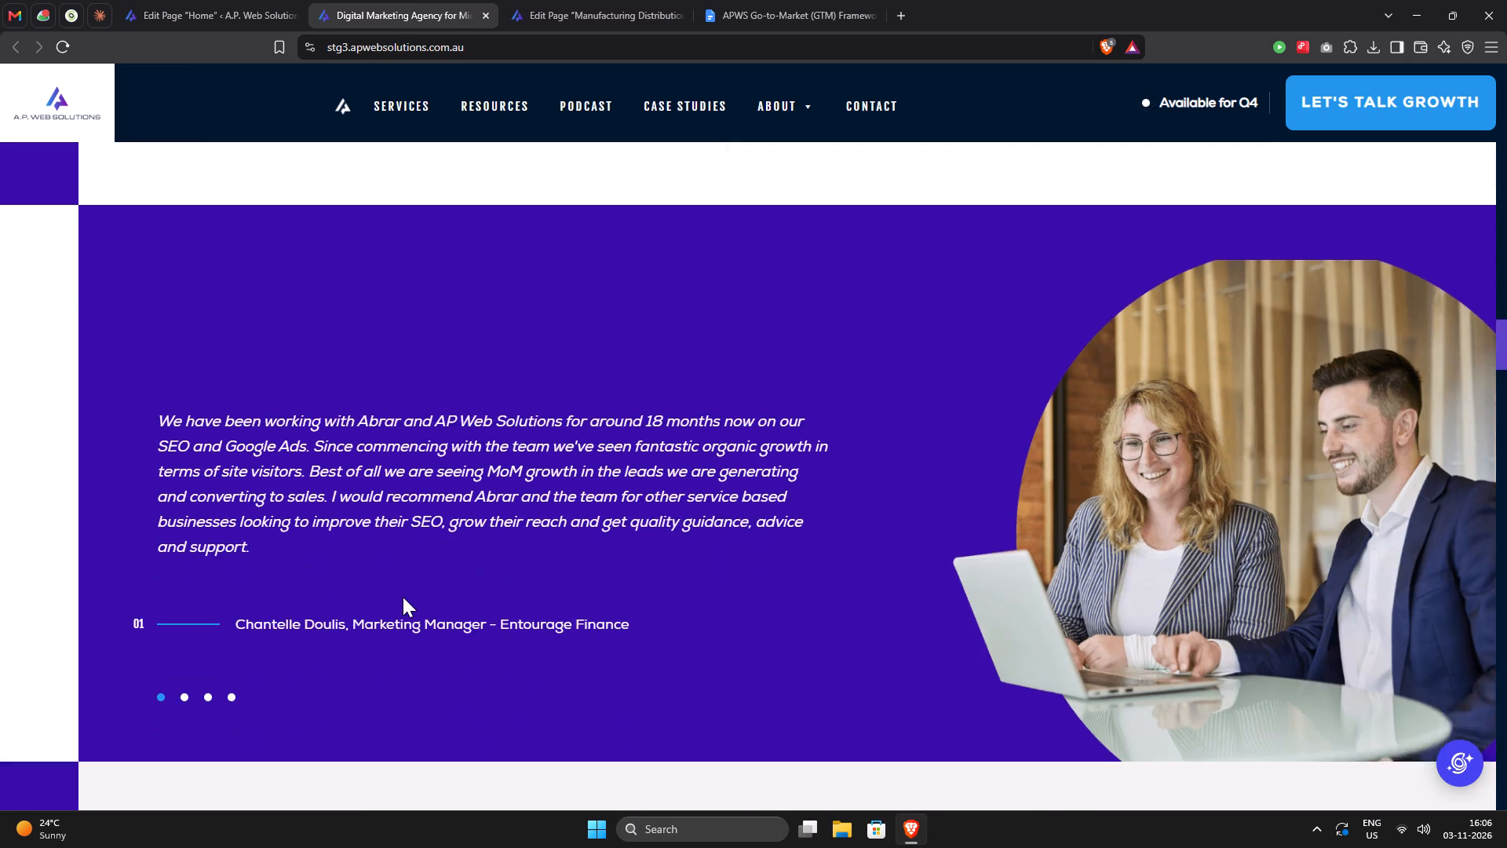
scroll(403, 597, "down", 6)
scroll(403, 597, "up", 7)
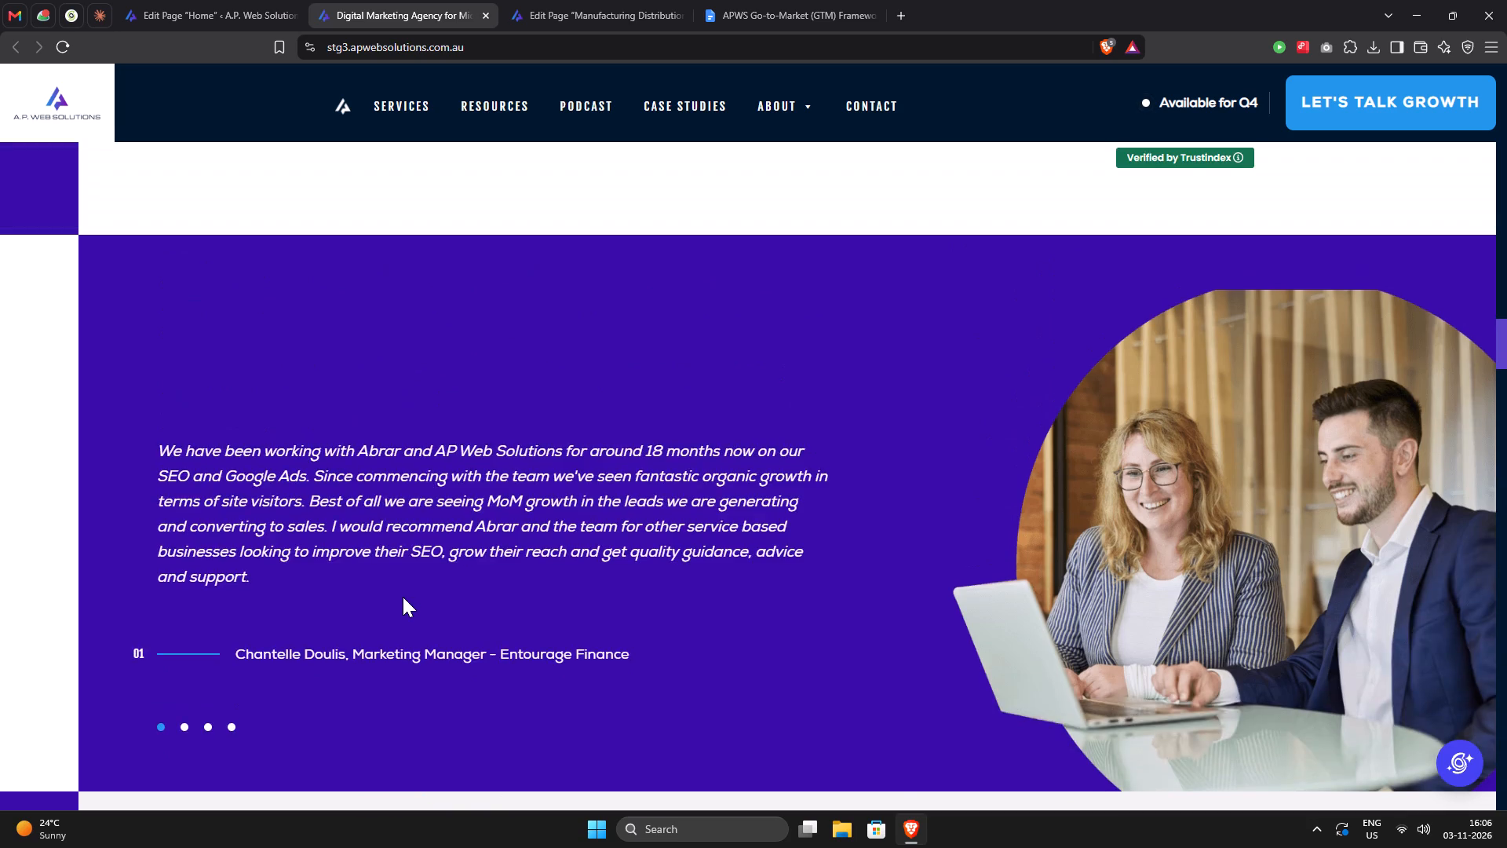
scroll(403, 597, "up", 8)
Back in the Home page editor, expand the modules and check the From the Founder and Testimonials with Metrics settings.
left_click(176, 5)
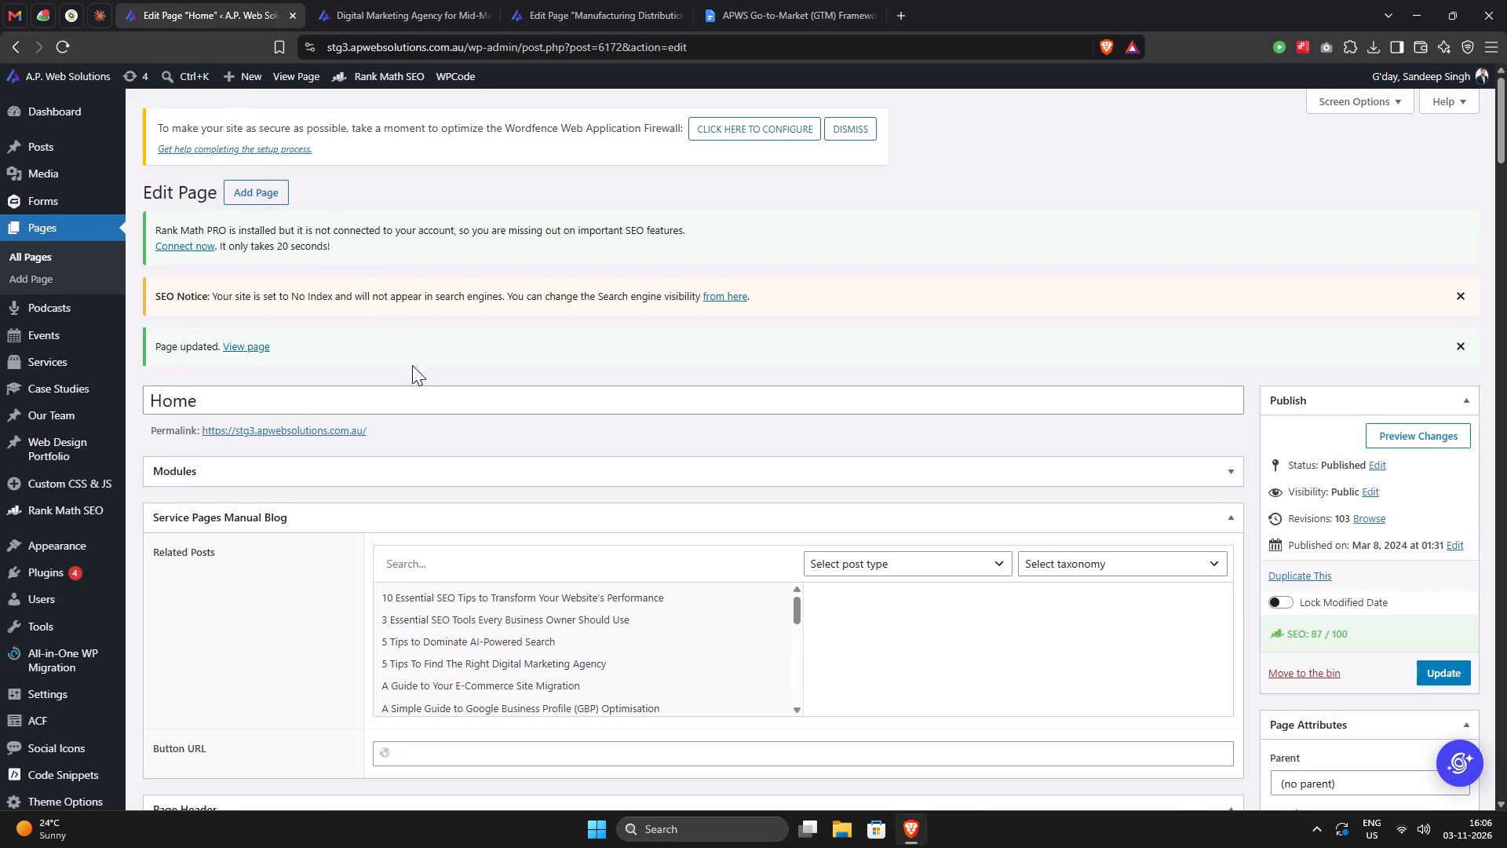
scroll(466, 429, "down", 16)
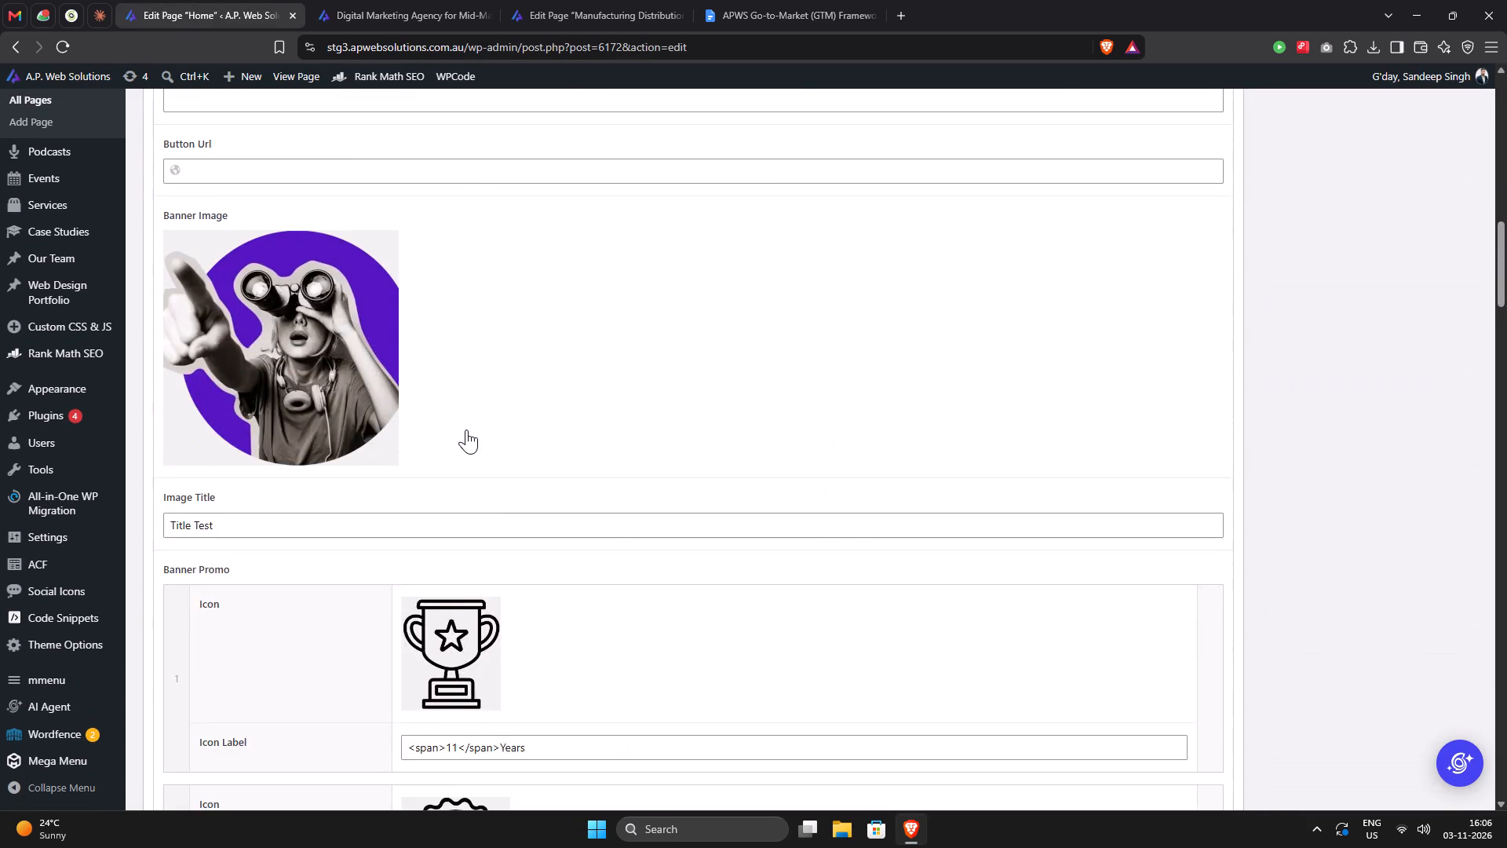
scroll(466, 429, "down", 14)
scroll(466, 429, "down", 7)
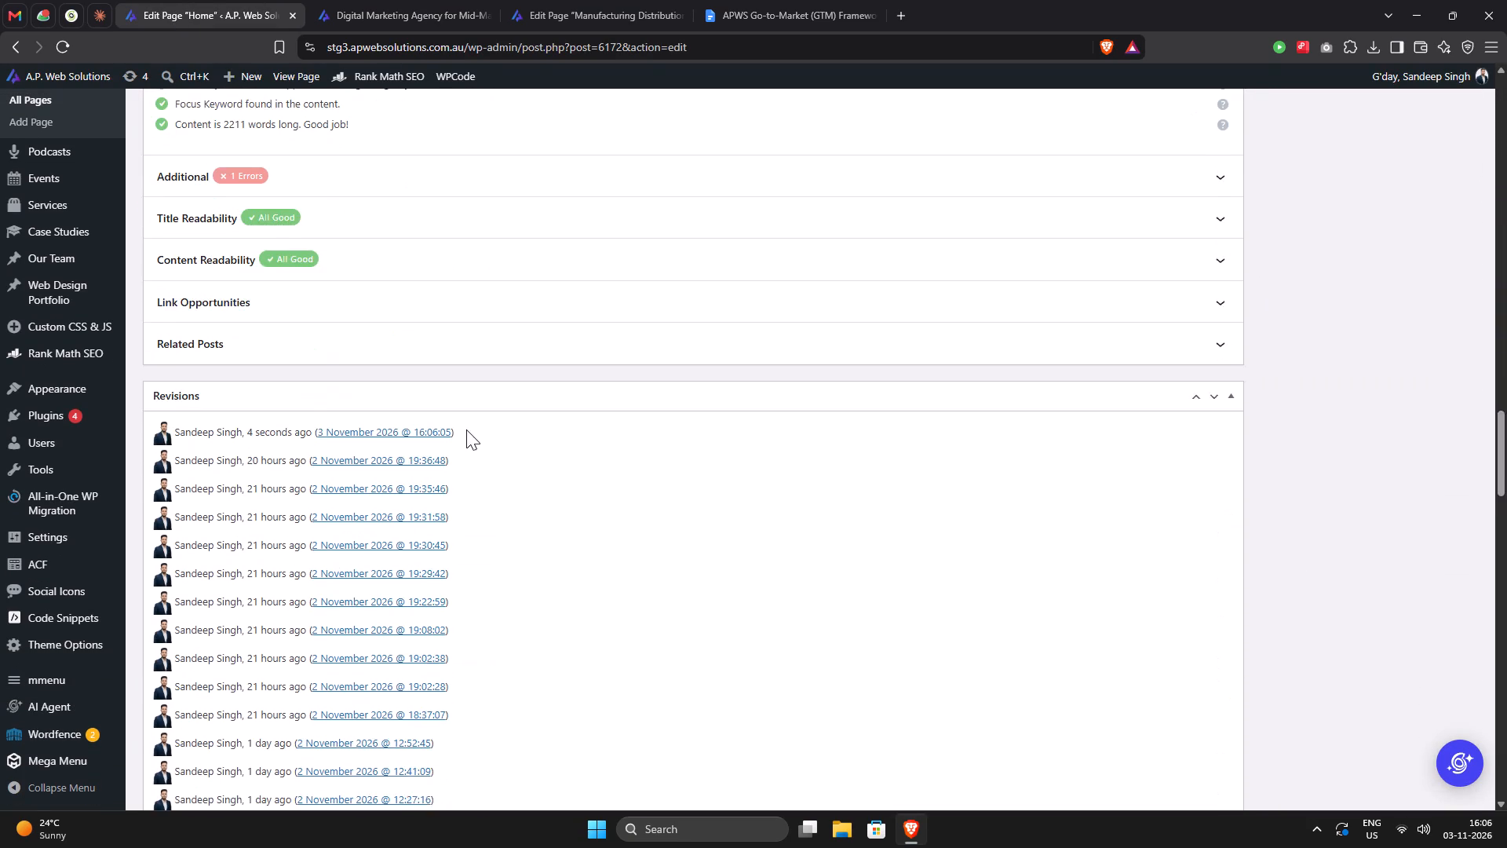
scroll(466, 429, "up", 12)
scroll(467, 428, "up", 14)
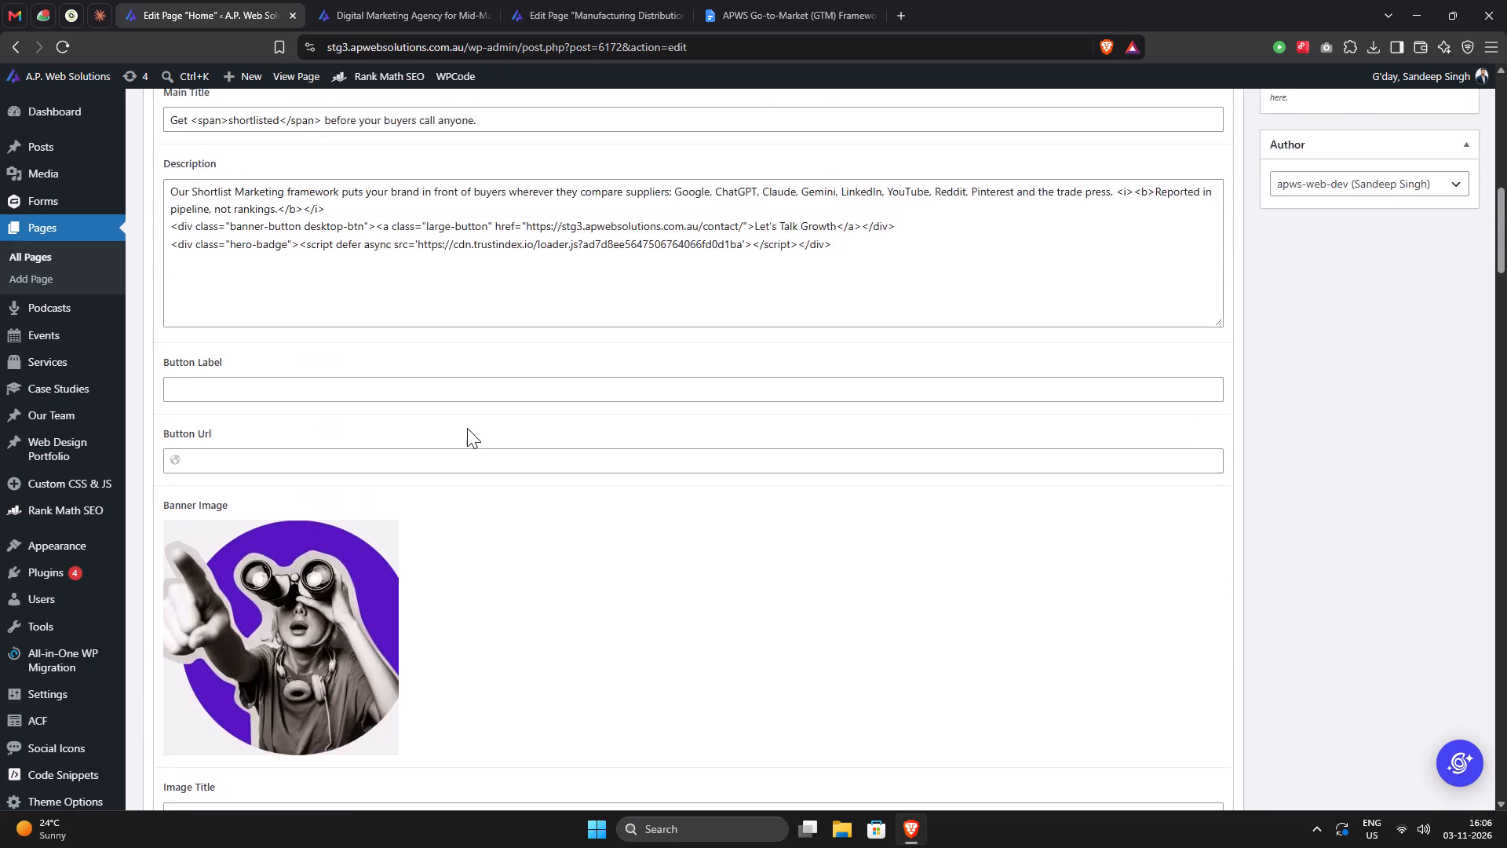
scroll(467, 428, "up", 9)
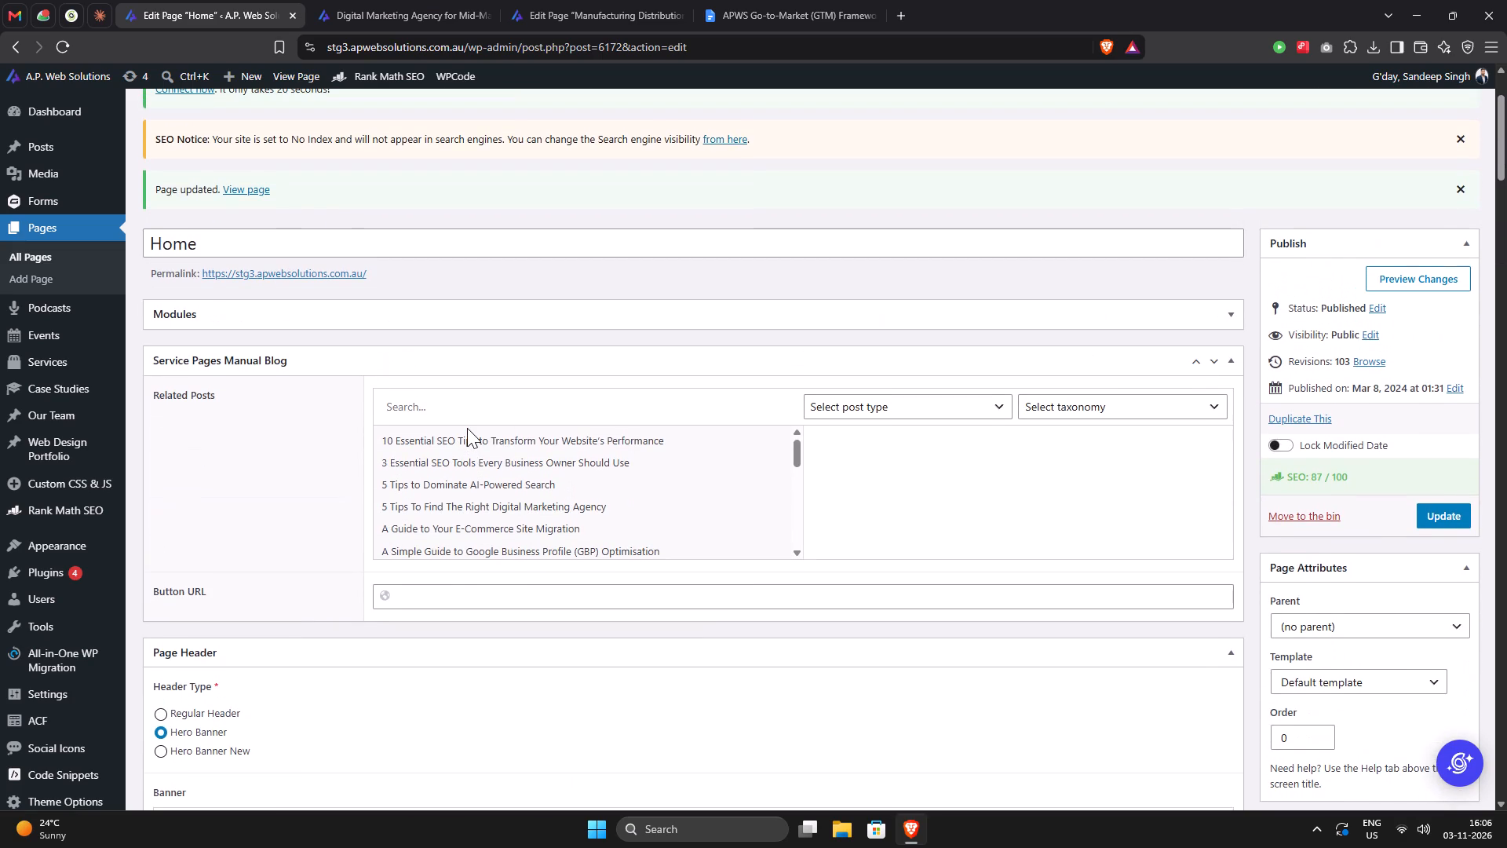
left_click(497, 313)
scroll(488, 391, "down", 6)
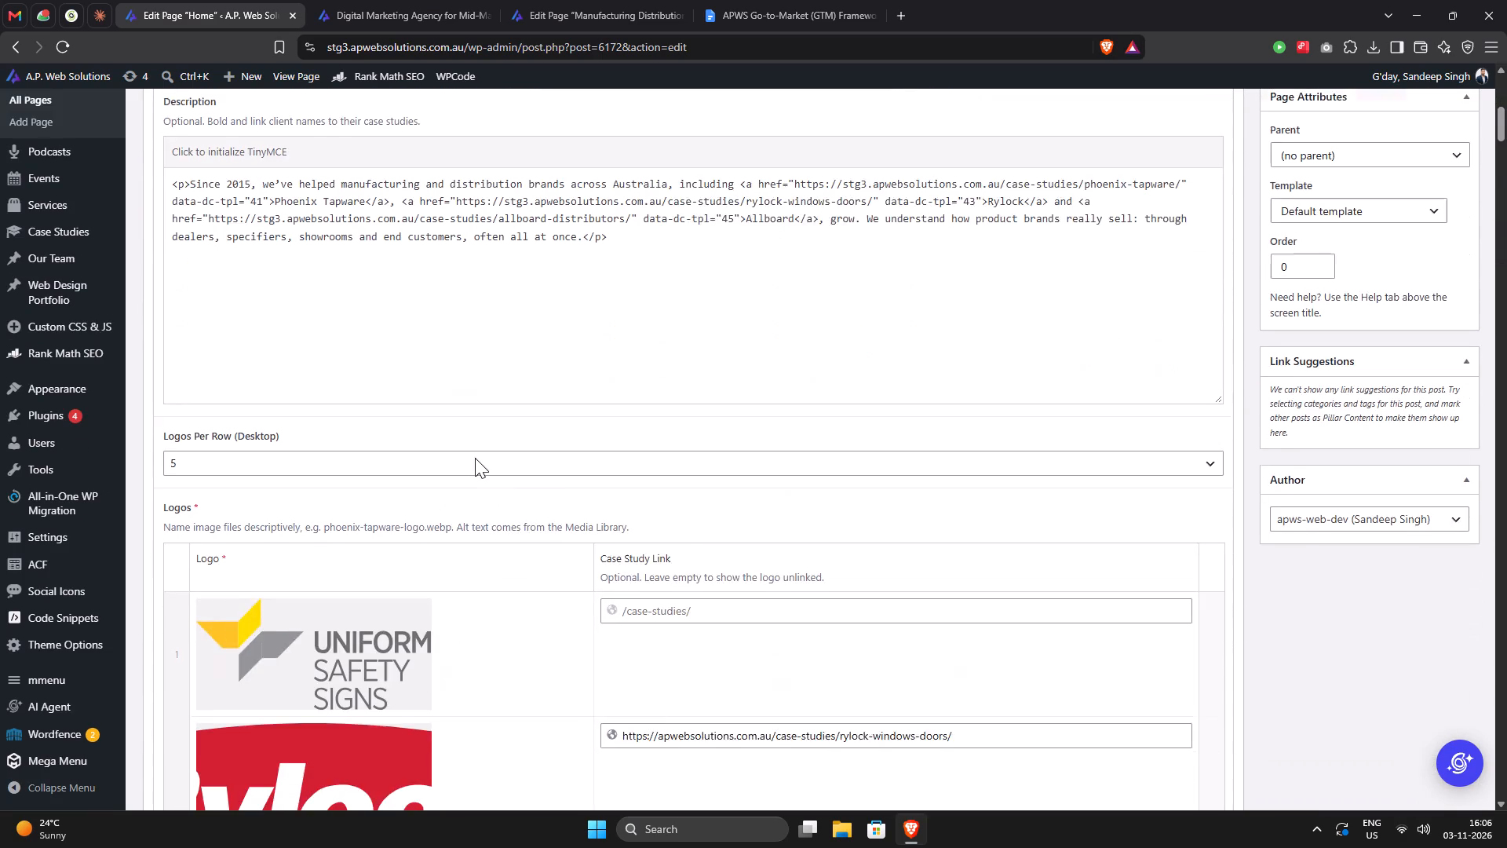
scroll(475, 458, "down", 20)
scroll(475, 458, "down", 9)
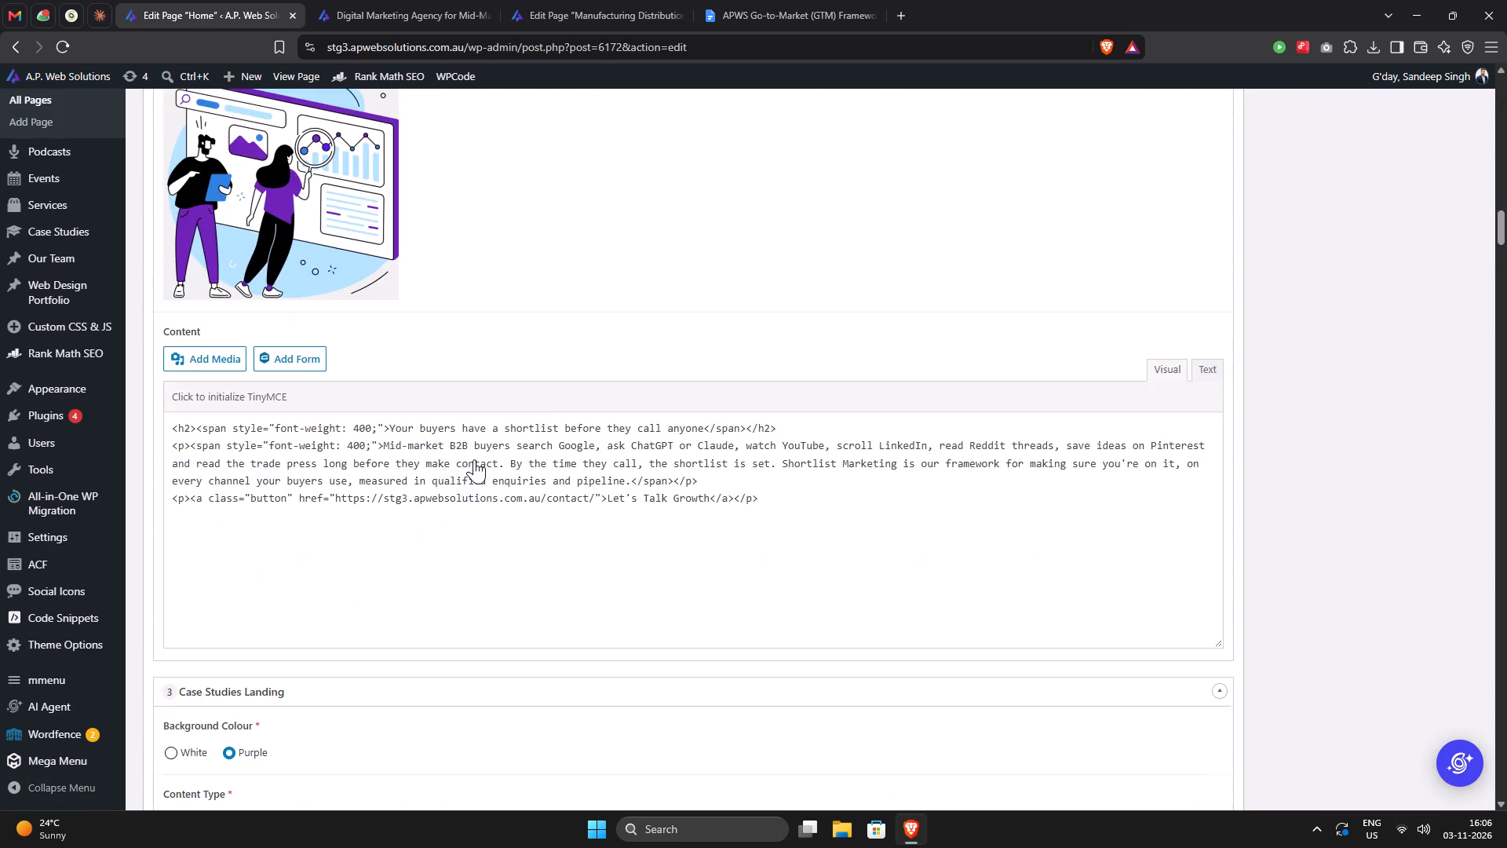
scroll(474, 459, "down", 15)
scroll(474, 459, "down", 6)
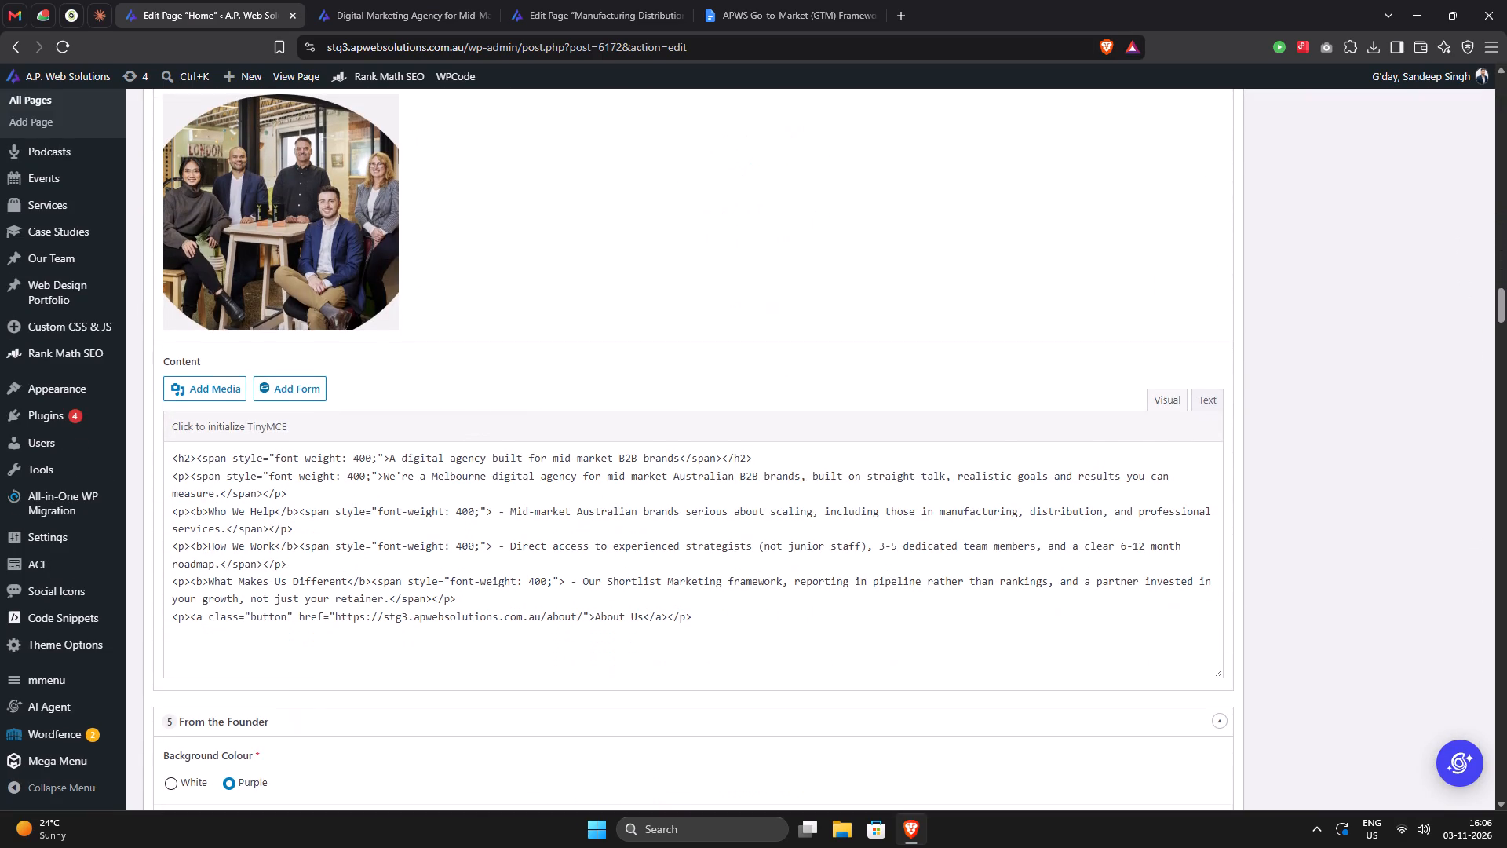
scroll(474, 459, "down", 4)
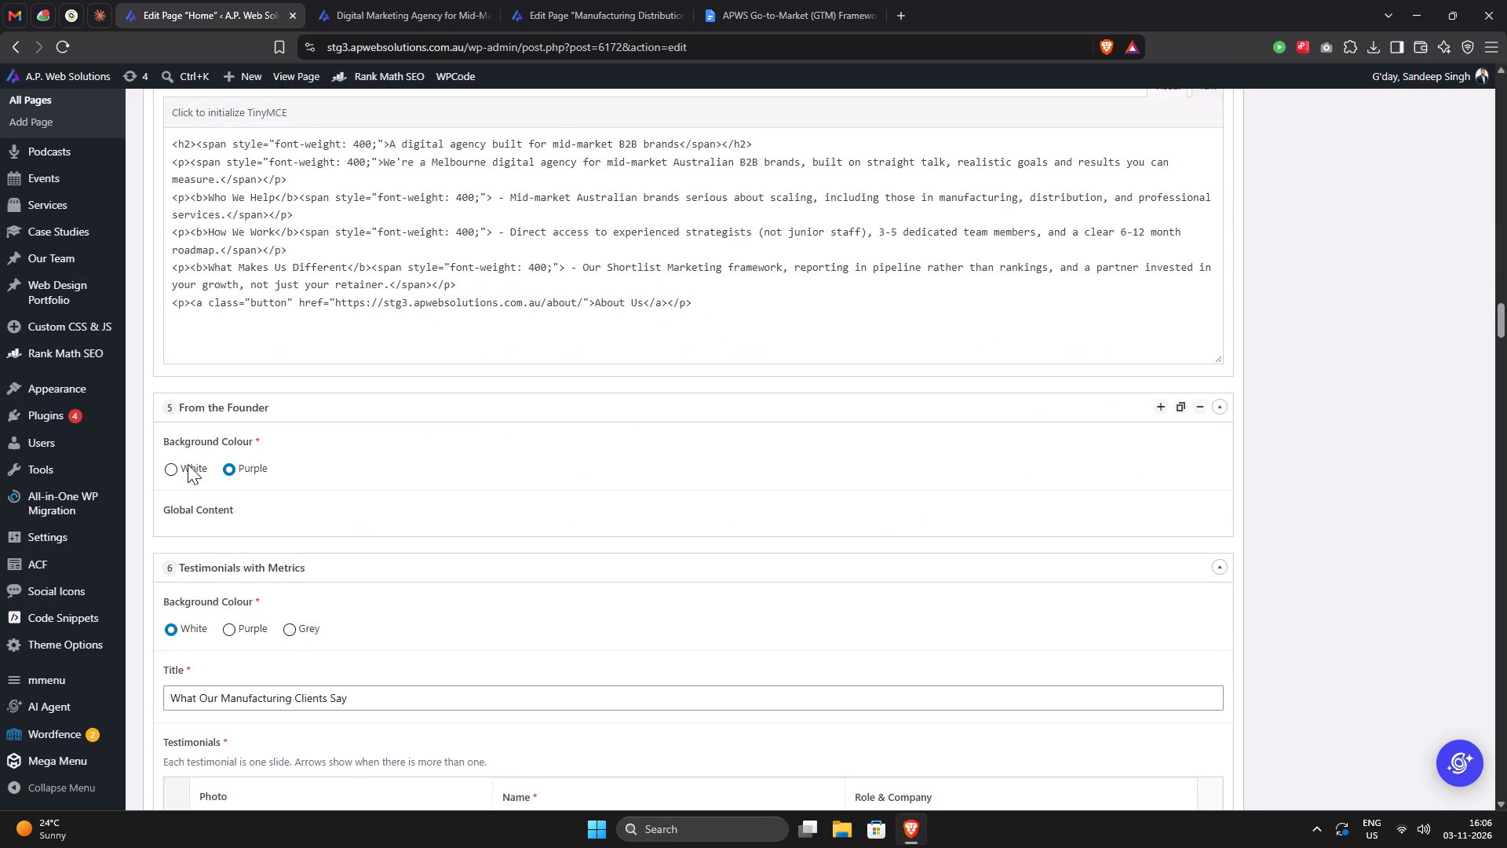
Reload the published Home page without cached files and check the background of the founder section.
left_click(377, 0)
scroll(499, 261, "up", 19)
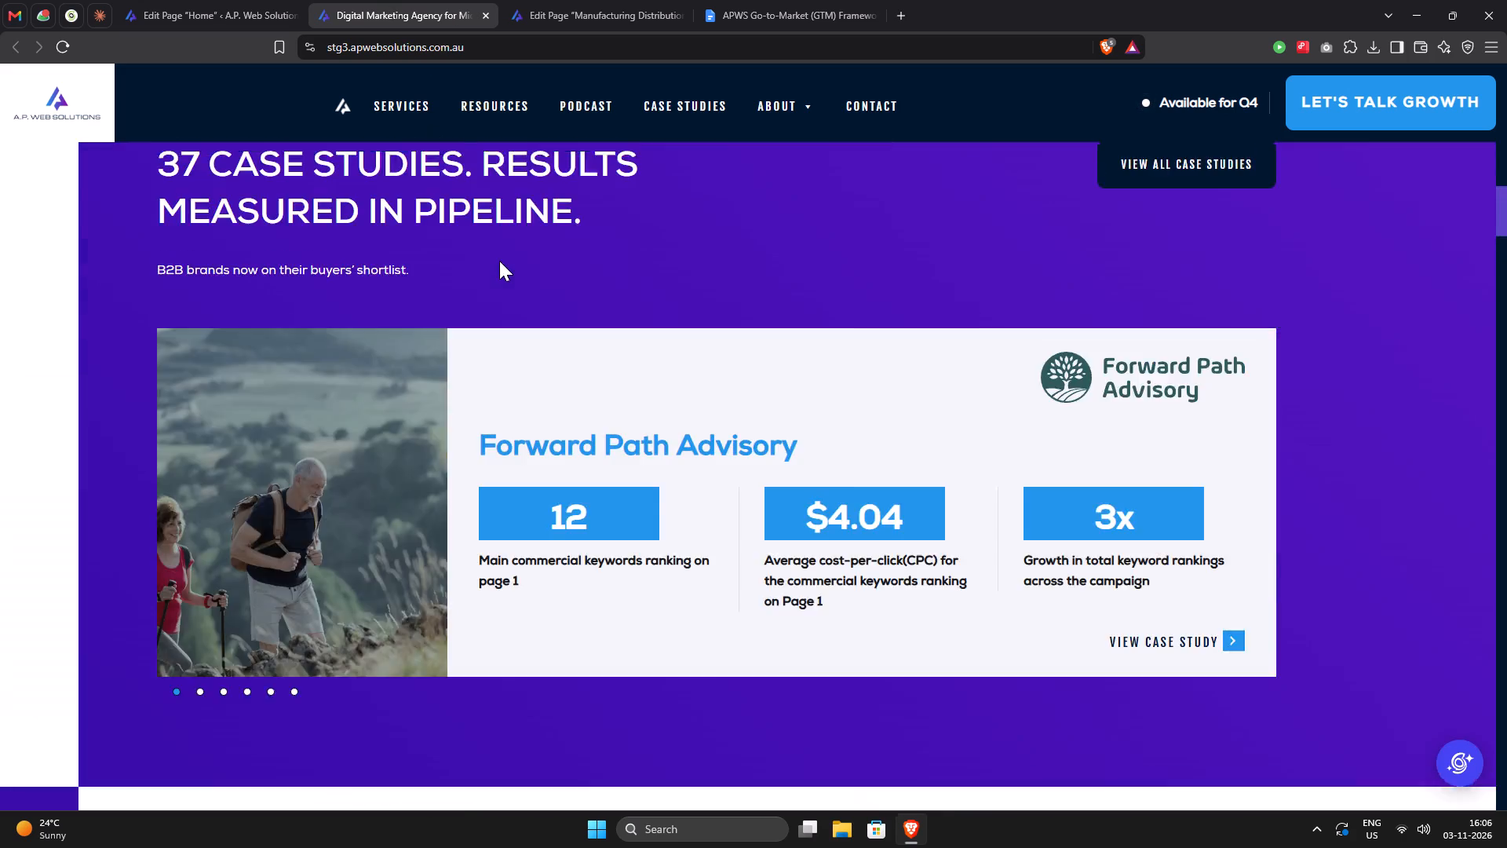
scroll(499, 261, "up", 20)
scroll(499, 261, "up", 12)
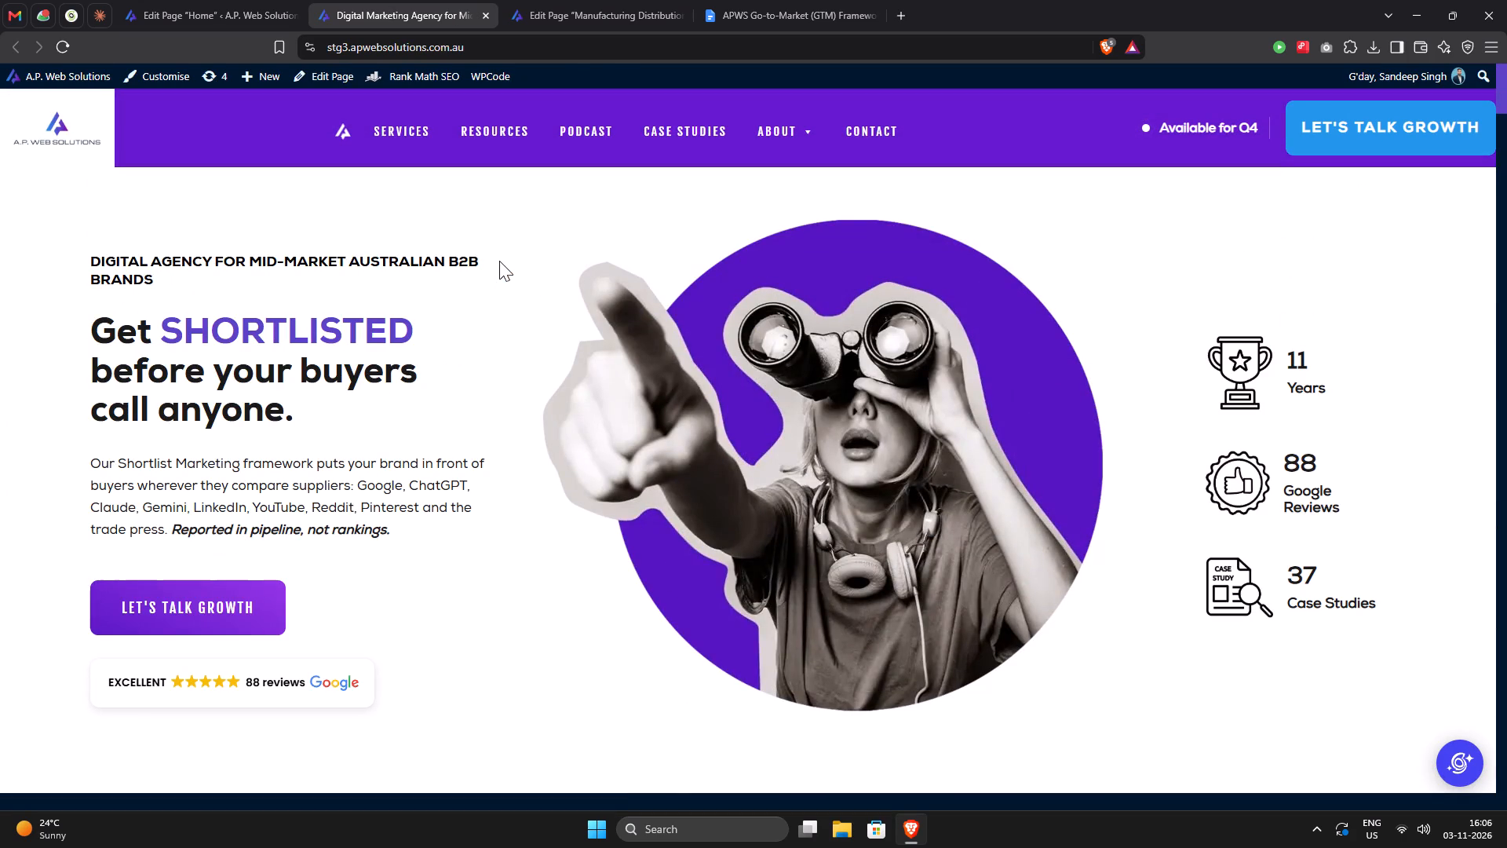
key("ctrl+F5")
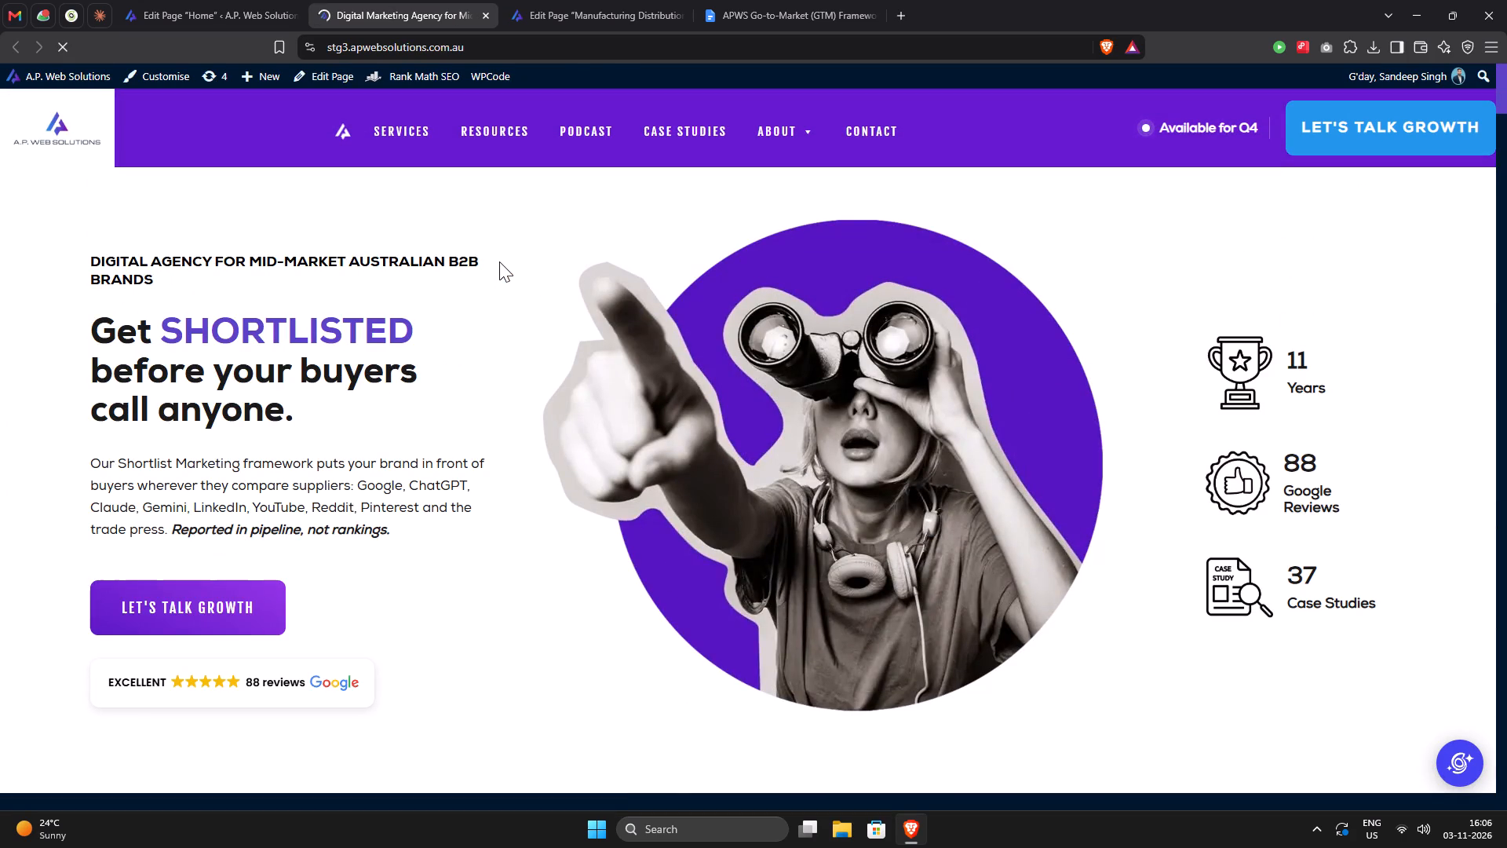
left_click(499, 261)
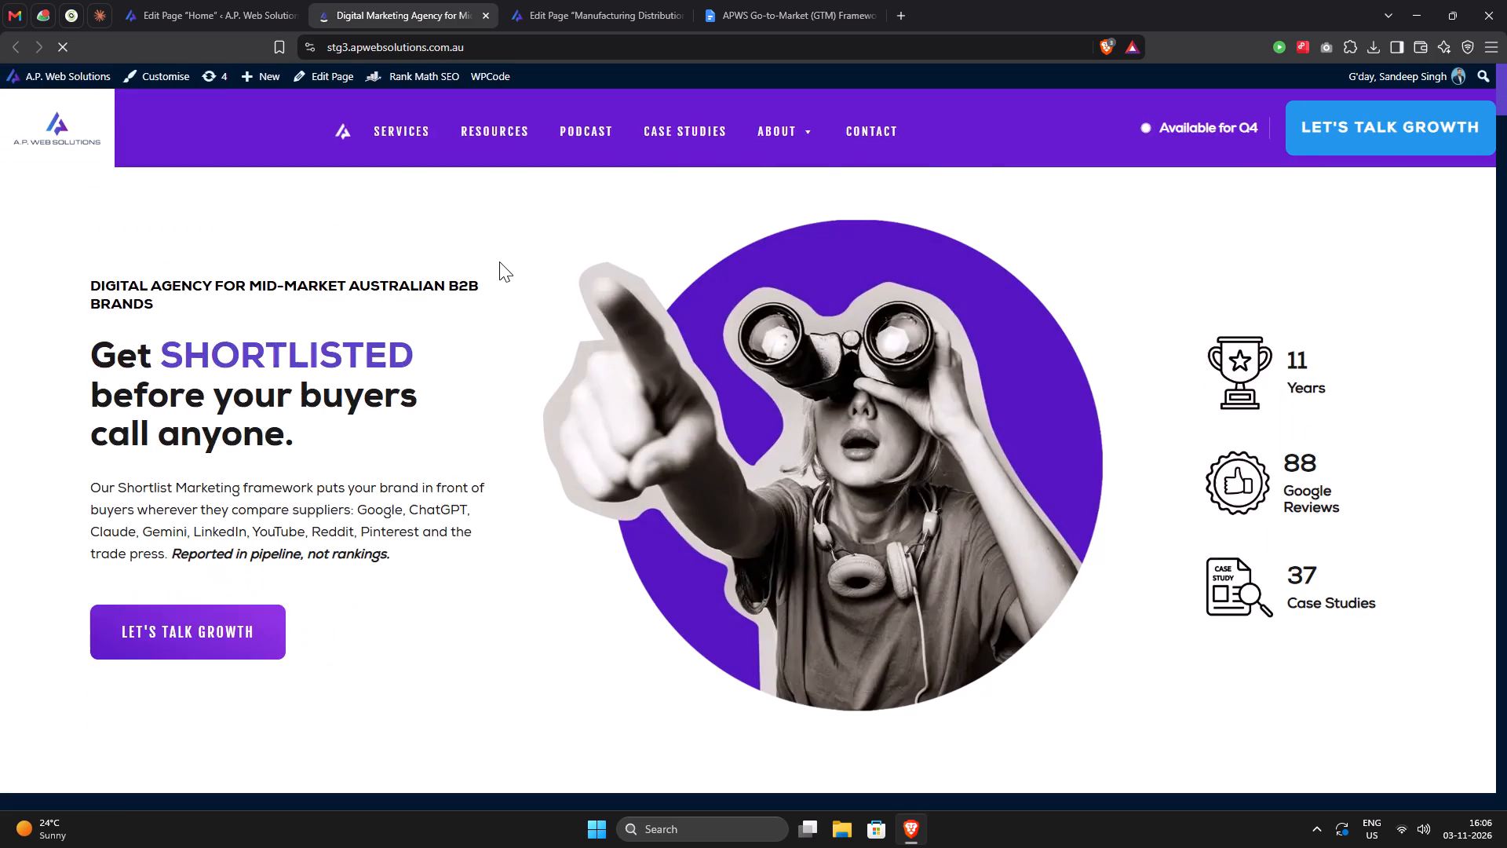
scroll(499, 261, "down", 15)
scroll(501, 280, "down", 13)
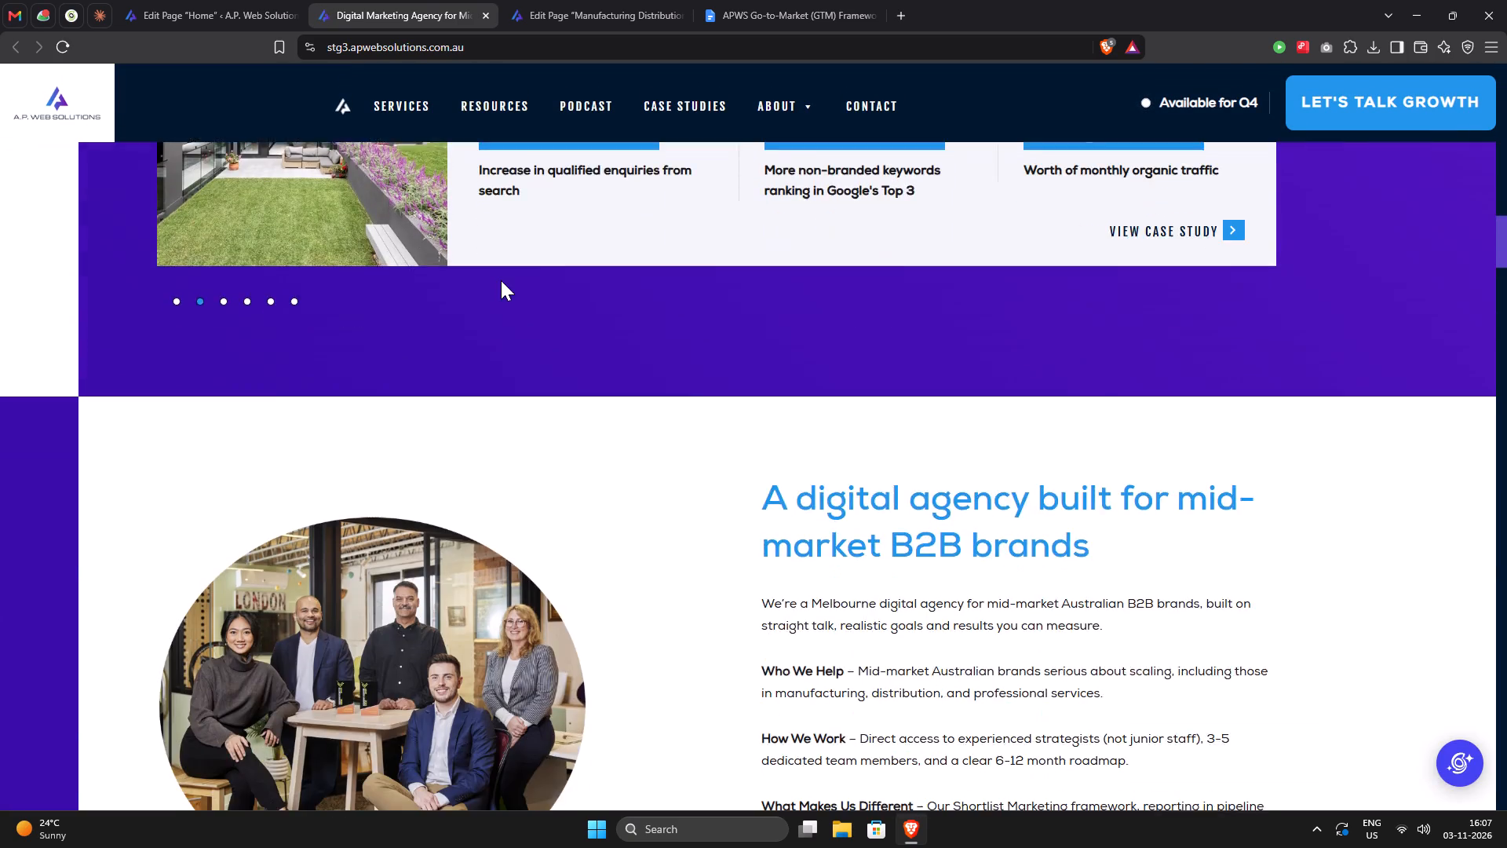
scroll(501, 280, "down", 12)
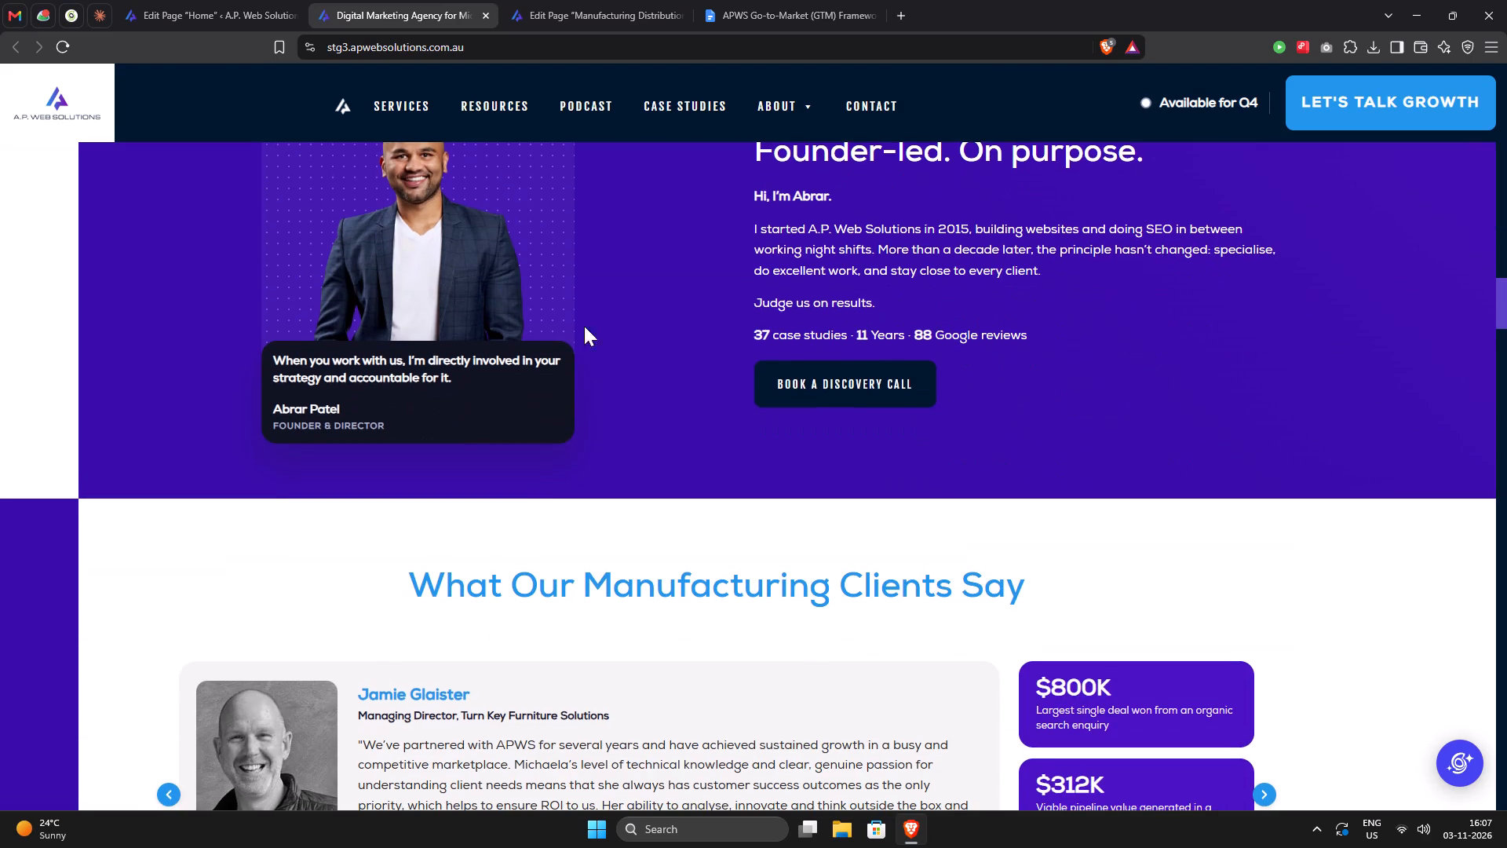
scroll(677, 372, "up", 2)
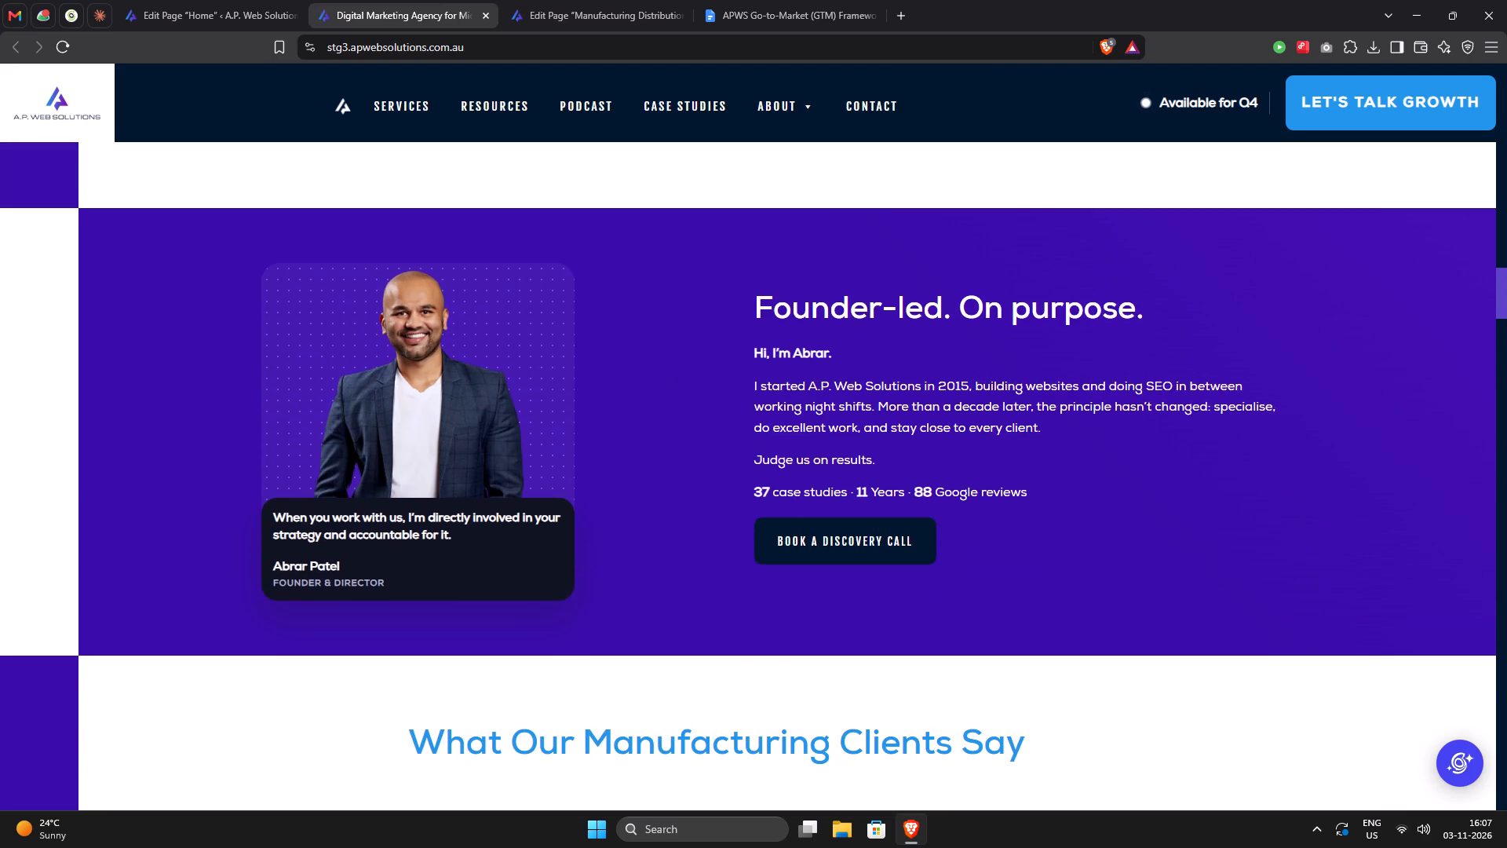
Browse the slides under "What Our Manufacturing Clients Say" and check the Google reviews section below them.
scroll(704, 479, "down", 5)
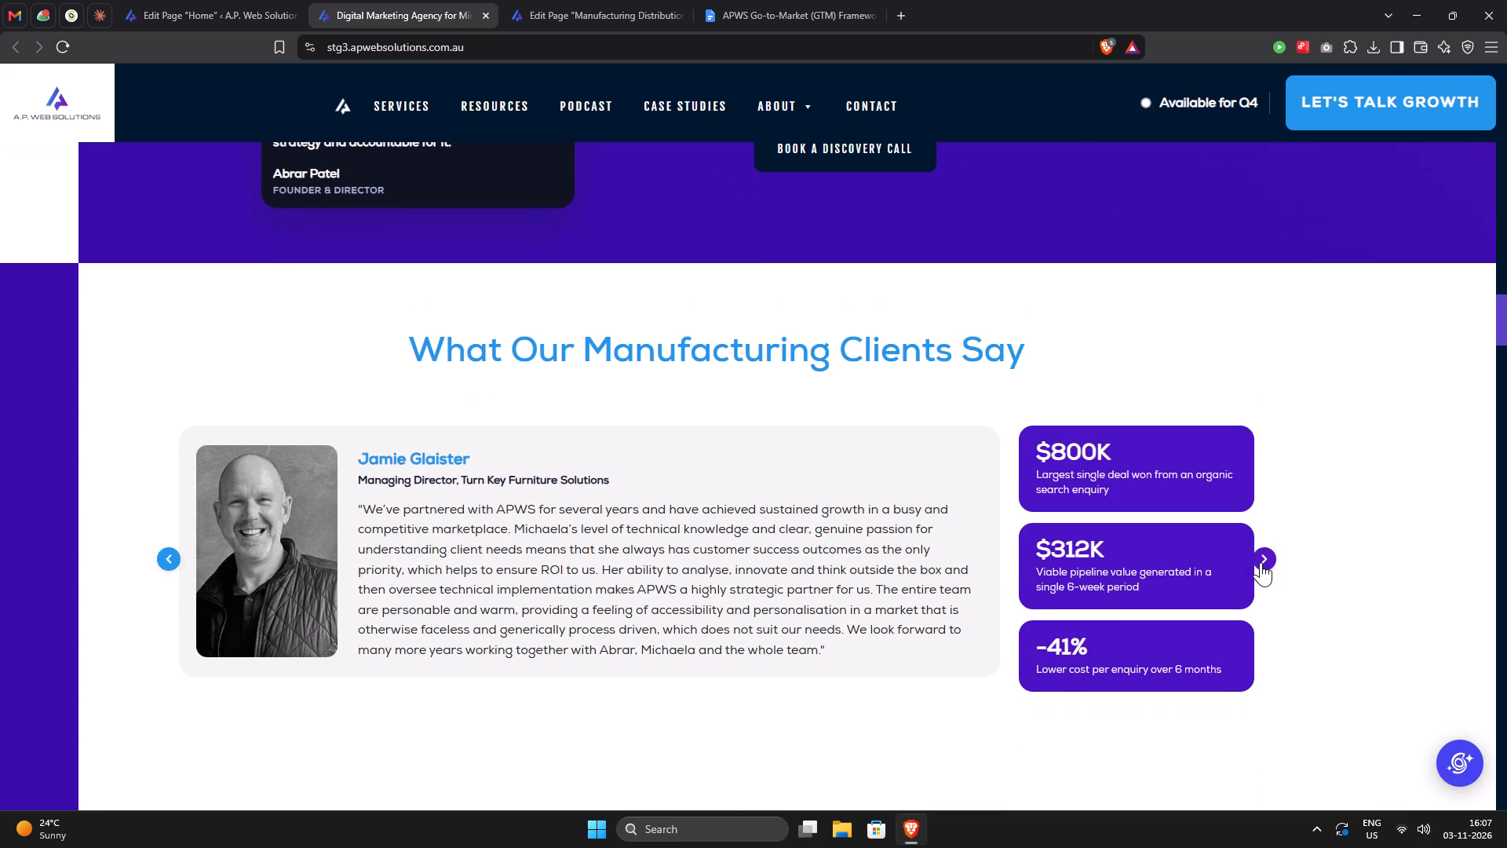
left_click(1261, 562)
left_click(1261, 562)
scroll(958, 546, "down", 5)
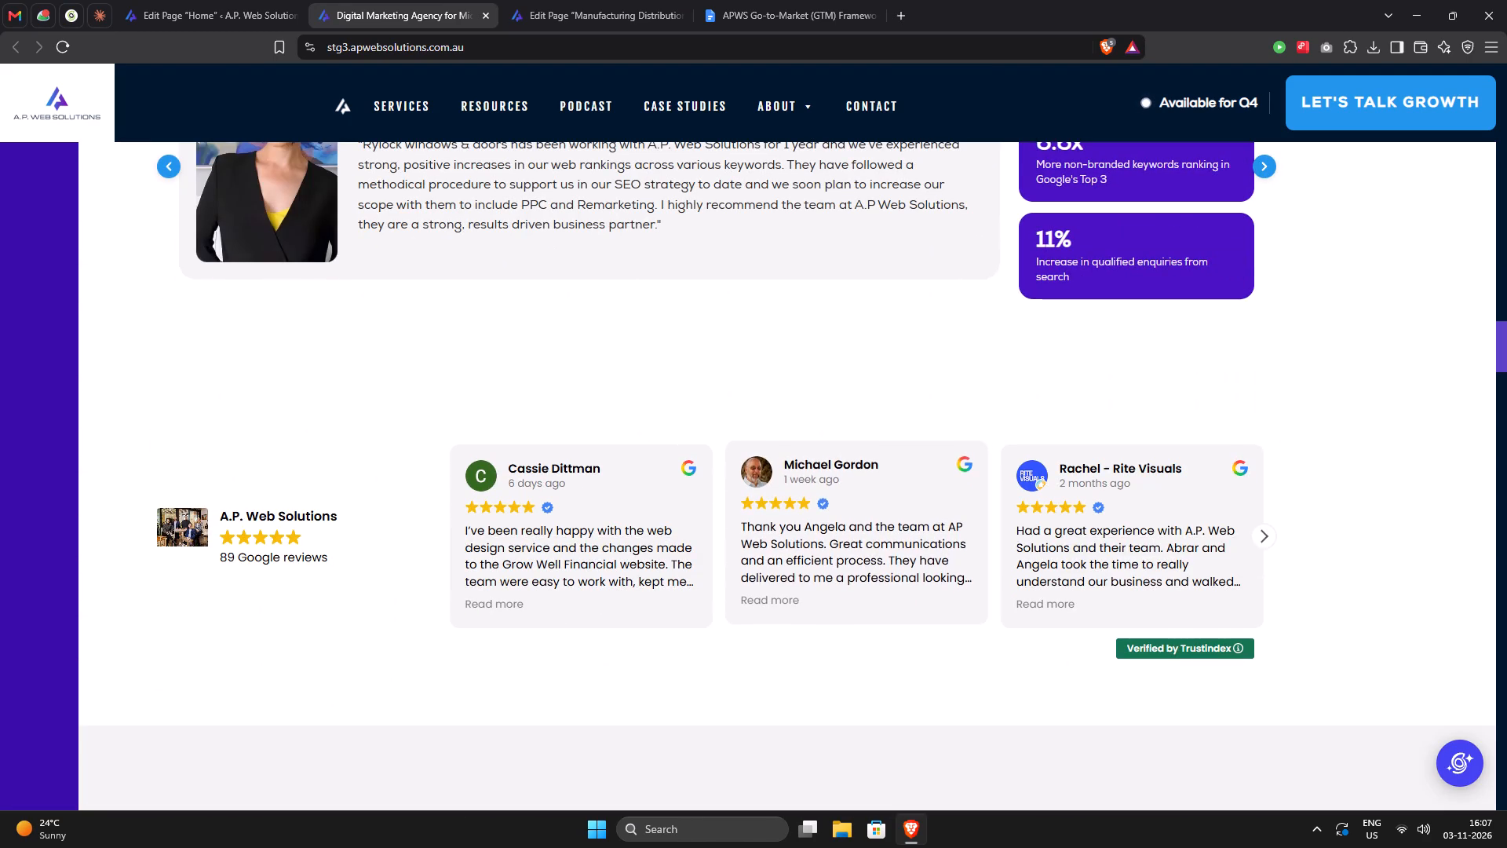
scroll(837, 507, "down", 6)
scroll(811, 503, "up", 13)
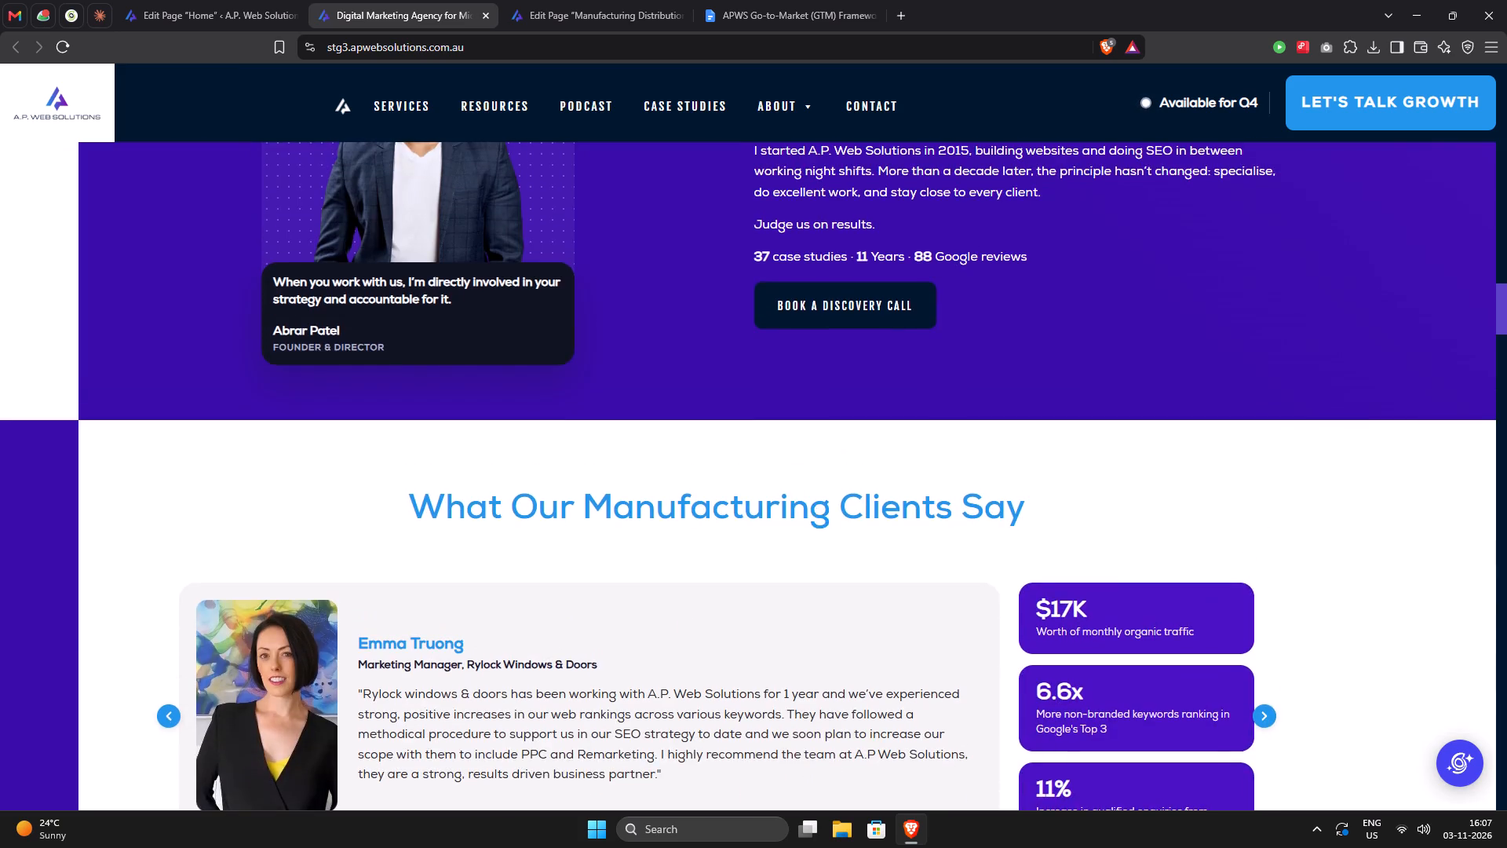
scroll(811, 503, "down", 9)
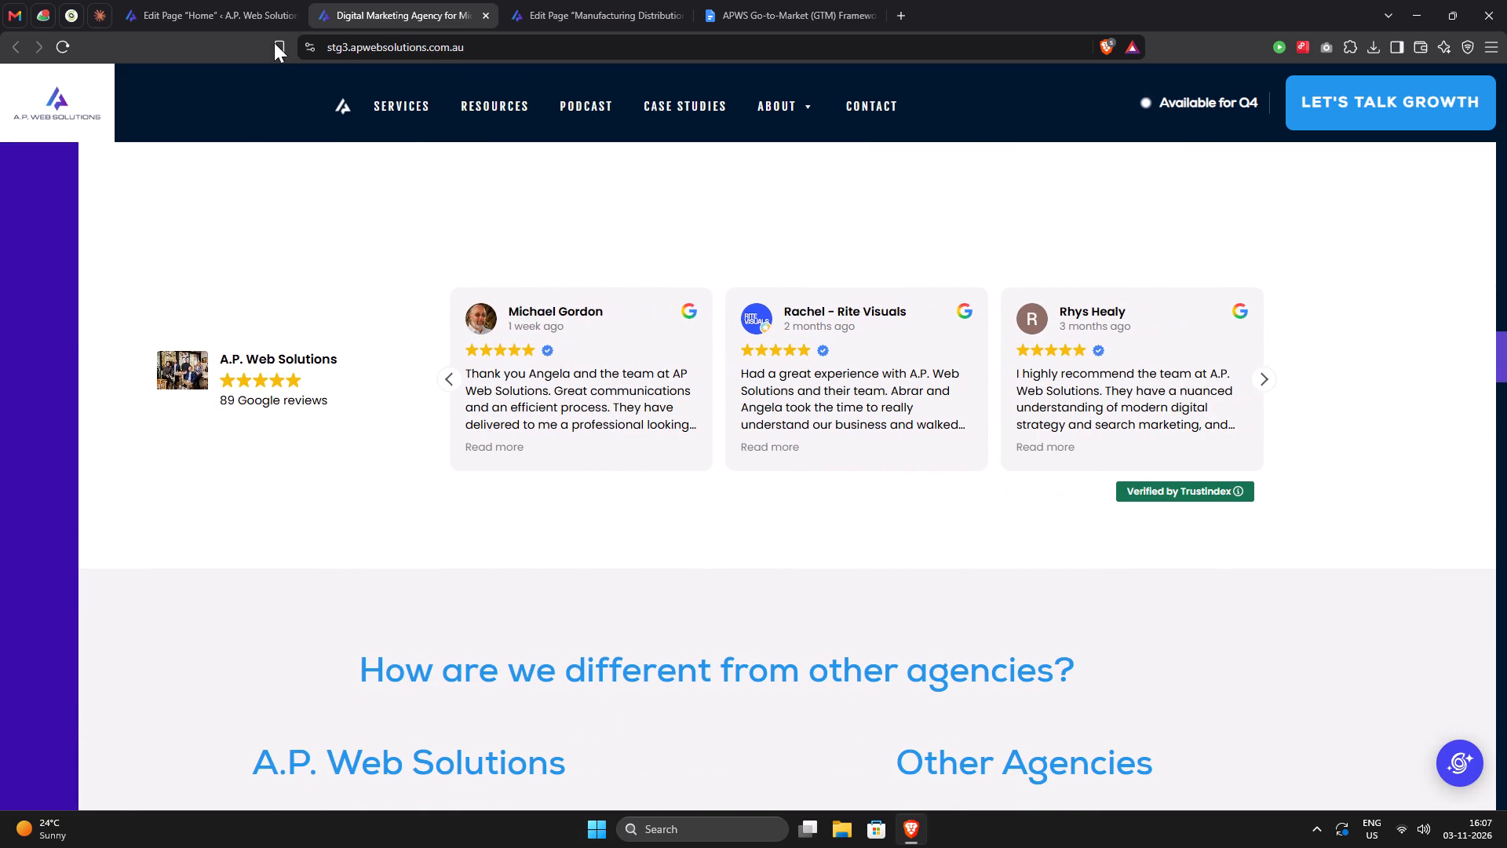
Examine the Our Services, Trusted by mid-market B2B brands and Who We Work Best With sections on the published Home page.
left_click(220, 8)
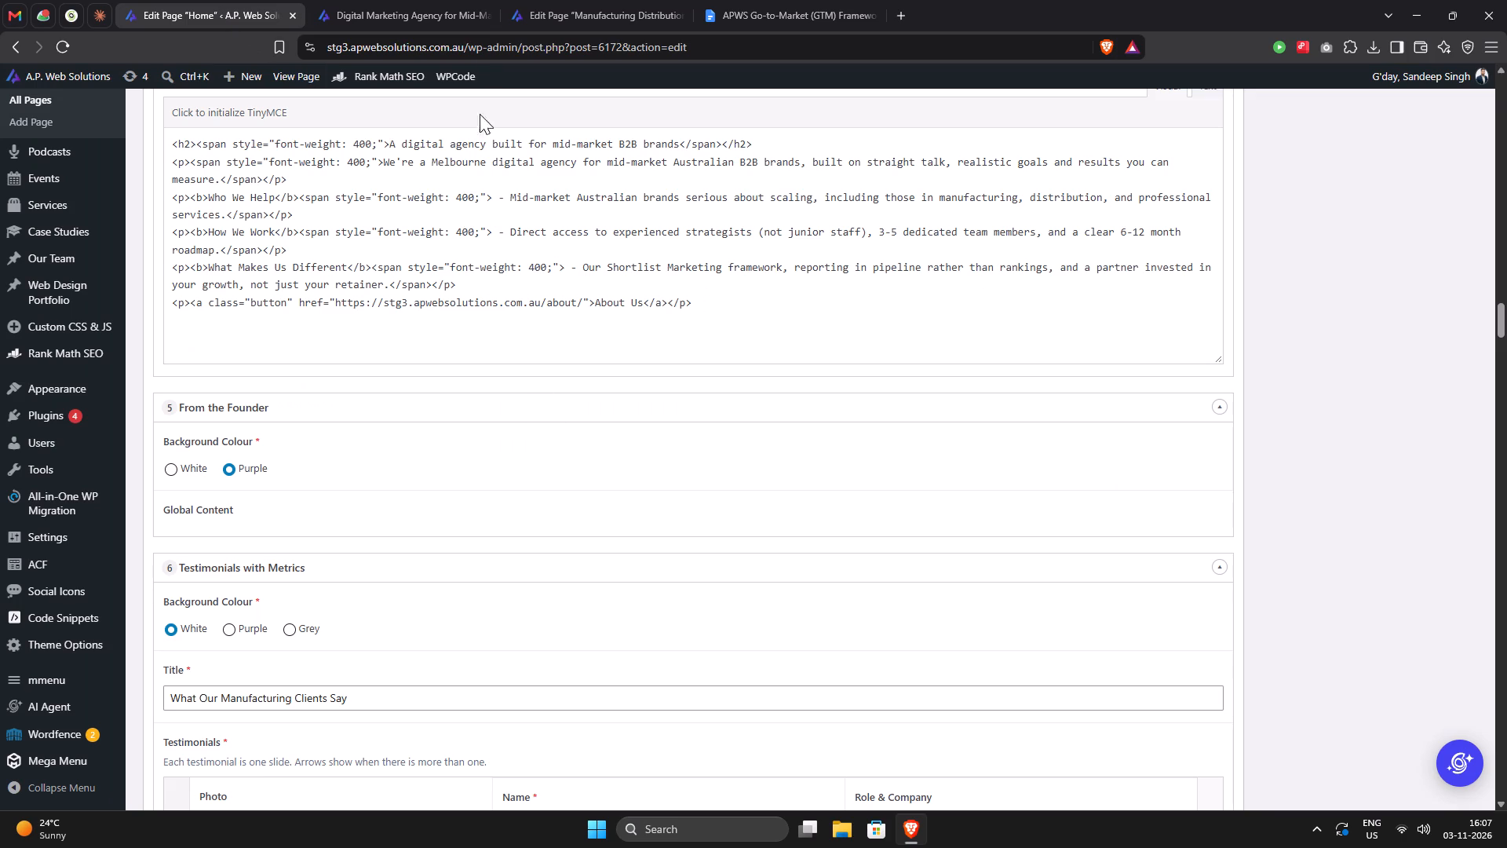
left_click(423, 6)
scroll(623, 335, "down", 16)
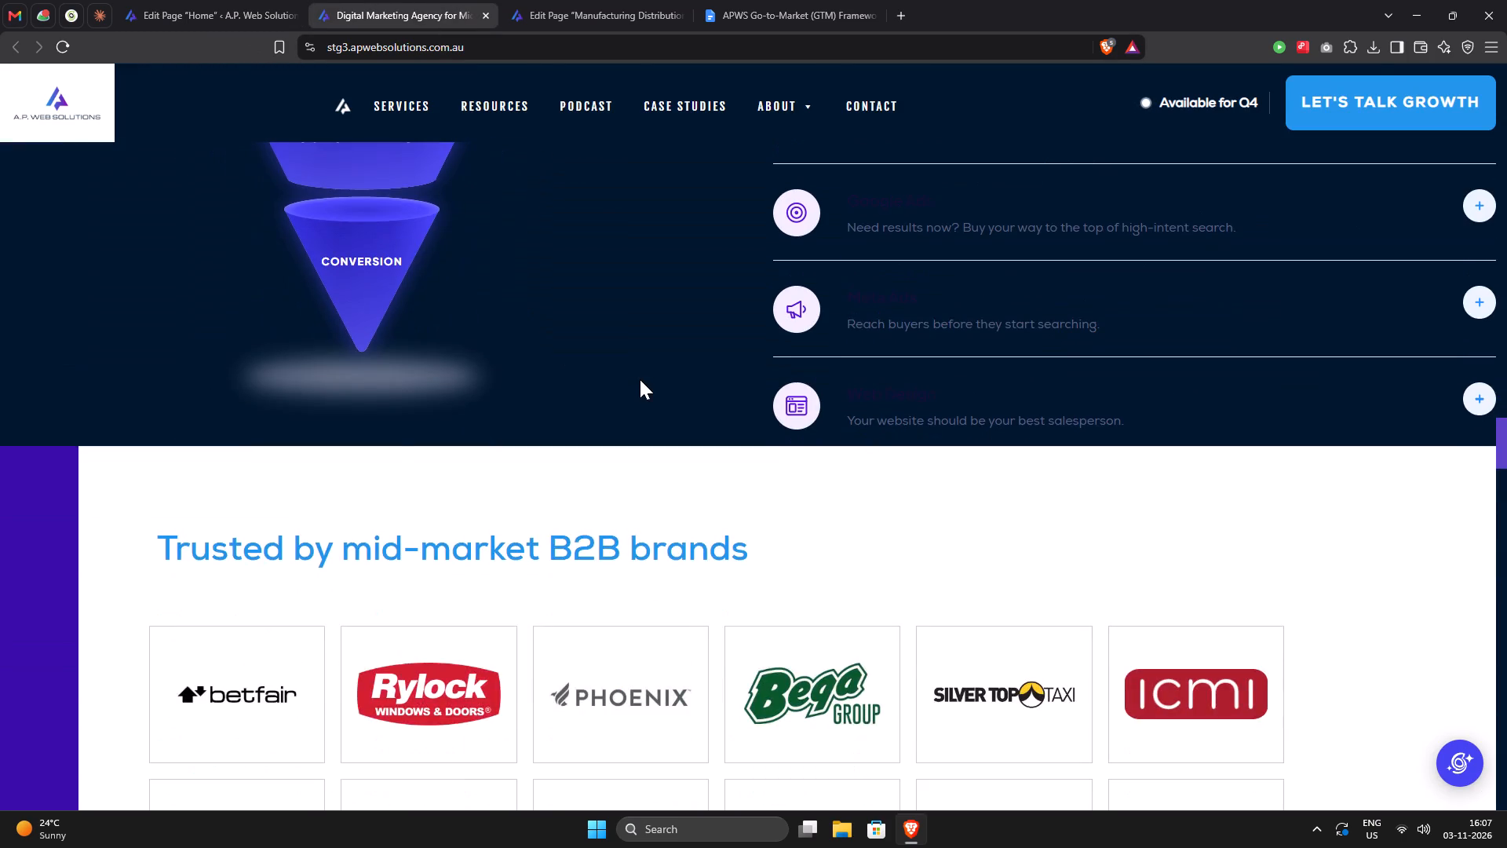
scroll(640, 379, "down", 5)
scroll(640, 379, "up", 12)
scroll(640, 379, "down", 7)
left_click_drag(576, 481, 738, 478)
left_click(793, 492)
scroll(785, 489, "up", 5)
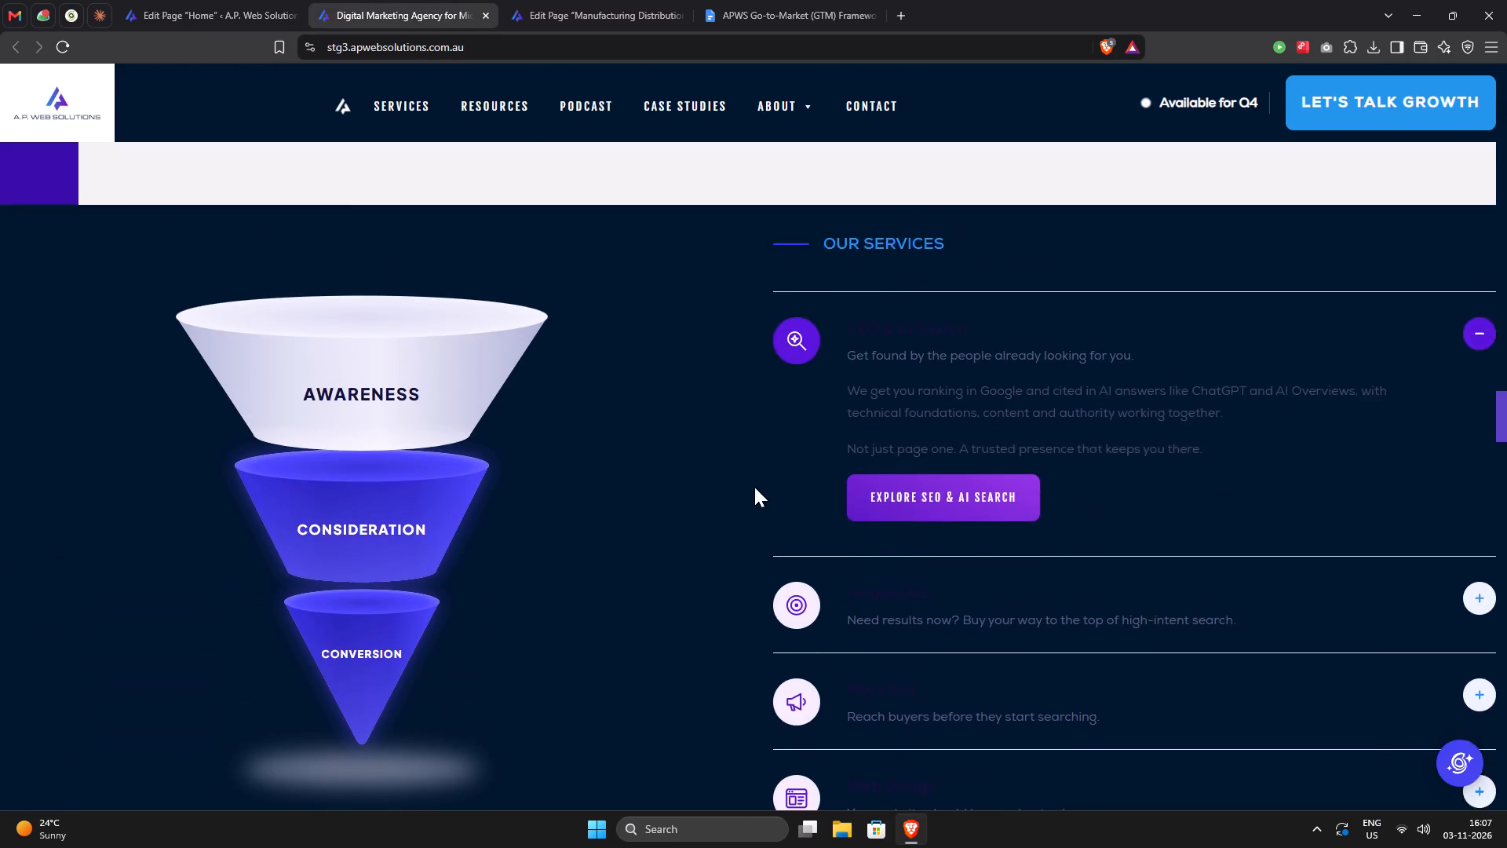
scroll(754, 487, "up", 2)
scroll(681, 396, "down", 18)
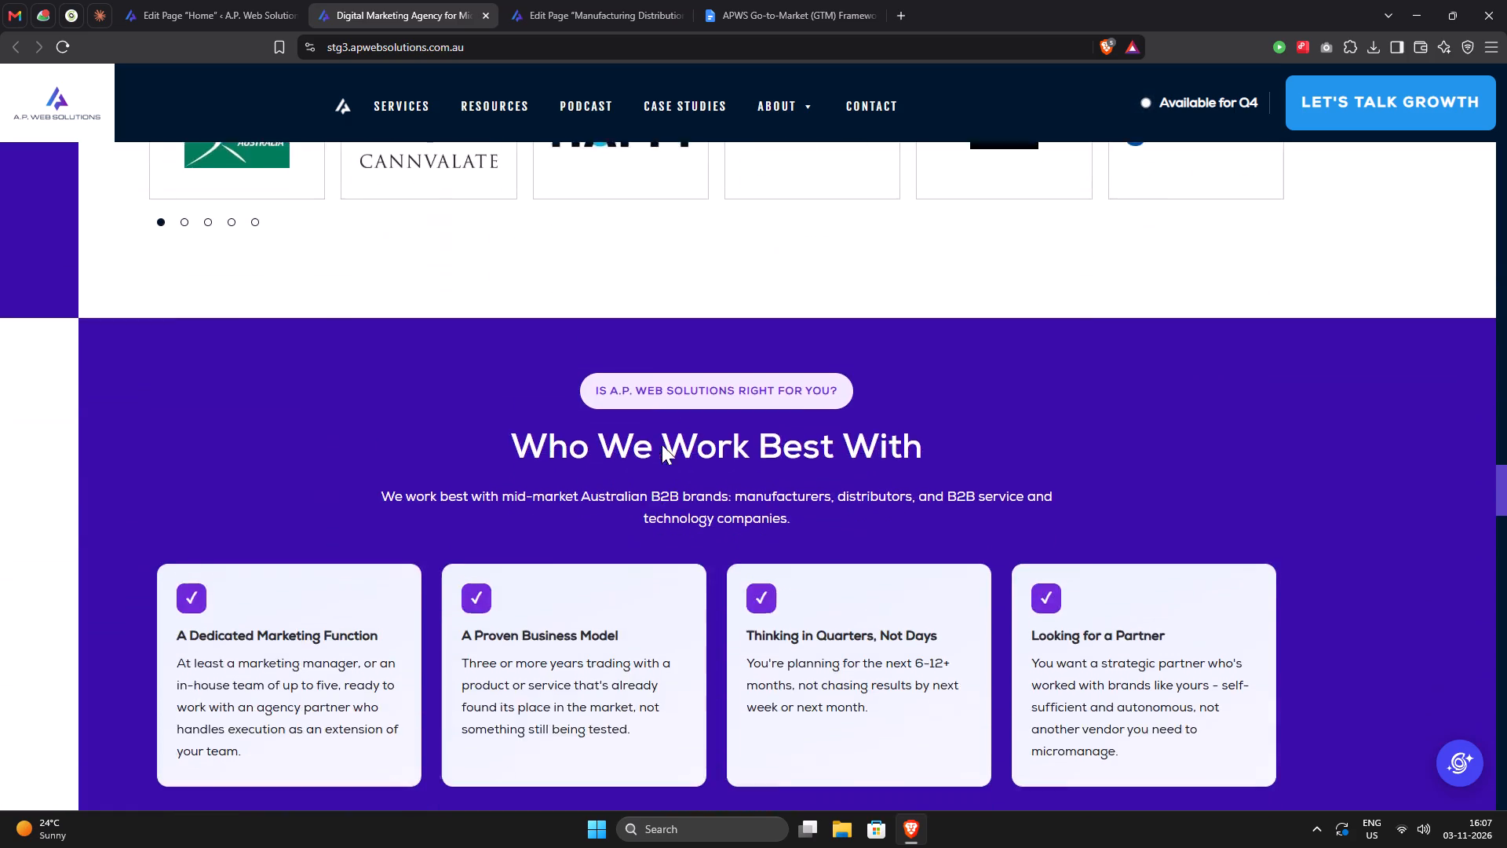
scroll(662, 444, "down", 13)
scroll(662, 444, "up", 20)
scroll(662, 444, "up", 9)
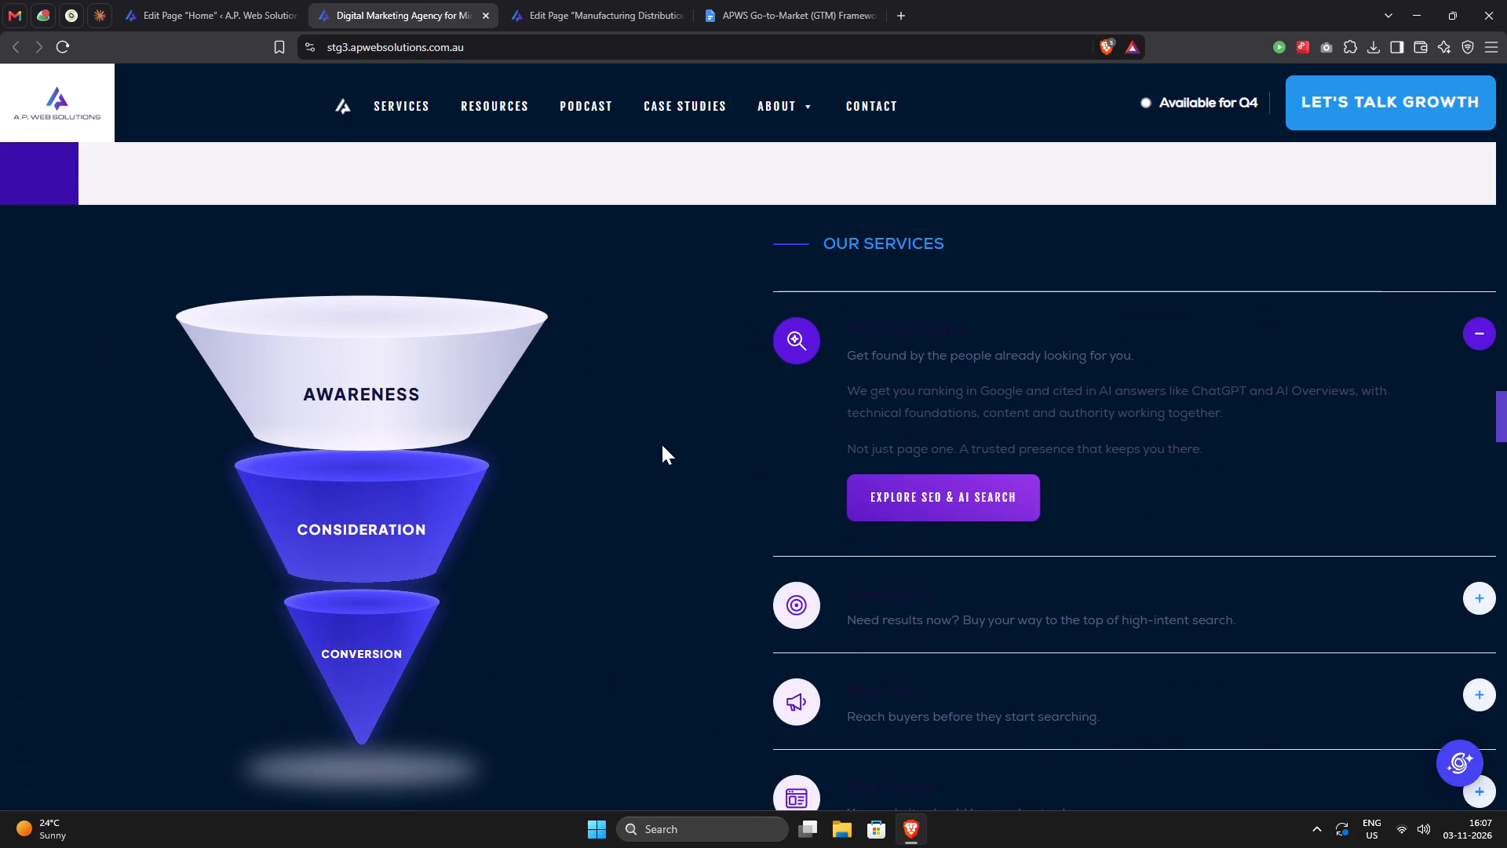
Check the comparison section and the Google reviews placed below the client testimonial slider on the published page.
scroll(662, 444, "up", 1)
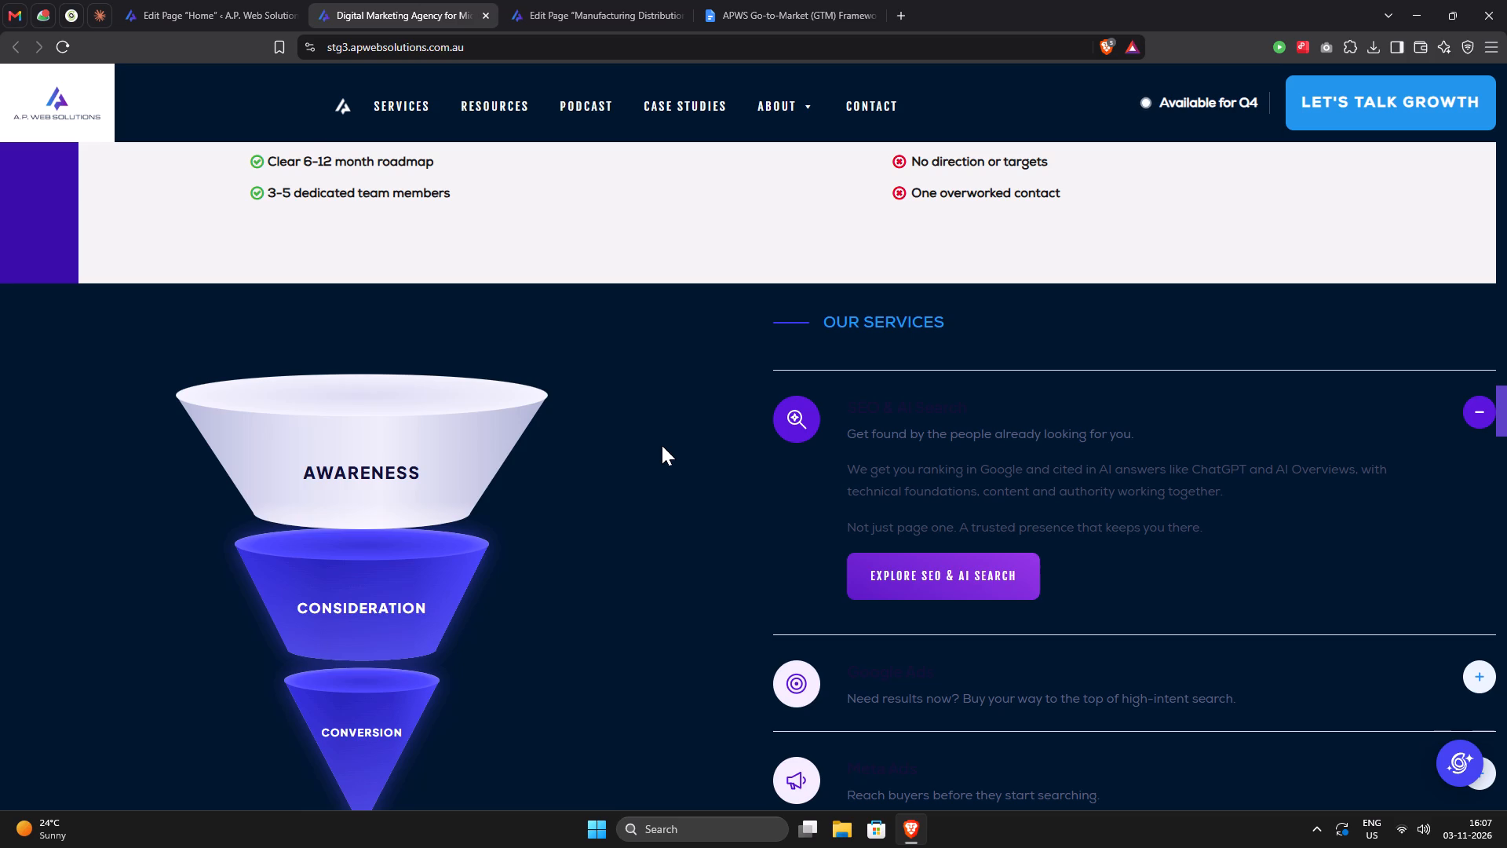
scroll(662, 445, "up", 11)
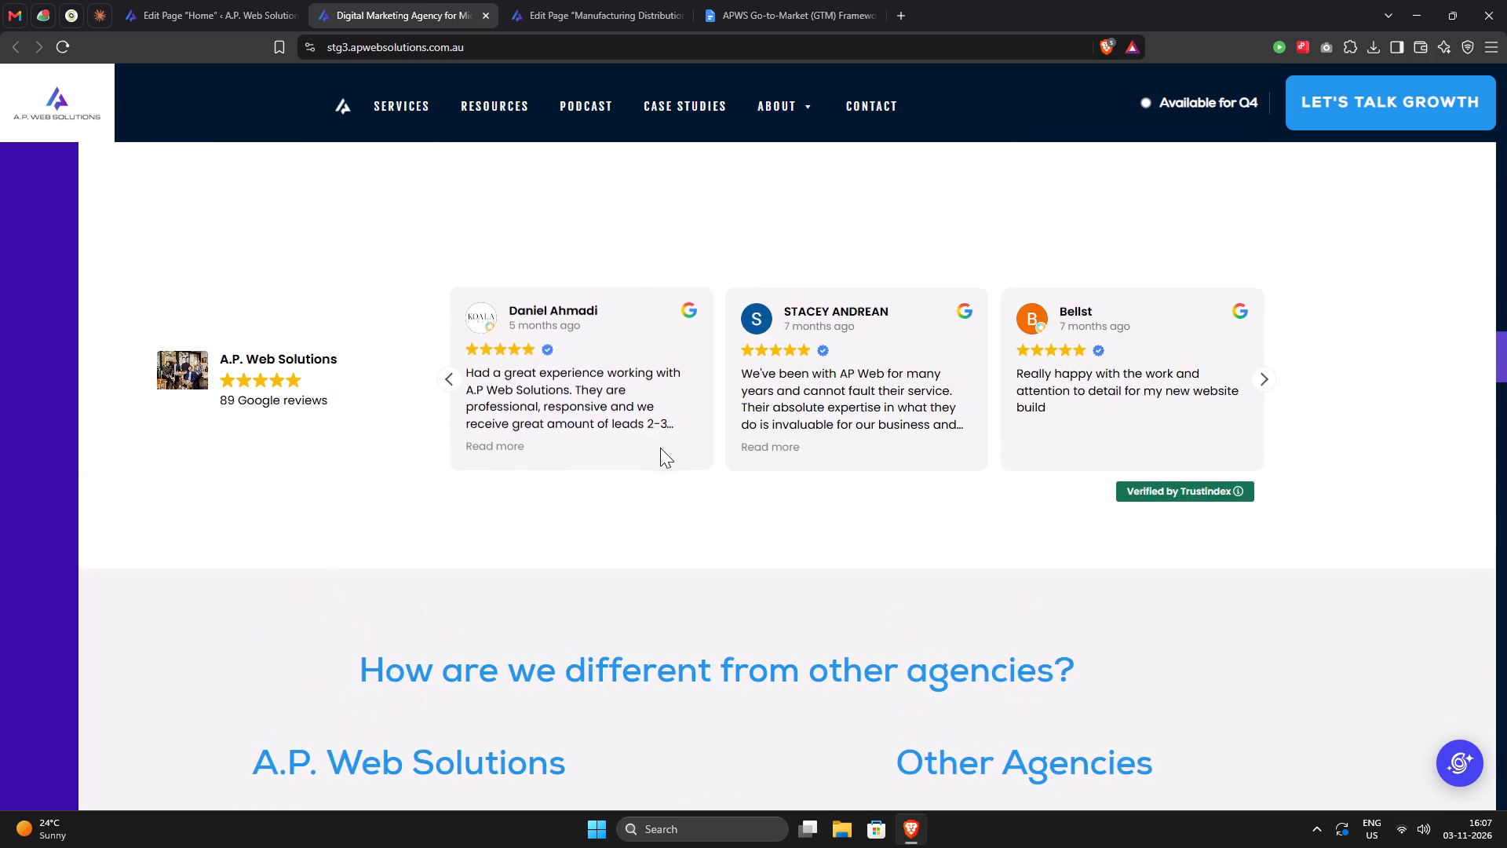
scroll(660, 448, "up", 4)
scroll(660, 448, "down", 2)
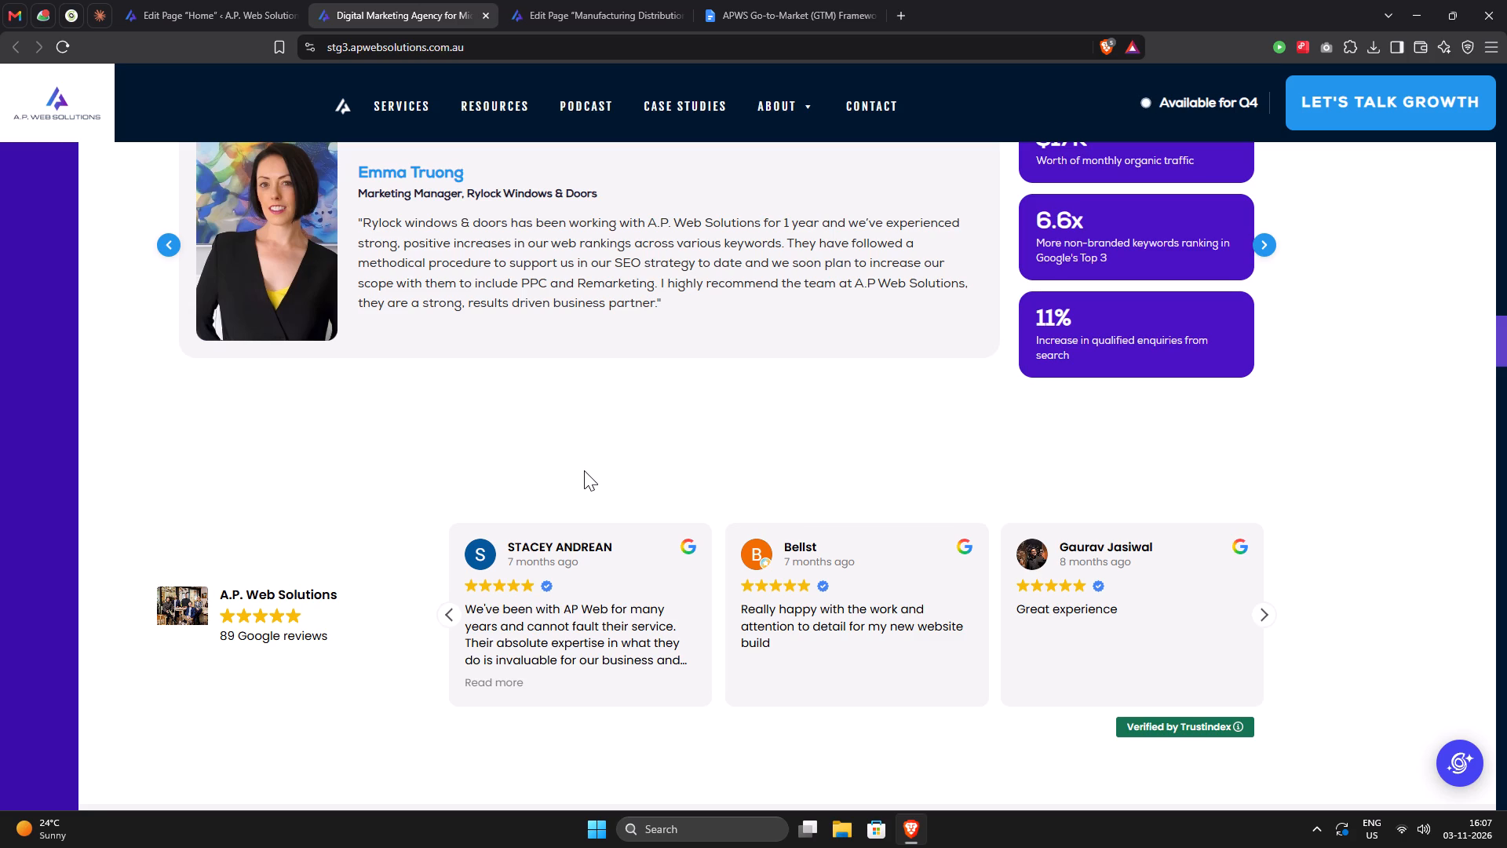
Go through the Testimonials with Metrics entries in the Home page editor and compare them with the published testimonial and reviews area.
left_click(208, 13)
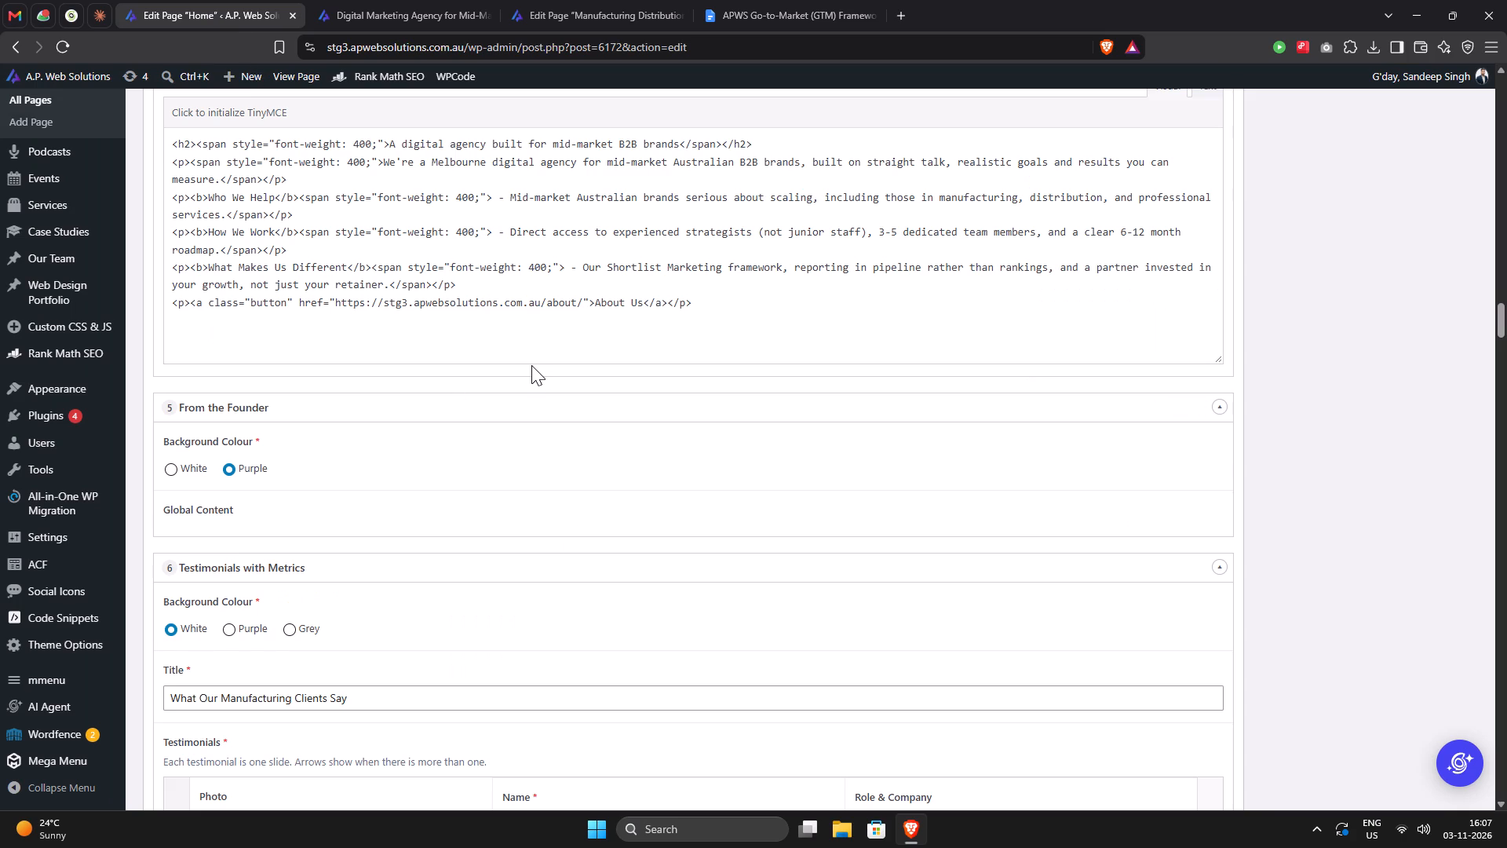
scroll(531, 365, "down", 2)
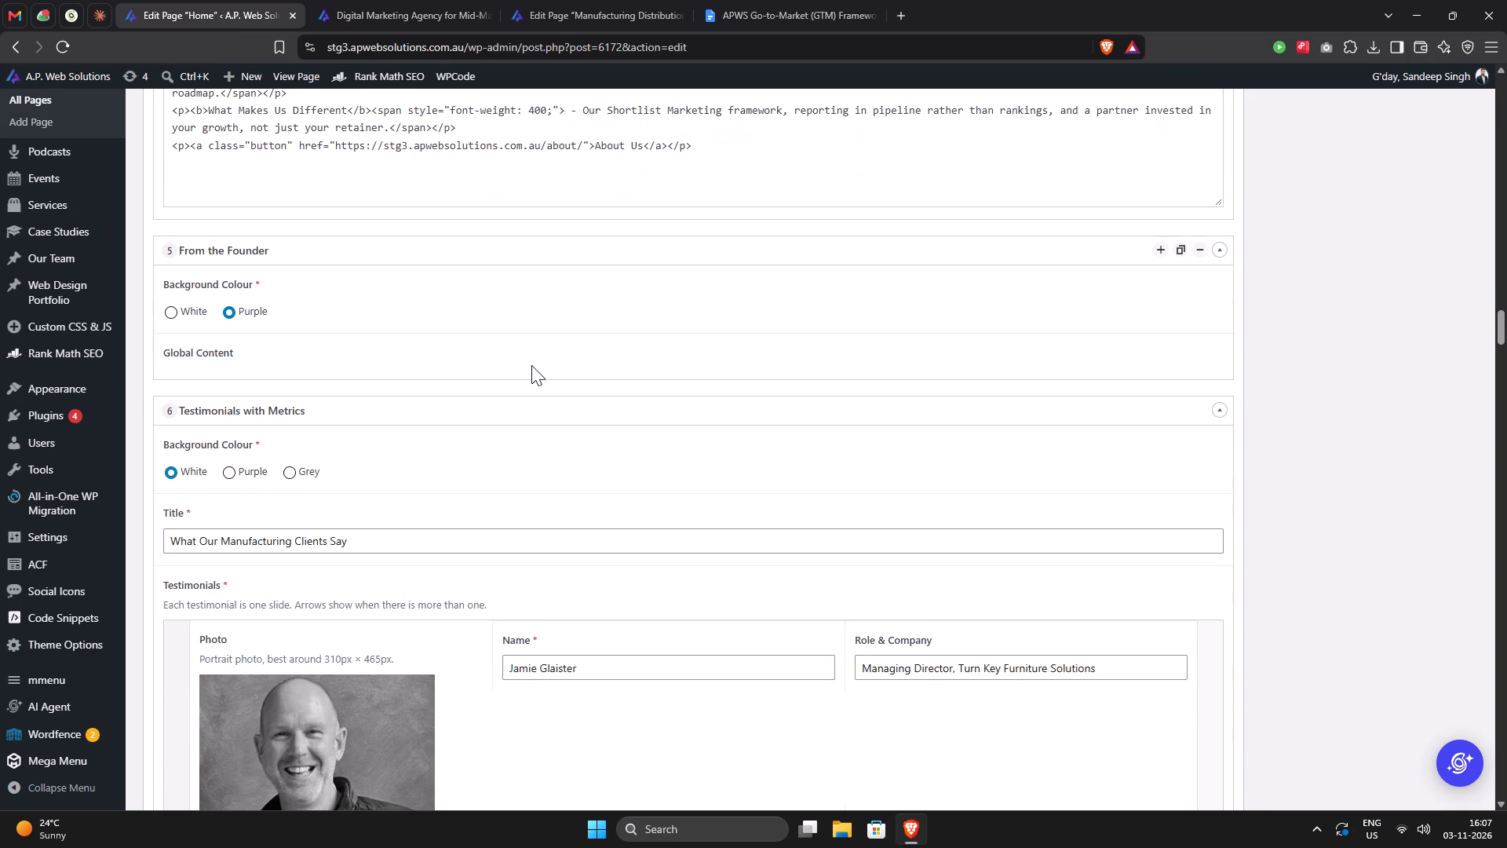
scroll(531, 365, "down", 2)
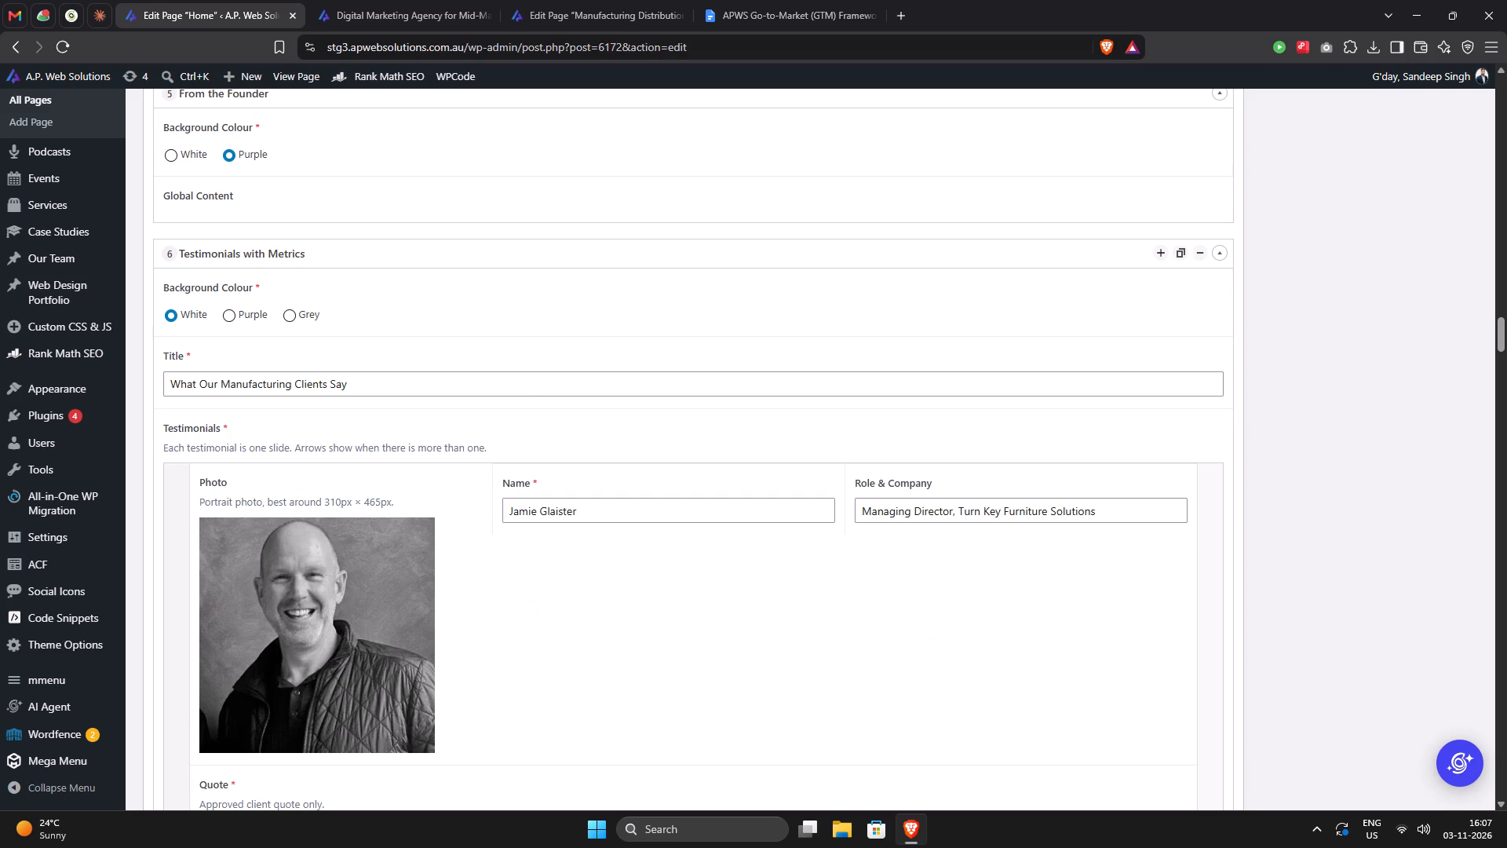
scroll(524, 373, "down", 8)
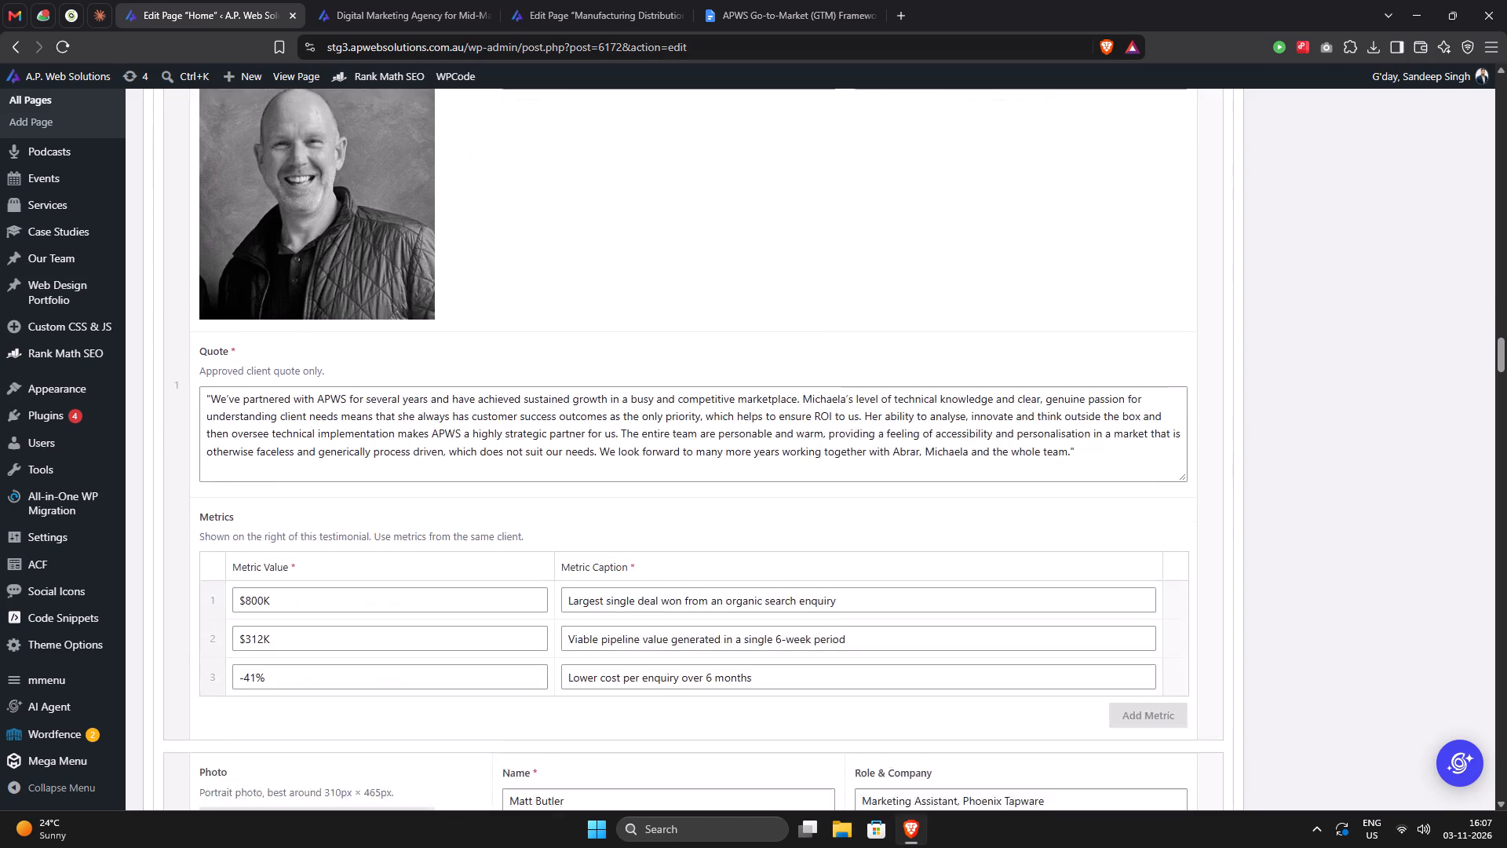
scroll(524, 373, "down", 17)
scroll(523, 375, "down", 10)
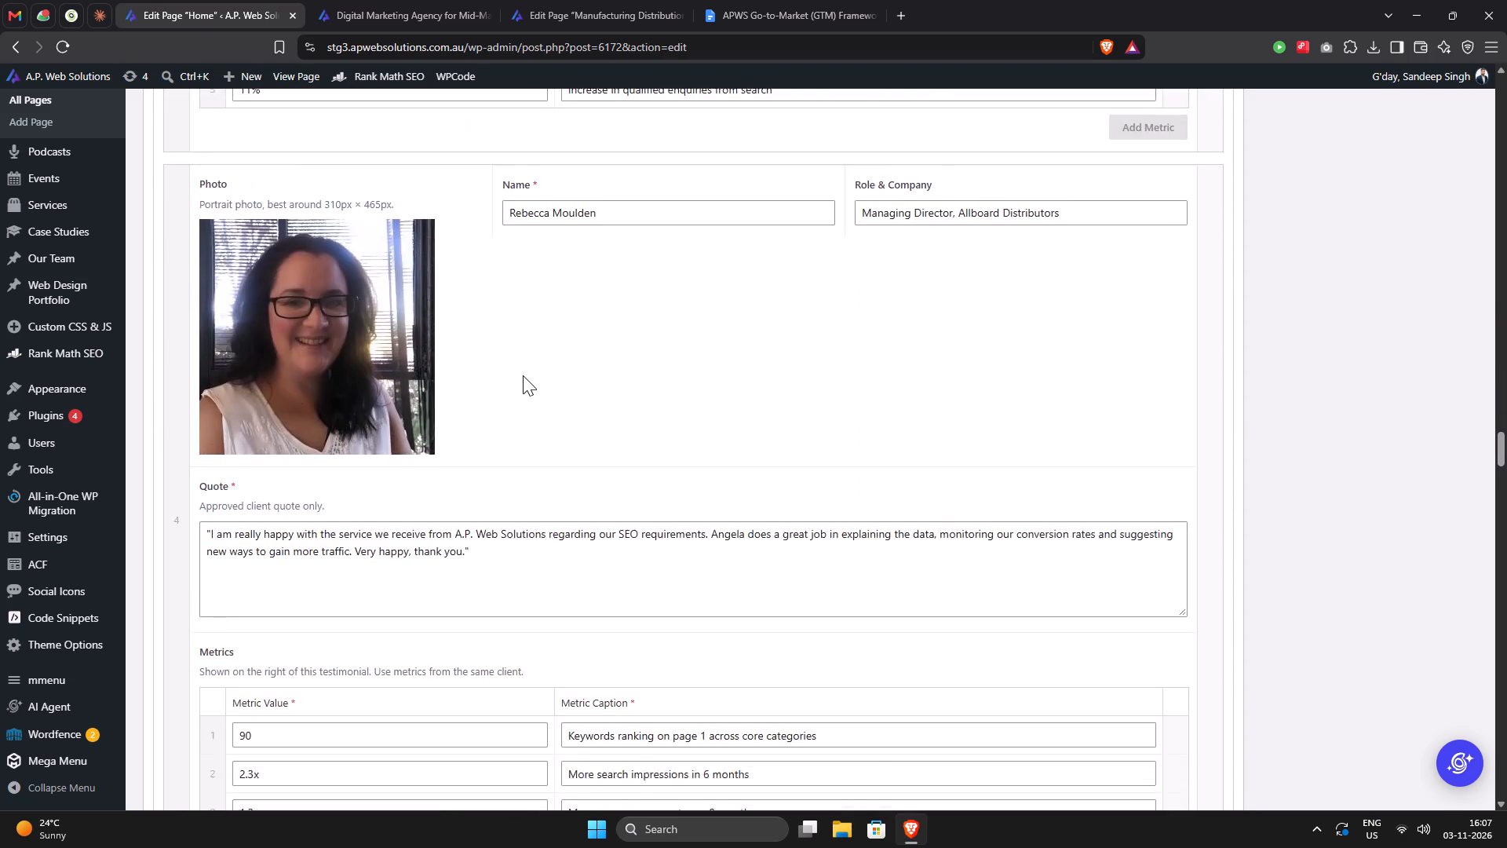
scroll(523, 375, "down", 3)
left_click(390, 18)
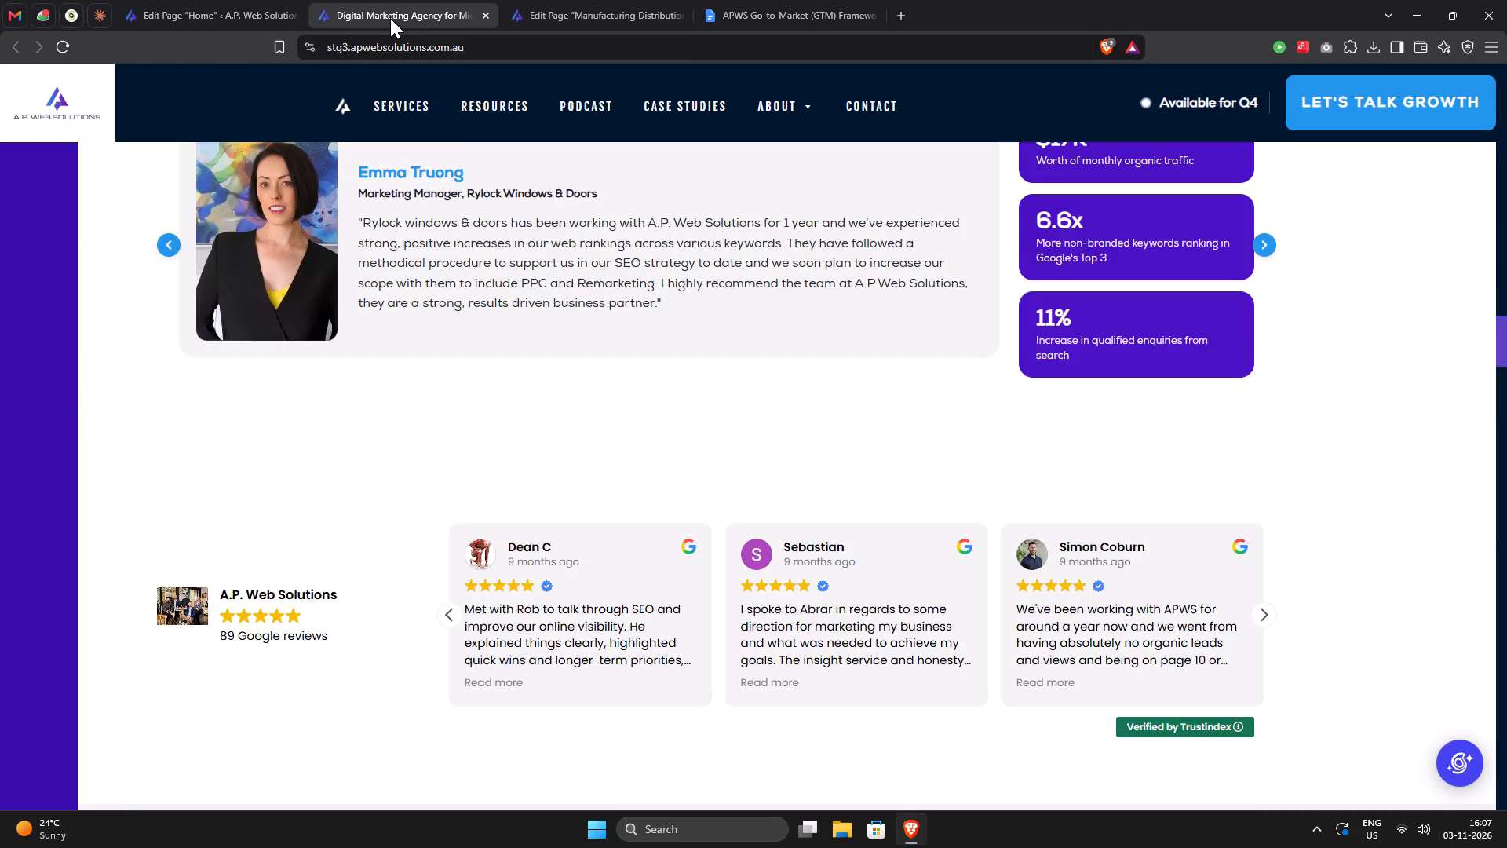
scroll(560, 421, "up", 6)
scroll(560, 421, "down", 5)
Remove the Content Only module with the embedded script between Testimonials with Metrics and the Comparison Chart.
left_click(243, 5)
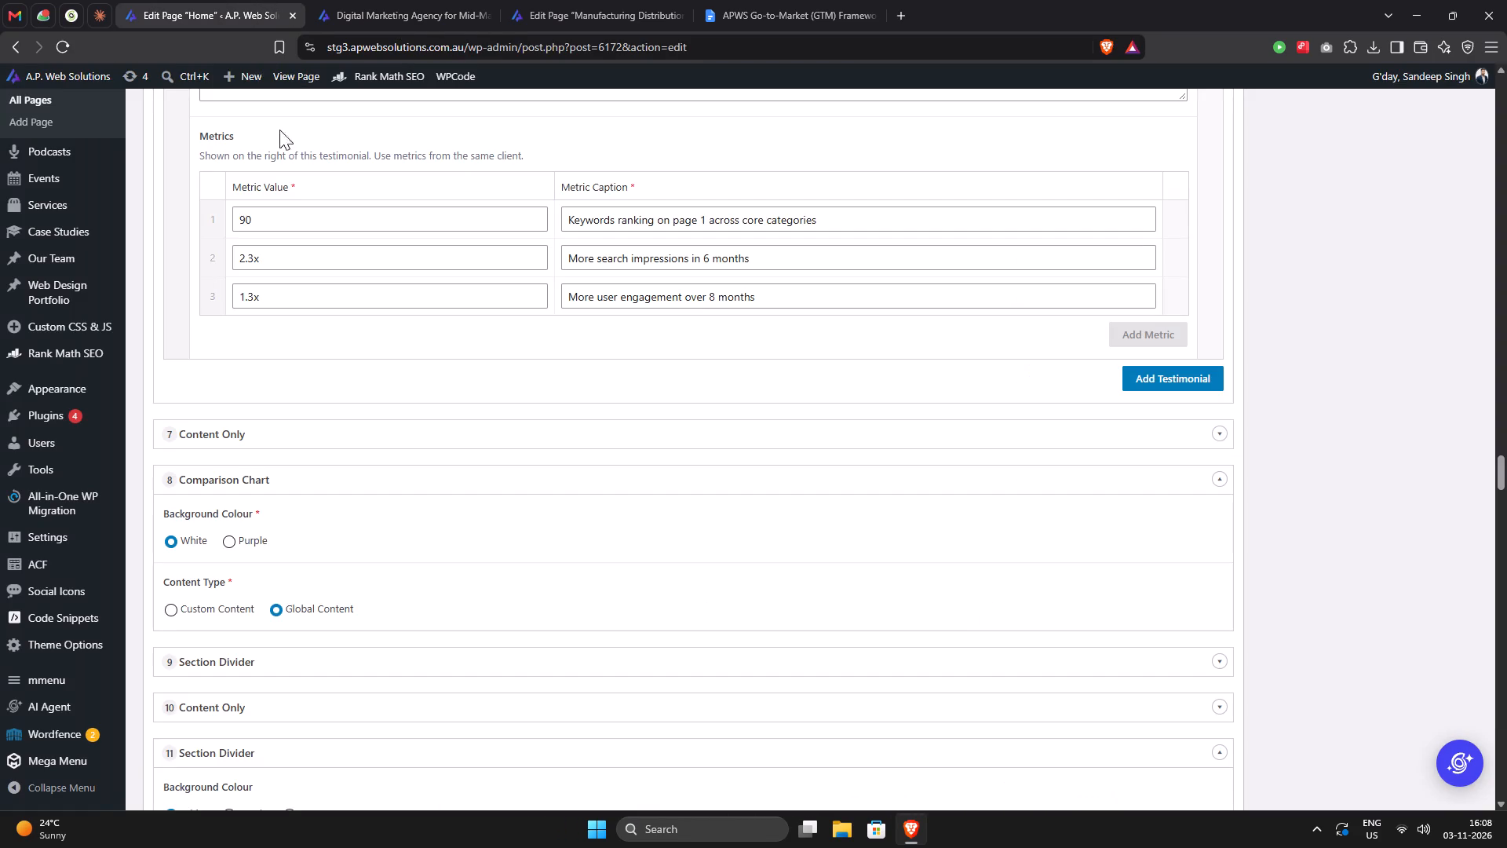
left_click(341, 434)
scroll(340, 434, "down", 3)
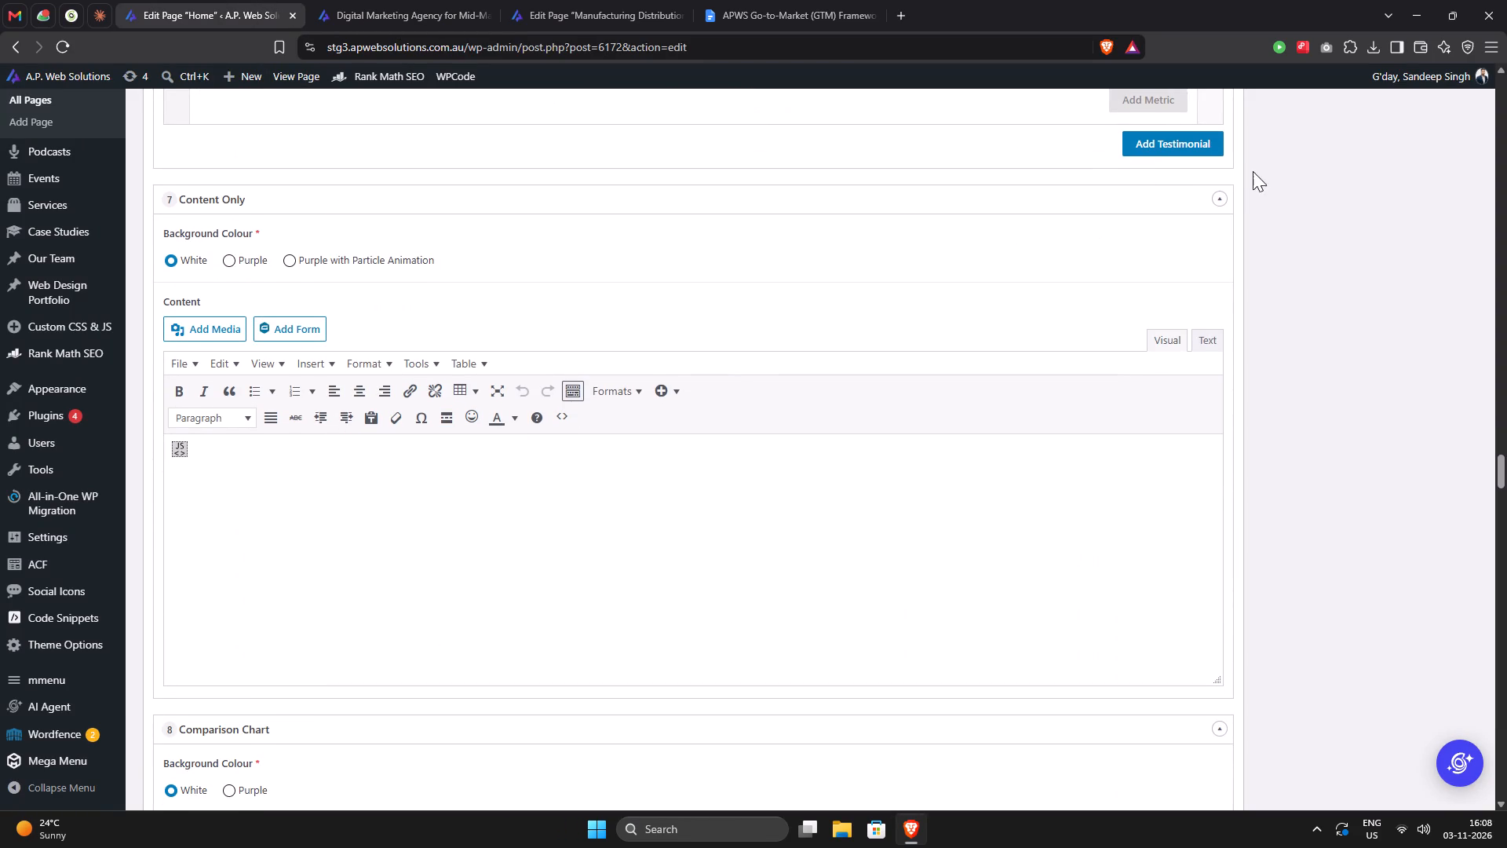
left_click(1190, 197)
left_click(1196, 196)
left_click(1205, 174)
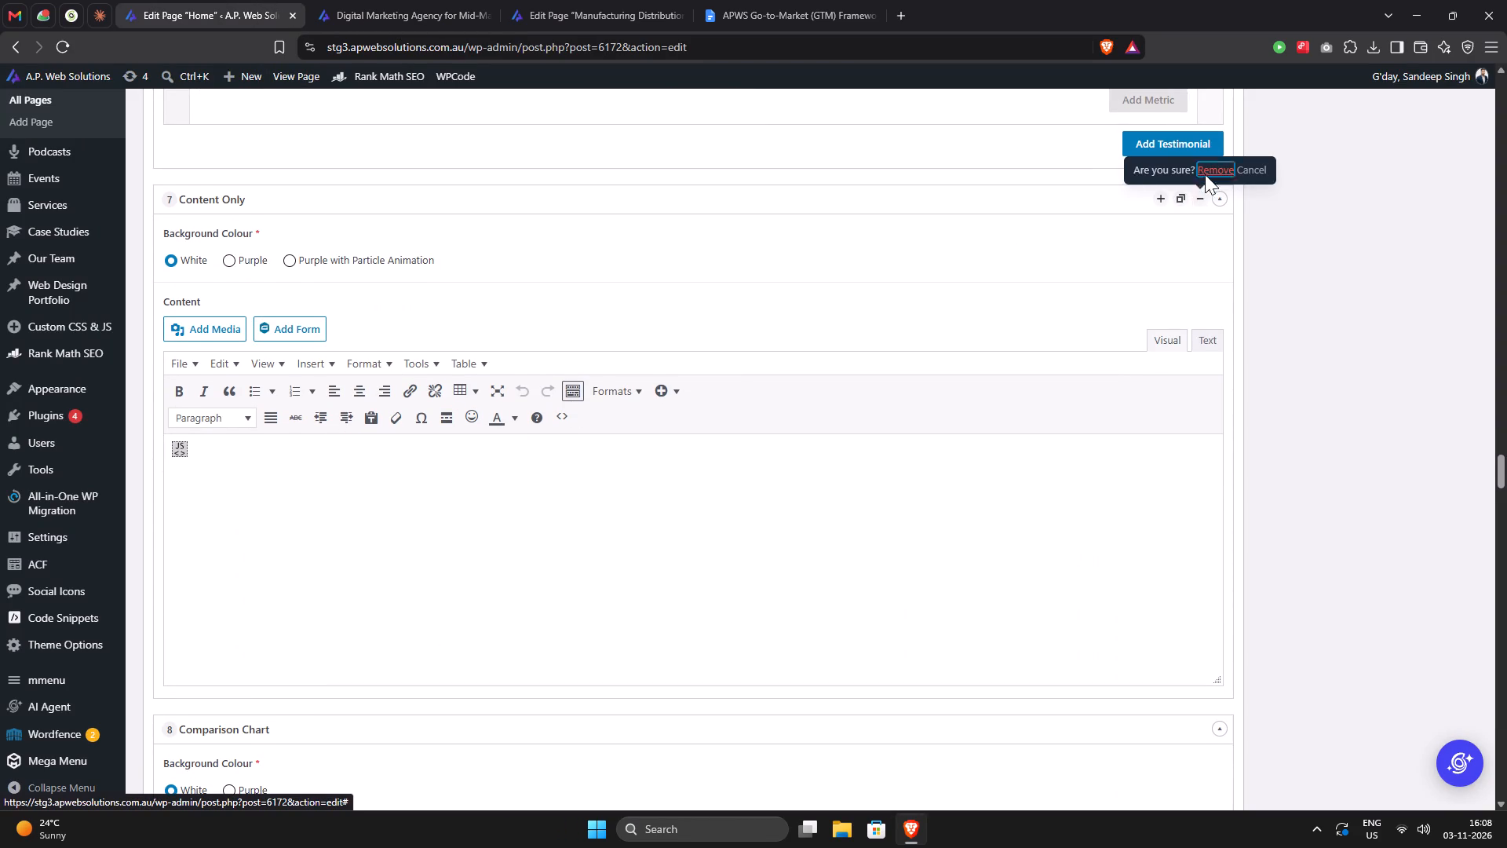
Check the published comparison section, return to the Home page editor and update the page.
left_click(409, 4)
scroll(419, 330, "down", 8)
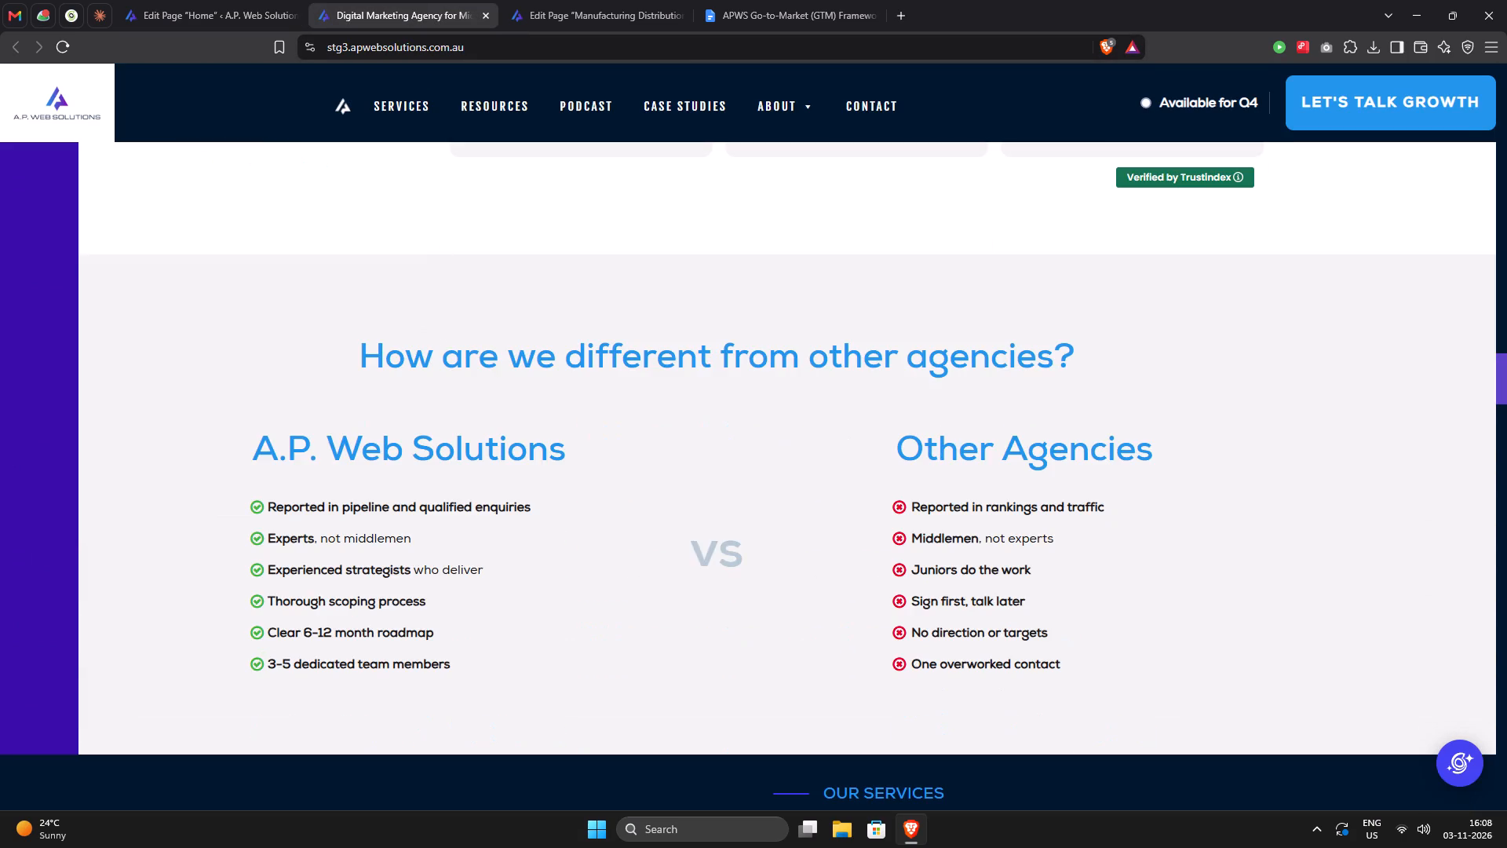
scroll(460, 341, "down", 3)
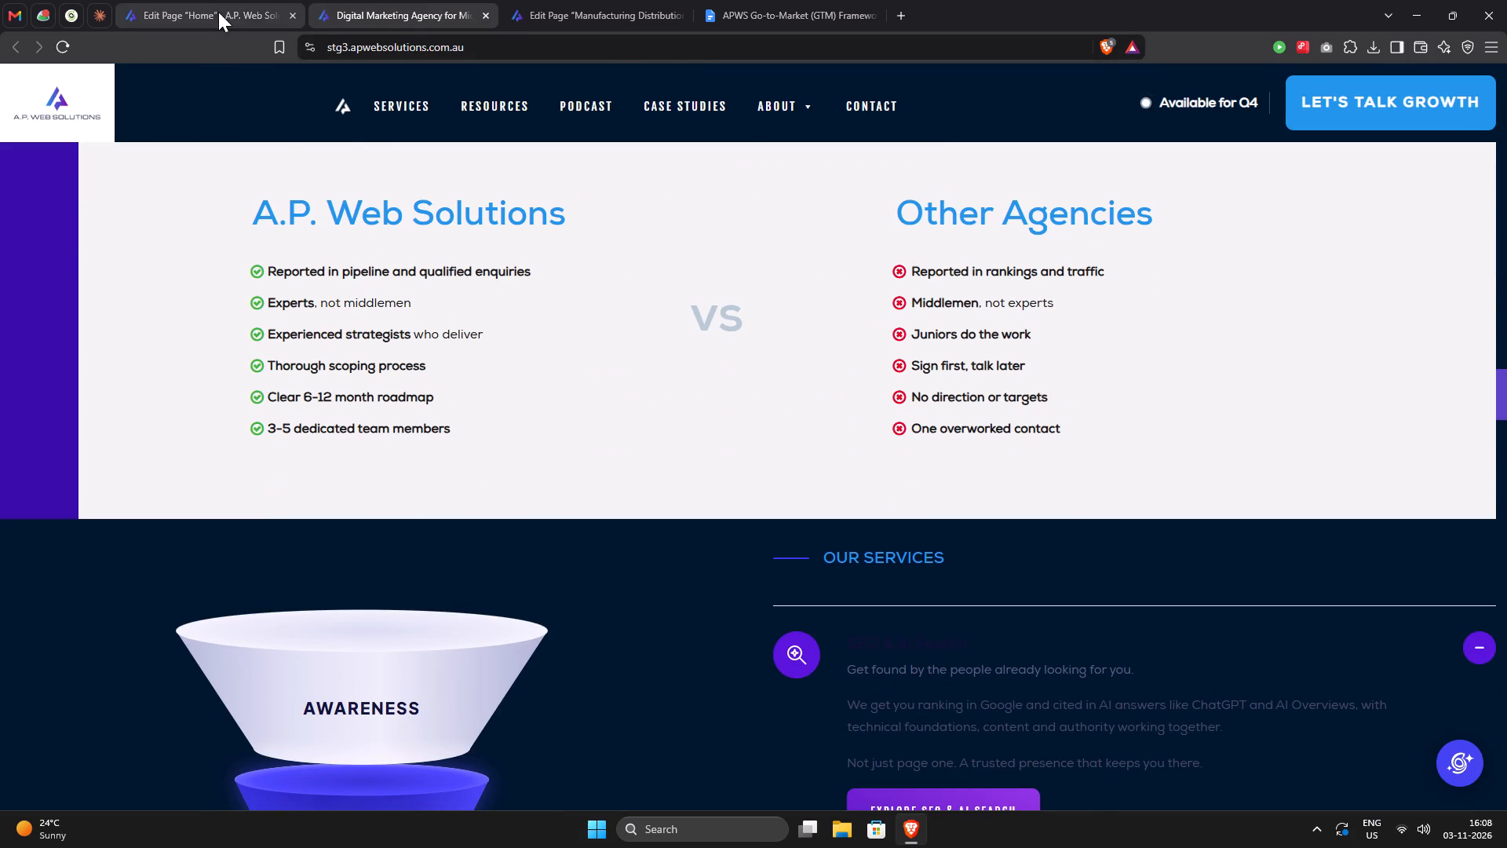
left_click(218, 12)
scroll(1205, 261, "up", 4)
left_click_drag(1506, 464, 1506, 426)
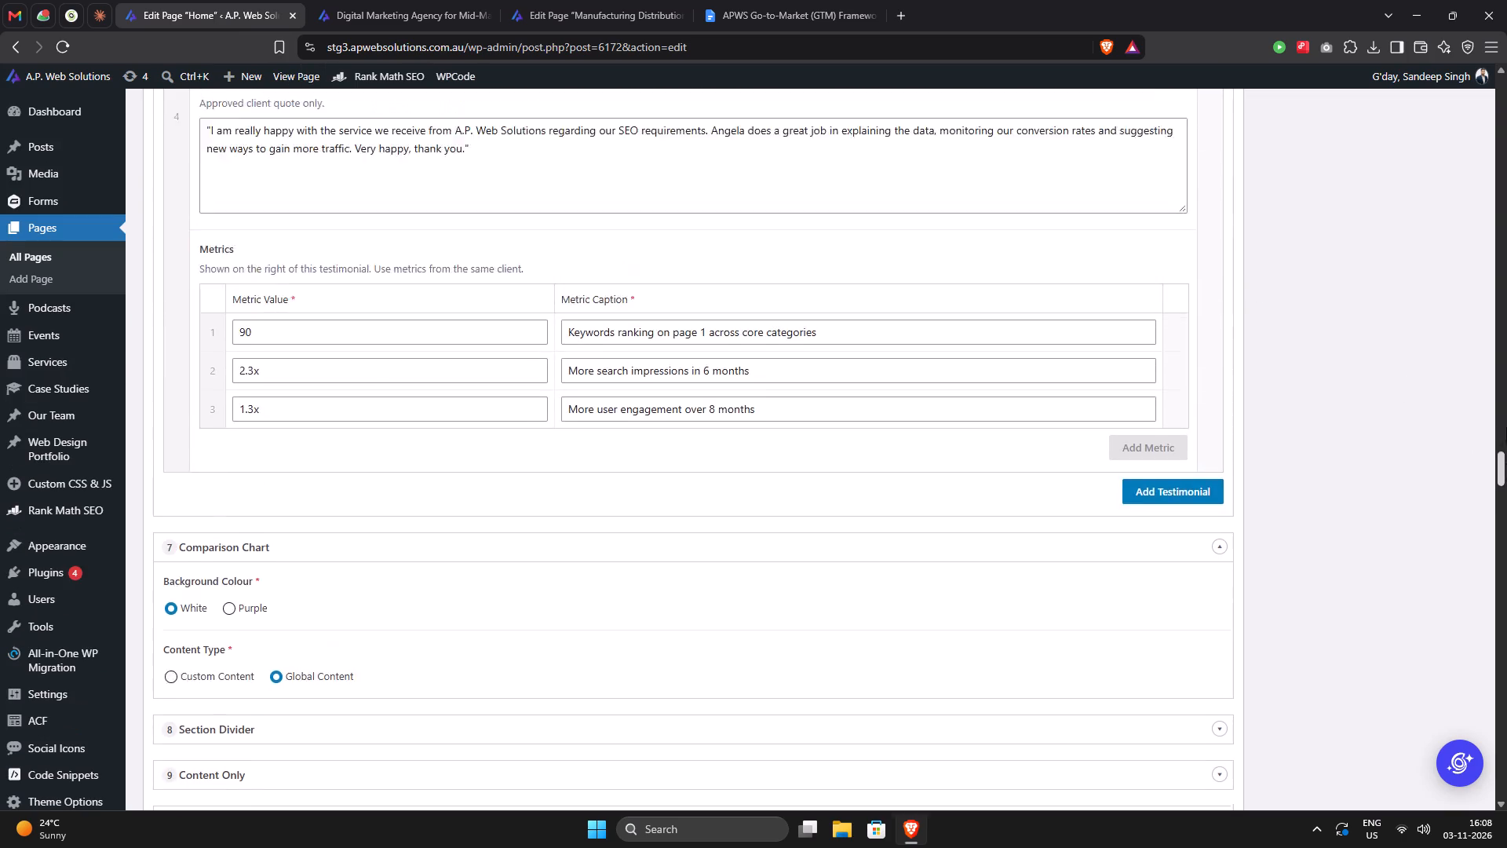
left_click_drag(1506, 426, 1505, 74)
left_click(1432, 674)
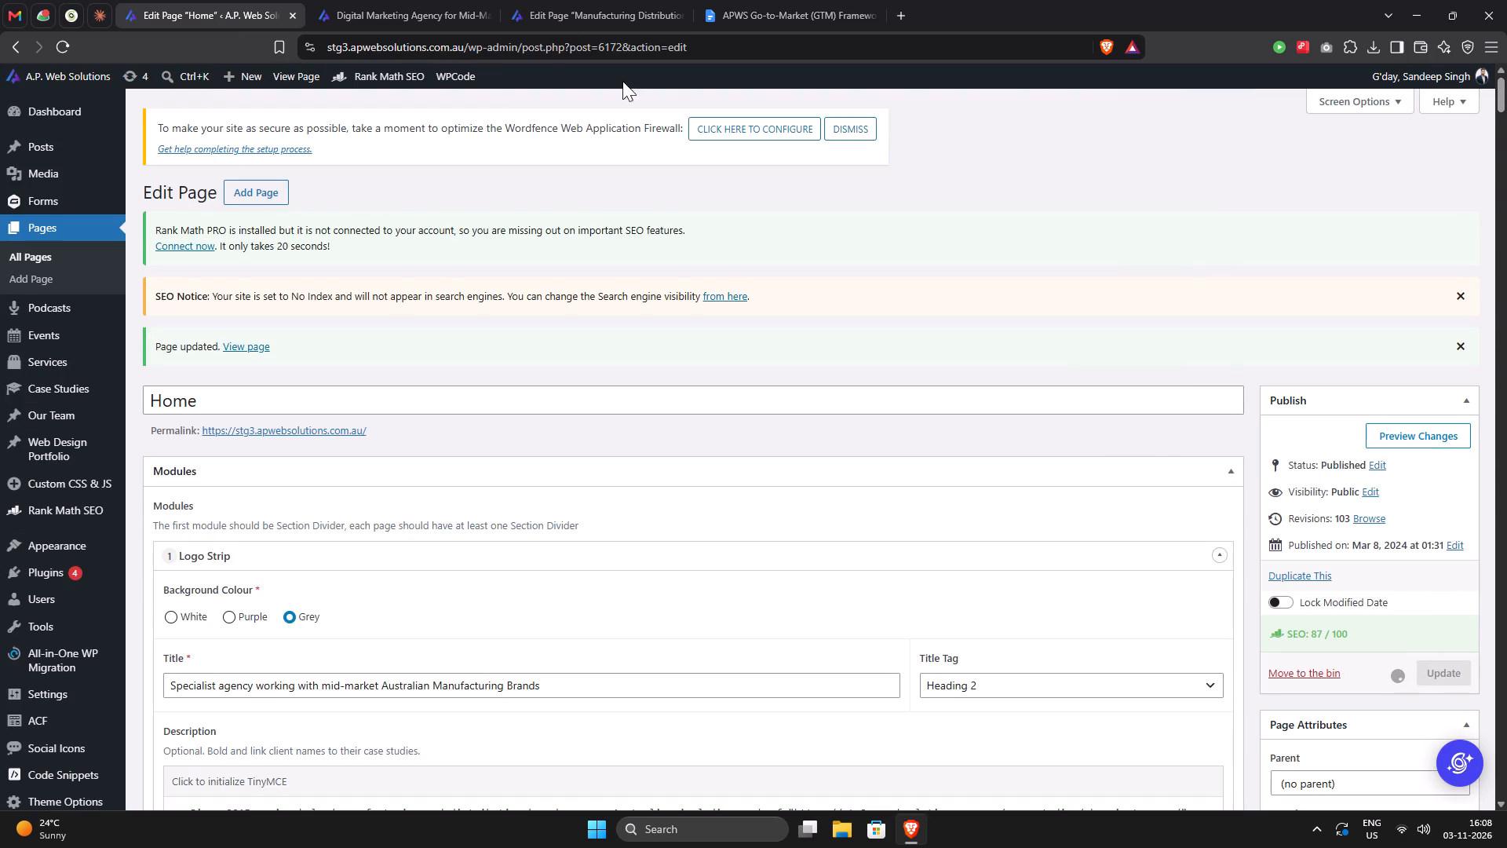
In the Homepage Changes document, mark the status of the Testimonials row as complete.
left_click(751, 20)
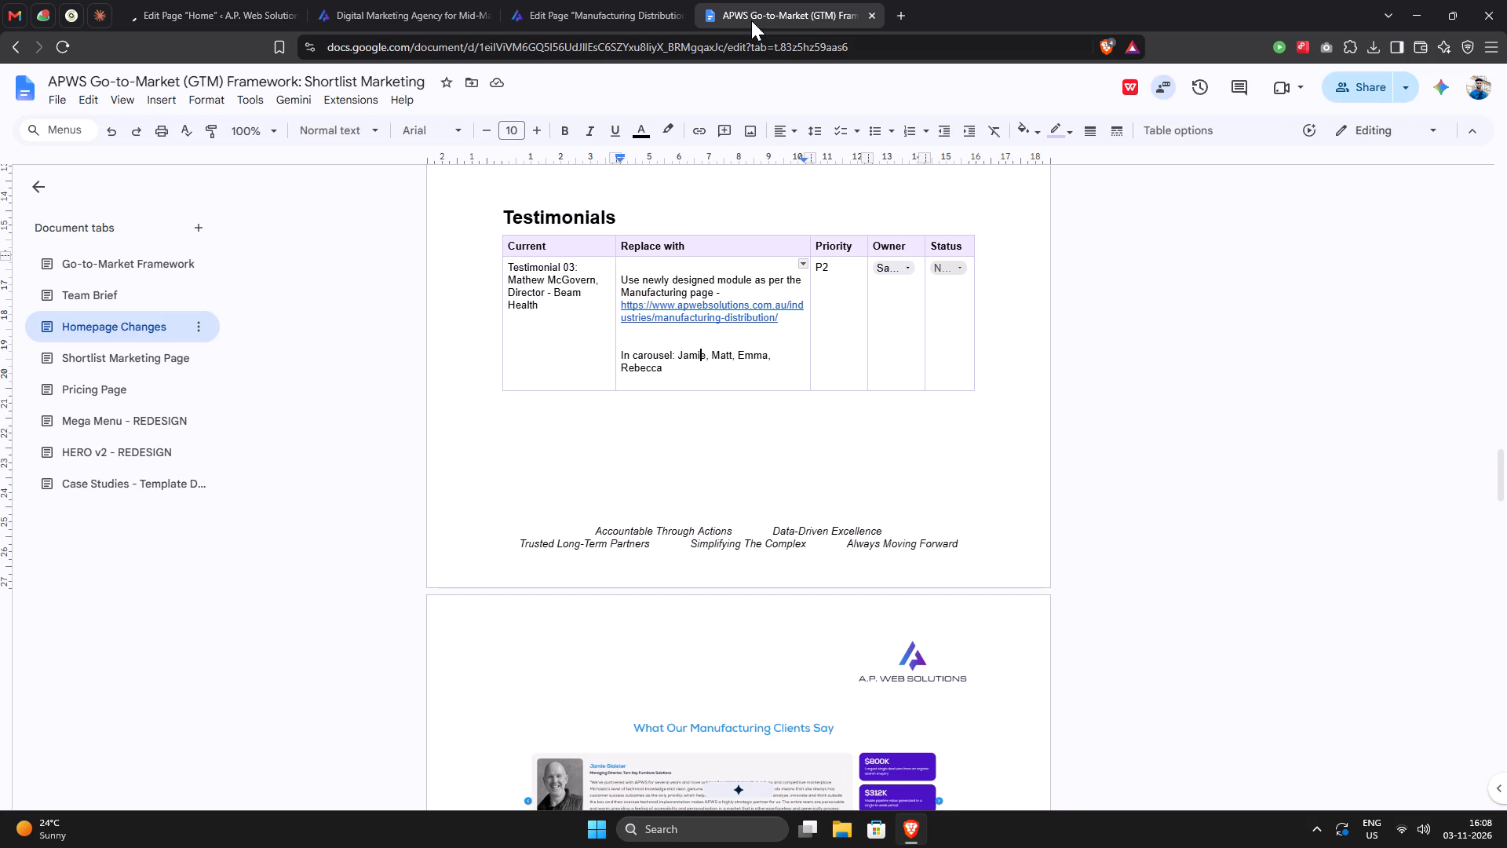
left_click(934, 265)
left_click(941, 366)
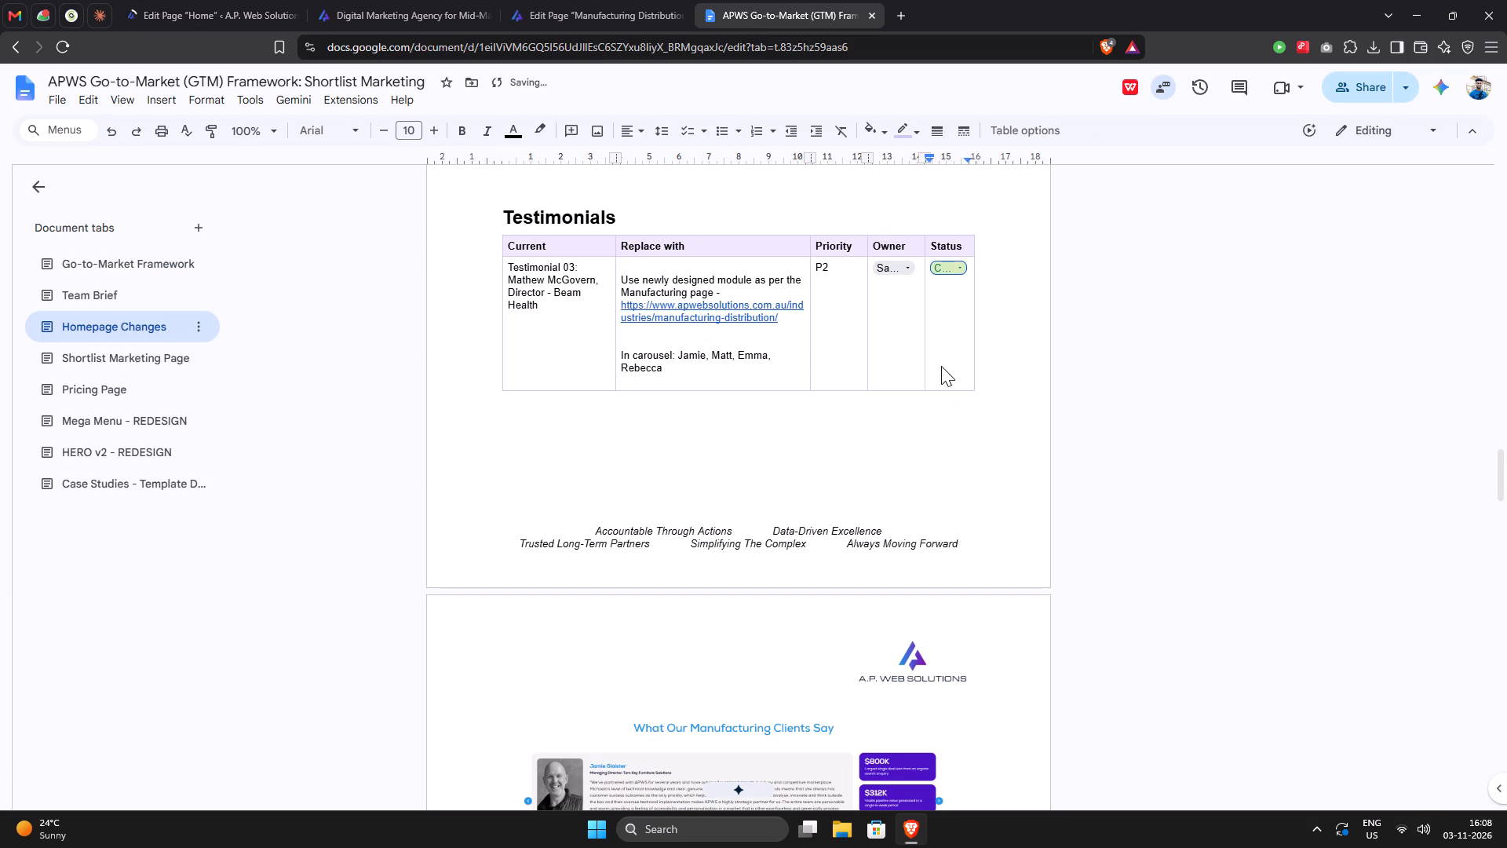
Read the Comparison table and Services changes and their statuses in the Homepage Changes document.
scroll(955, 319, "up", 4)
scroll(953, 319, "down", 9)
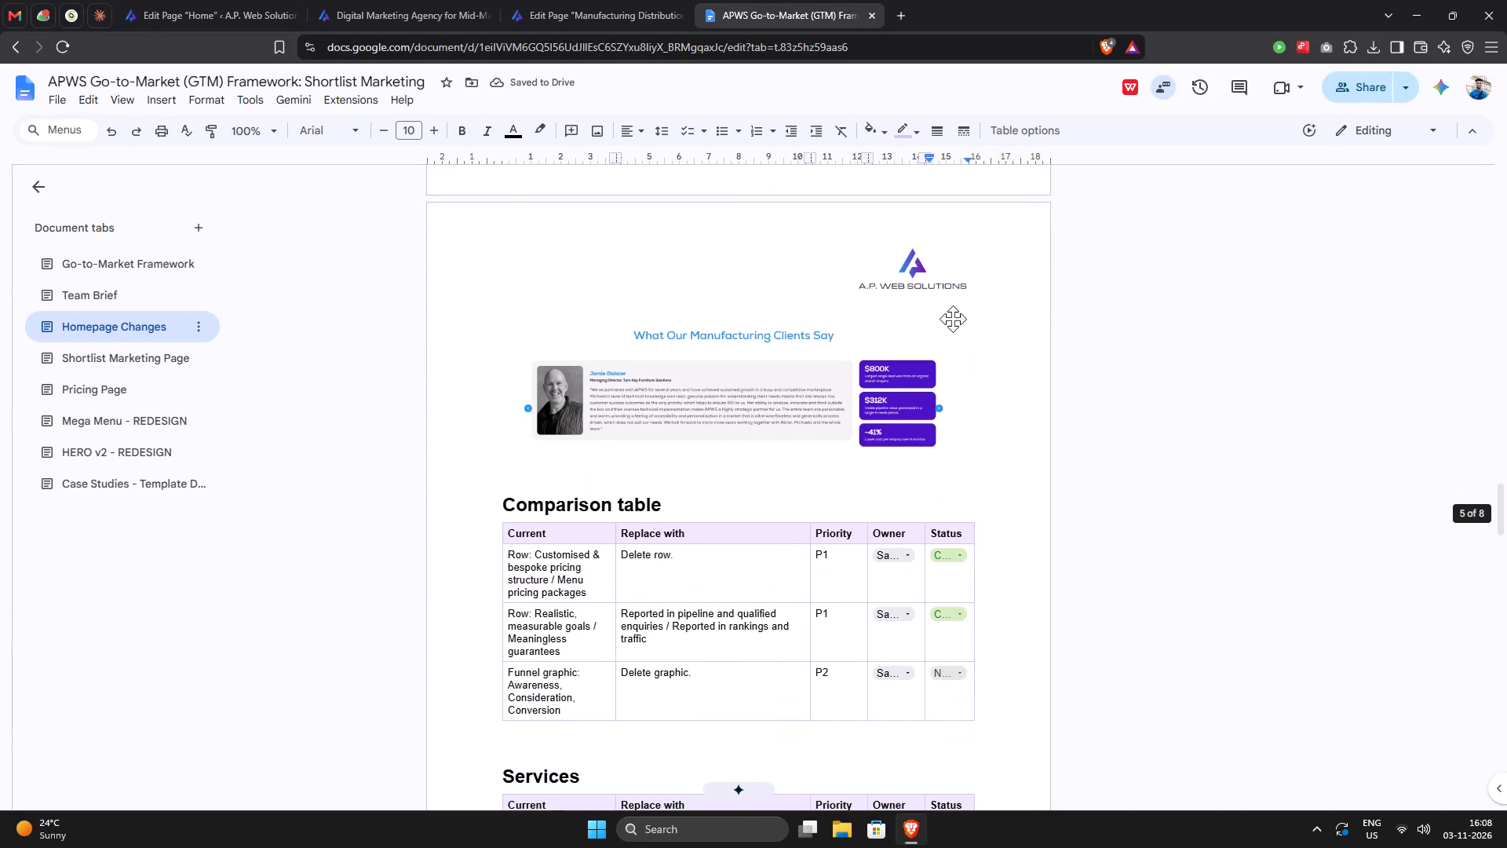
scroll(953, 319, "down", 4)
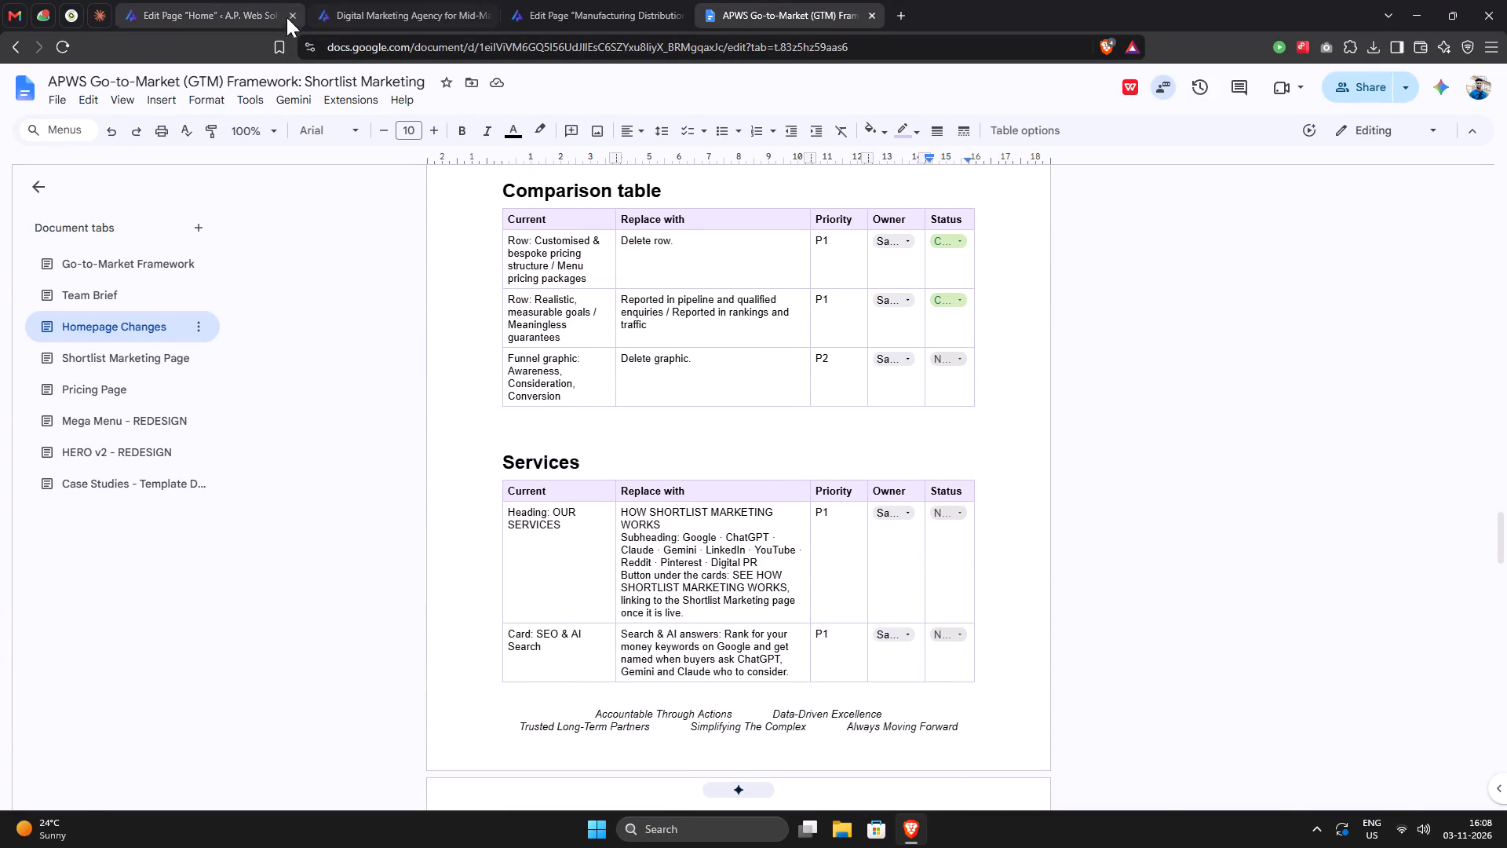
Reload the published Home page without cached files and check the services section and the client logo and Who We Work Best With sections below.
left_click(341, 13)
scroll(515, 349, "down", 2)
scroll(523, 357, "up", 3)
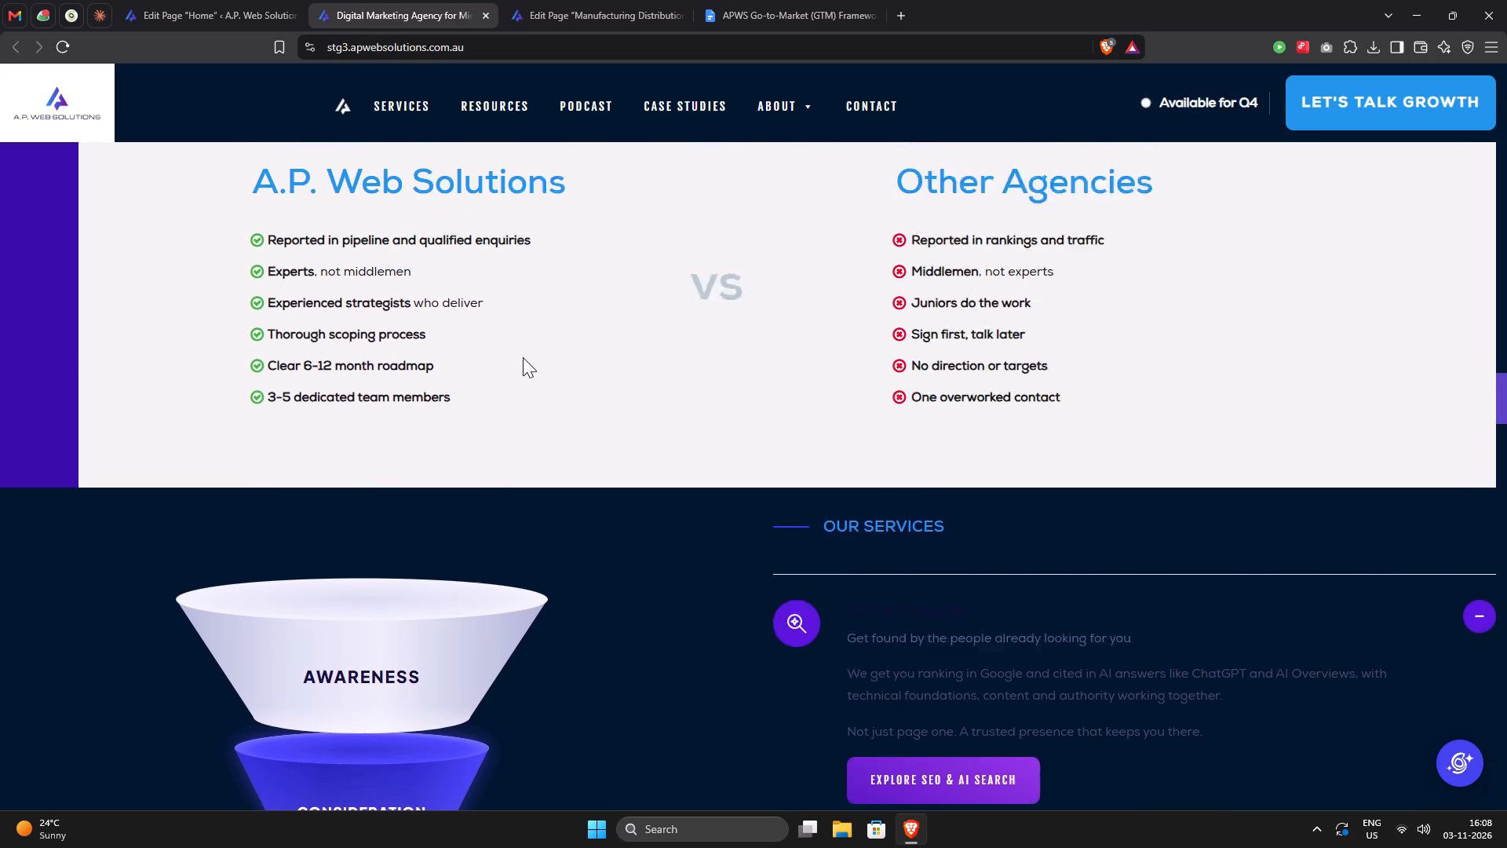
key("ctrl+F5")
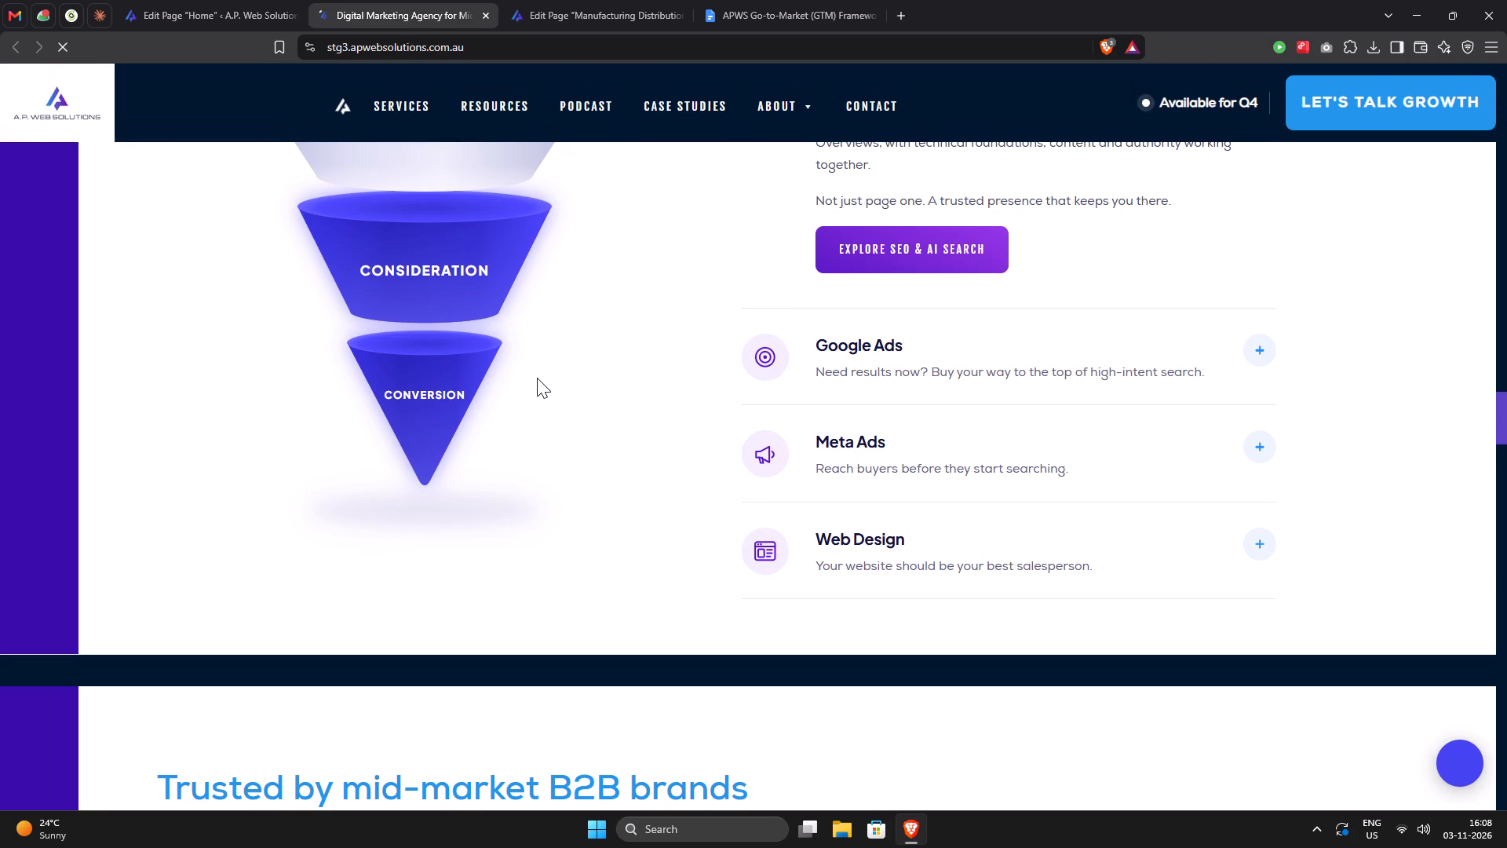
scroll(623, 437, "down", 8)
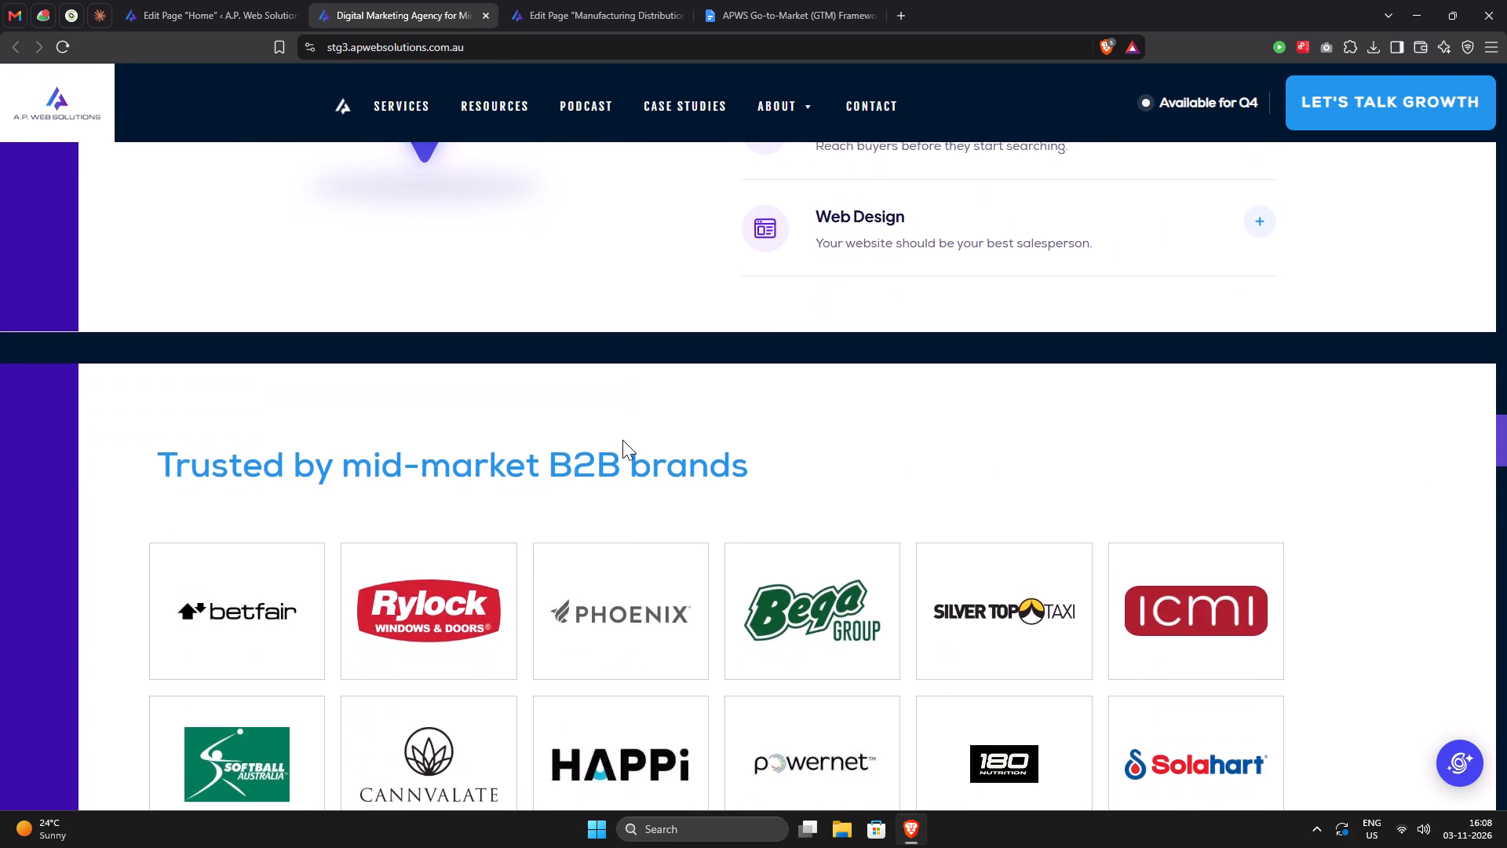
left_click_drag(615, 355, 574, 347)
scroll(626, 426, "down", 6)
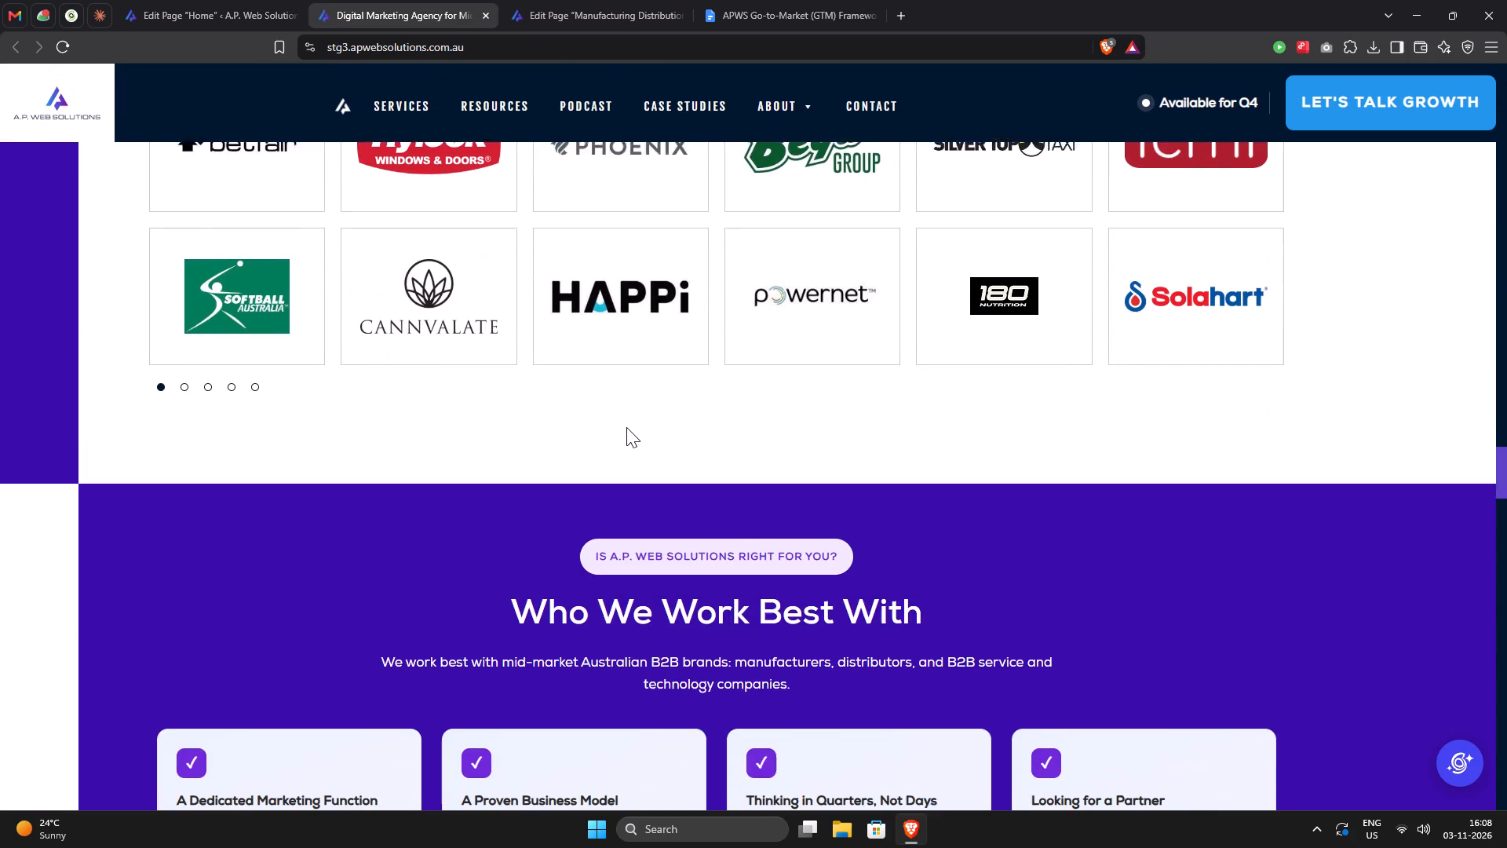
scroll(626, 427, "down", 6)
Review the reloaded page from the case studies through the manufacturing client testimonials and comparison section to Who We Work Best With.
scroll(626, 427, "up", 5)
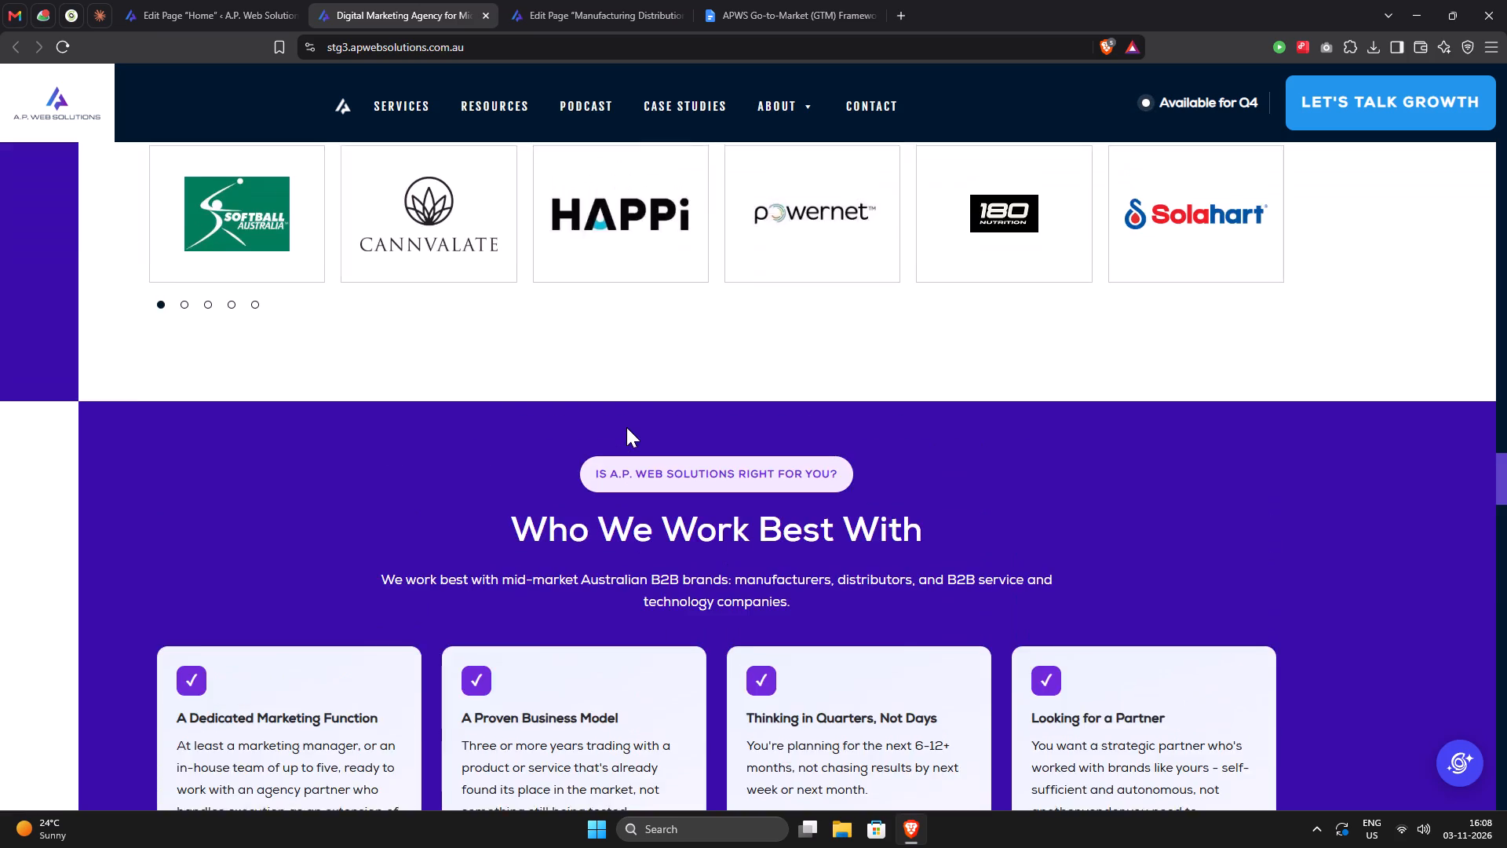
scroll(626, 427, "up", 20)
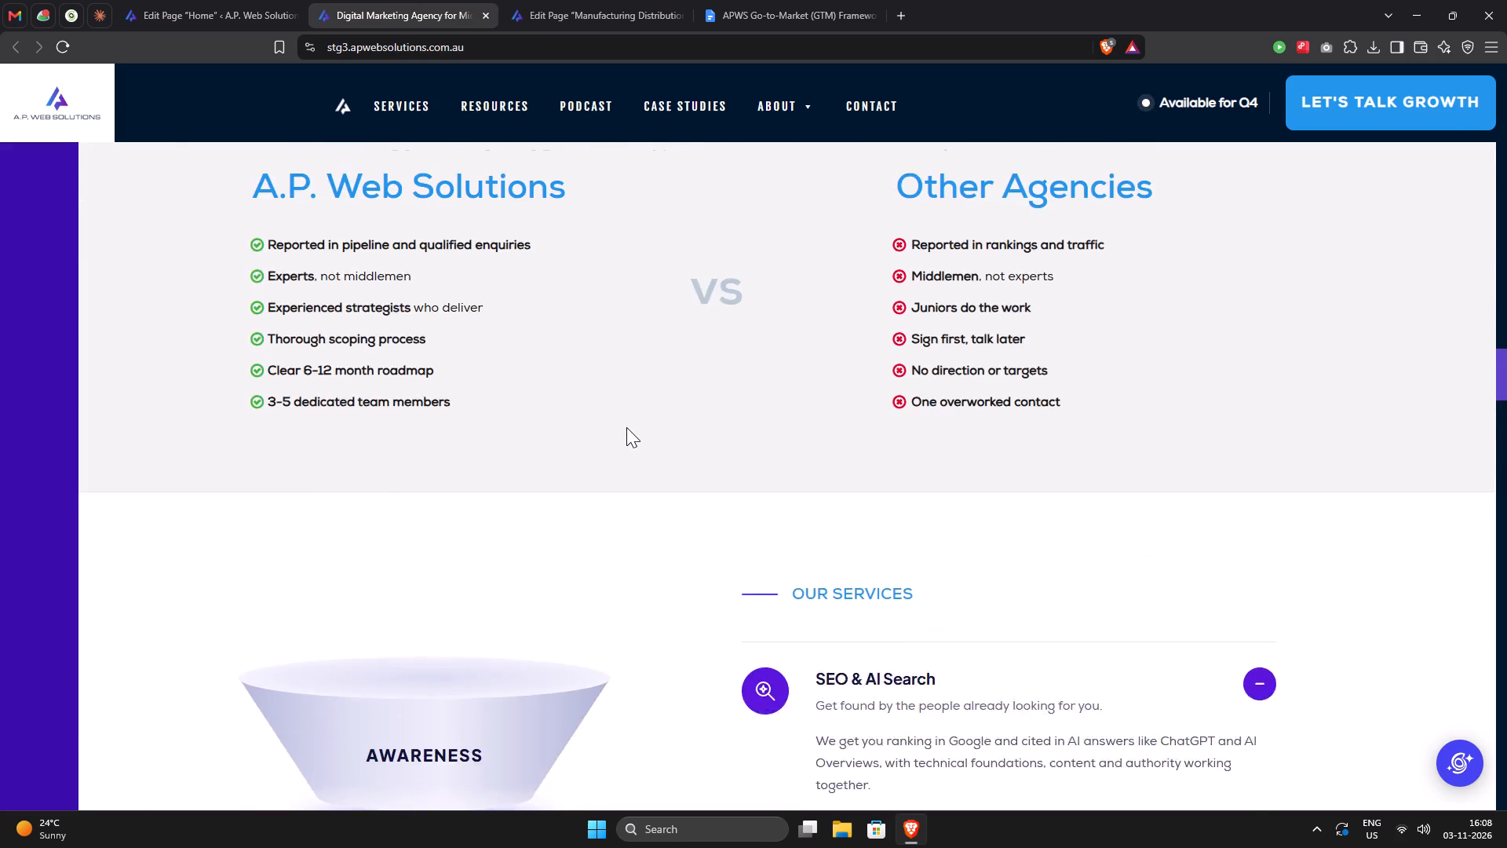
scroll(626, 427, "up", 18)
scroll(626, 427, "up", 4)
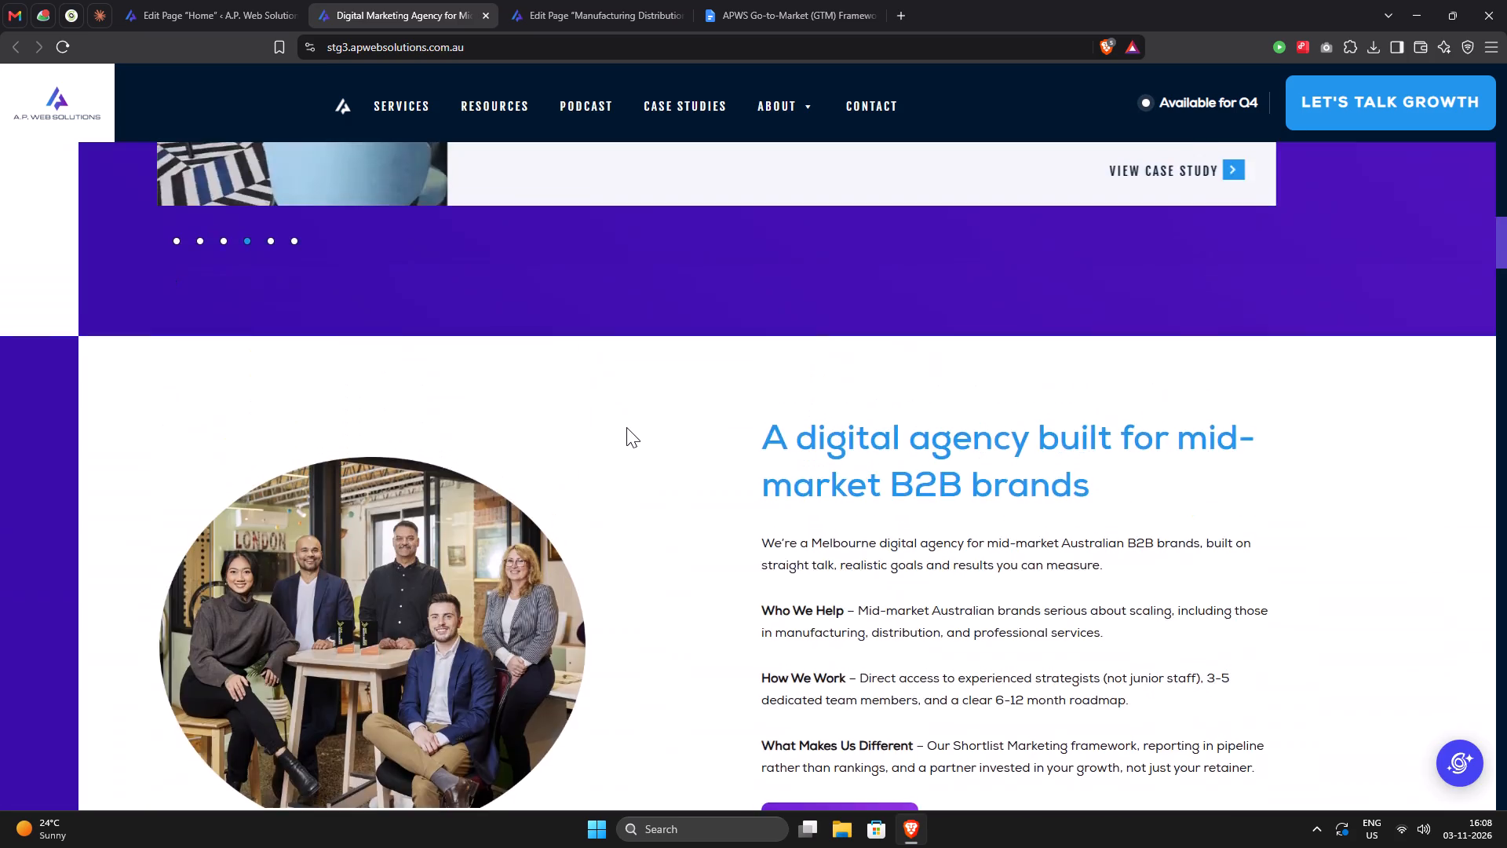
scroll(626, 427, "up", 6)
scroll(626, 427, "down", 20)
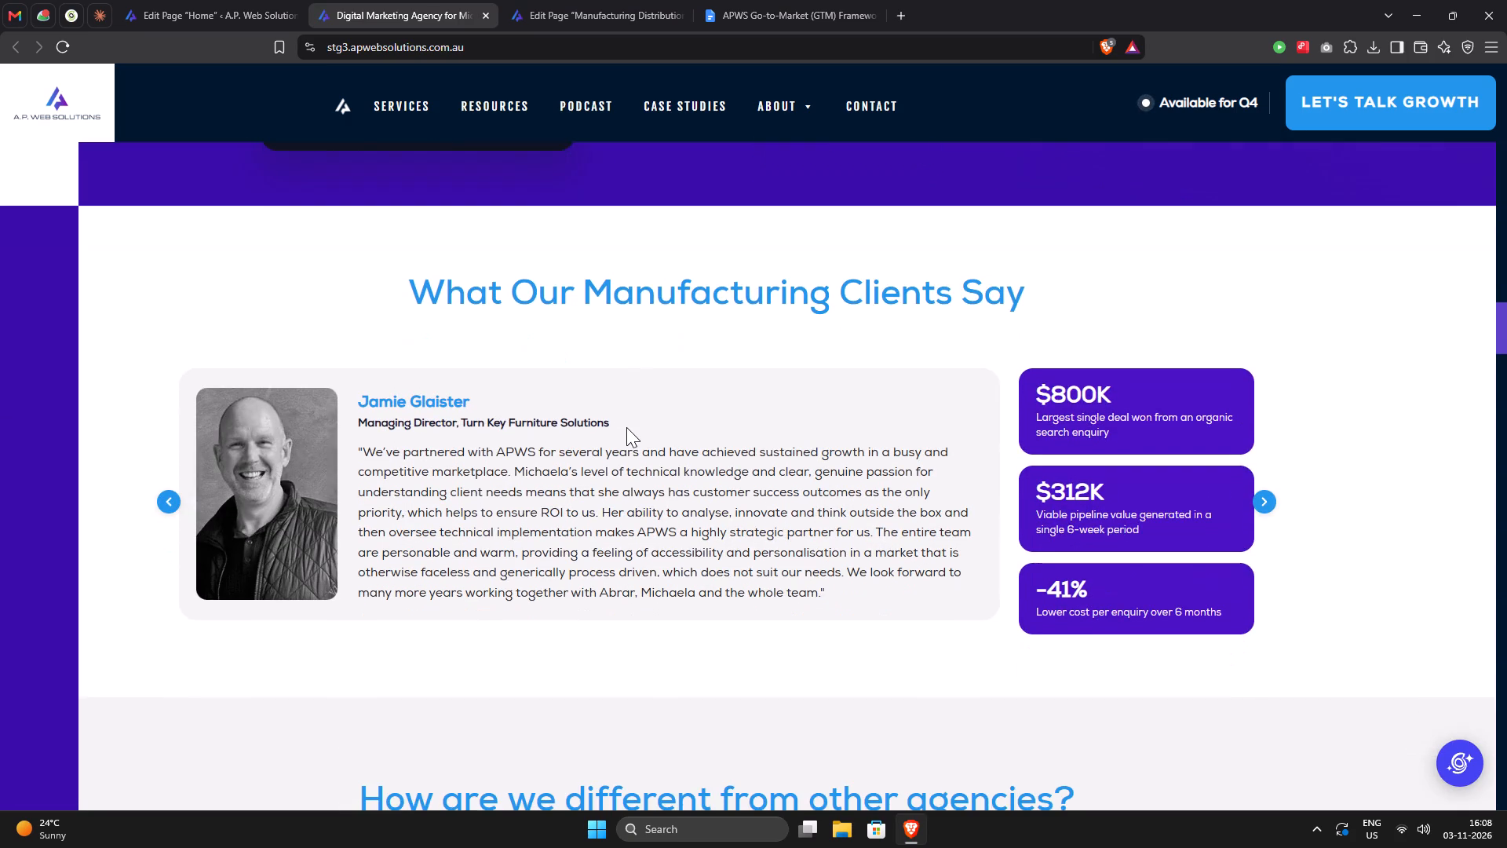
scroll(626, 427, "down", 20)
scroll(626, 427, "down", 12)
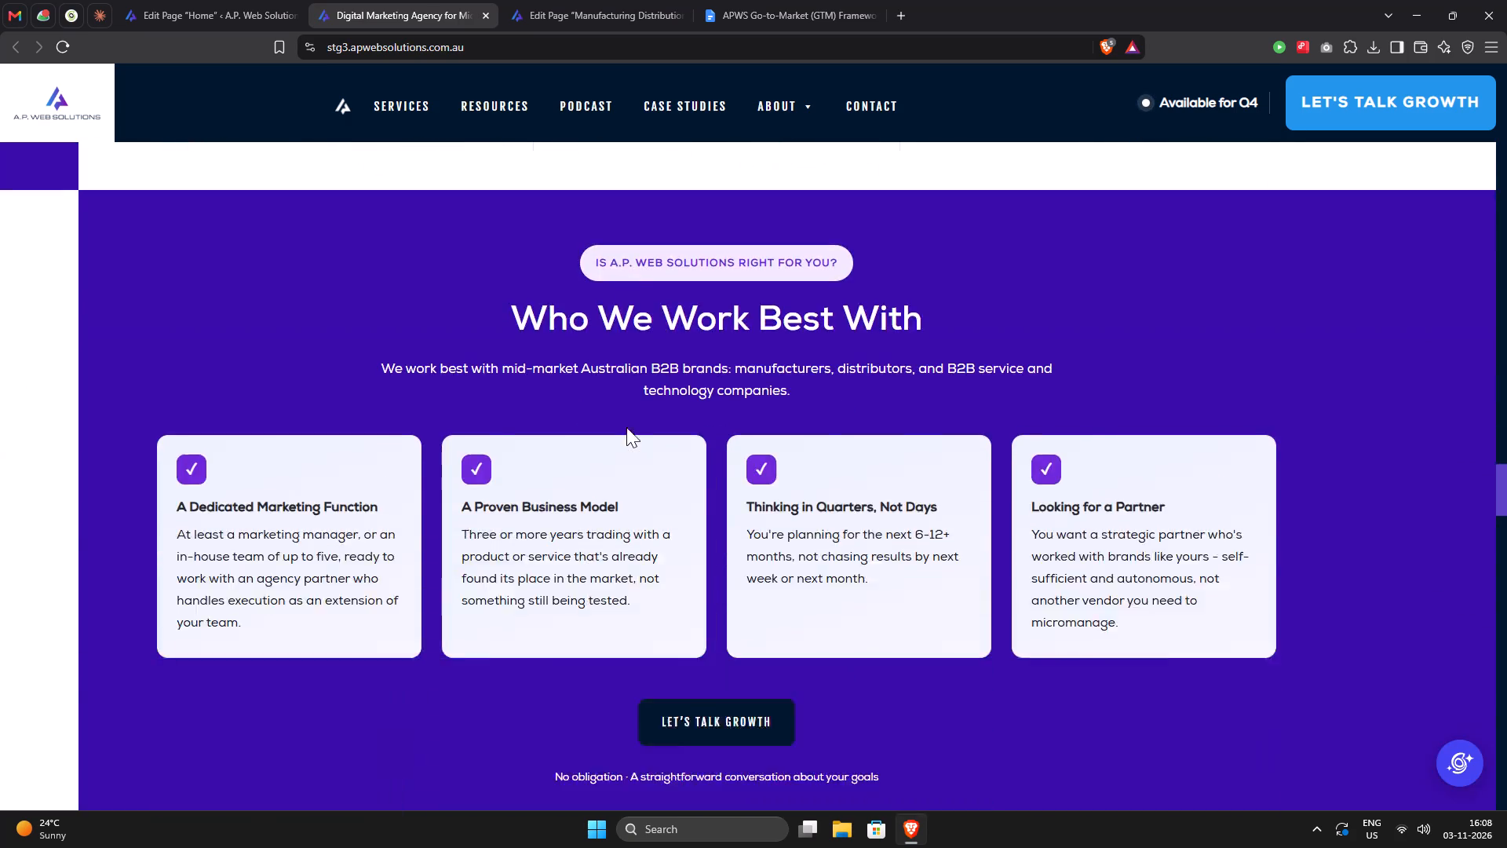
Review the published Home page's services, Trusted by mid-market B2B brands and Who We Work Best With sections, through to the How It Works steps.
scroll(626, 427, "down", 6)
scroll(626, 427, "up", 8)
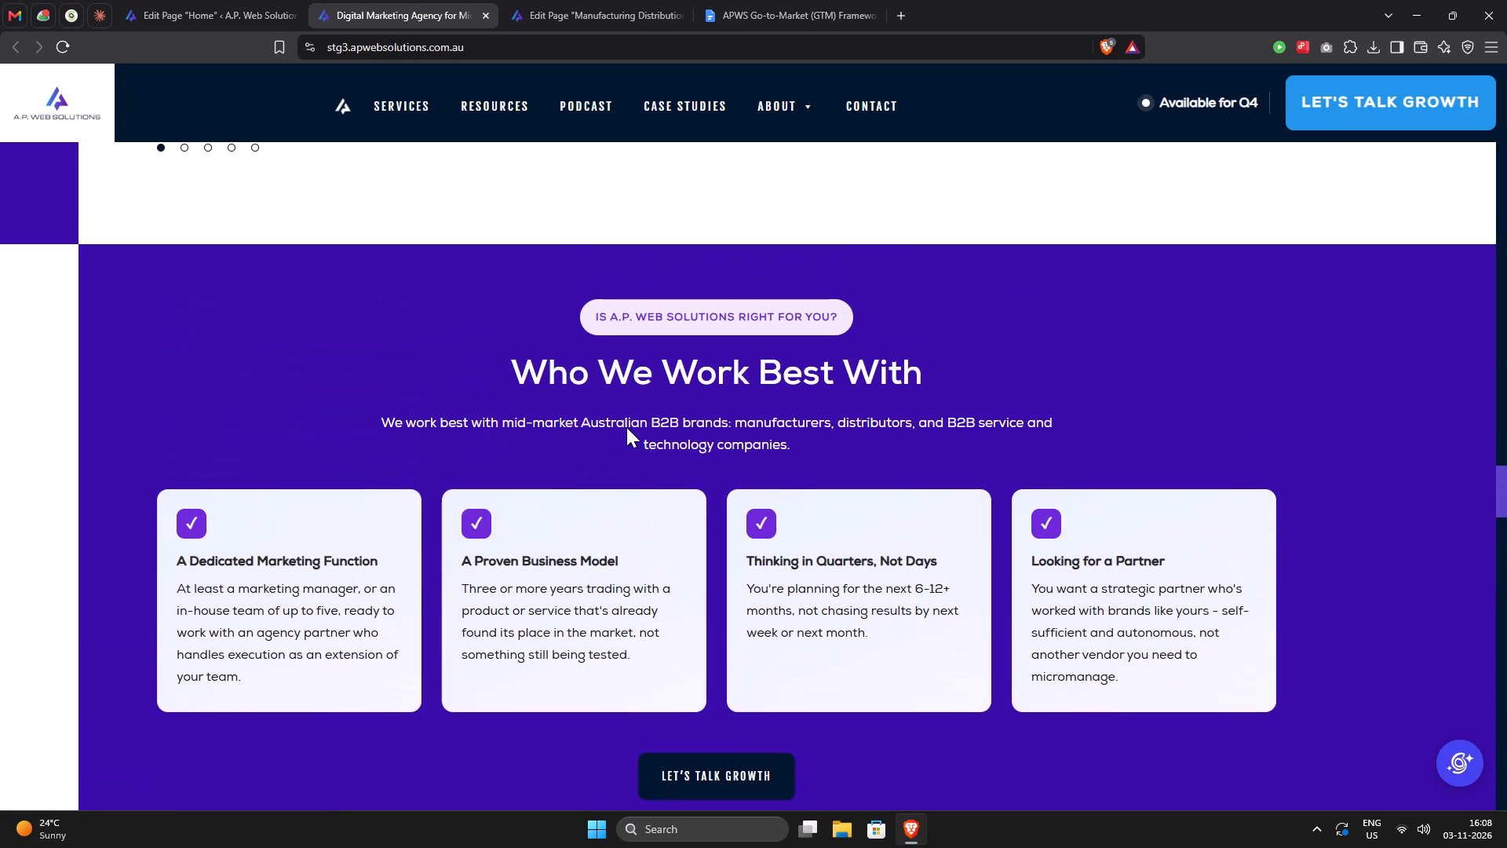
scroll(626, 427, "up", 9)
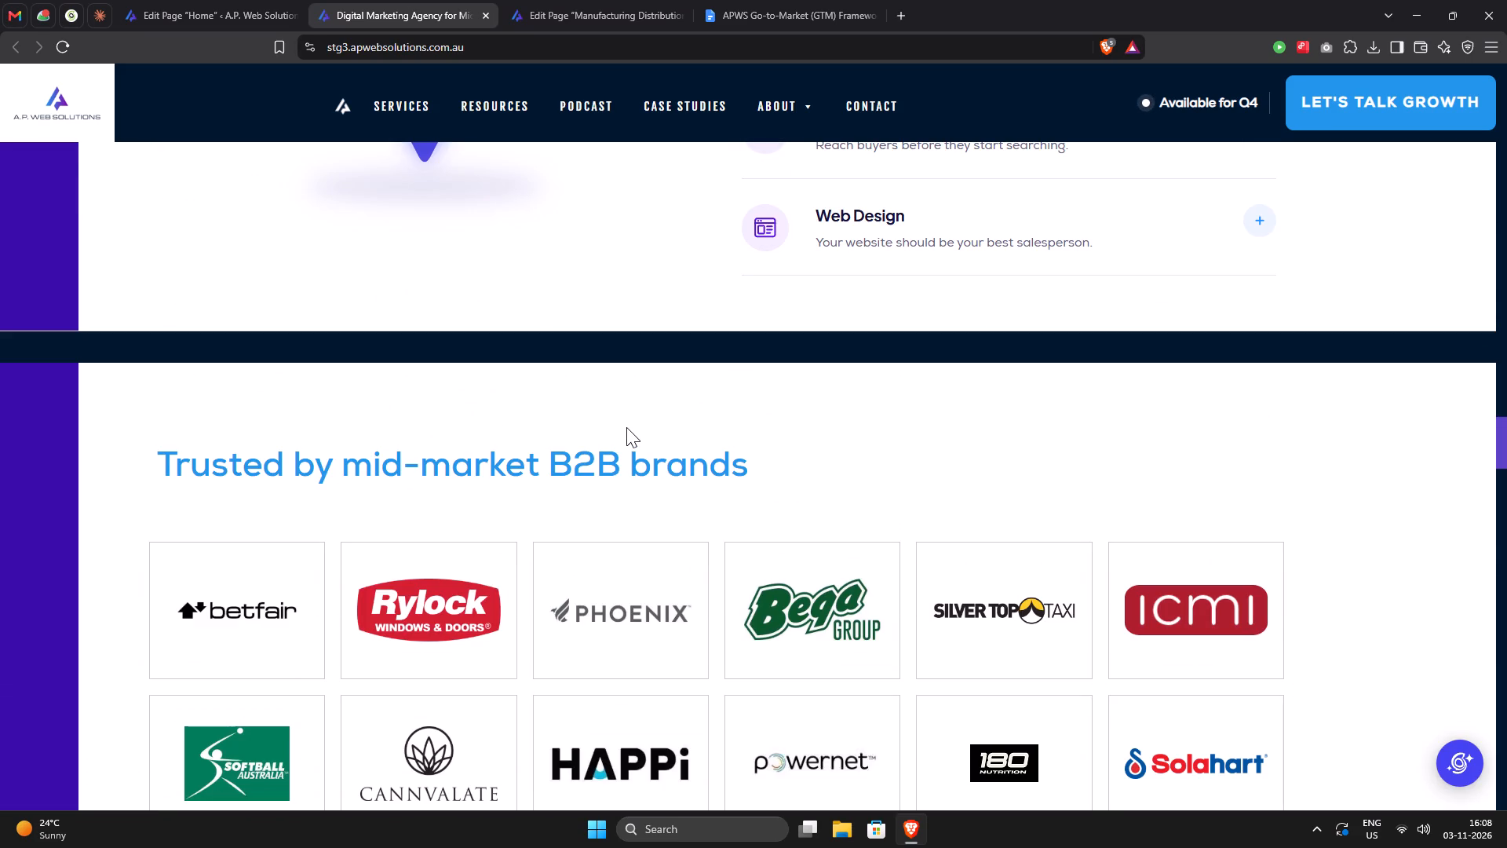
scroll(626, 427, "up", 8)
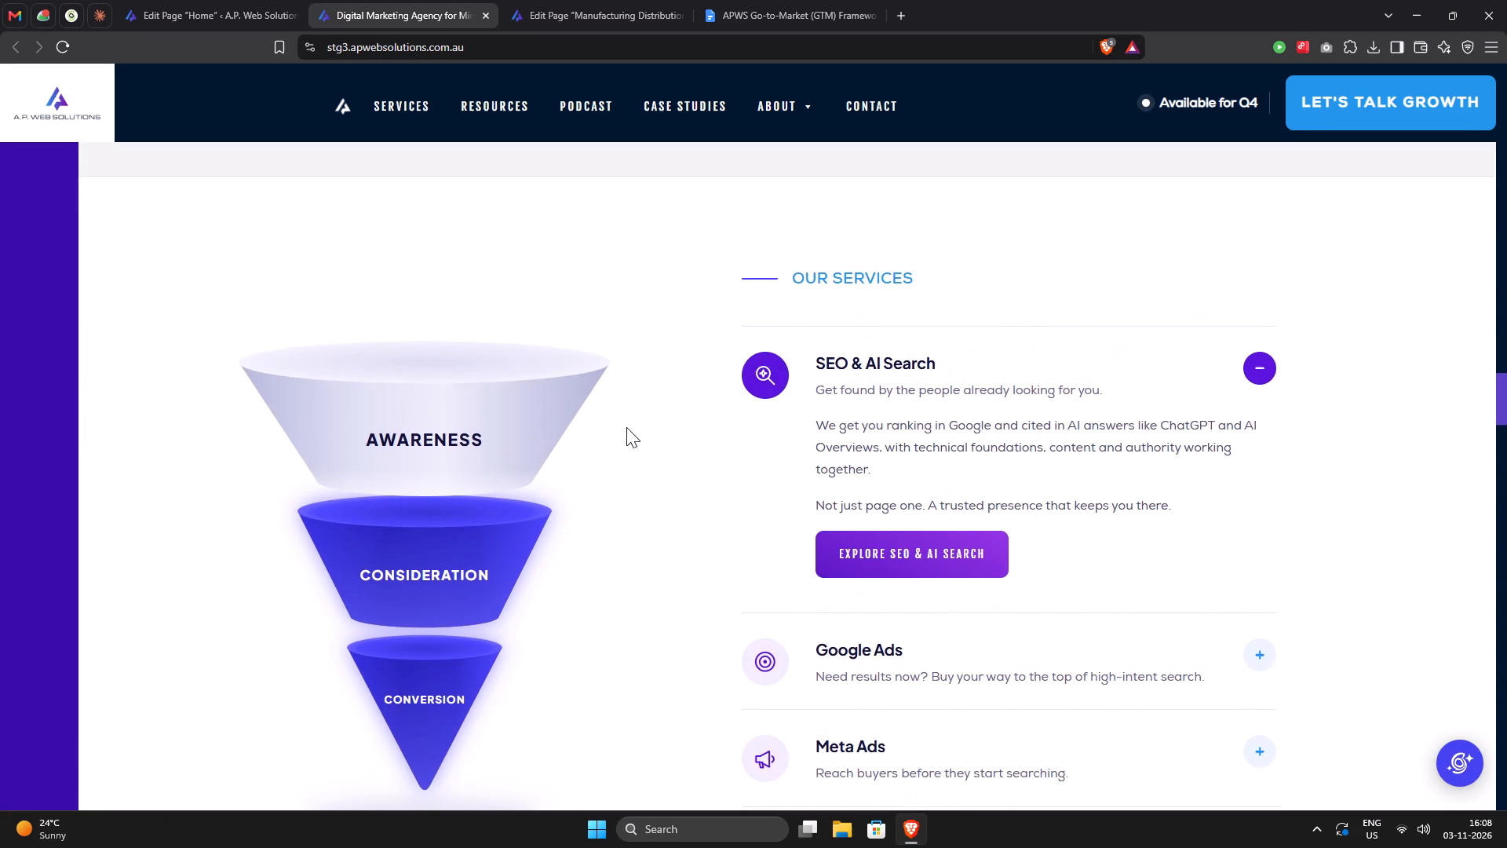
scroll(626, 427, "up", 4)
scroll(626, 427, "down", 15)
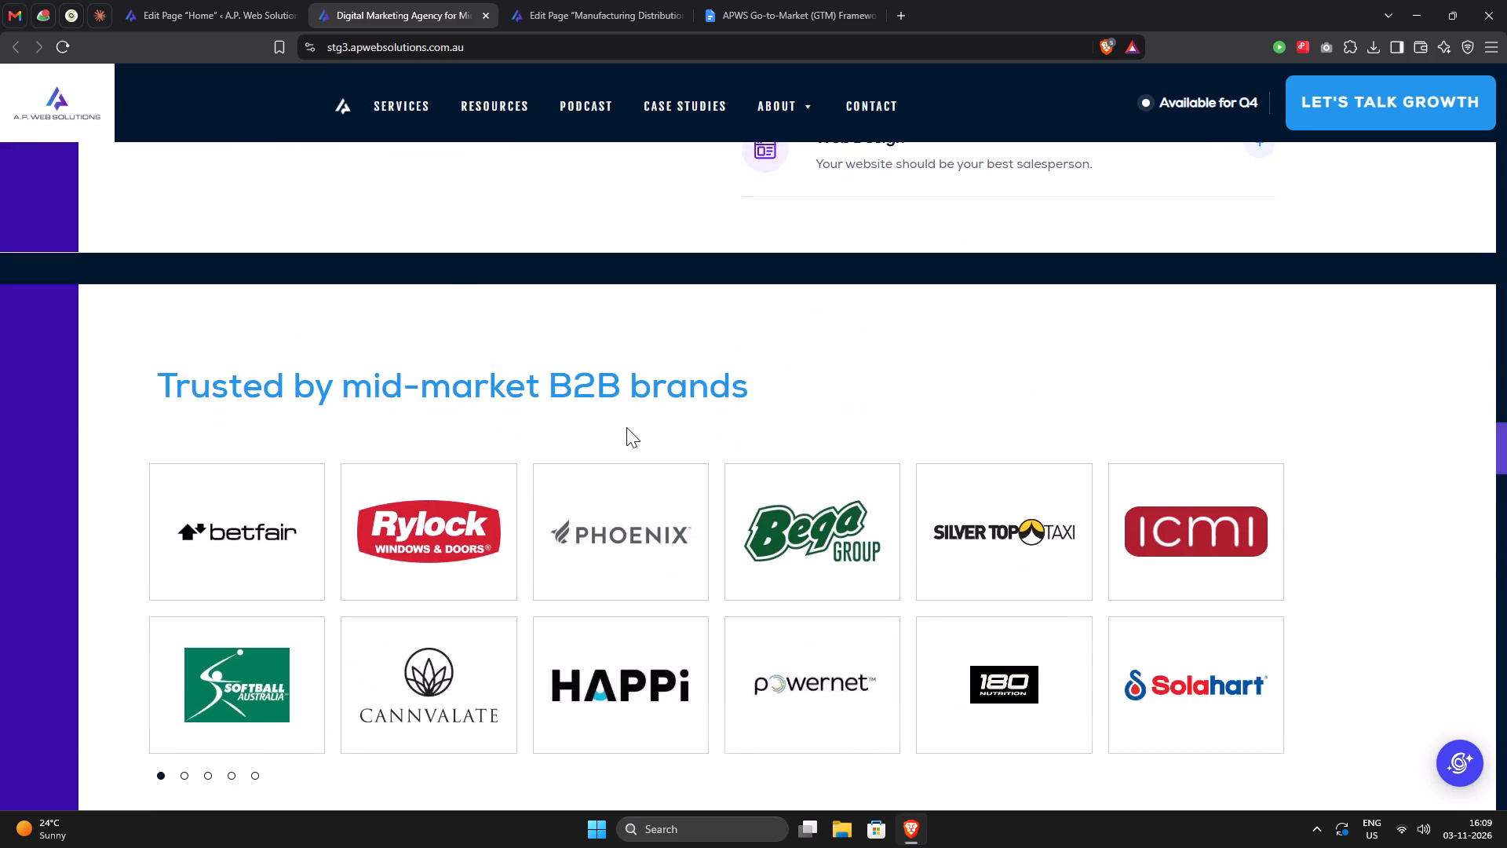
scroll(626, 427, "down", 12)
scroll(626, 427, "down", 10)
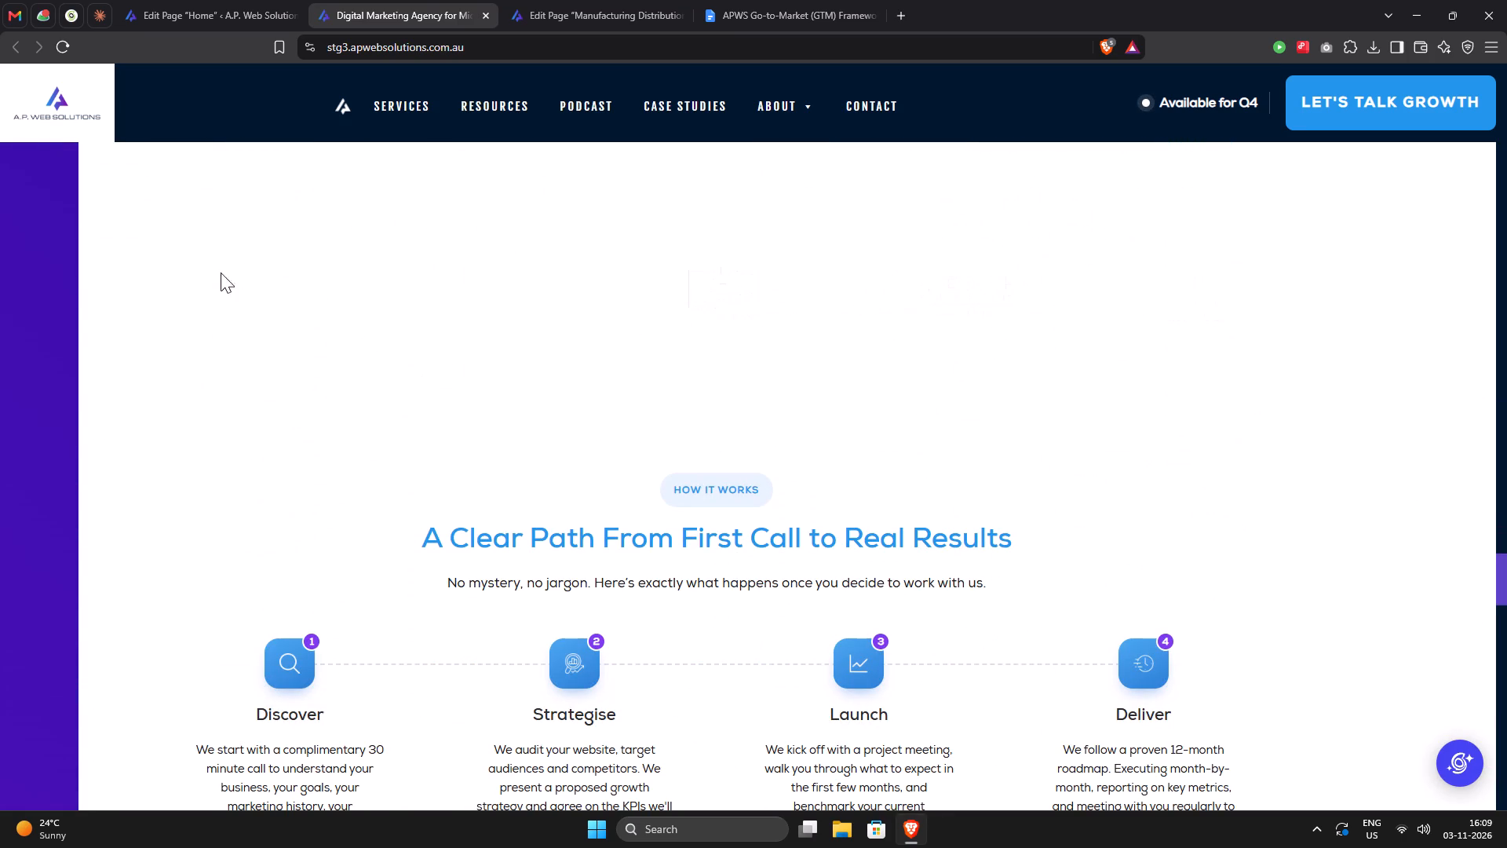
left_click_drag(177, 247, 775, 386)
left_click(938, 422)
scroll(931, 434, "down", 1)
In the Homepage Changes document, mark the Logo grid heading row as Completed, checking the client logo section on the published page.
left_click(746, 16)
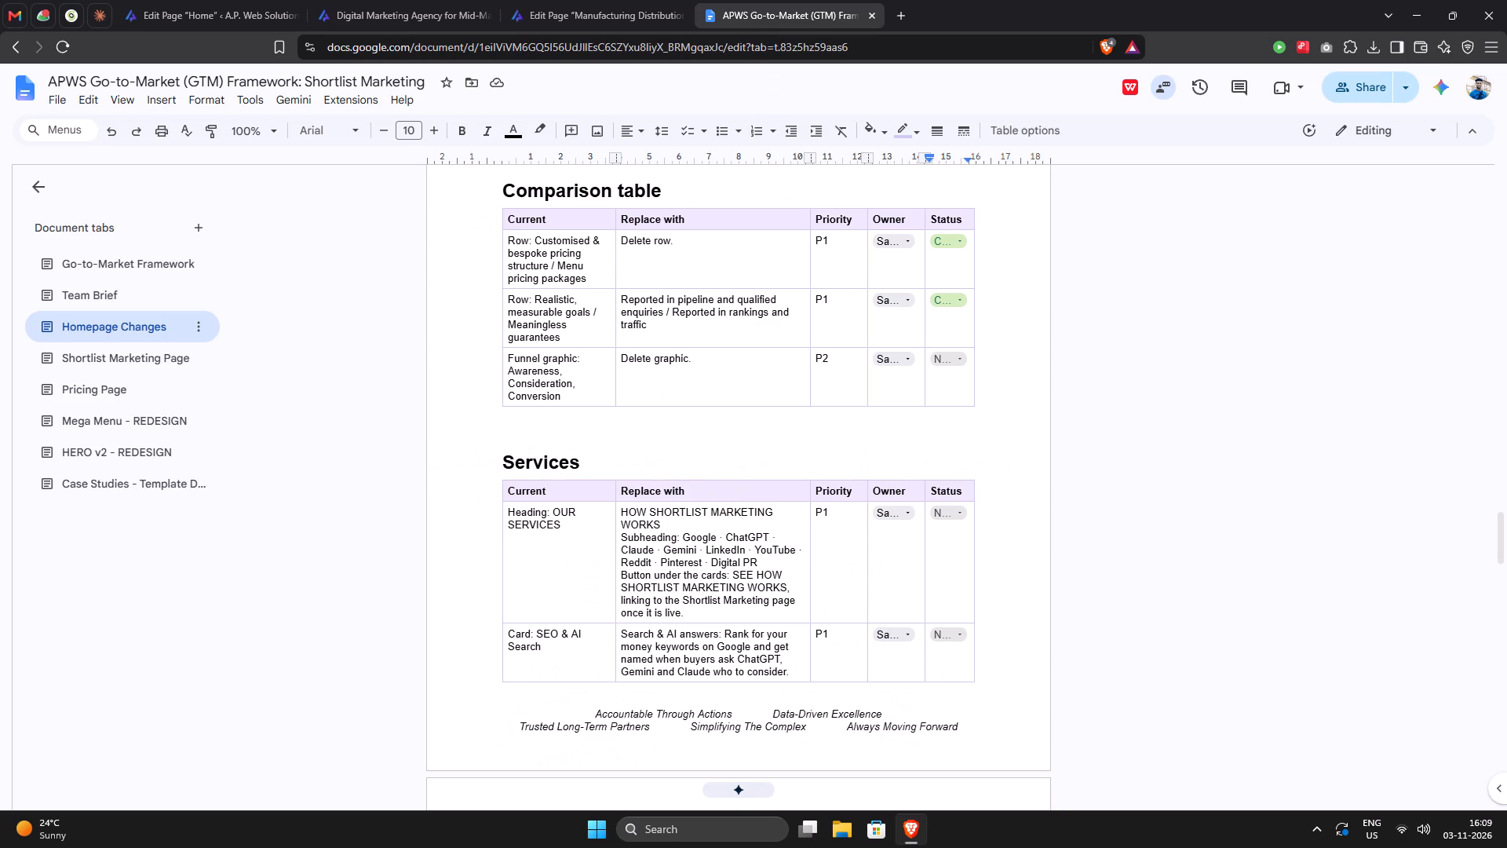
scroll(694, 488, "down", 12)
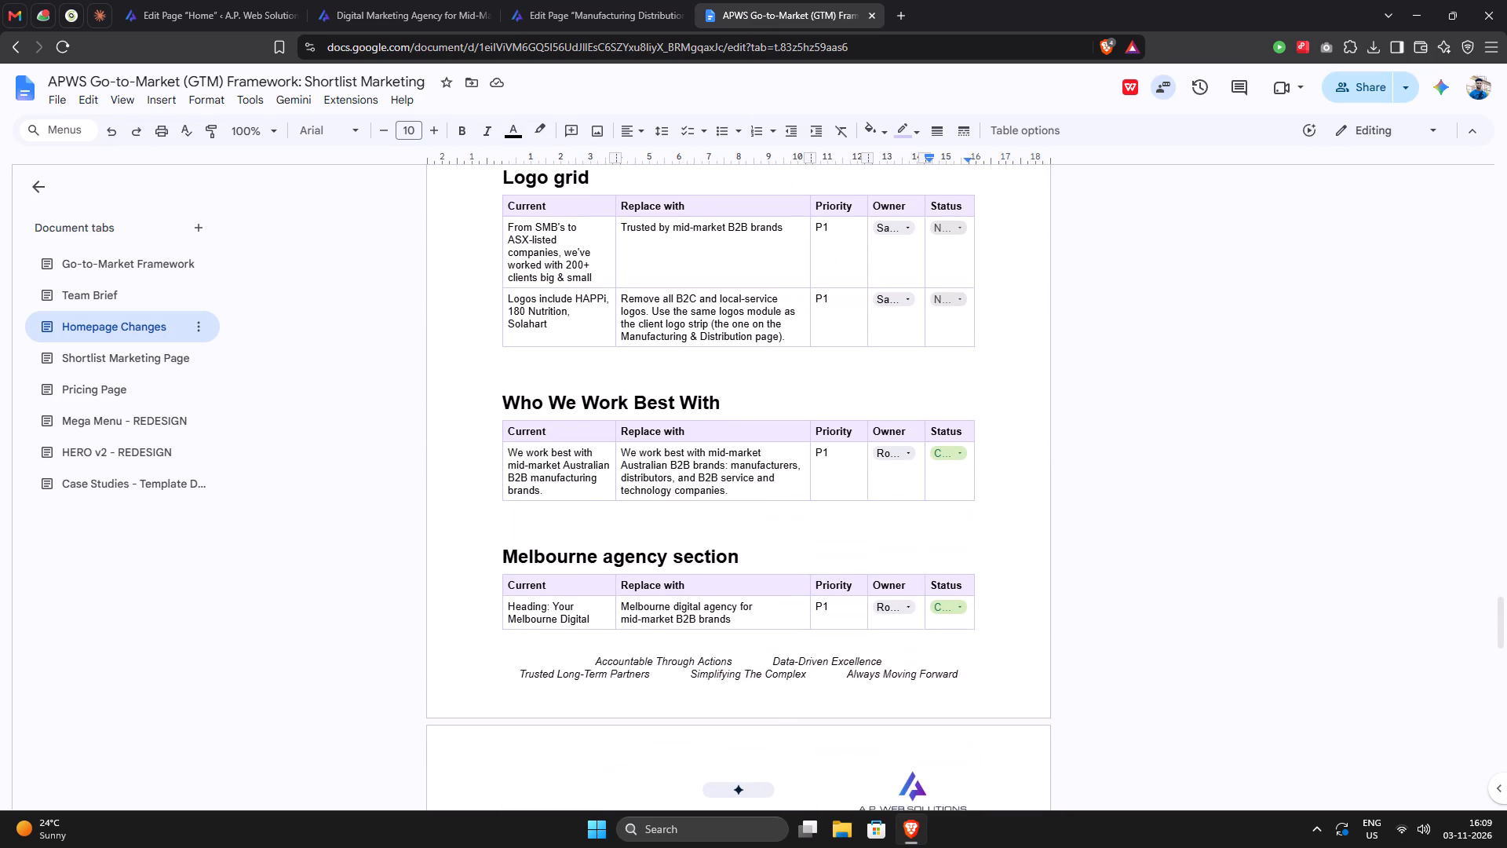
scroll(692, 492, "up", 1)
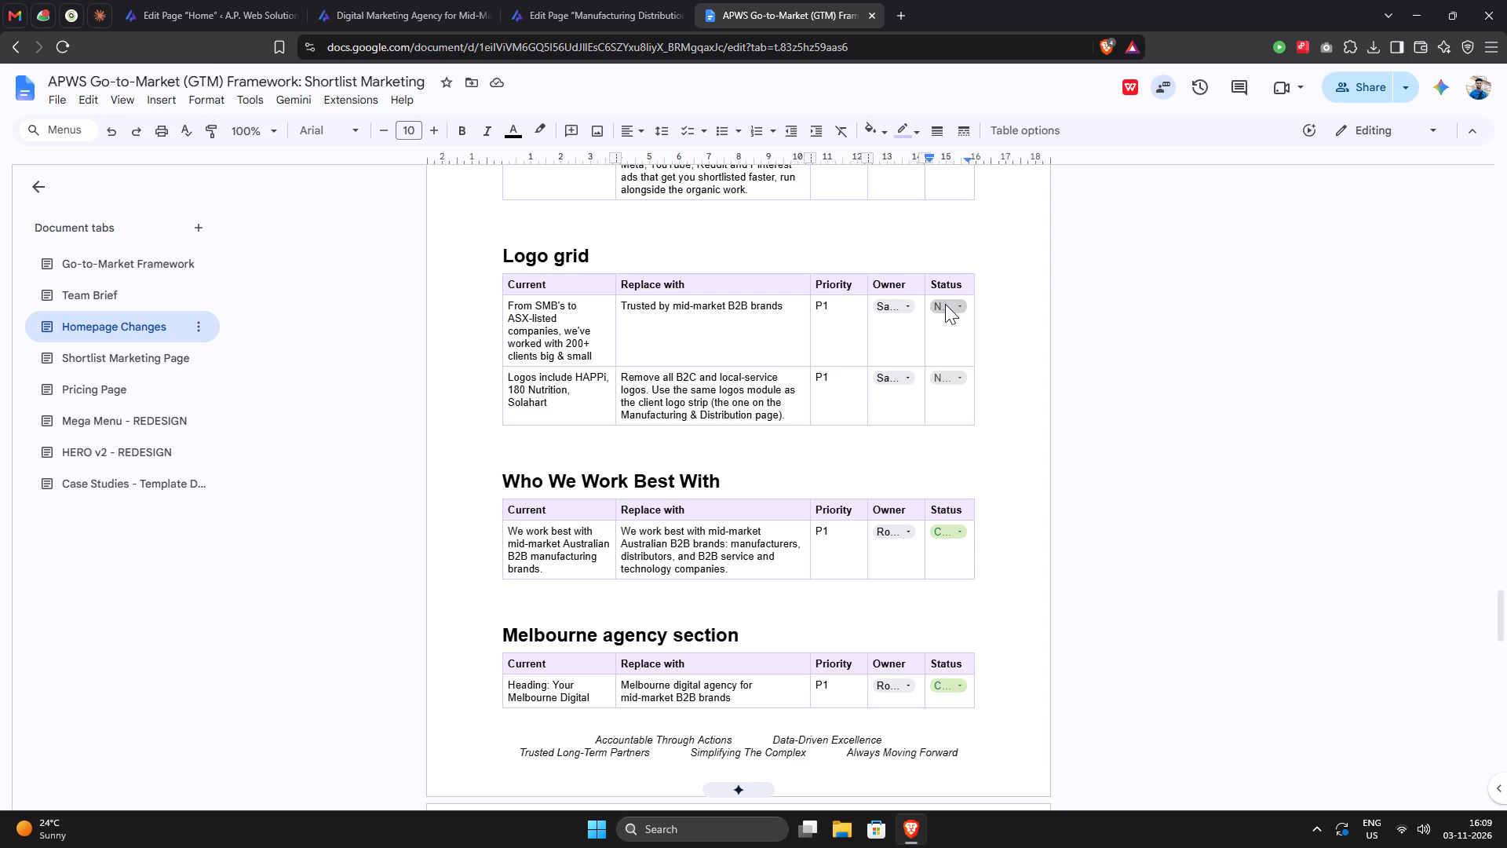
left_click(945, 304)
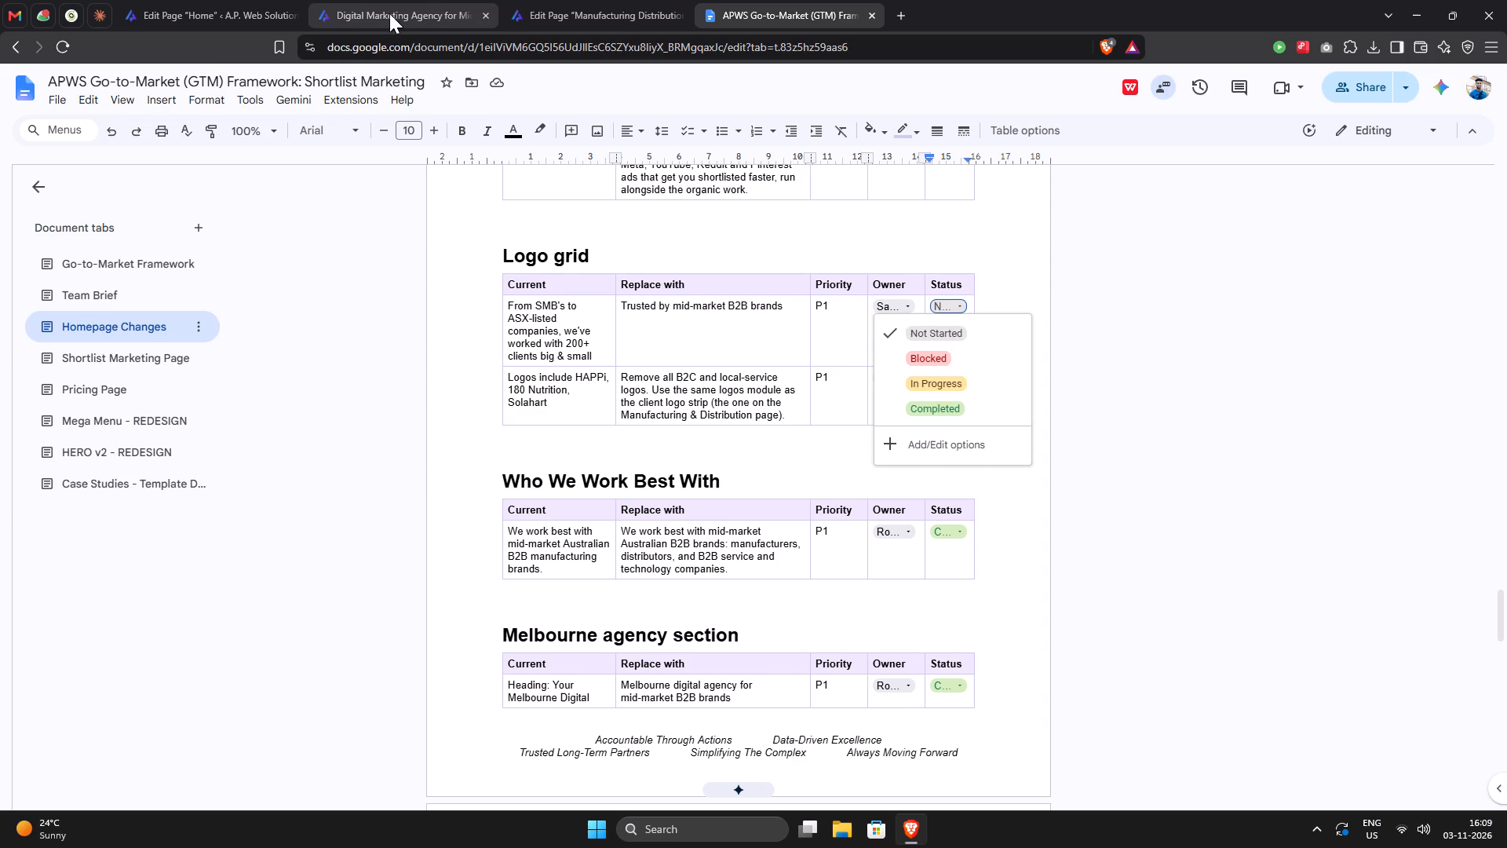
left_click(389, 13)
scroll(646, 524, "up", 20)
scroll(646, 524, "up", 7)
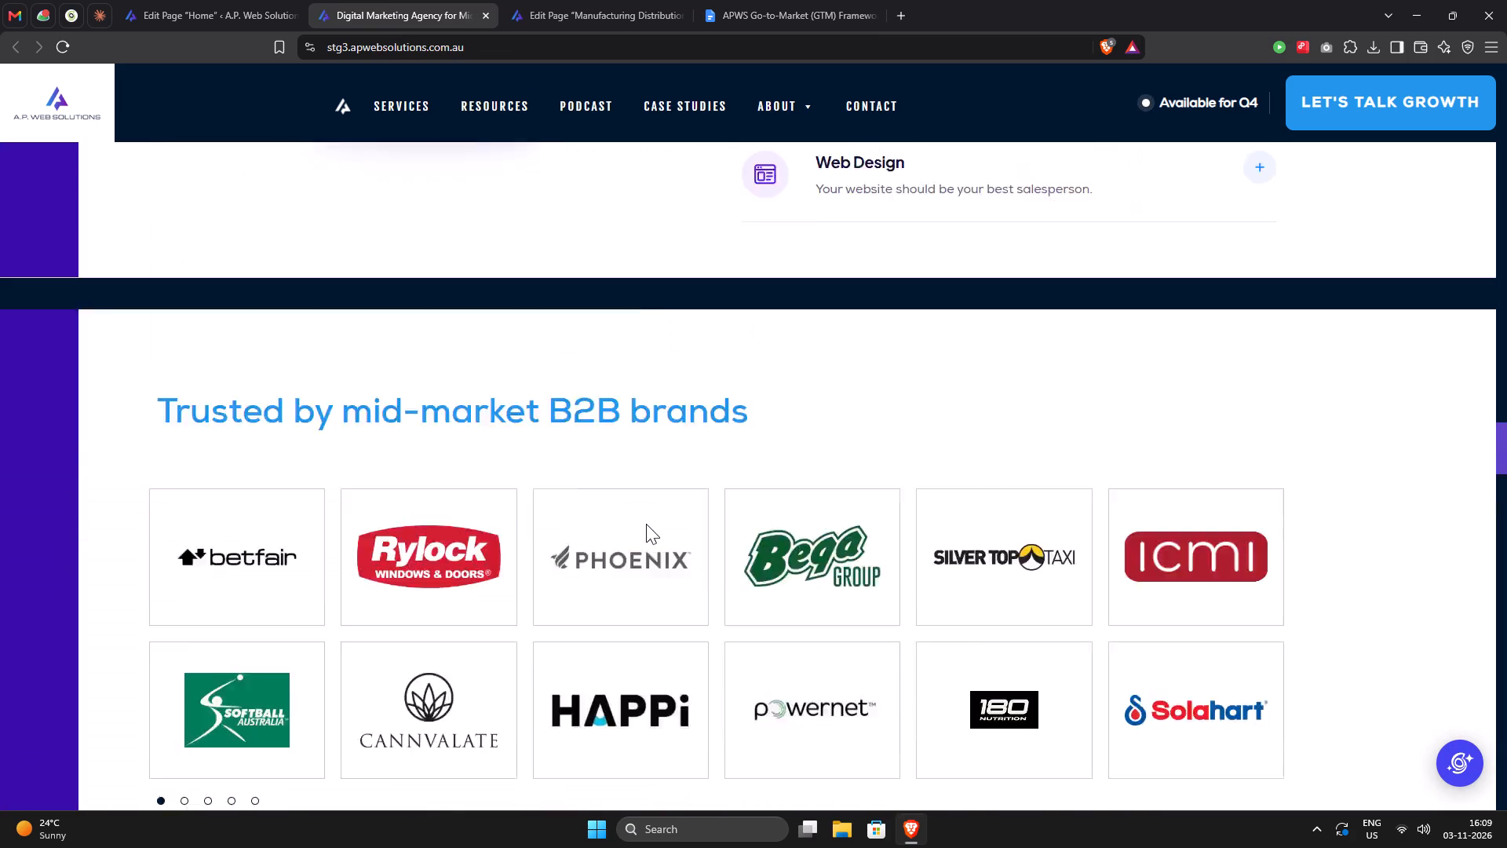
scroll(646, 524, "down", 2)
scroll(646, 524, "up", 1)
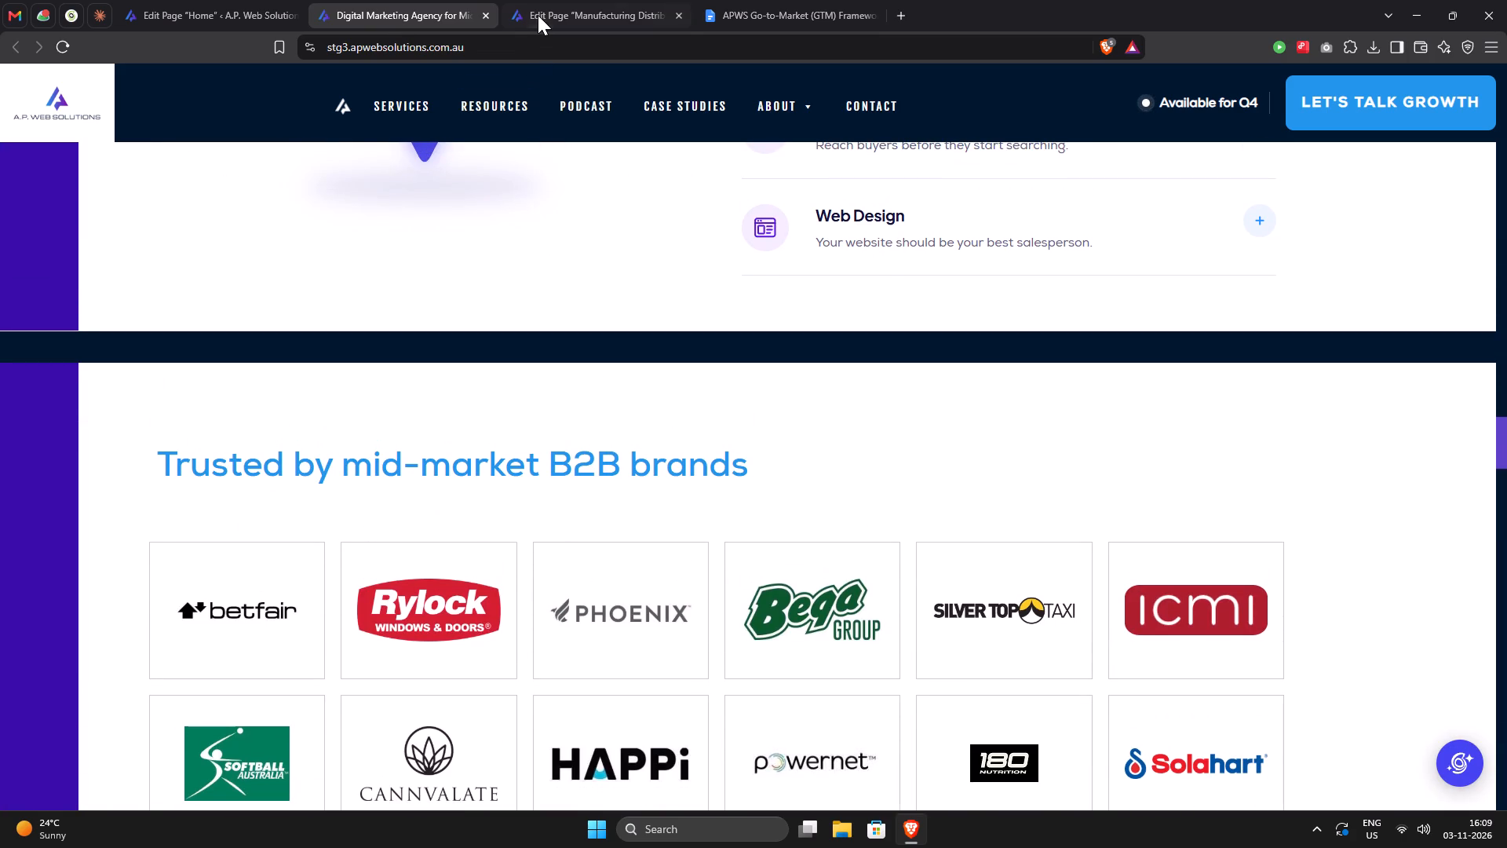
left_click(538, 15)
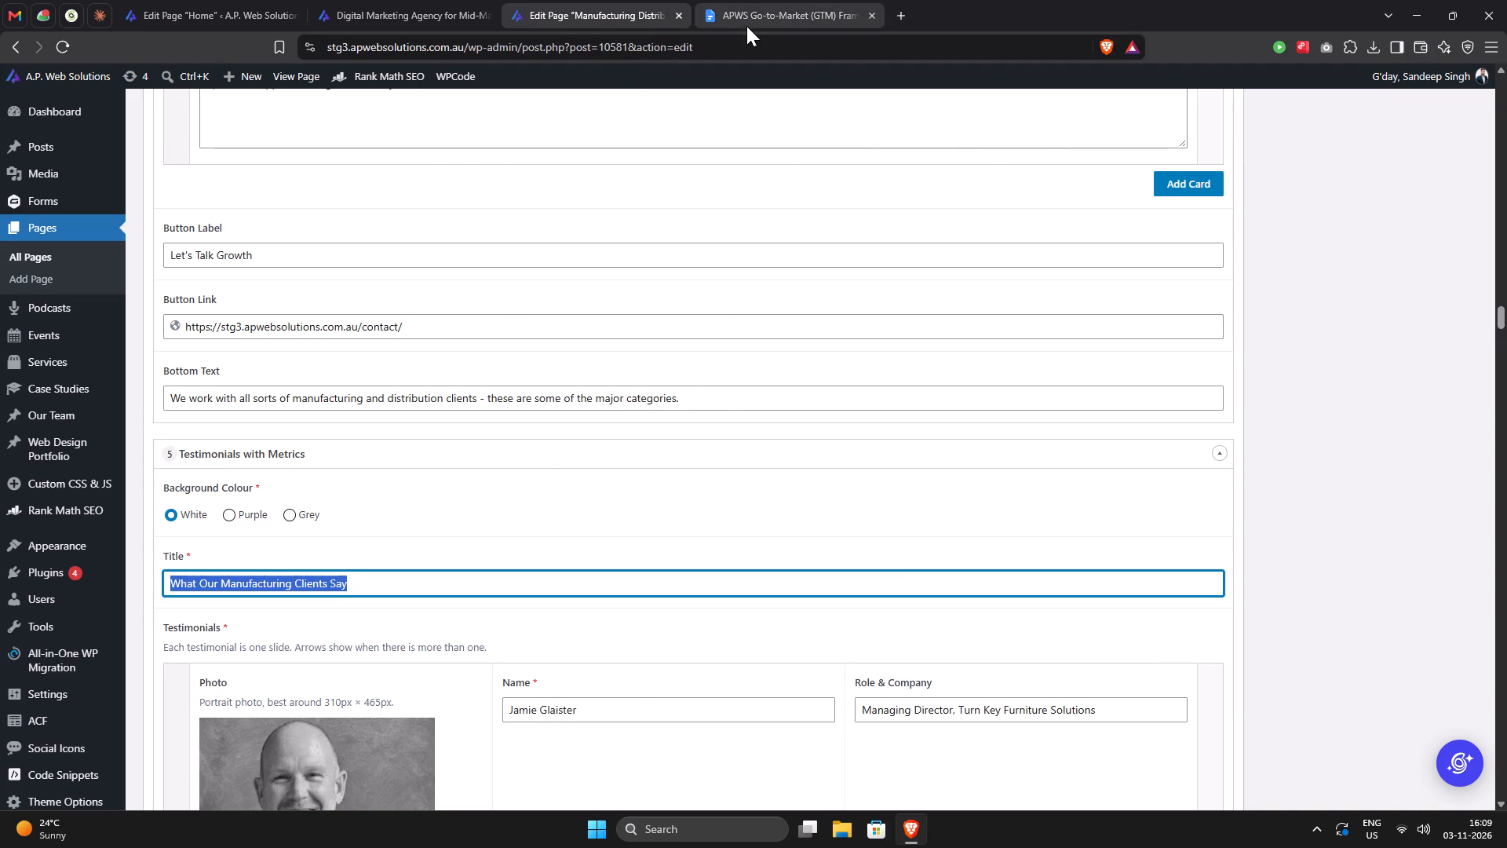
left_click(746, 23)
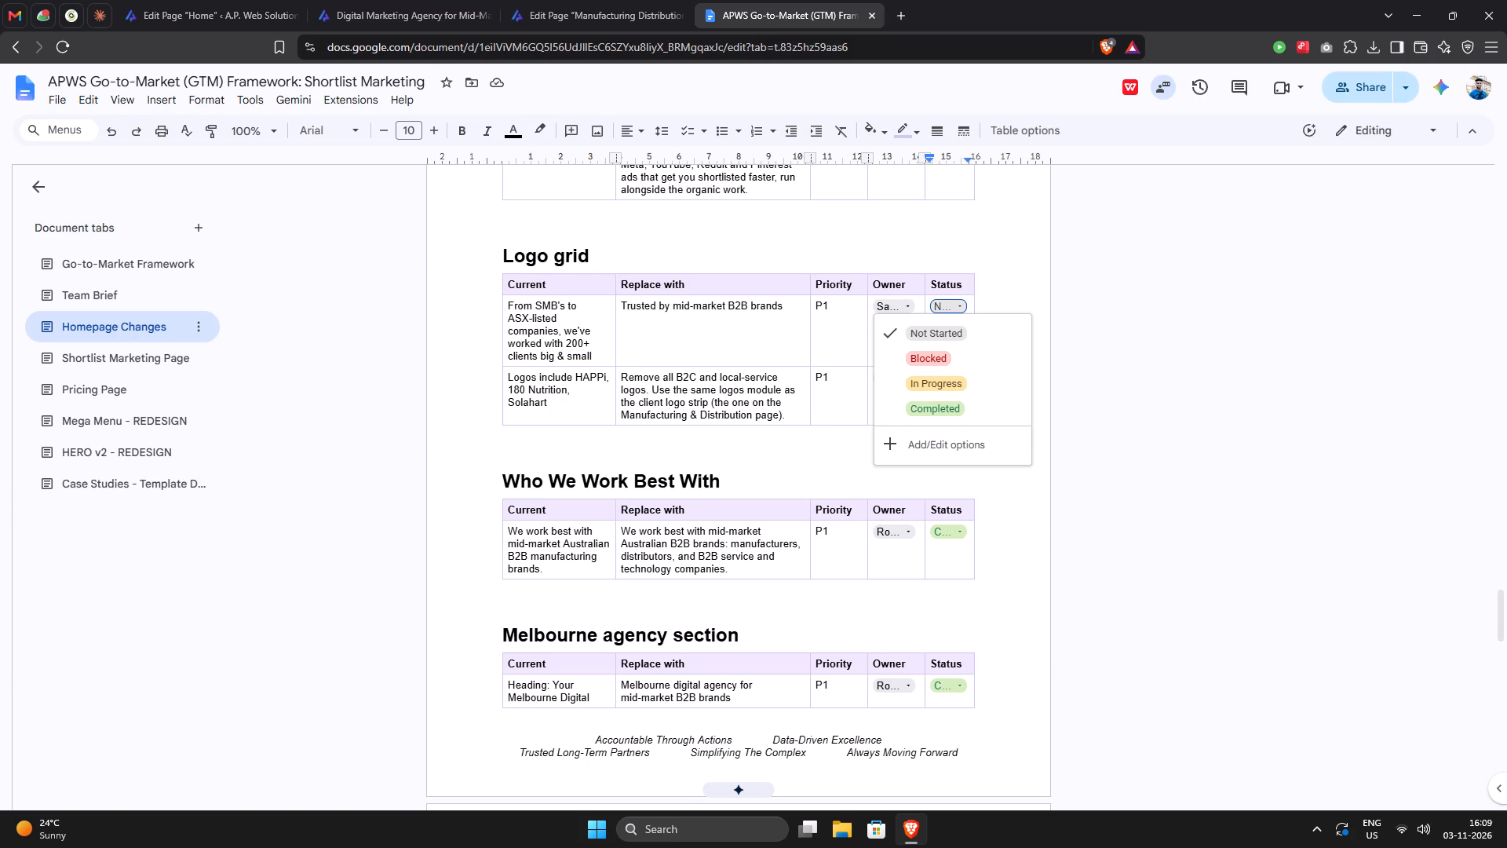
left_click(949, 412)
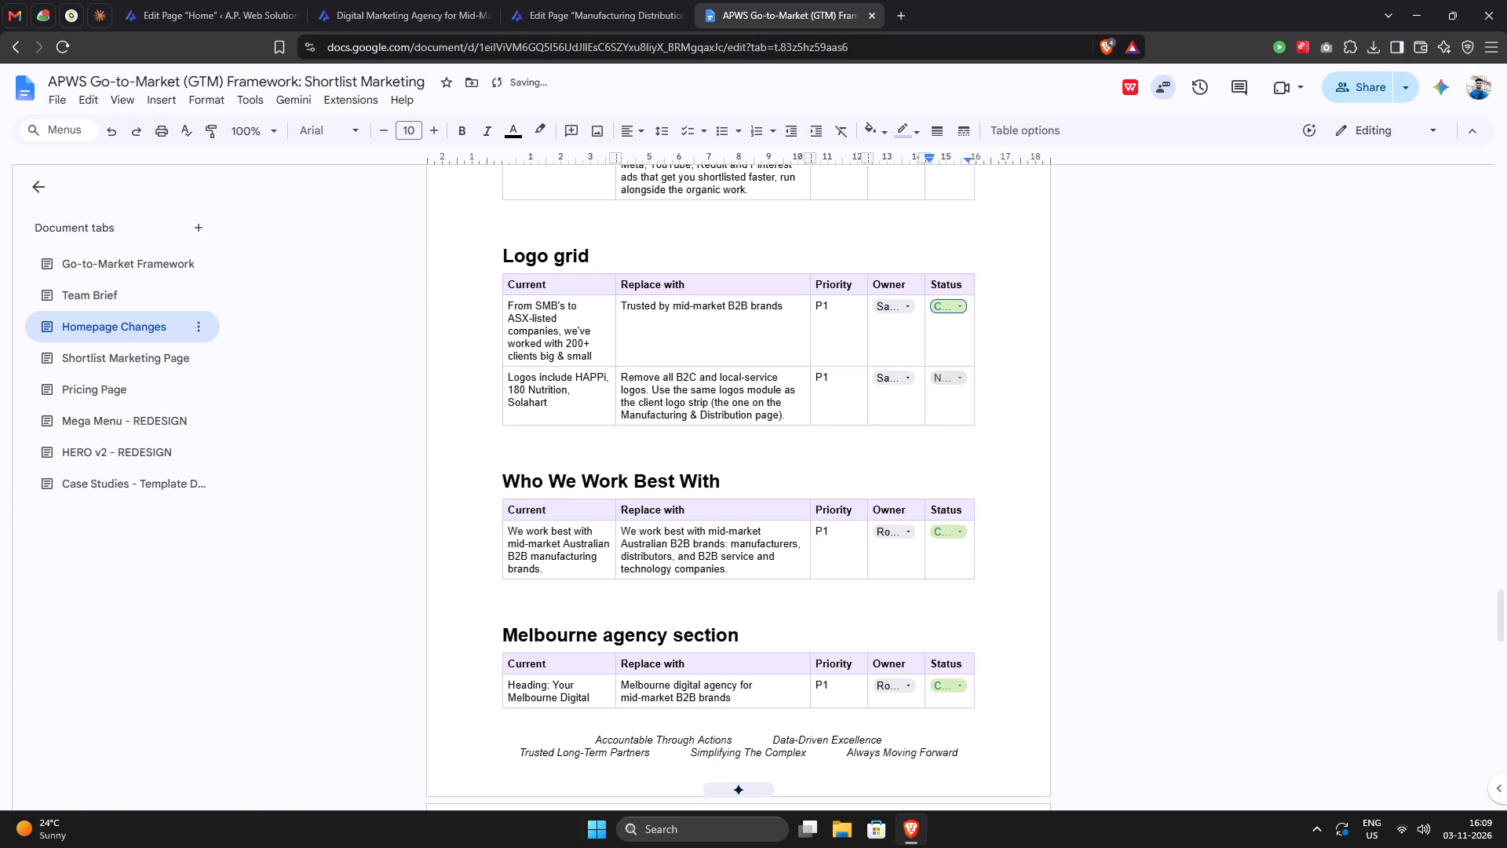
left_click(1124, 429)
scroll(896, 421, "down", 2)
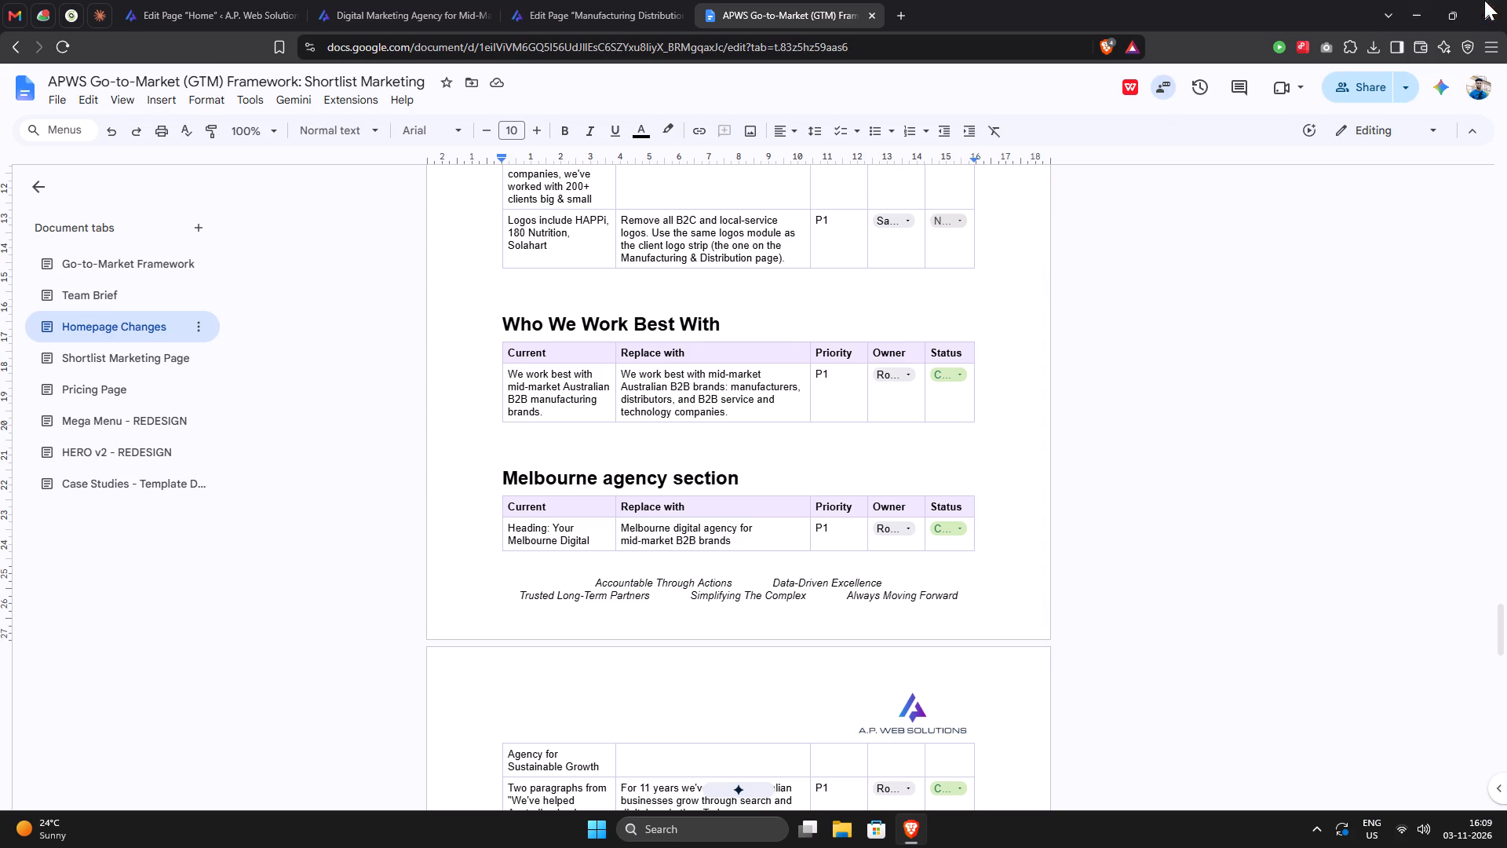
Check the APWS home page timer in the time tracker and close it again.
left_click(1285, 41)
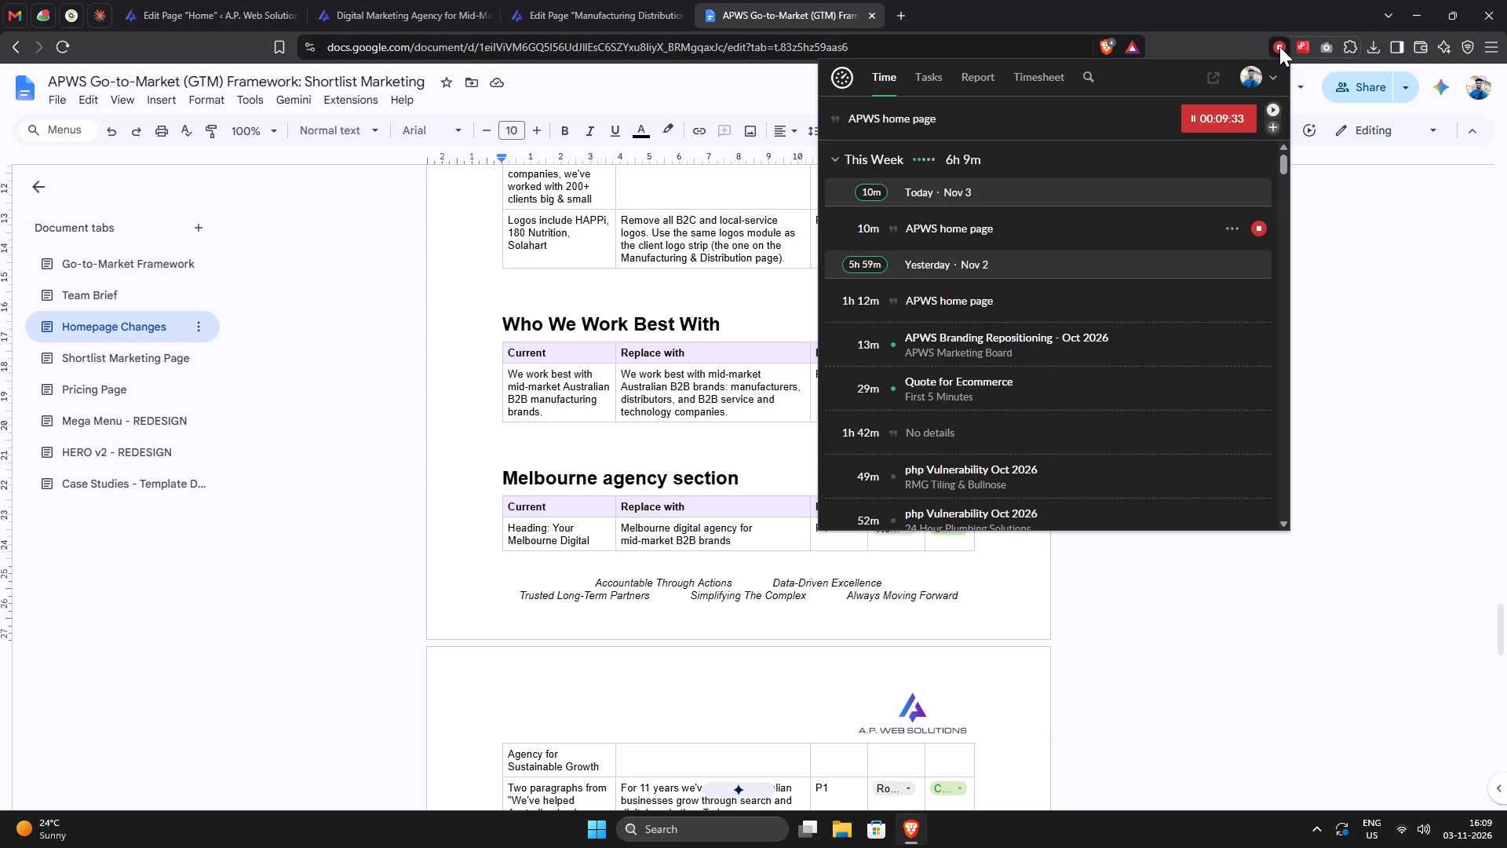
left_click(1279, 46)
Read the Melbourne agency section changes and their statuses in the Homepage Changes document.
scroll(704, 556, "down", 3)
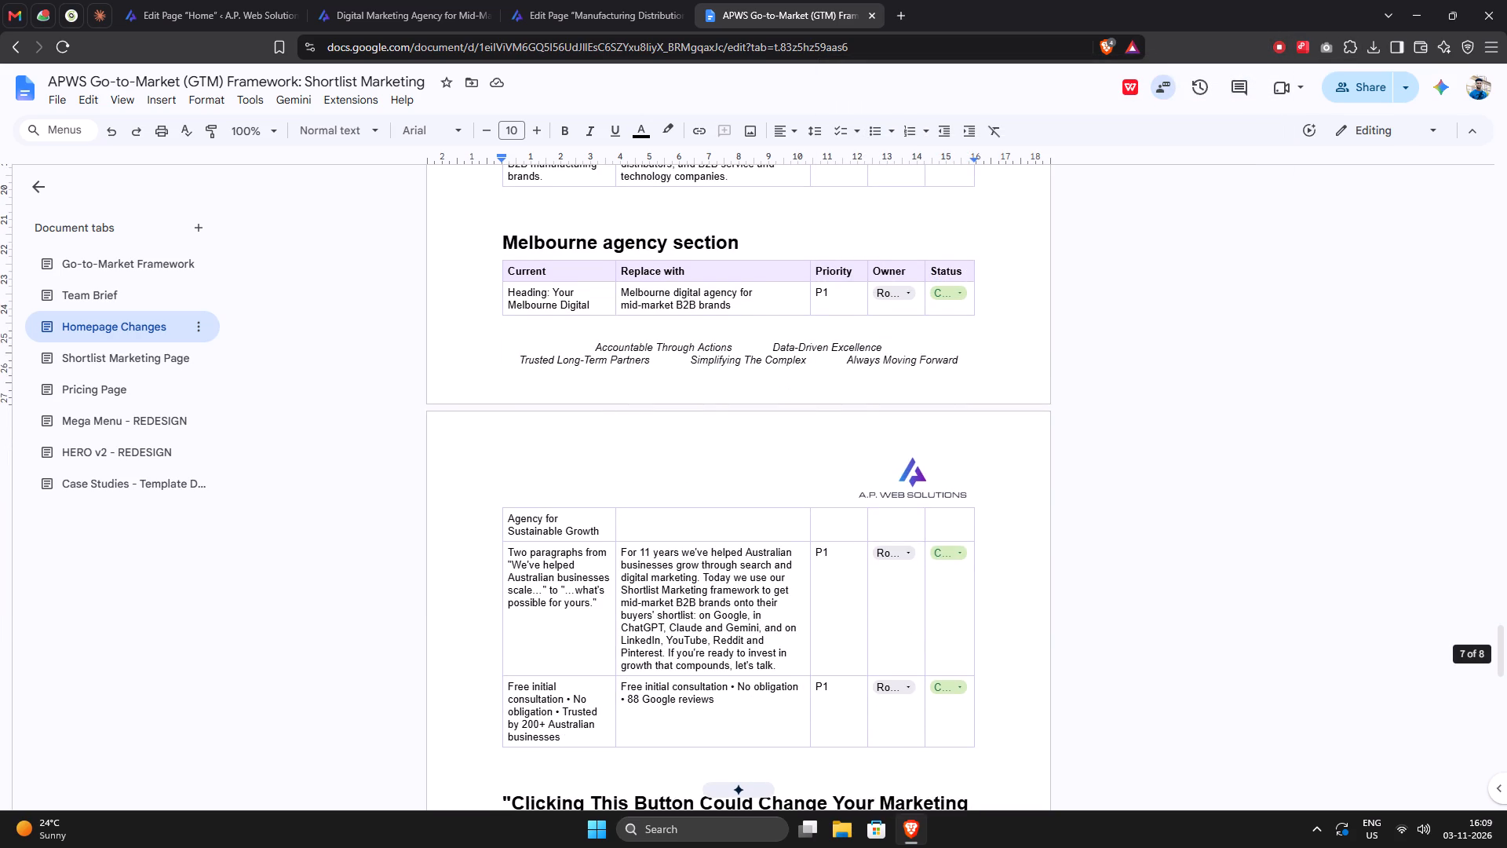
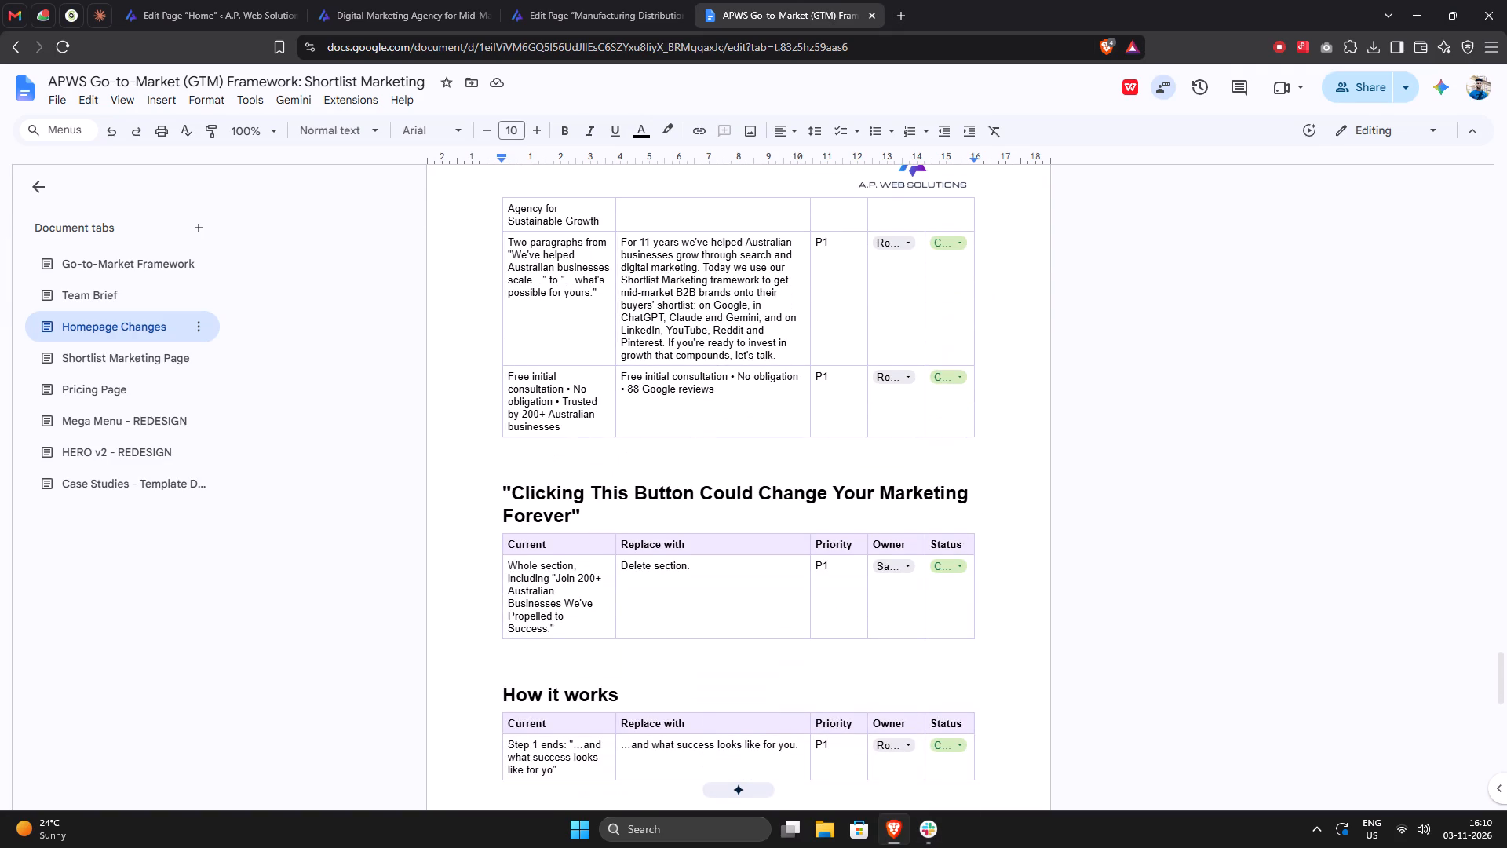
Read the Homepage Changes rows and statuses from How it works back through Logo grid and Services to the Comparison table.
scroll(1013, 599, "down", 1)
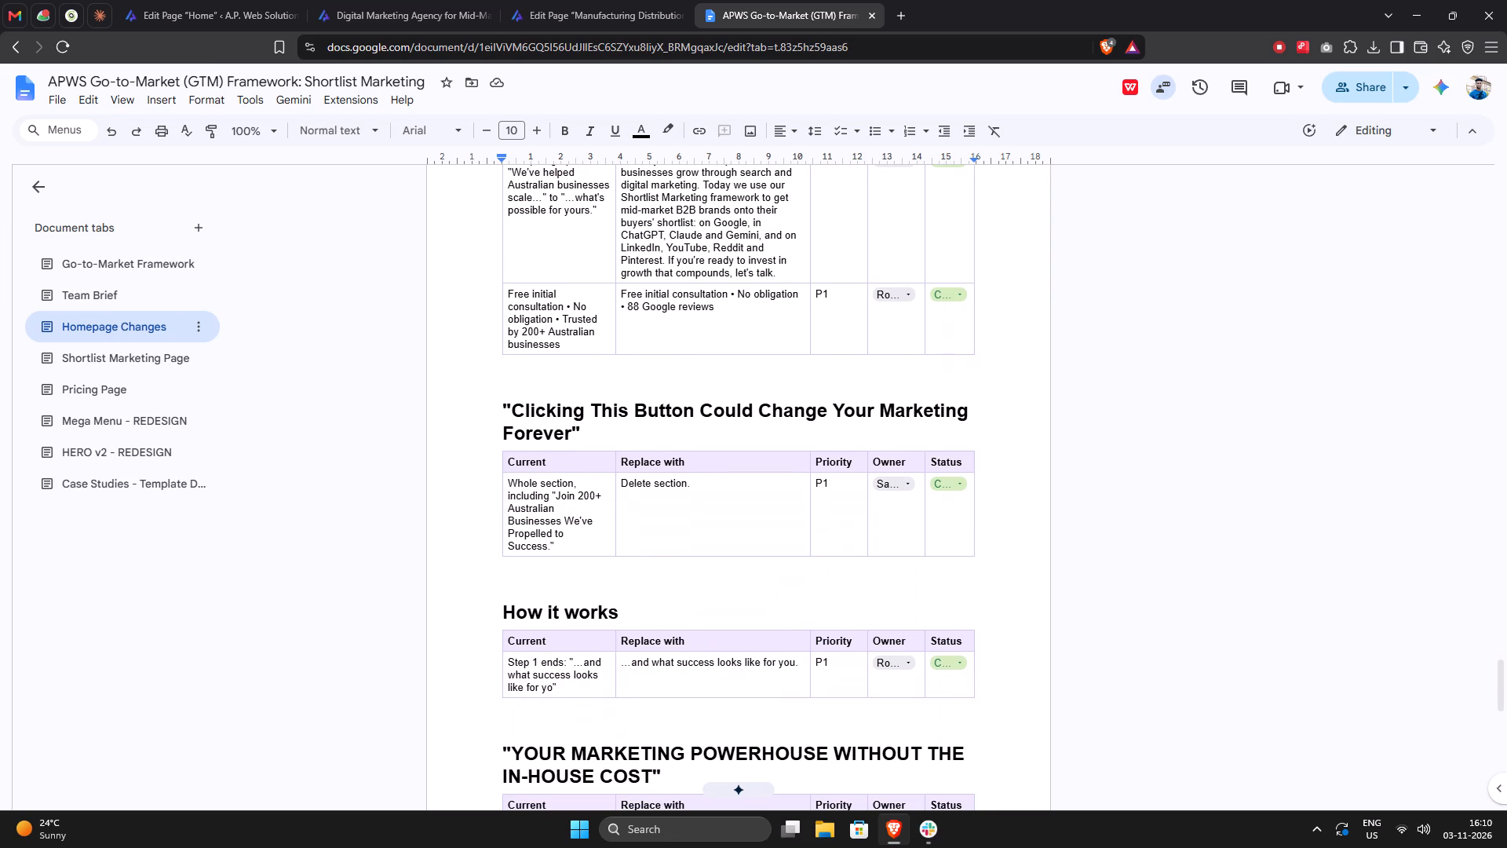
scroll(1013, 599, "down", 20)
scroll(1013, 599, "up", 13)
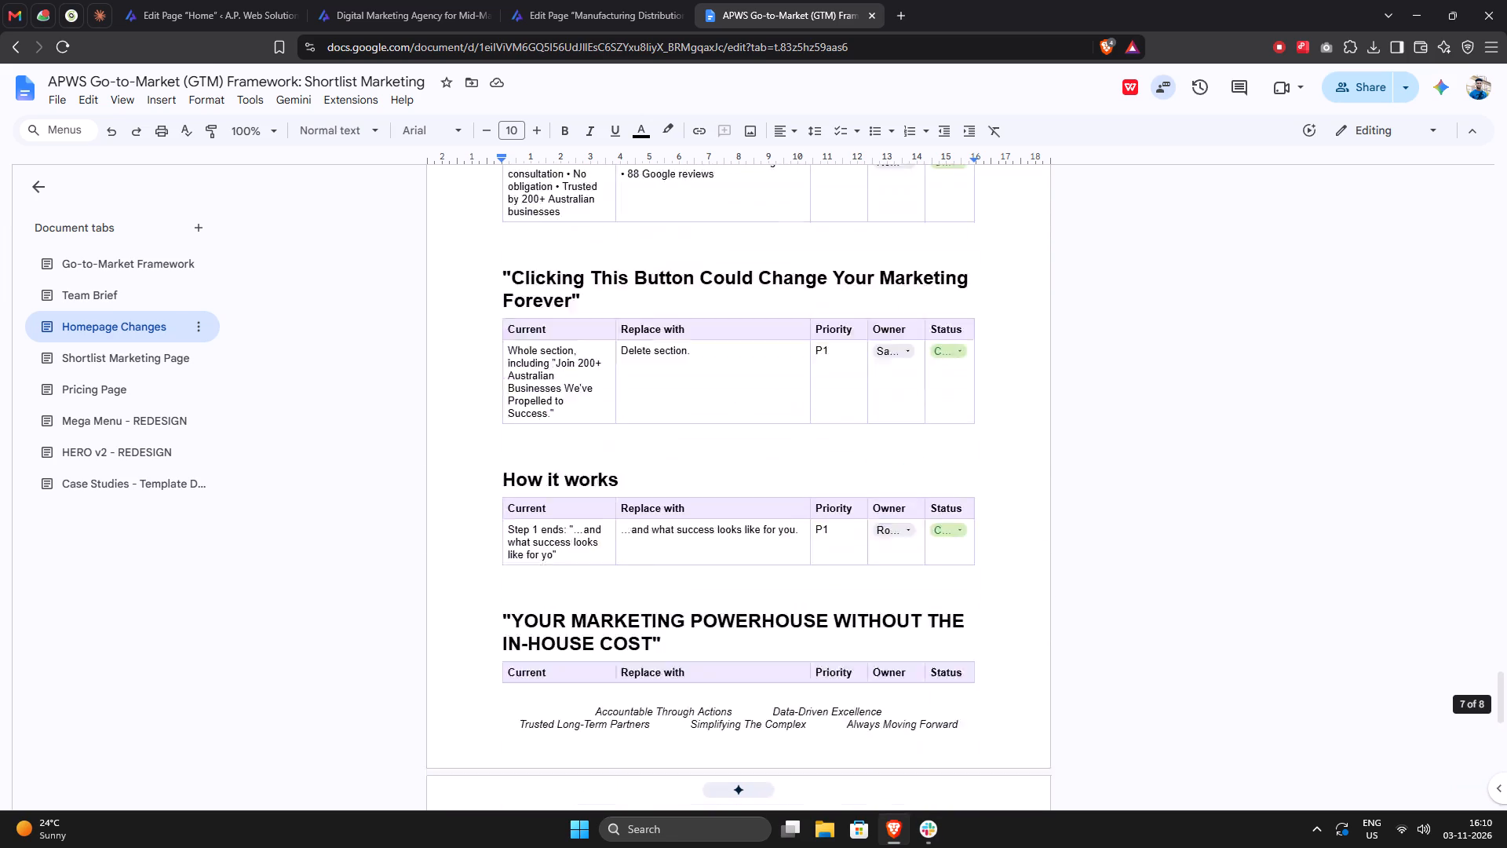
scroll(1013, 599, "up", 12)
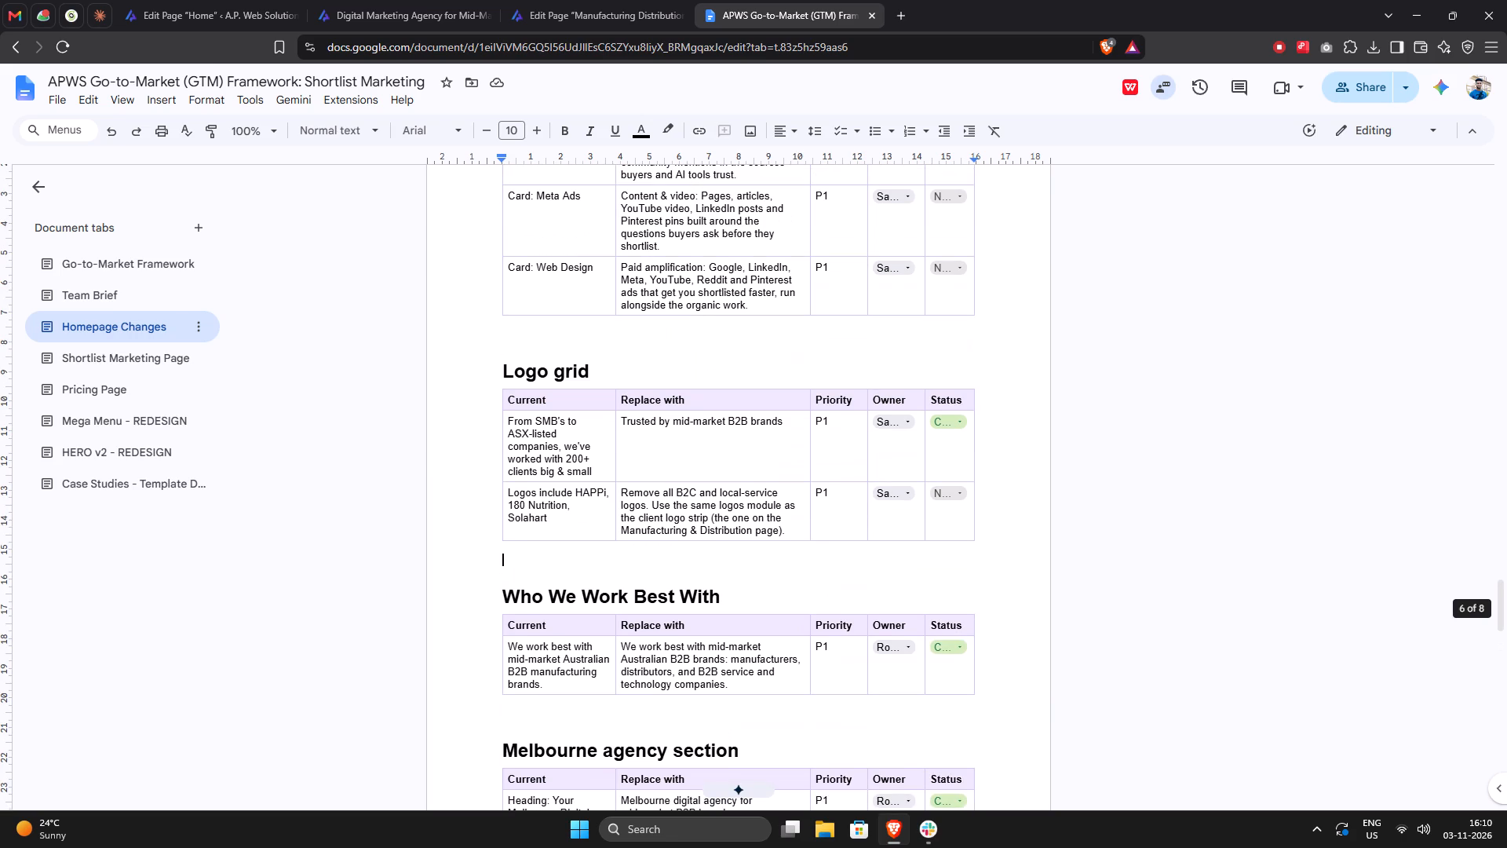
scroll(1013, 599, "up", 2)
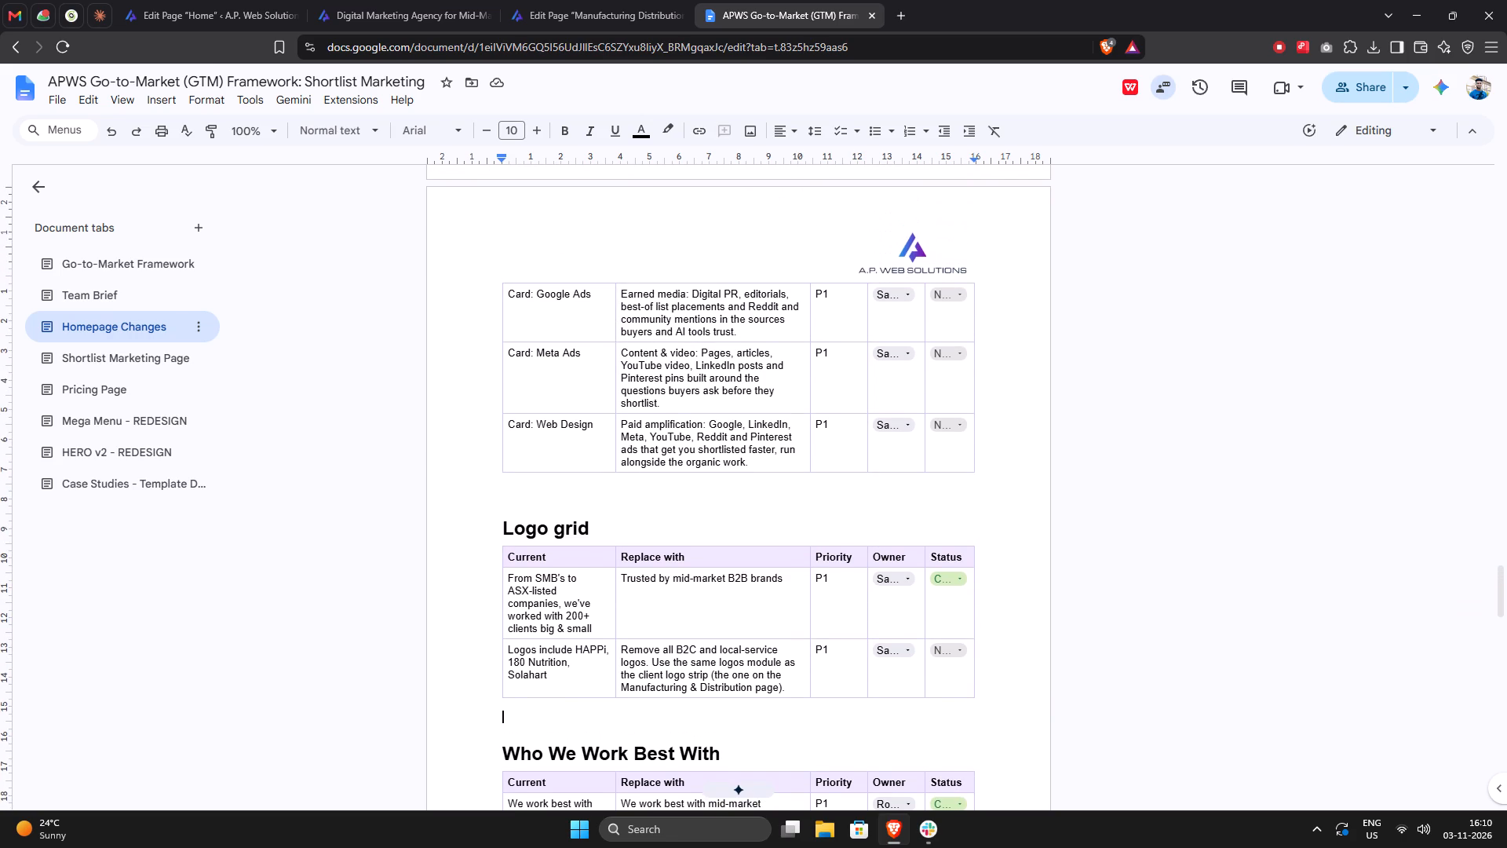
scroll(1013, 599, "up", 3)
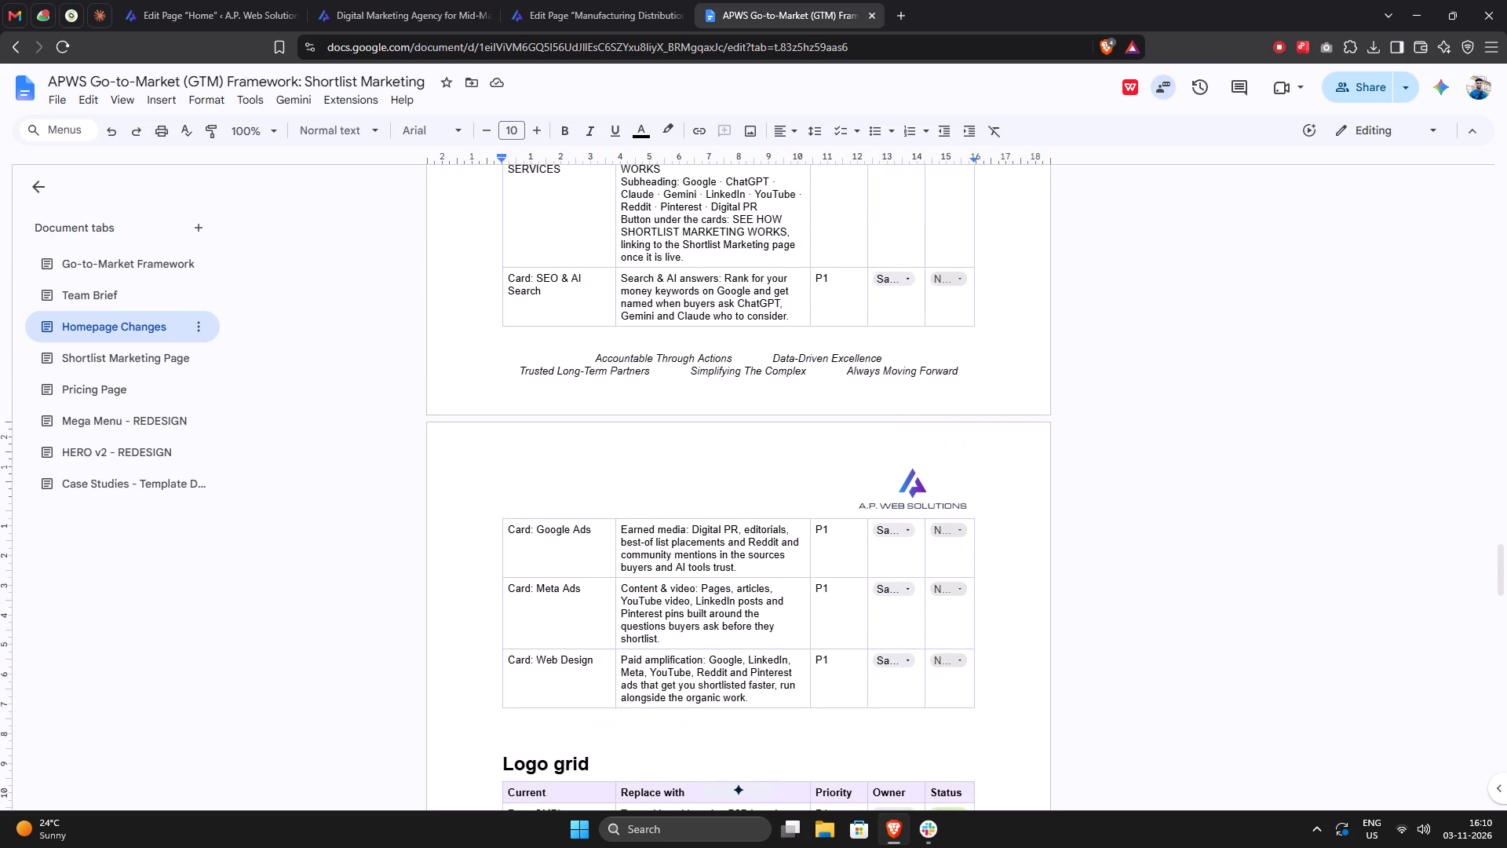
scroll(1013, 599, "up", 4)
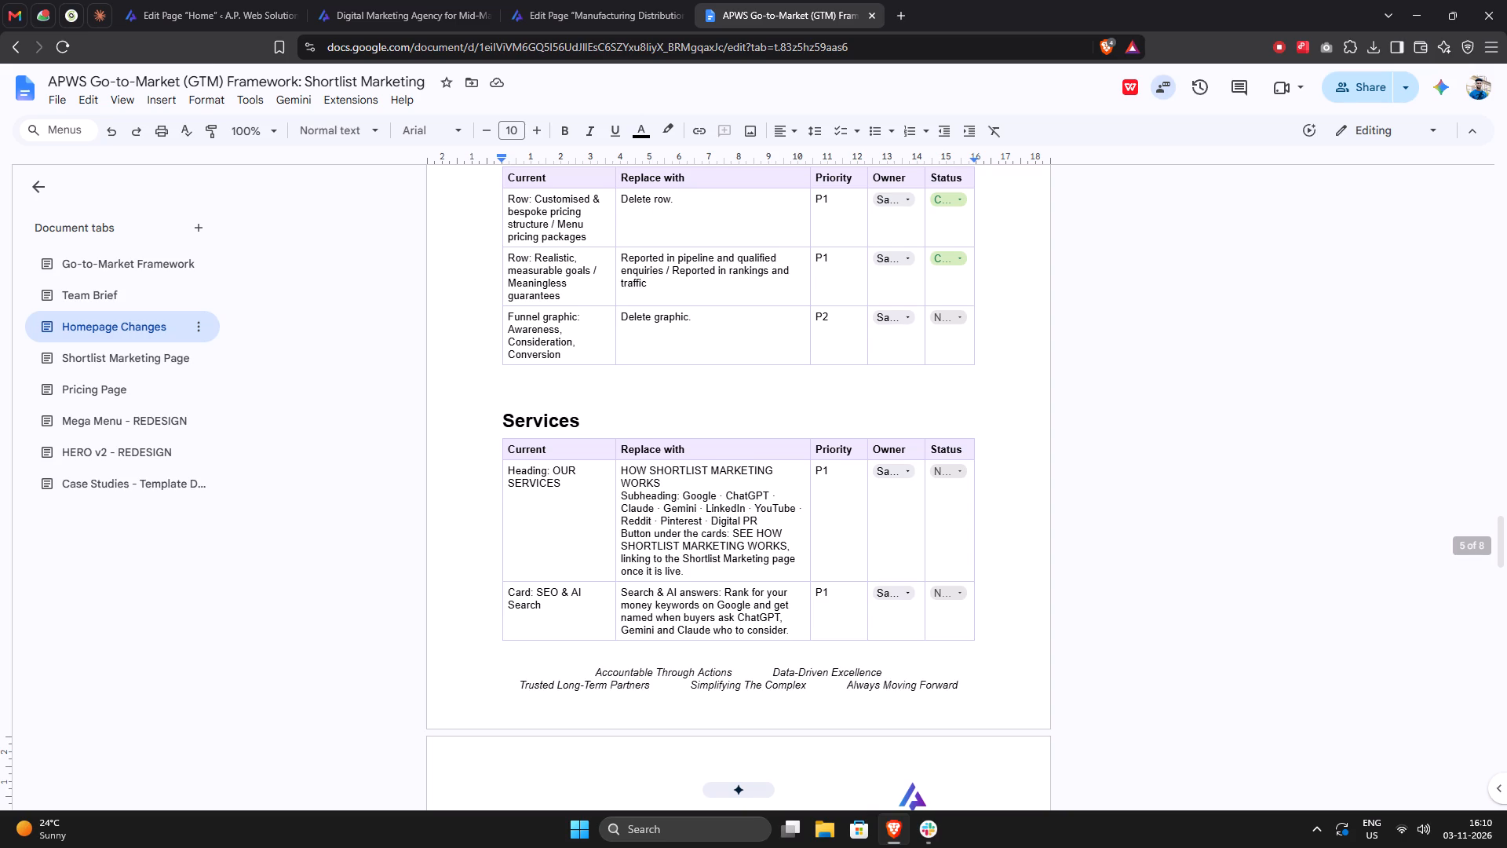
scroll(1013, 599, "up", 1)
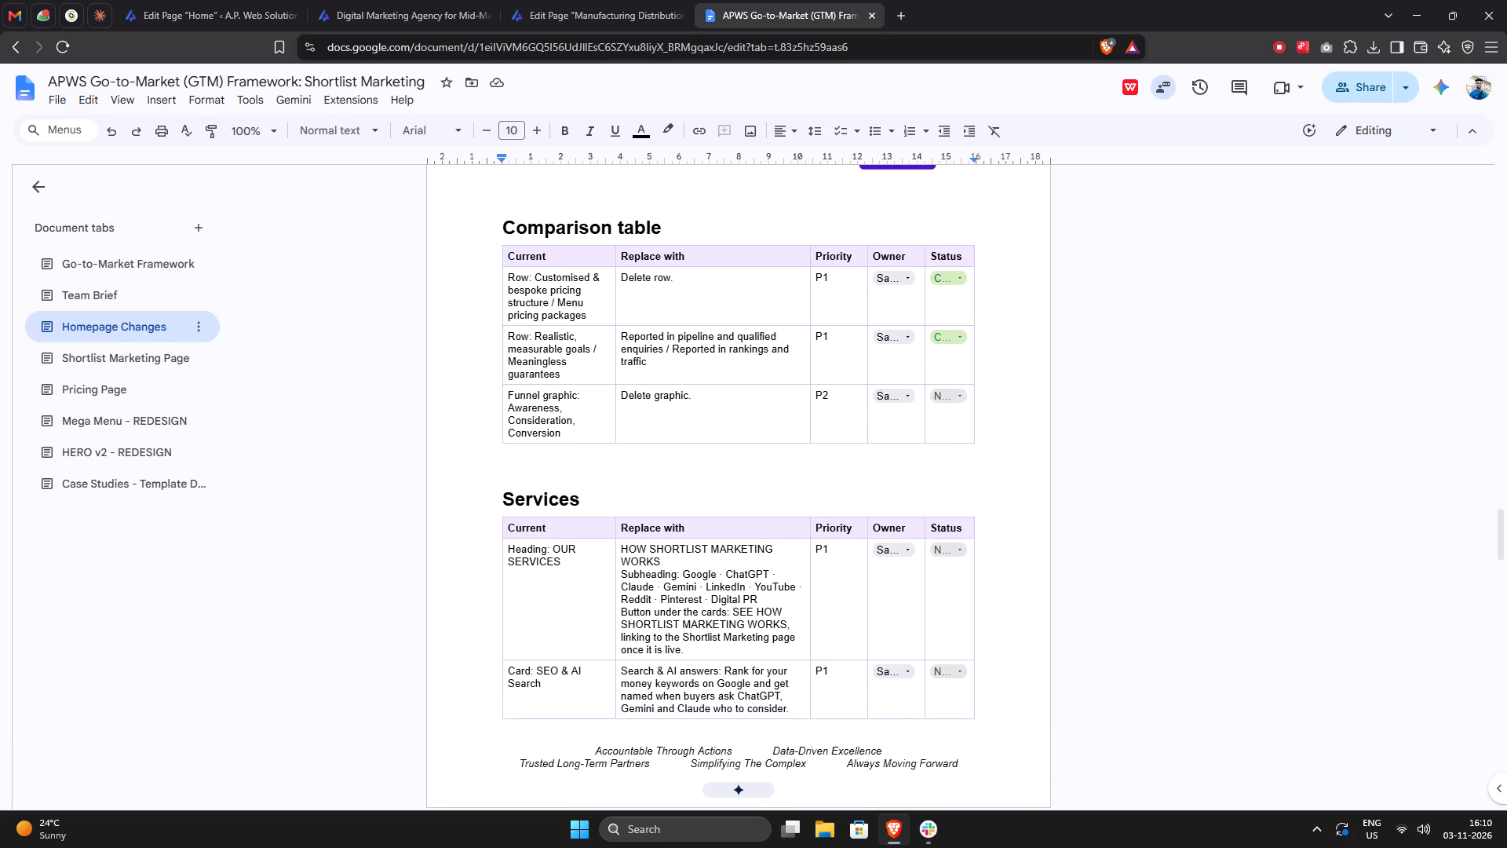
Inspect the funnel graphic in the published Home page's Our Services section and copy its class name, funnel.
left_click(380, 22)
scroll(546, 414, "up", 3)
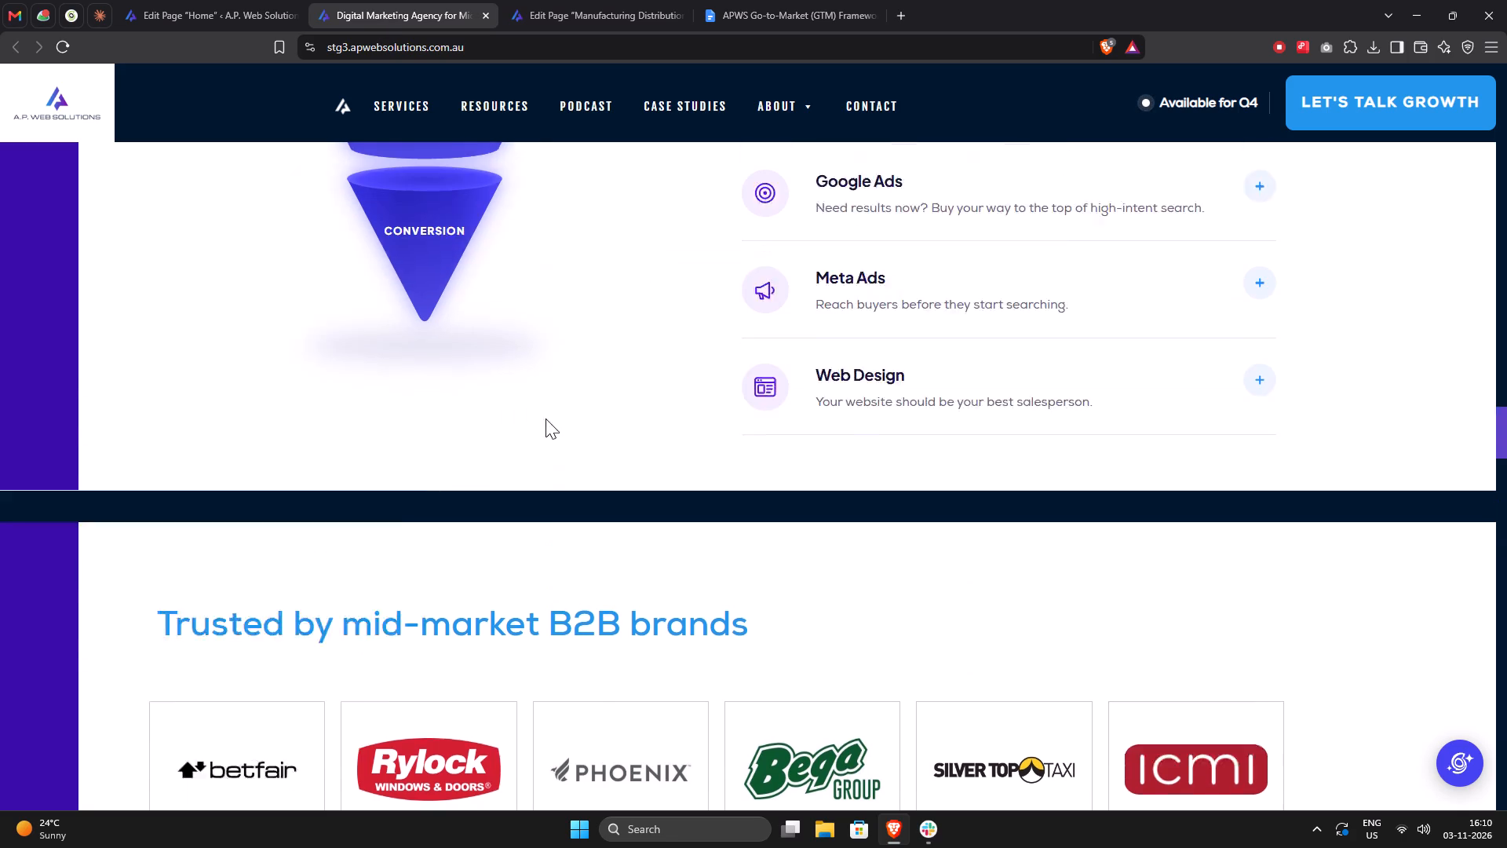
right_click(504, 411)
left_click(592, 705)
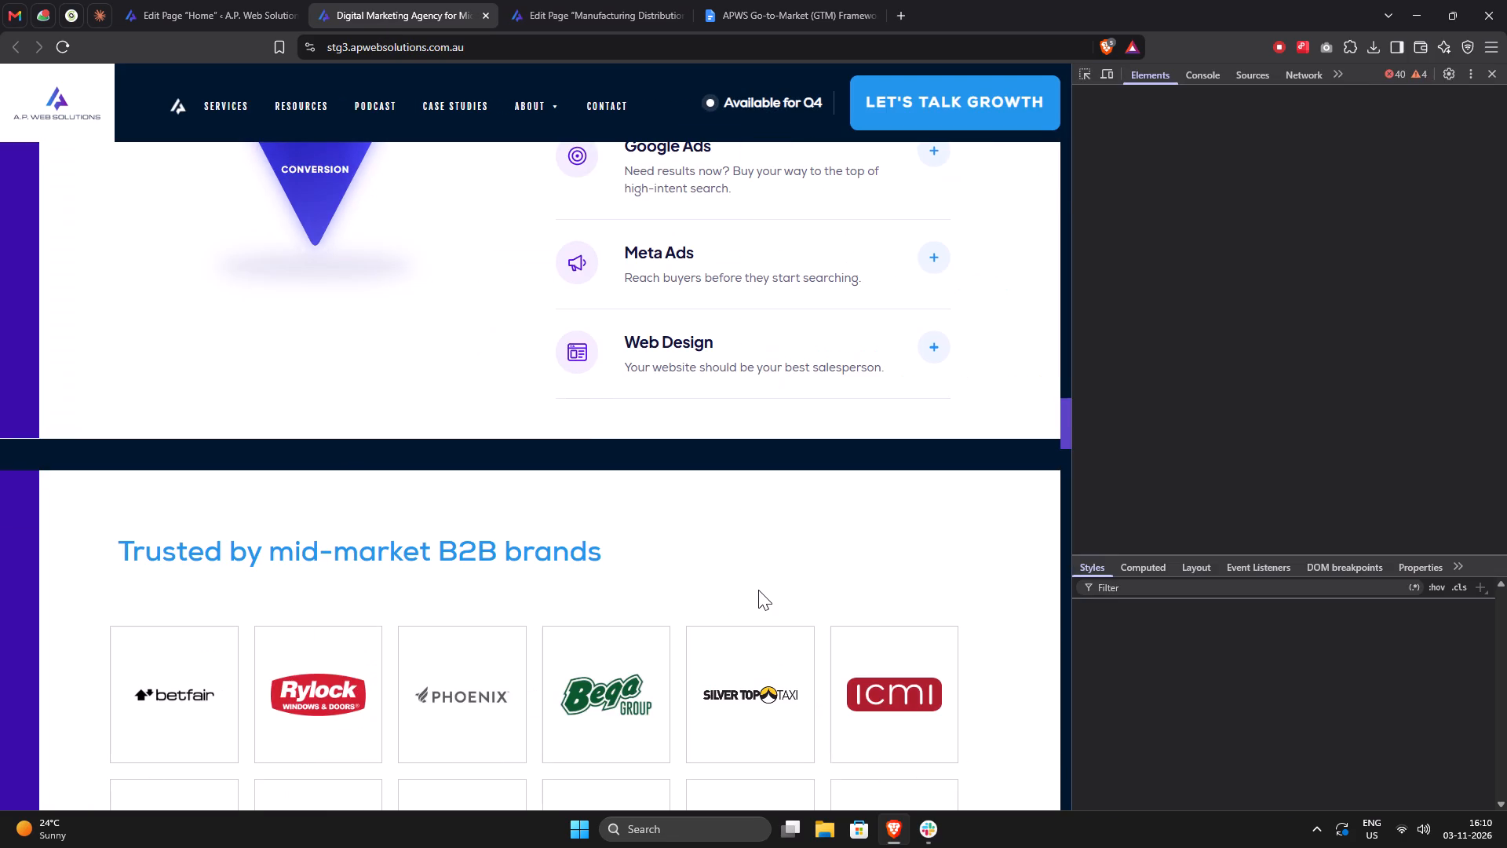
scroll(753, 549, "up", 5)
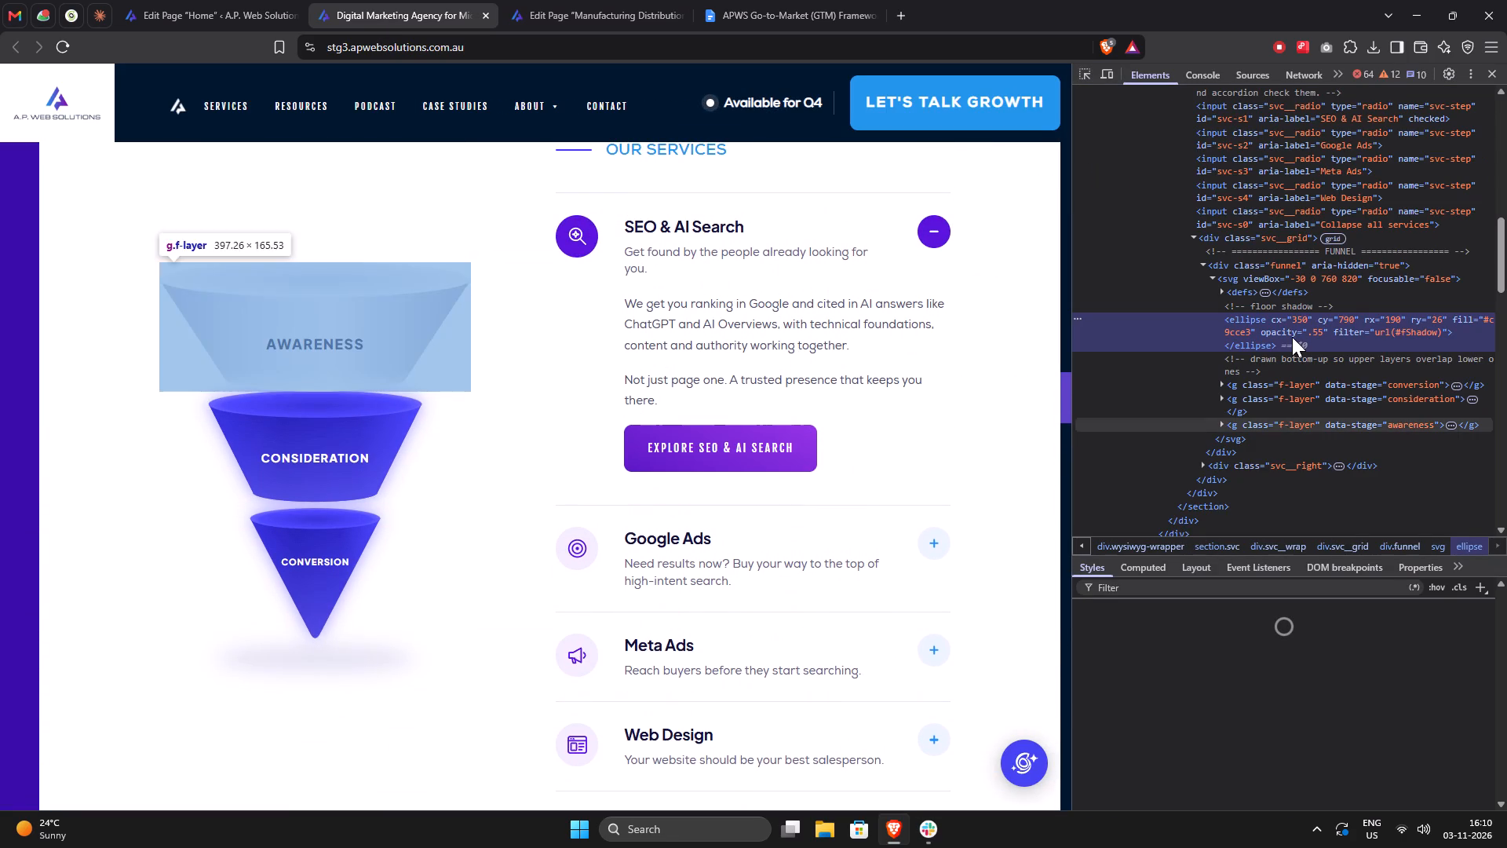
left_click(1283, 265)
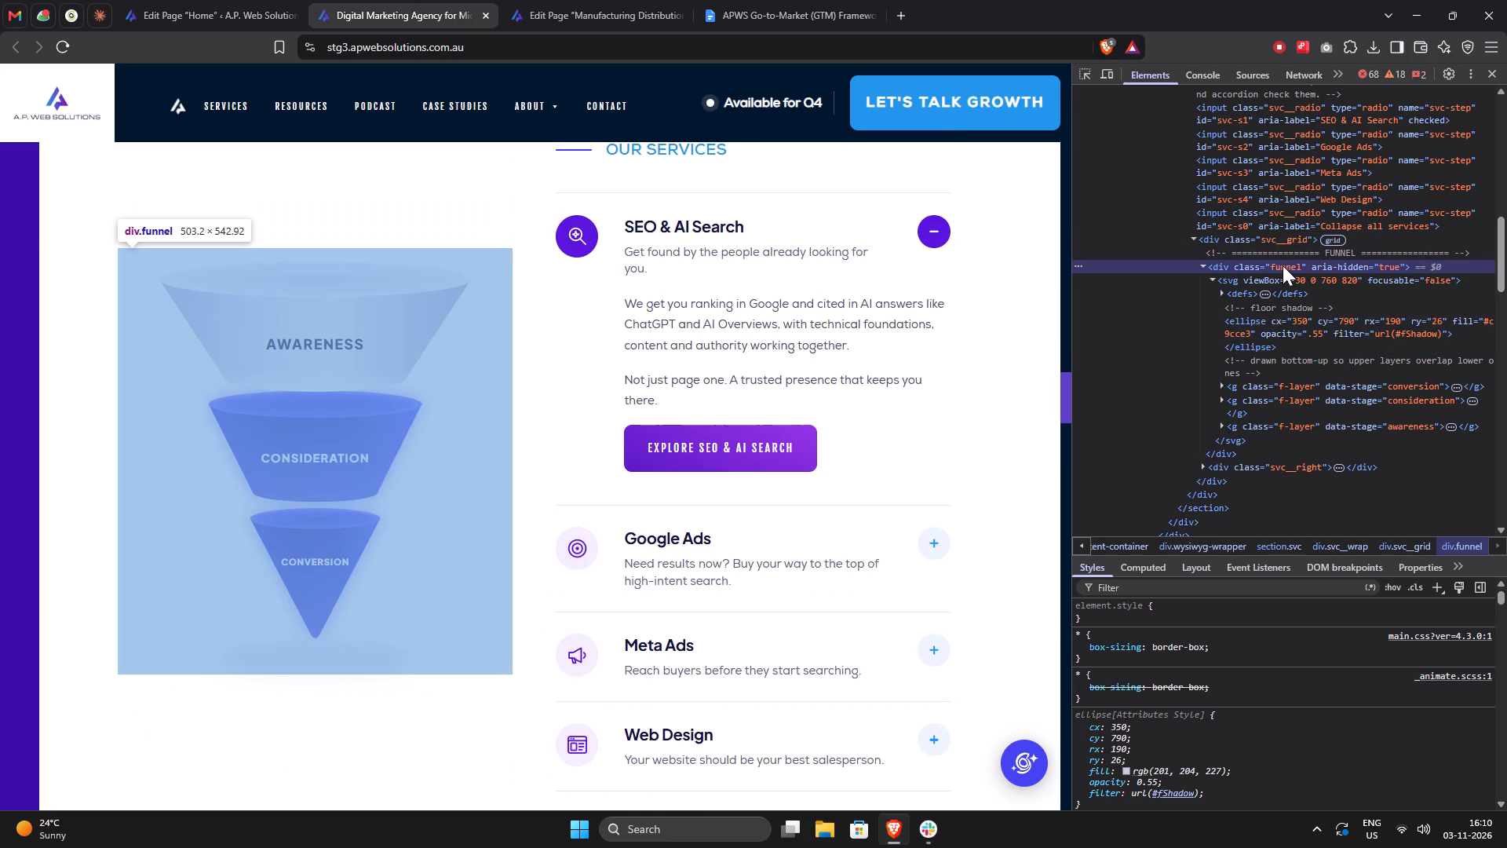
double_click(1283, 265)
key("ctrl+c")
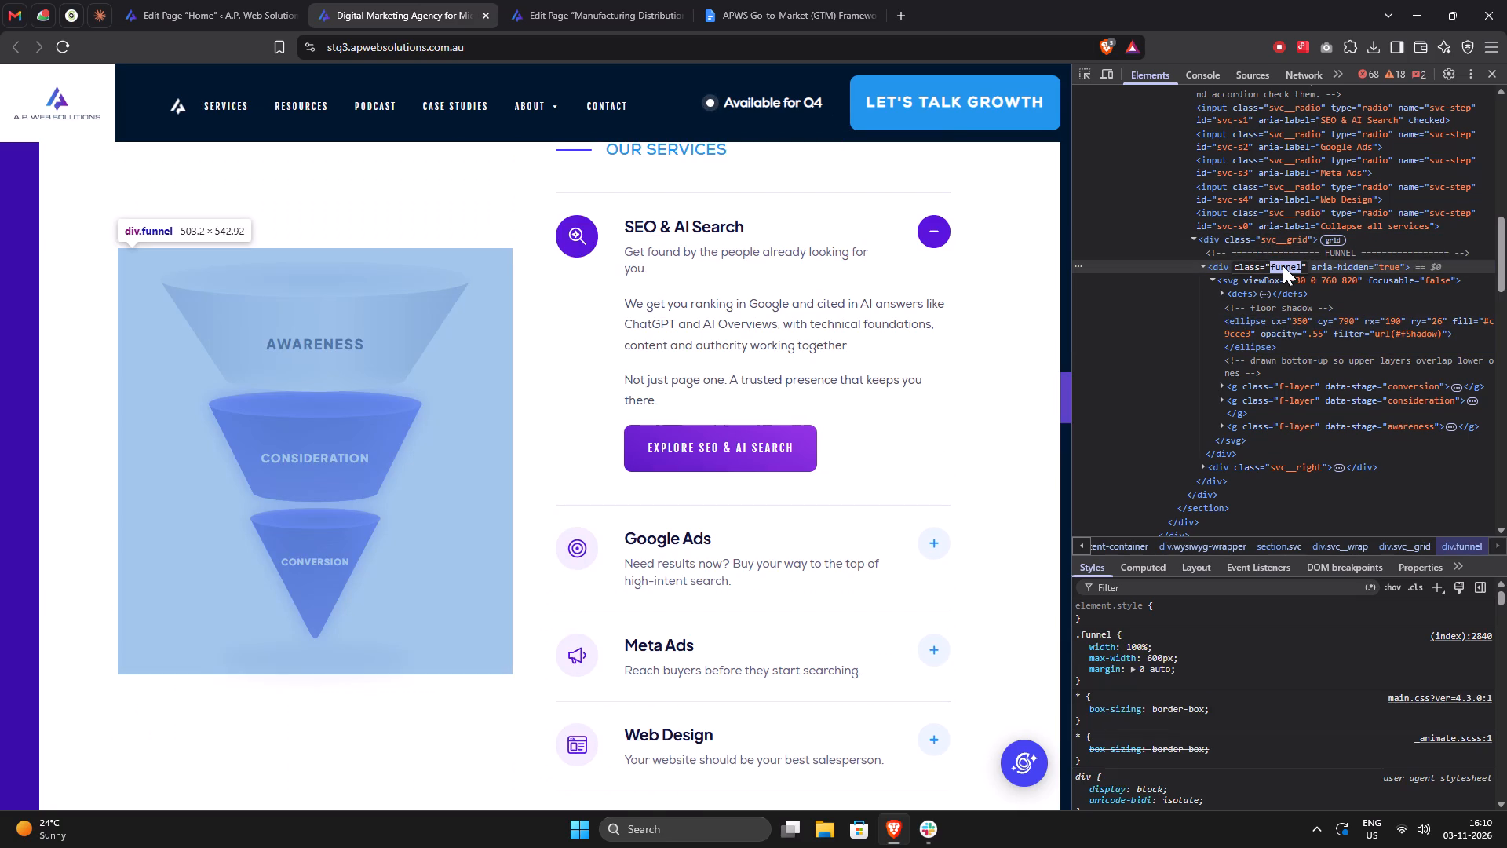
Hide the funnel graphic in the live page styles by adding display: none to the .funnel rule.
scroll(1188, 653, "down", 2)
scroll(1188, 653, "up", 4)
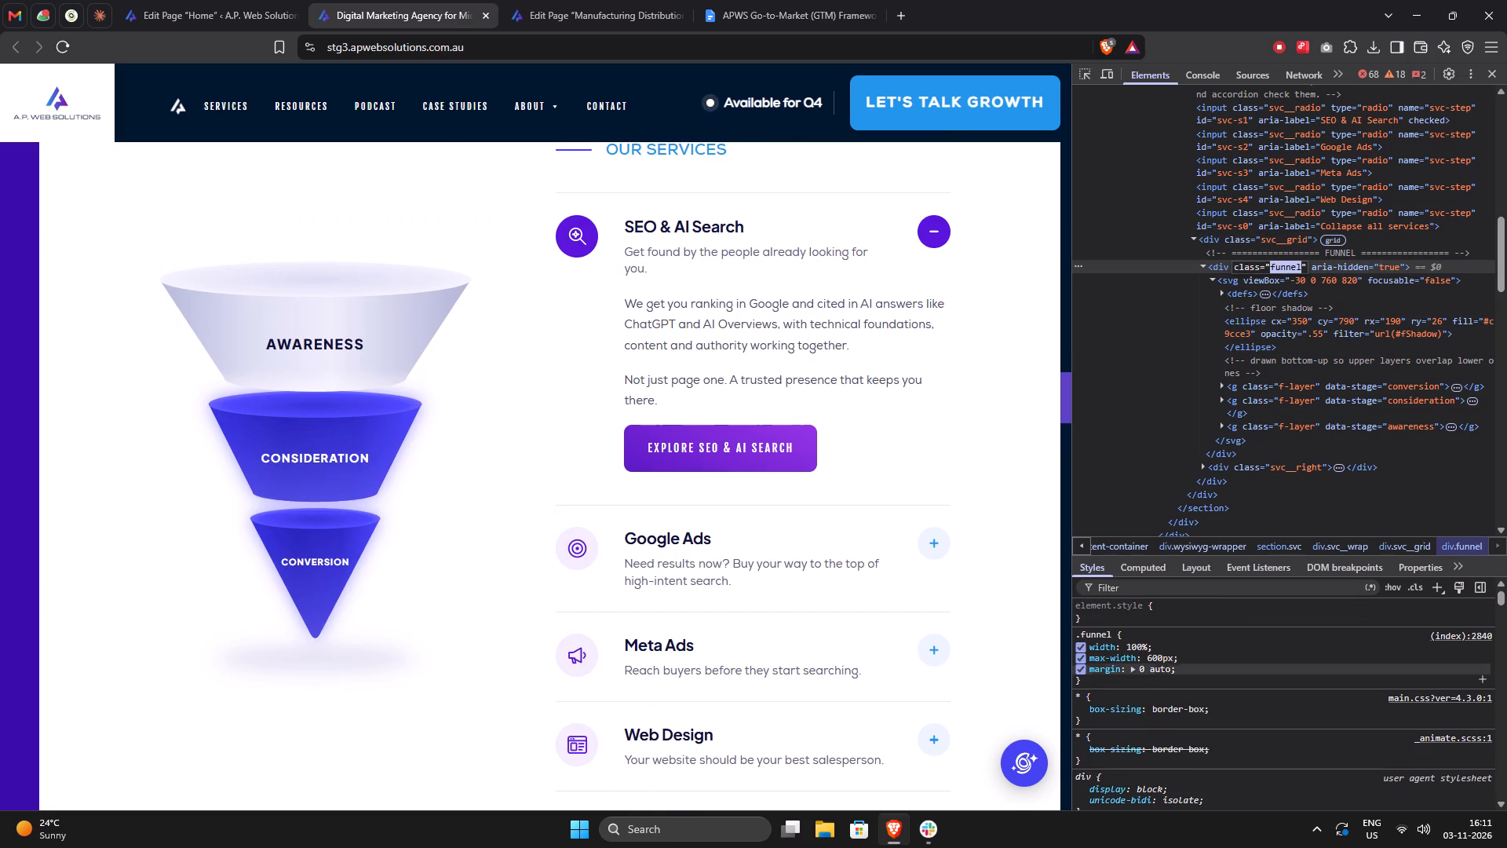
left_click(1162, 667)
key("Return")
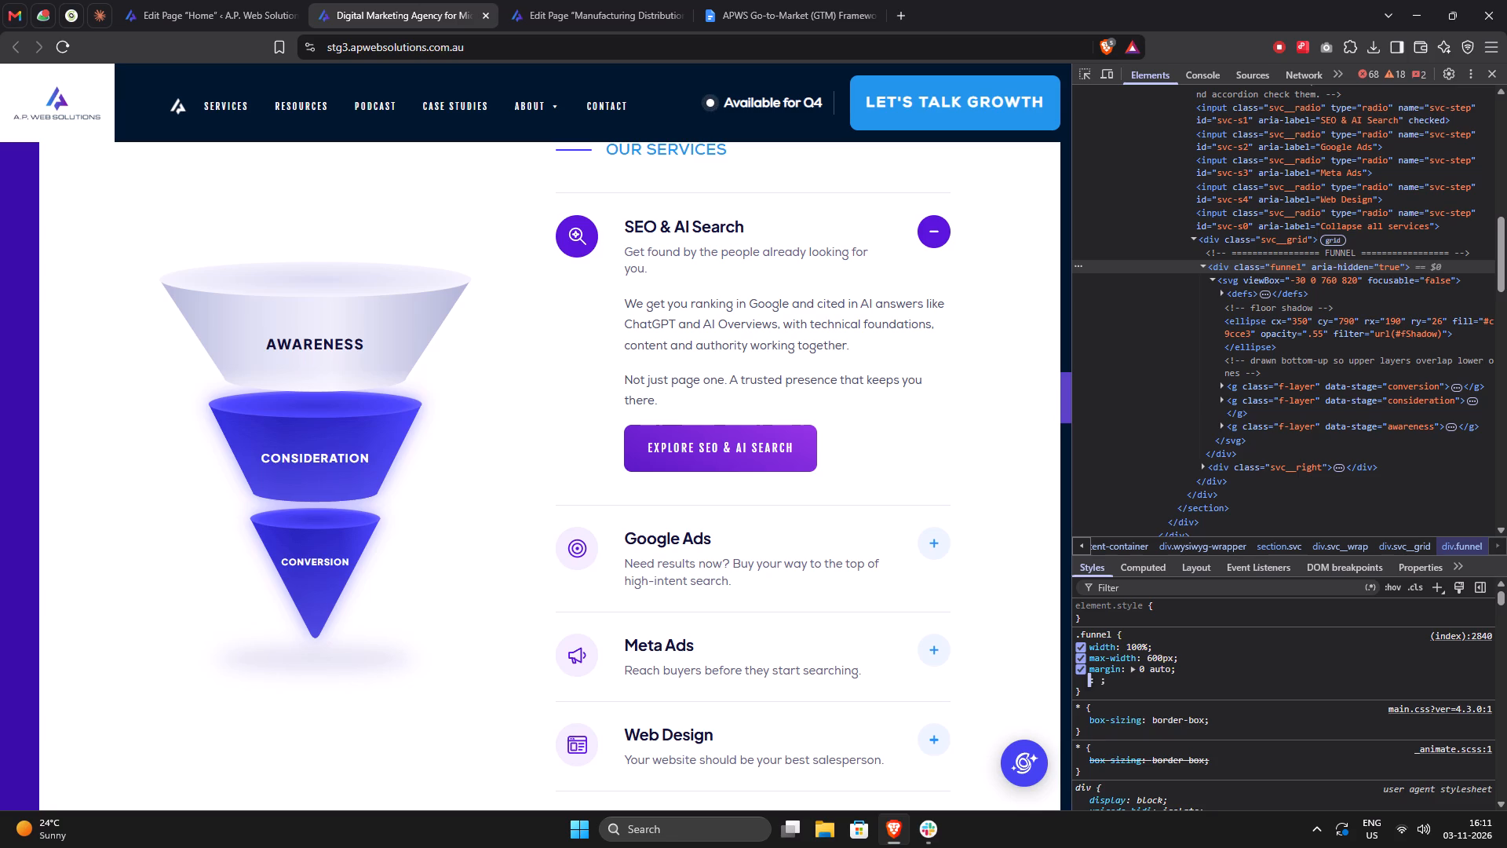
type("display")
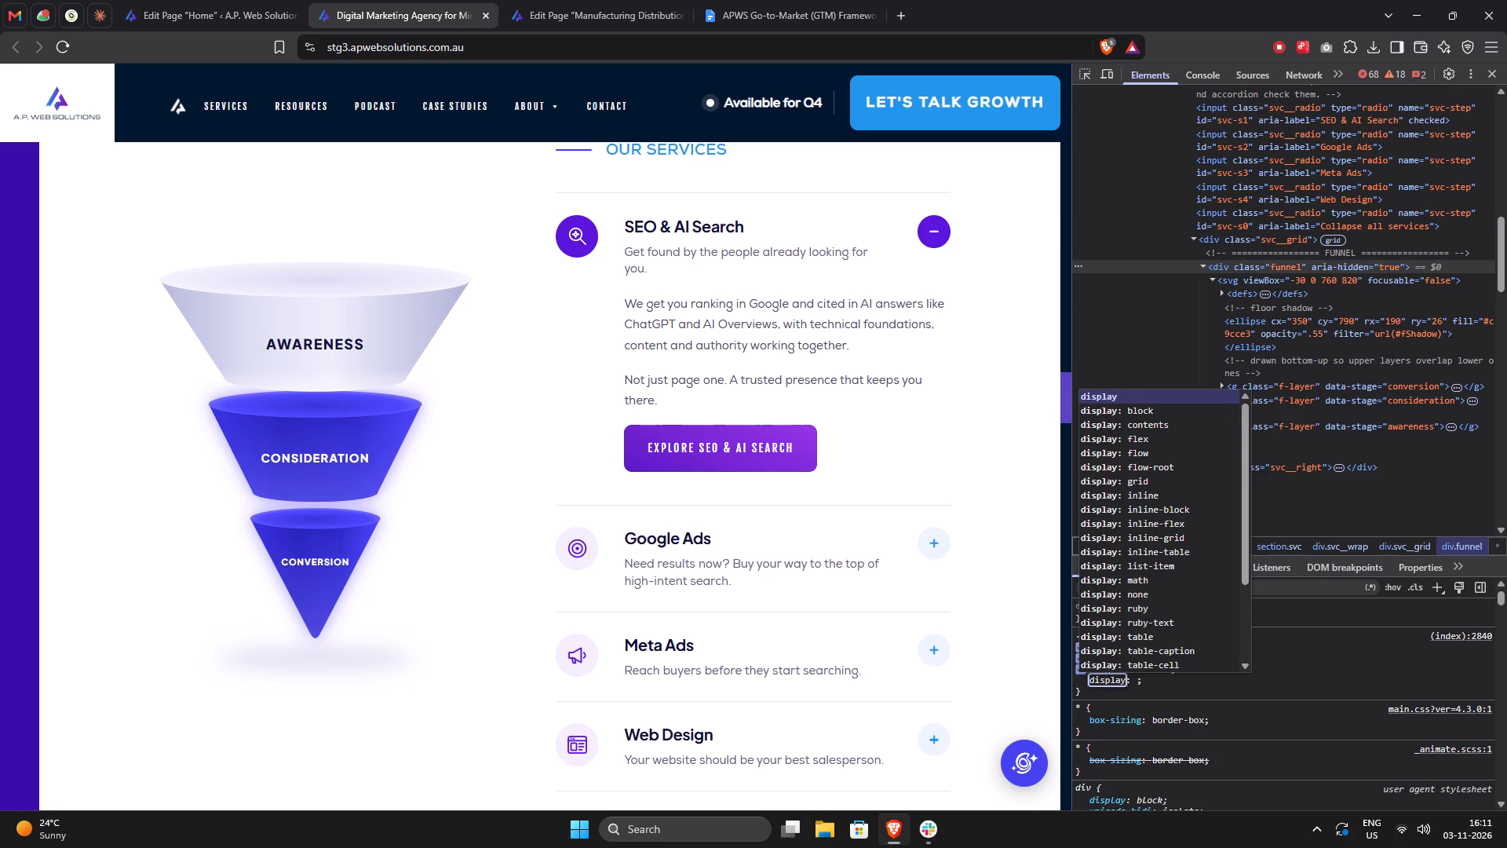
key("Return")
type("none")
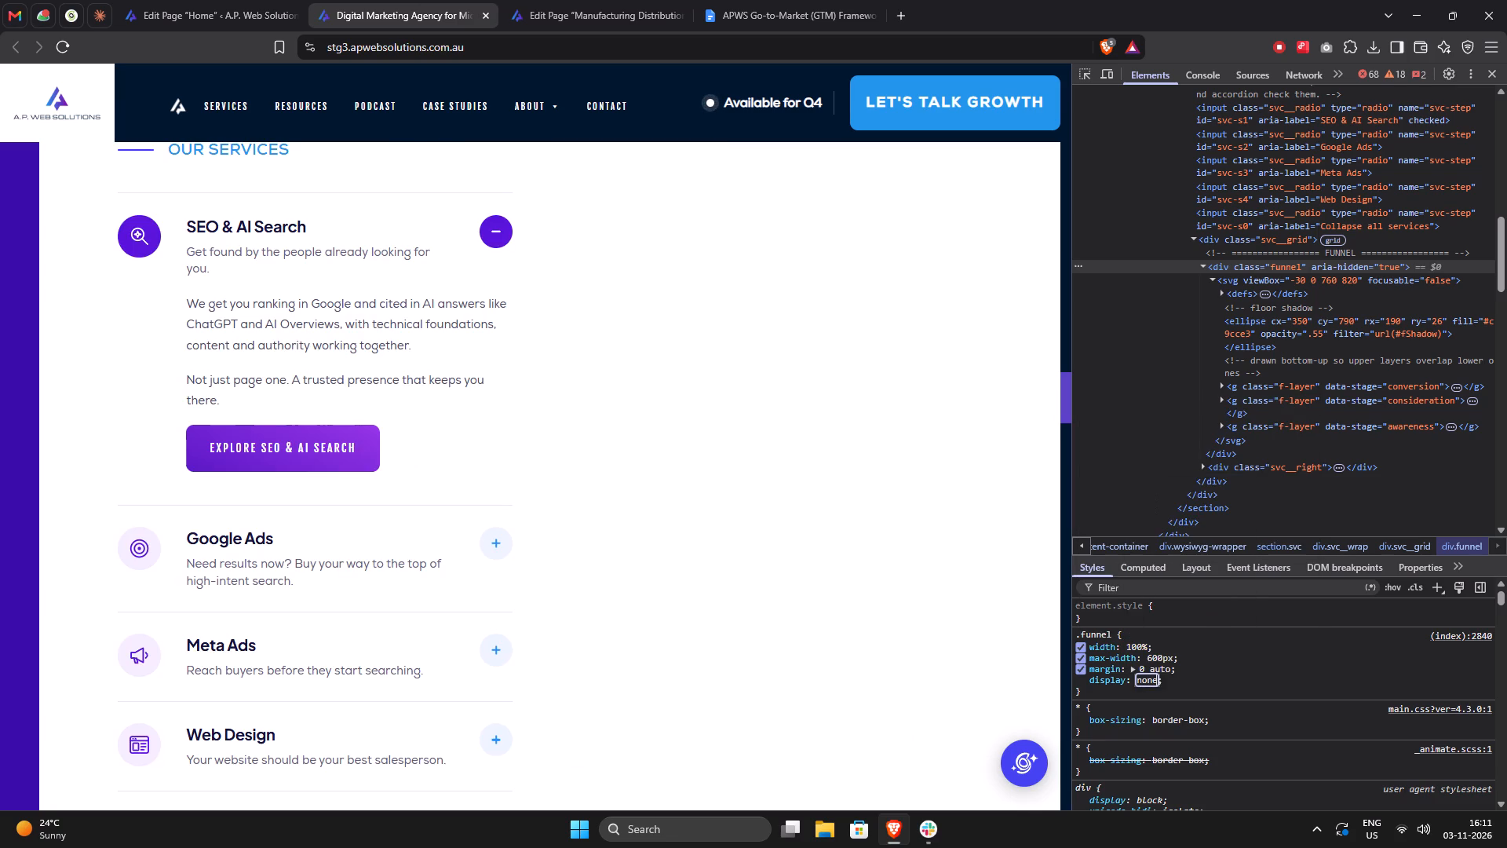
left_click(845, 577)
Set grid-template-columns to 1fr on the .svc__grid rule in the live page styles, and close the inspector.
scroll(683, 568, "up", 2)
scroll(683, 568, "down", 3)
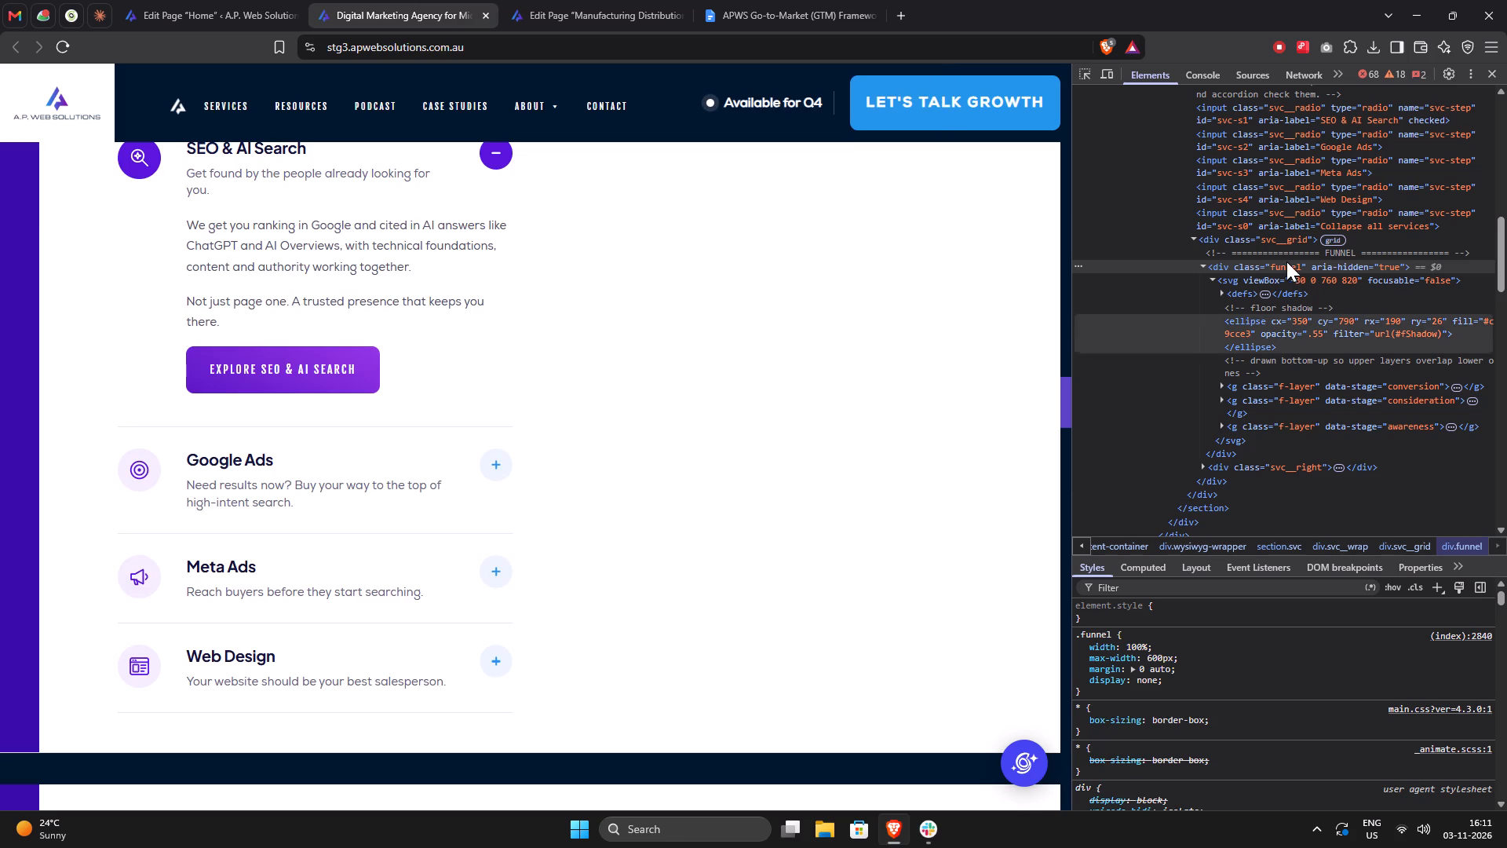
left_click(1196, 268)
left_click(1199, 266)
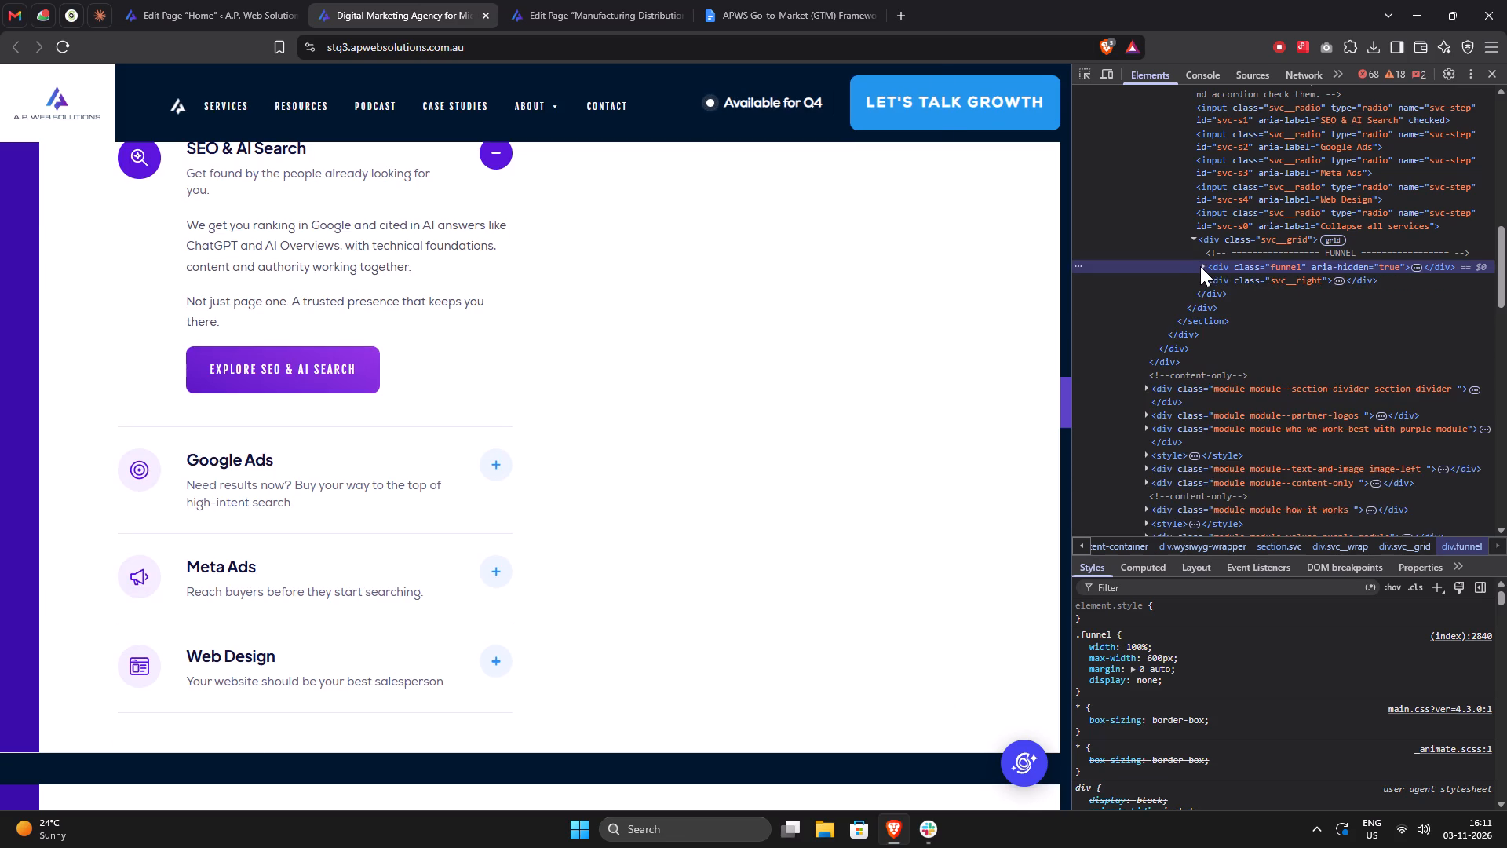
left_click(1274, 283)
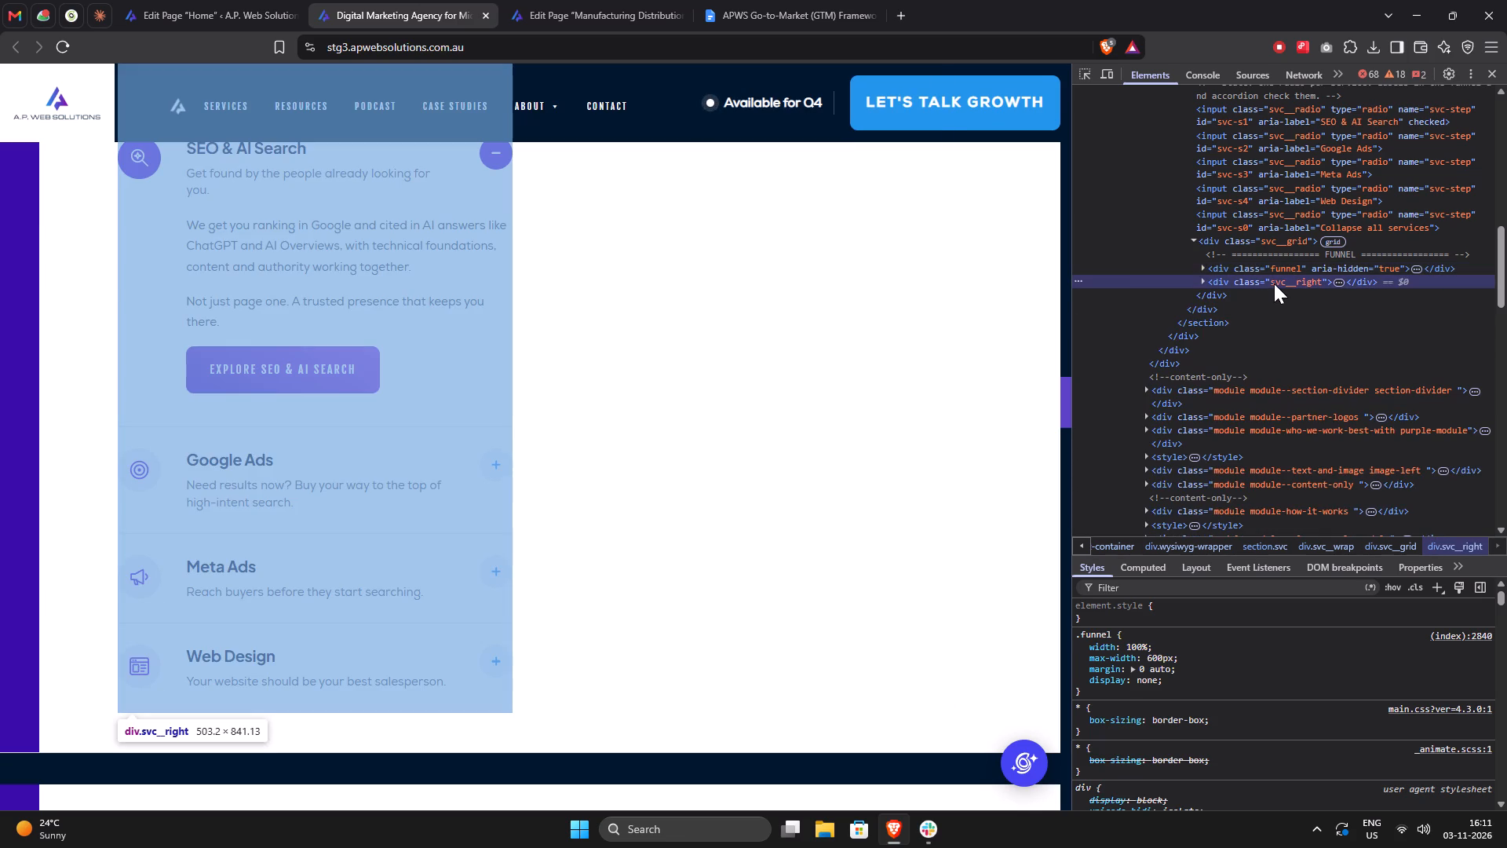
scroll(1162, 722, "up", 3)
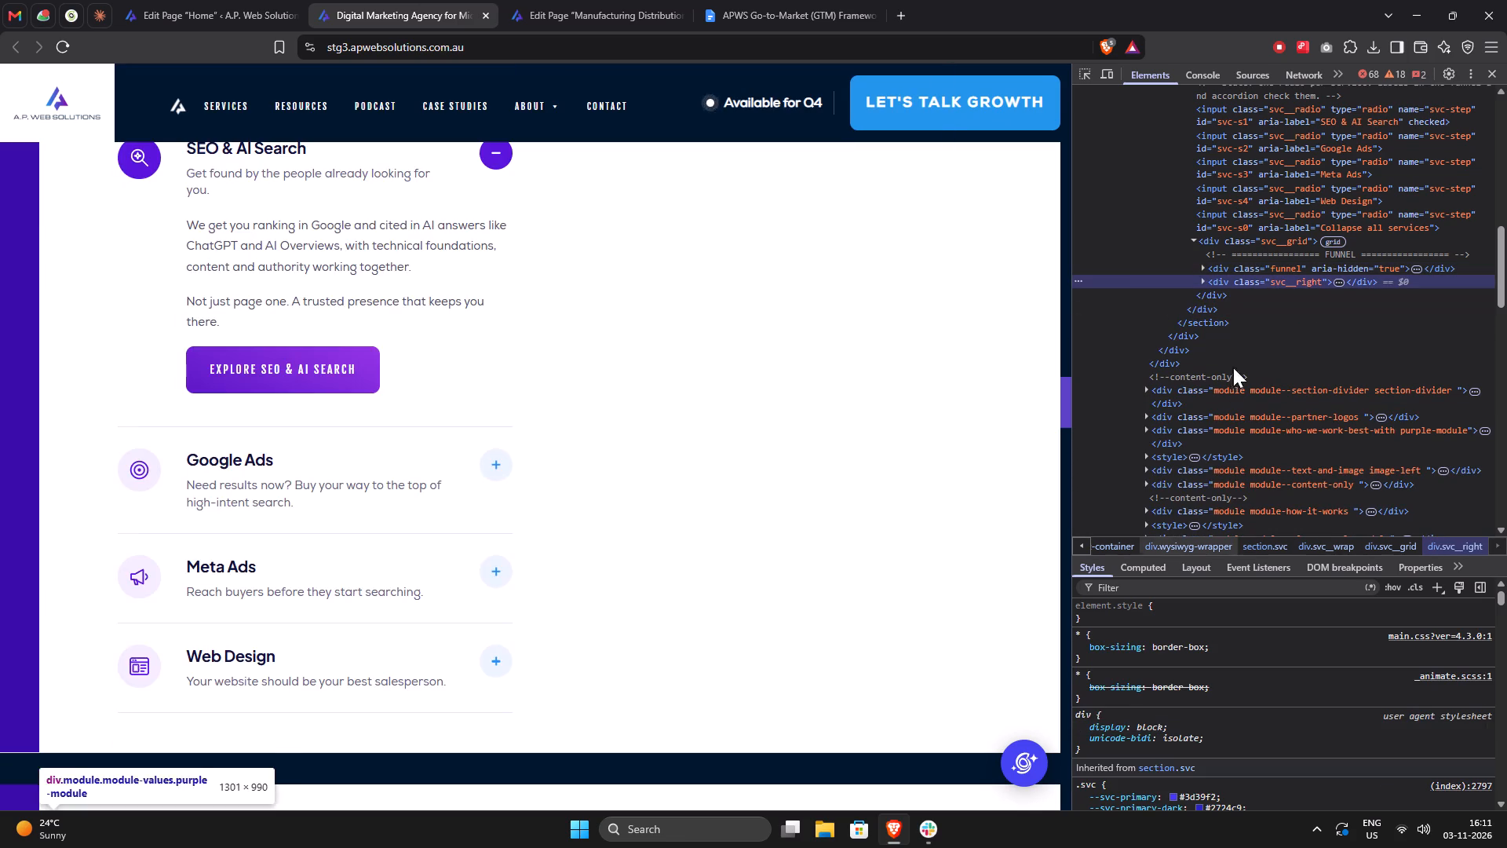
left_click(1261, 244)
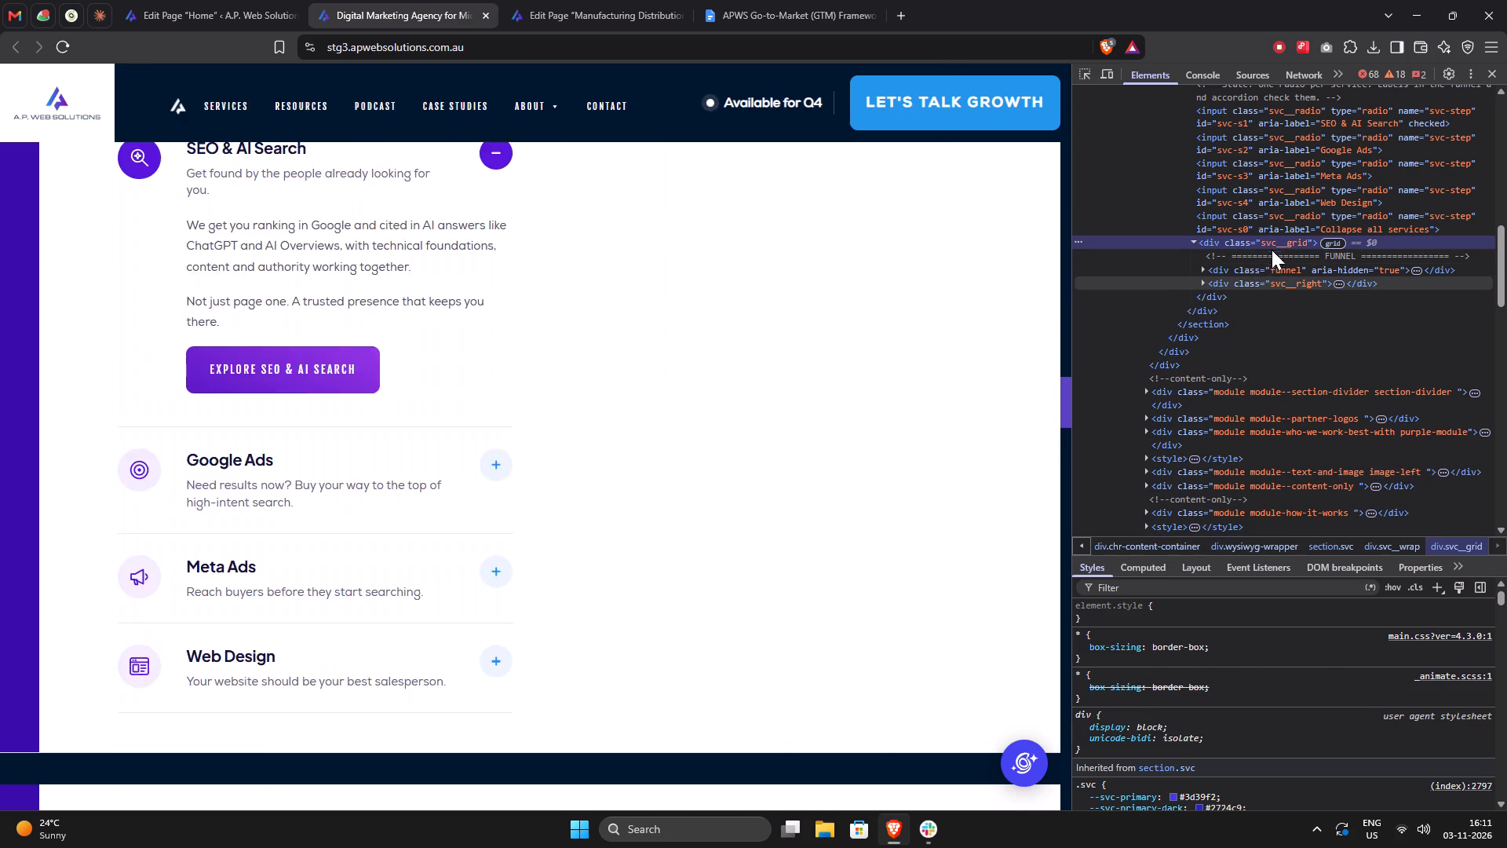
scroll(1178, 671, "up", 1)
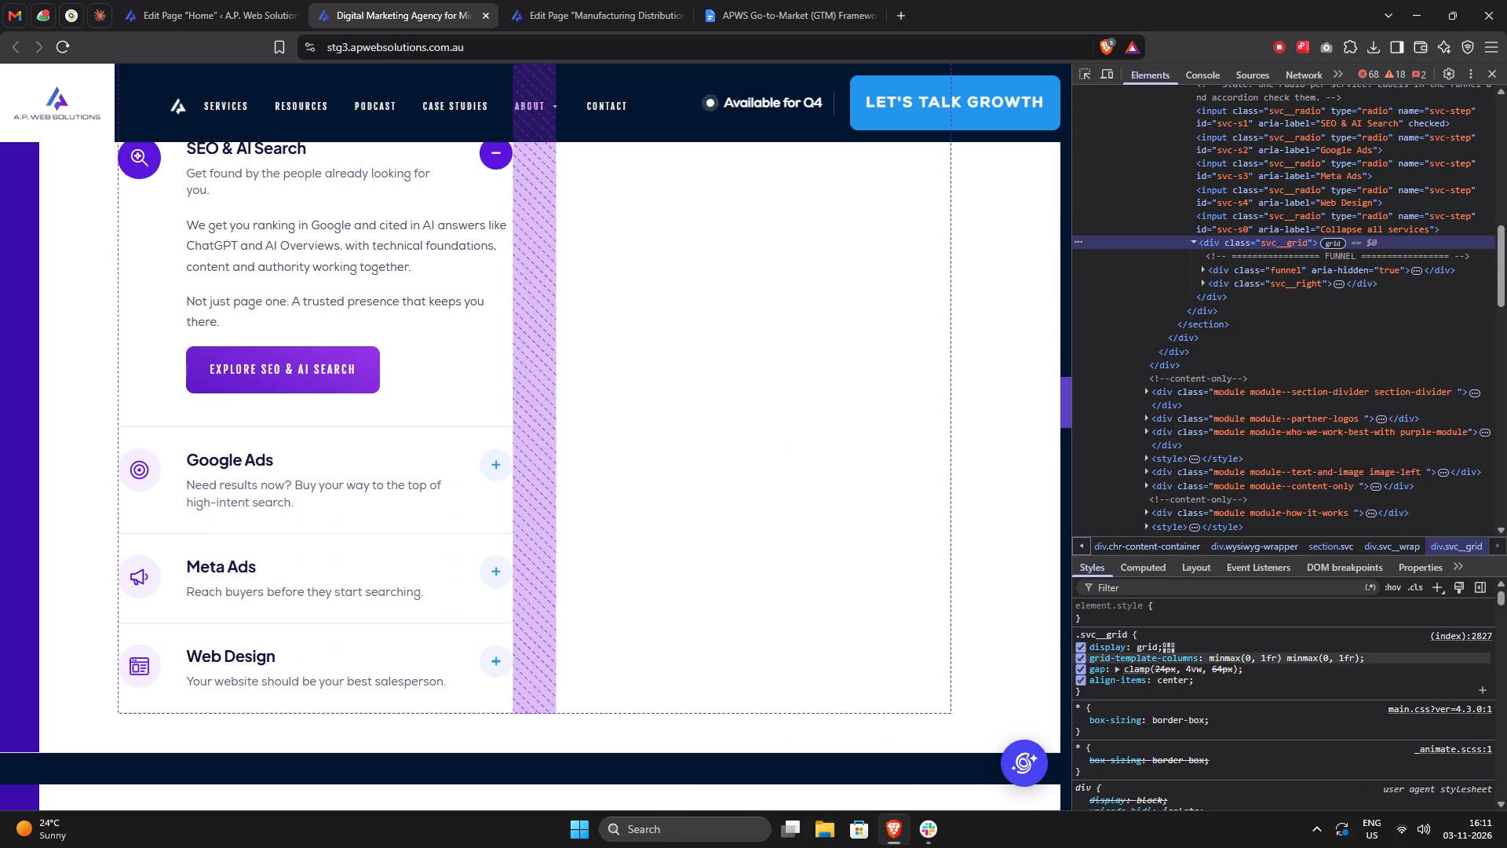
left_click(1283, 653)
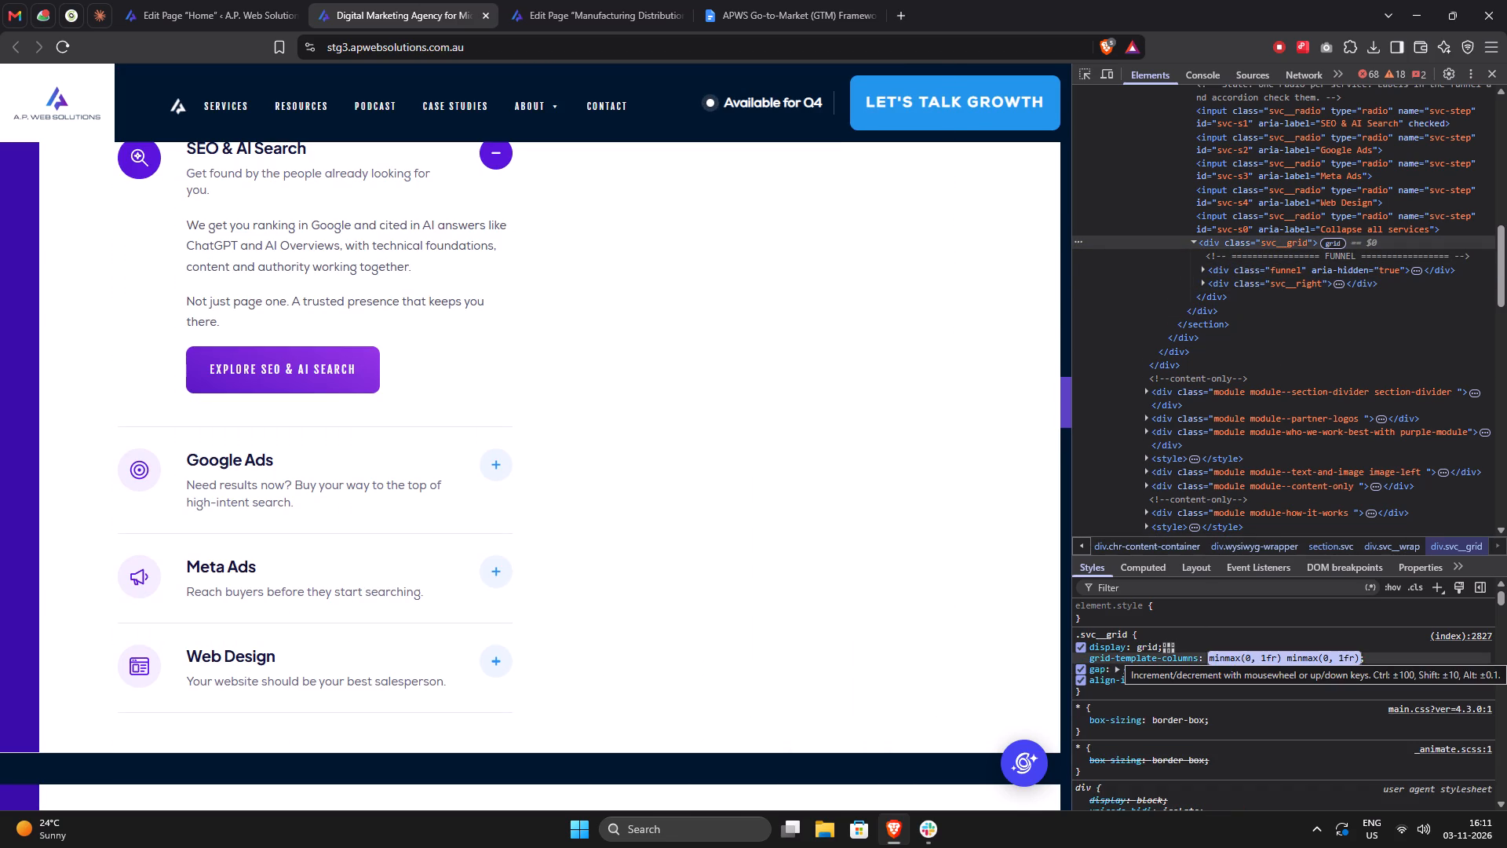
type("1fr")
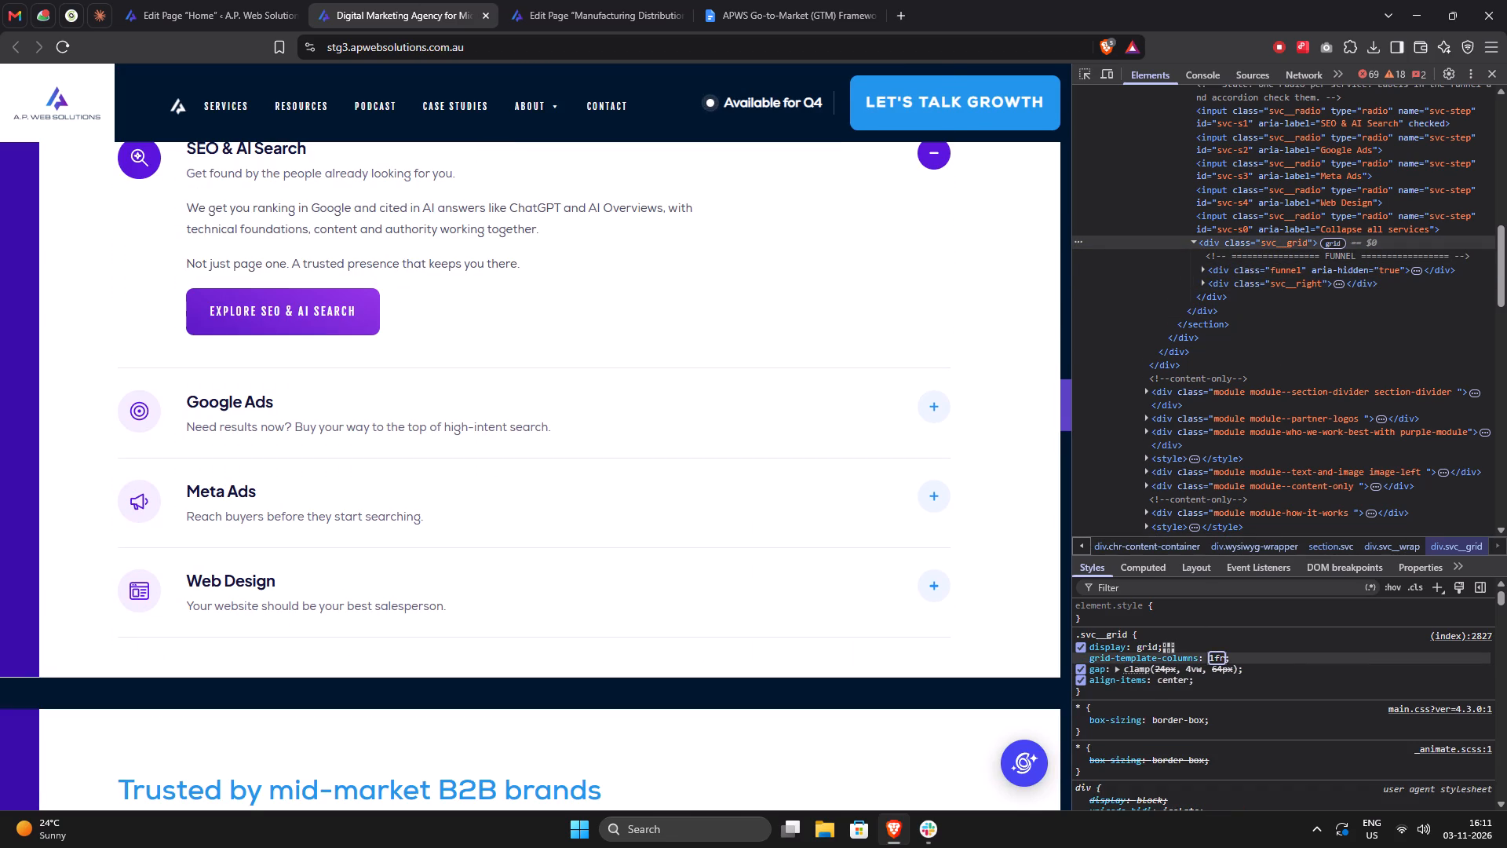
left_click(1501, 77)
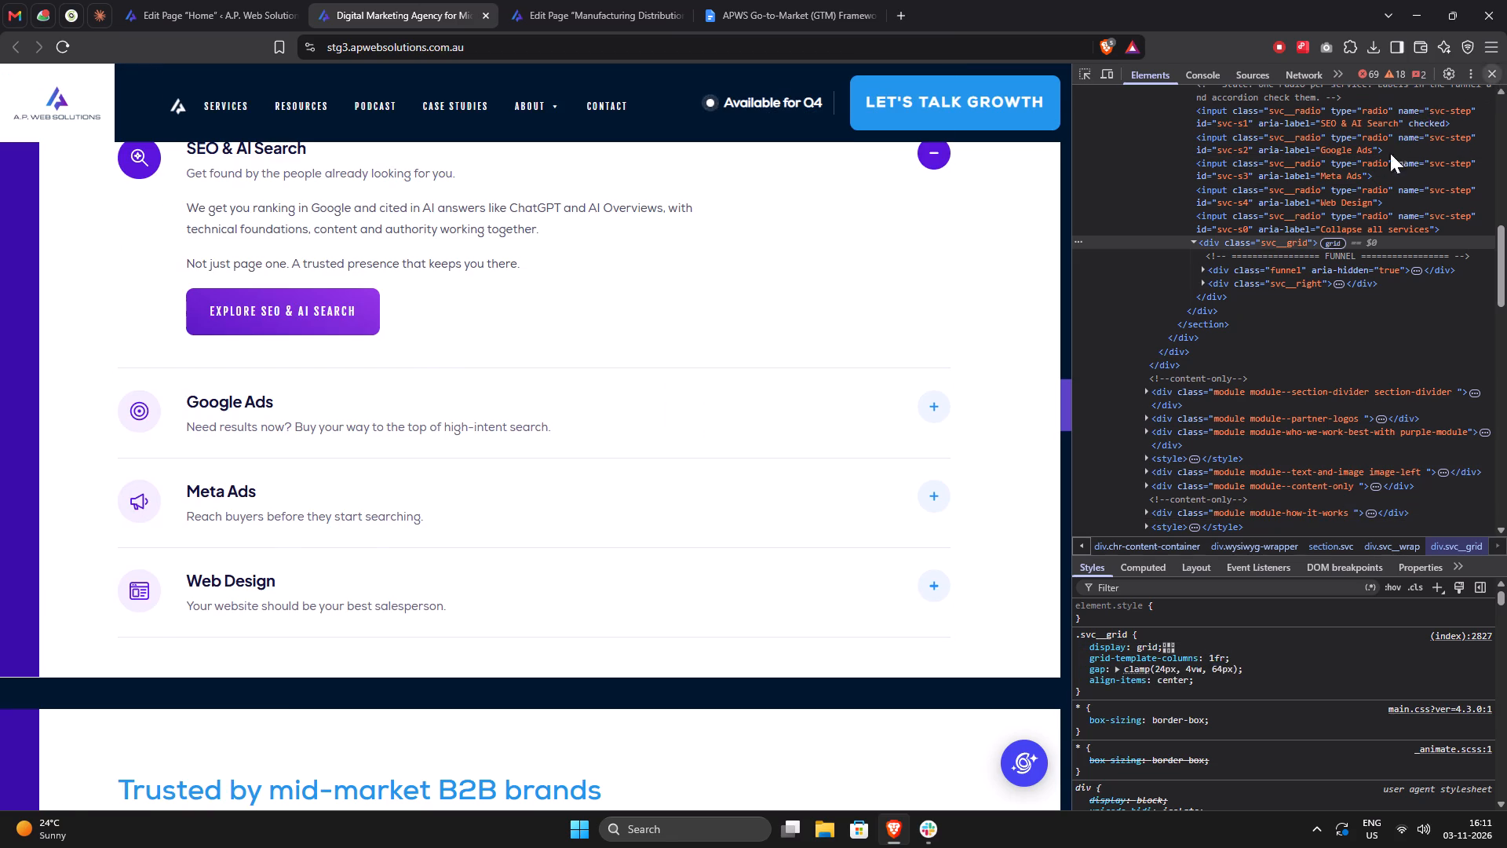
Check the single-column Our Services layout, expanding the Meta Ads, Web Design, Google Ads and SEO & AI Search items in turn.
scroll(903, 580, "down", 1)
scroll(903, 580, "up", 4)
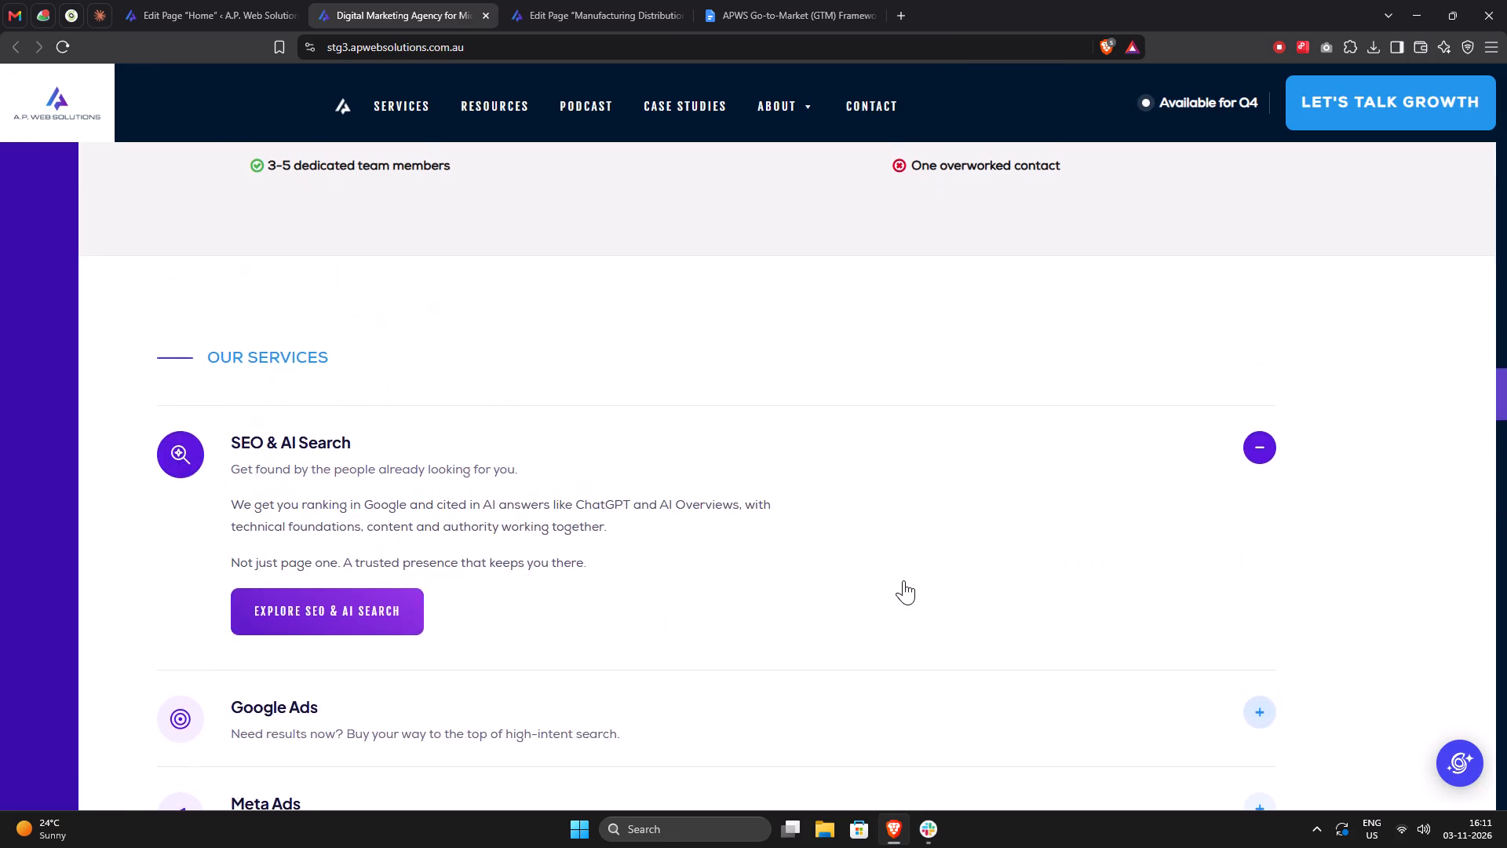
scroll(903, 580, "up", 1)
scroll(903, 580, "down", 5)
left_click(843, 580)
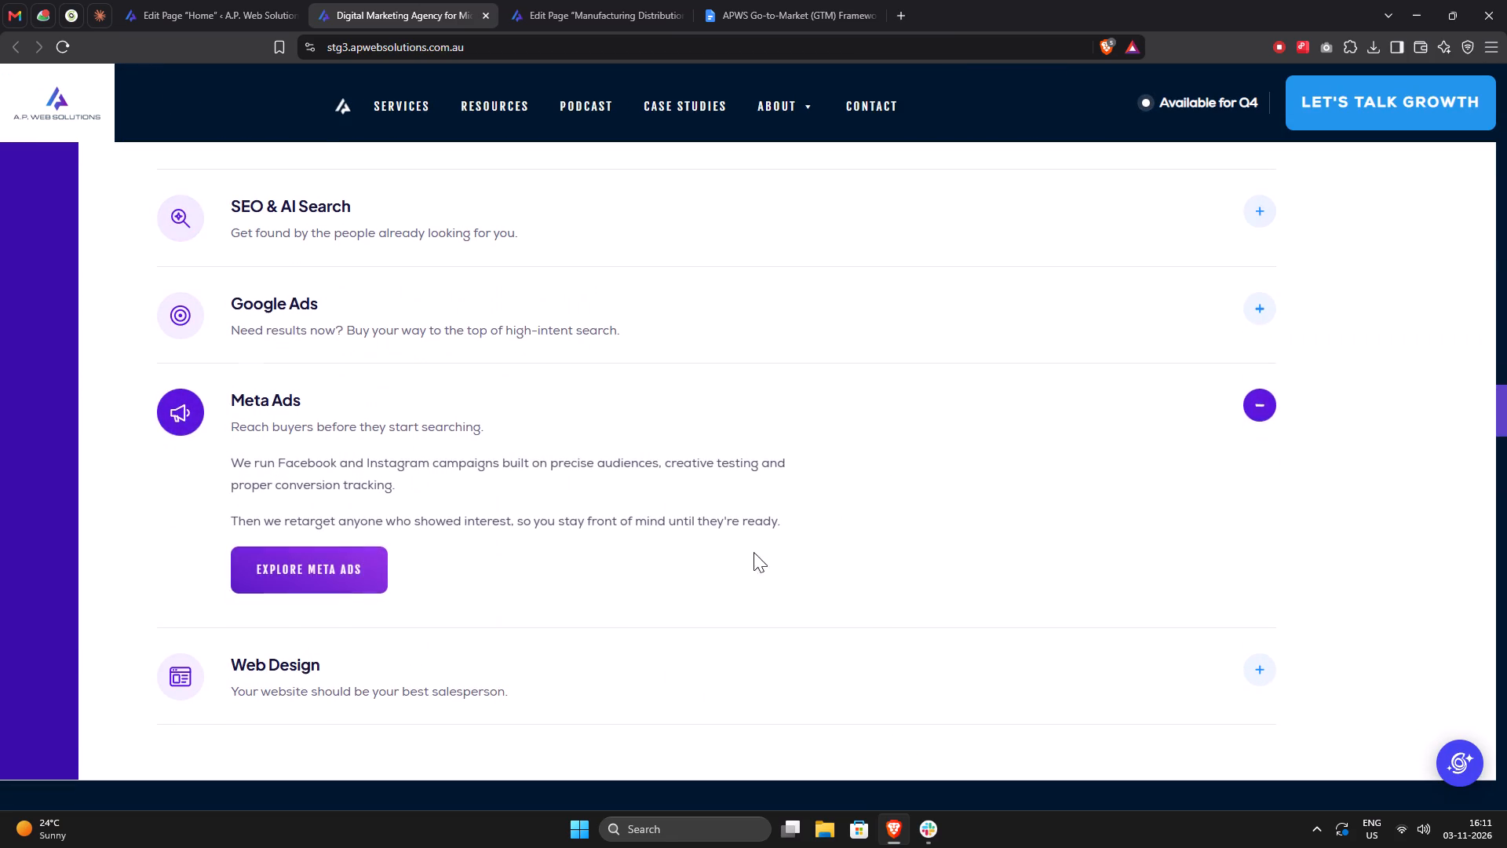
left_click(673, 660)
left_click(601, 351)
left_click(603, 335)
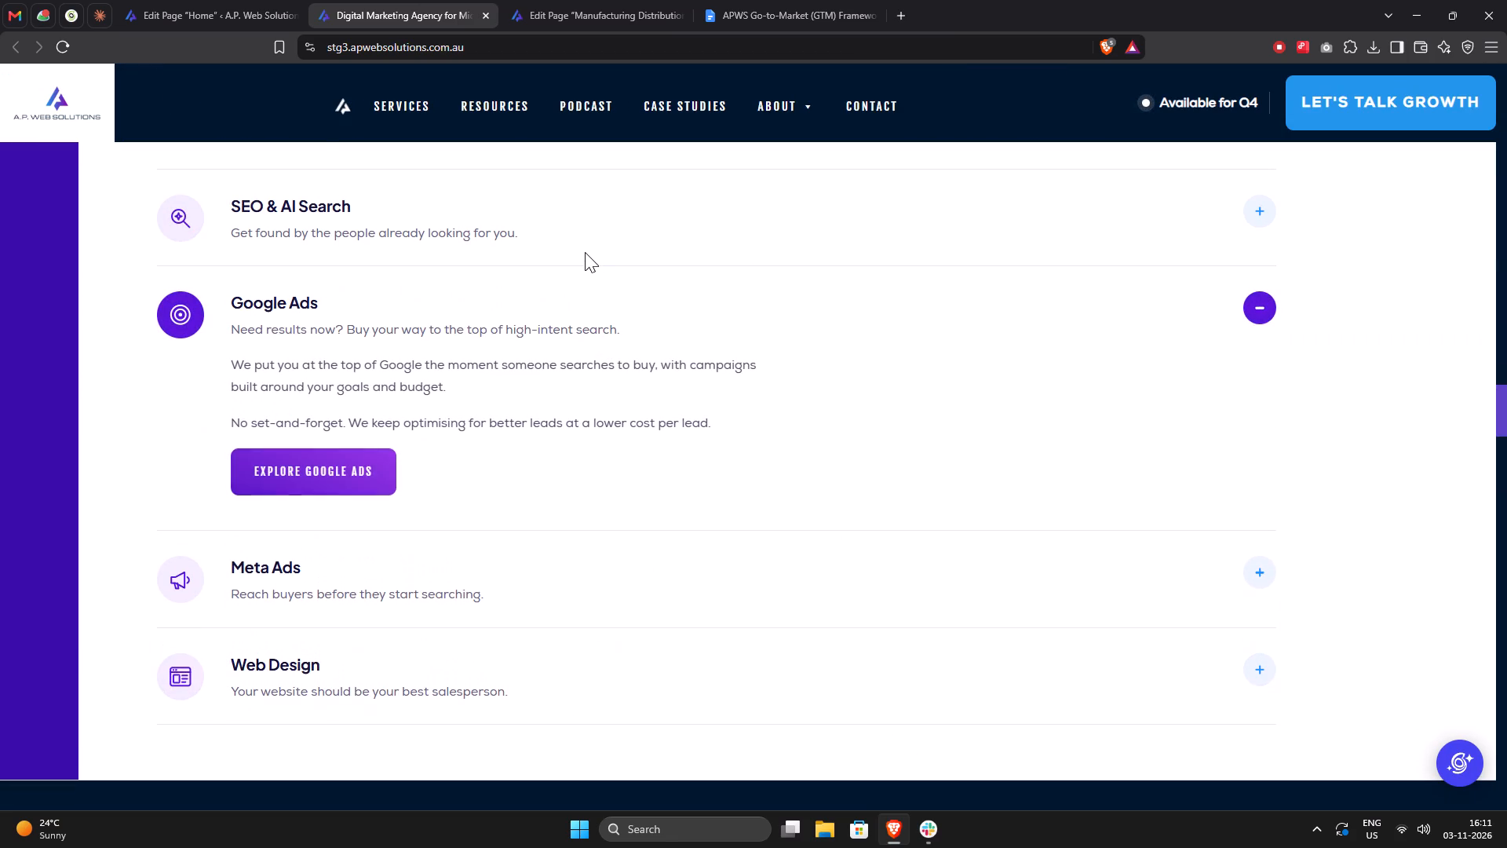
left_click(585, 251)
left_click(518, 228)
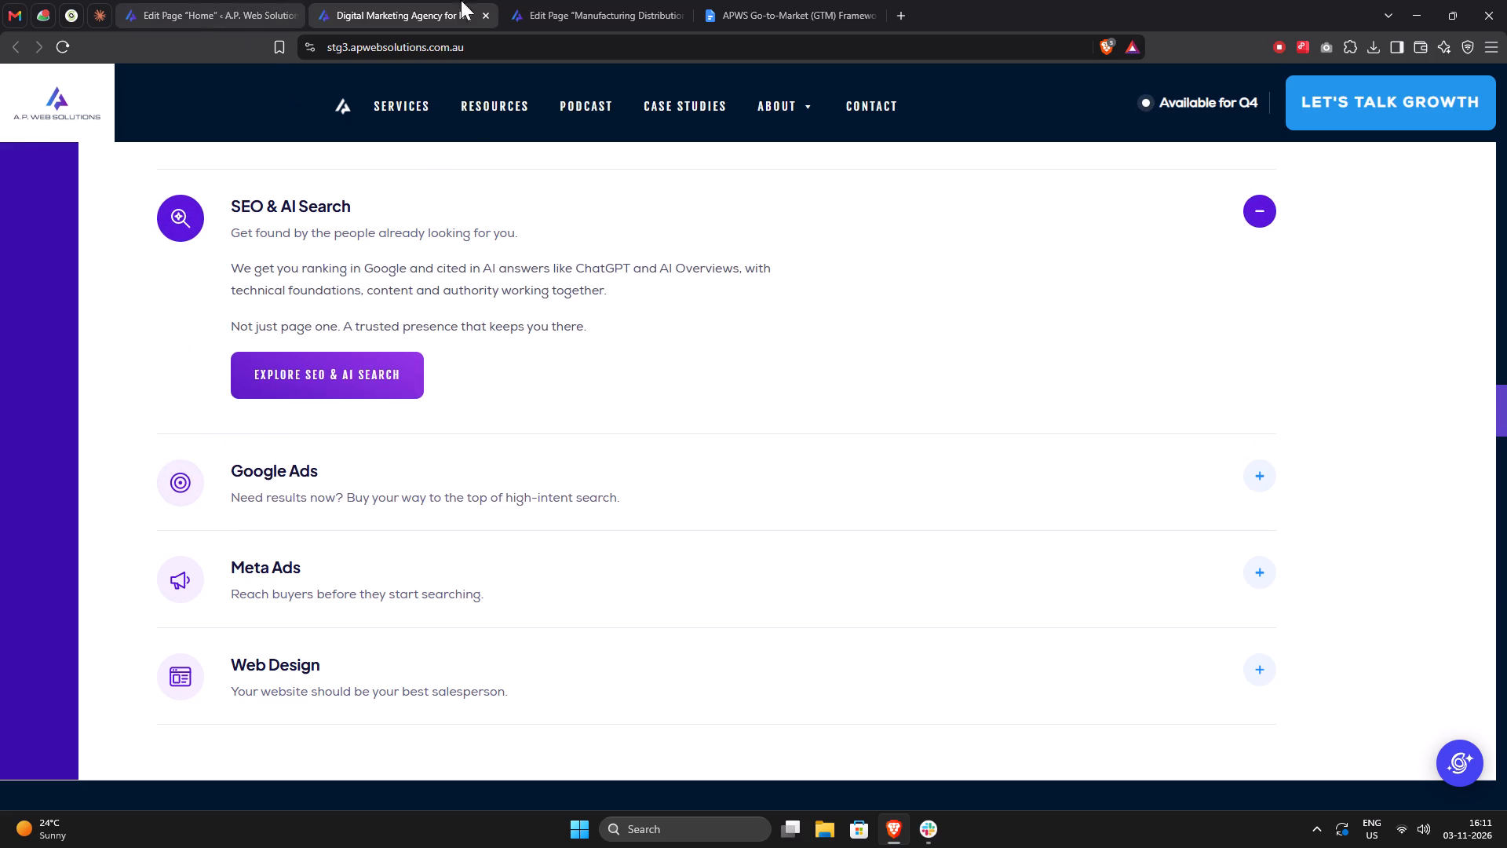
Open the Home Page Revamp CSS from the site's custom code list for editing.
left_click(603, 10)
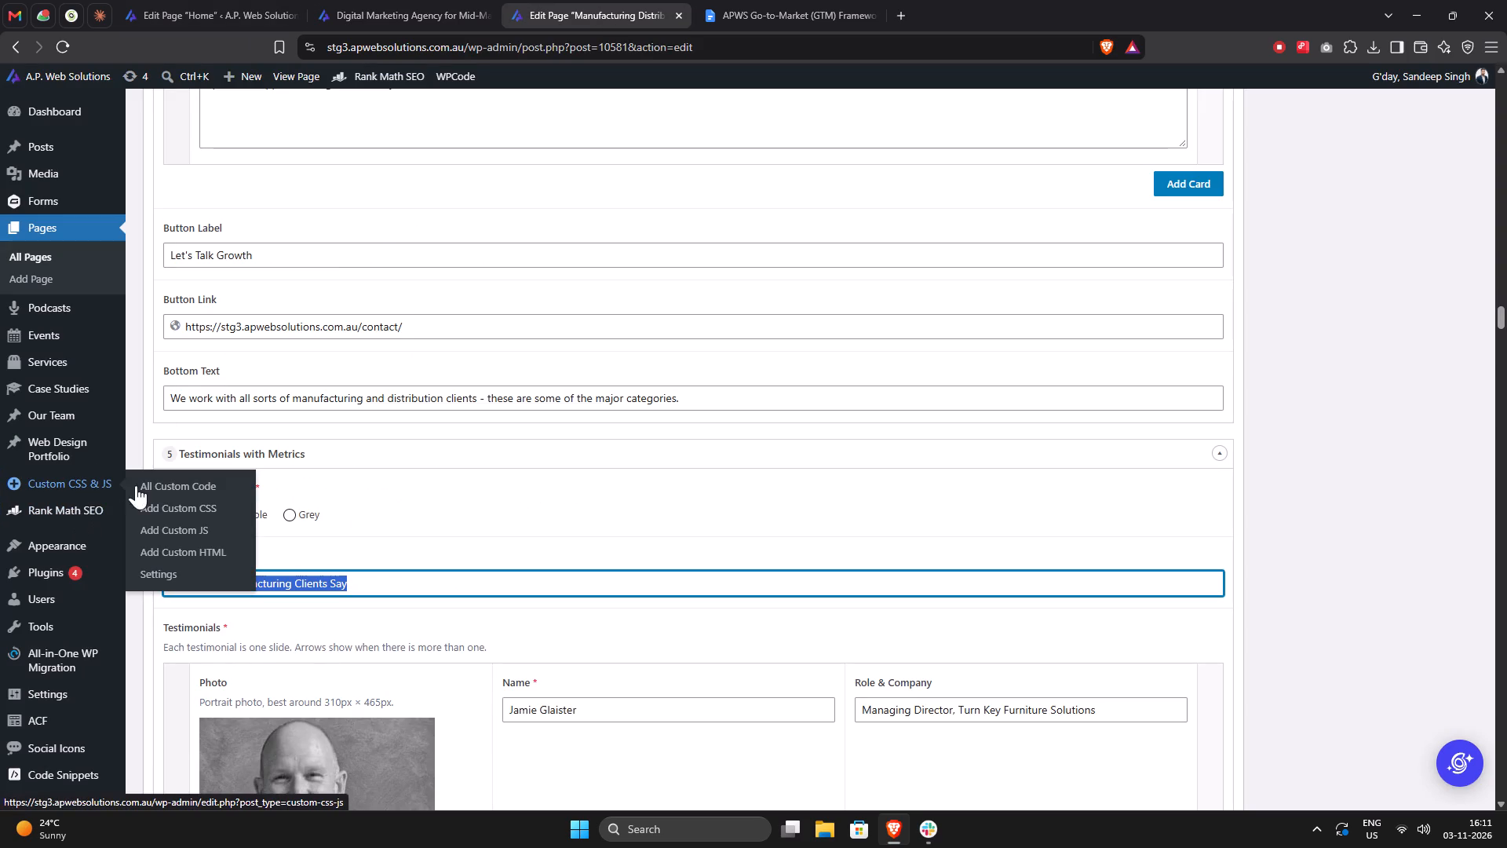
left_click(140, 485)
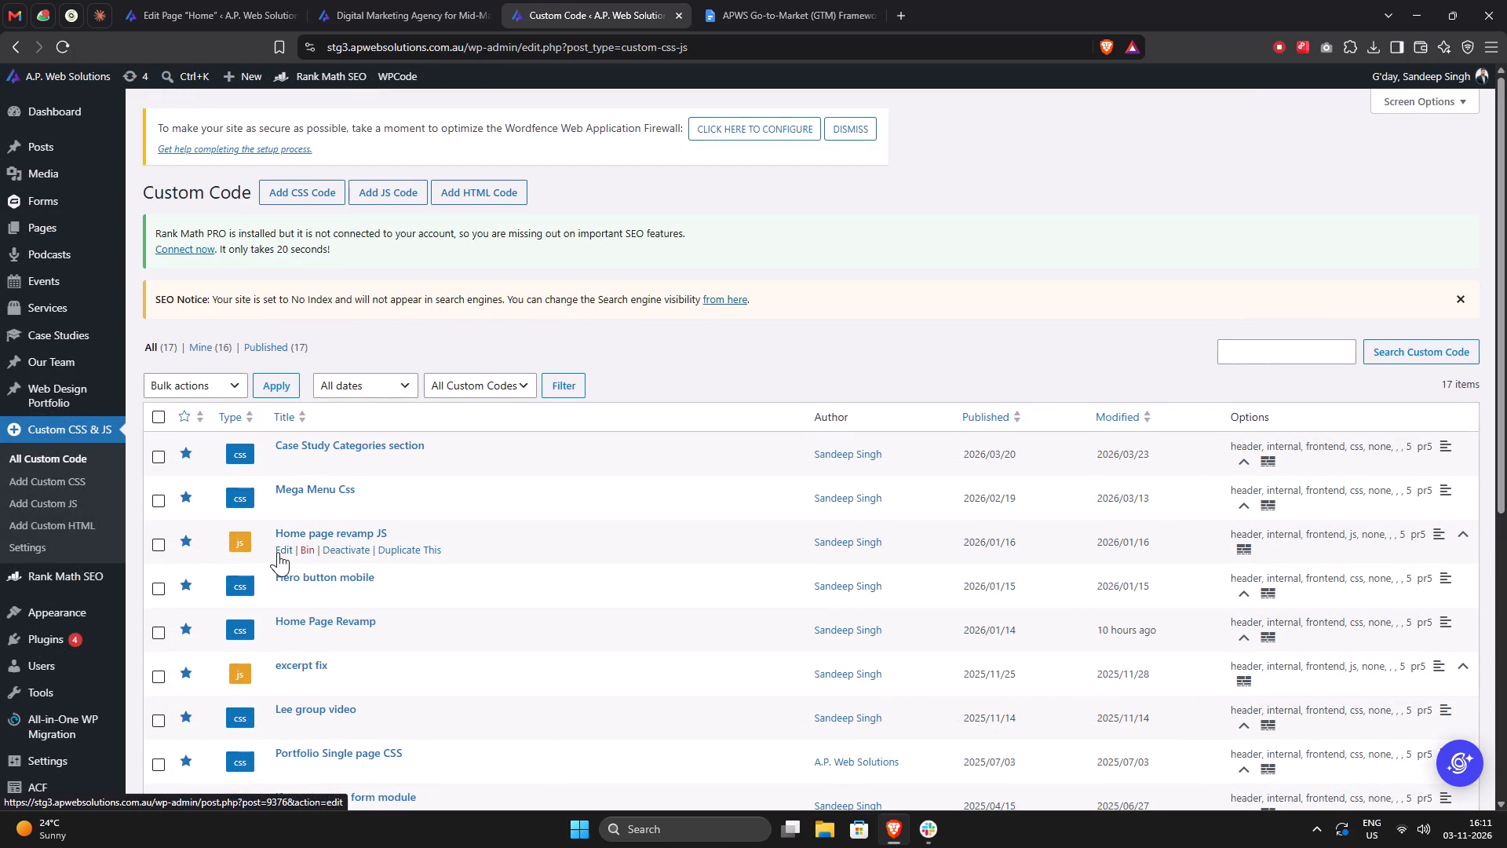
left_click(280, 638)
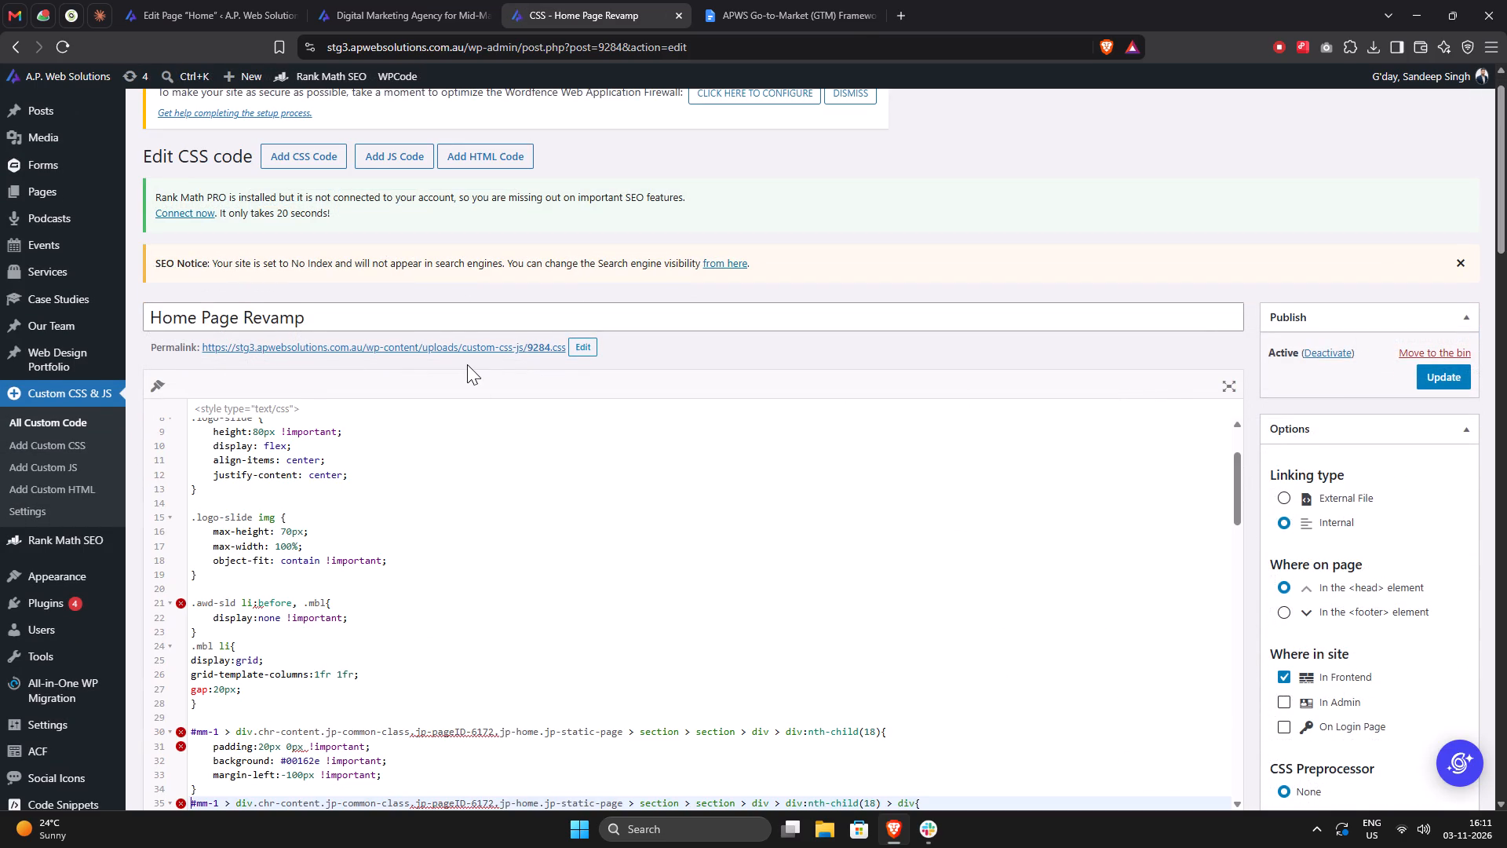
Add a .funnel rule with display:none !important above the new section css comment in the Home Page Revamp code.
scroll(467, 364, "down", 2)
scroll(465, 471, "down", 4)
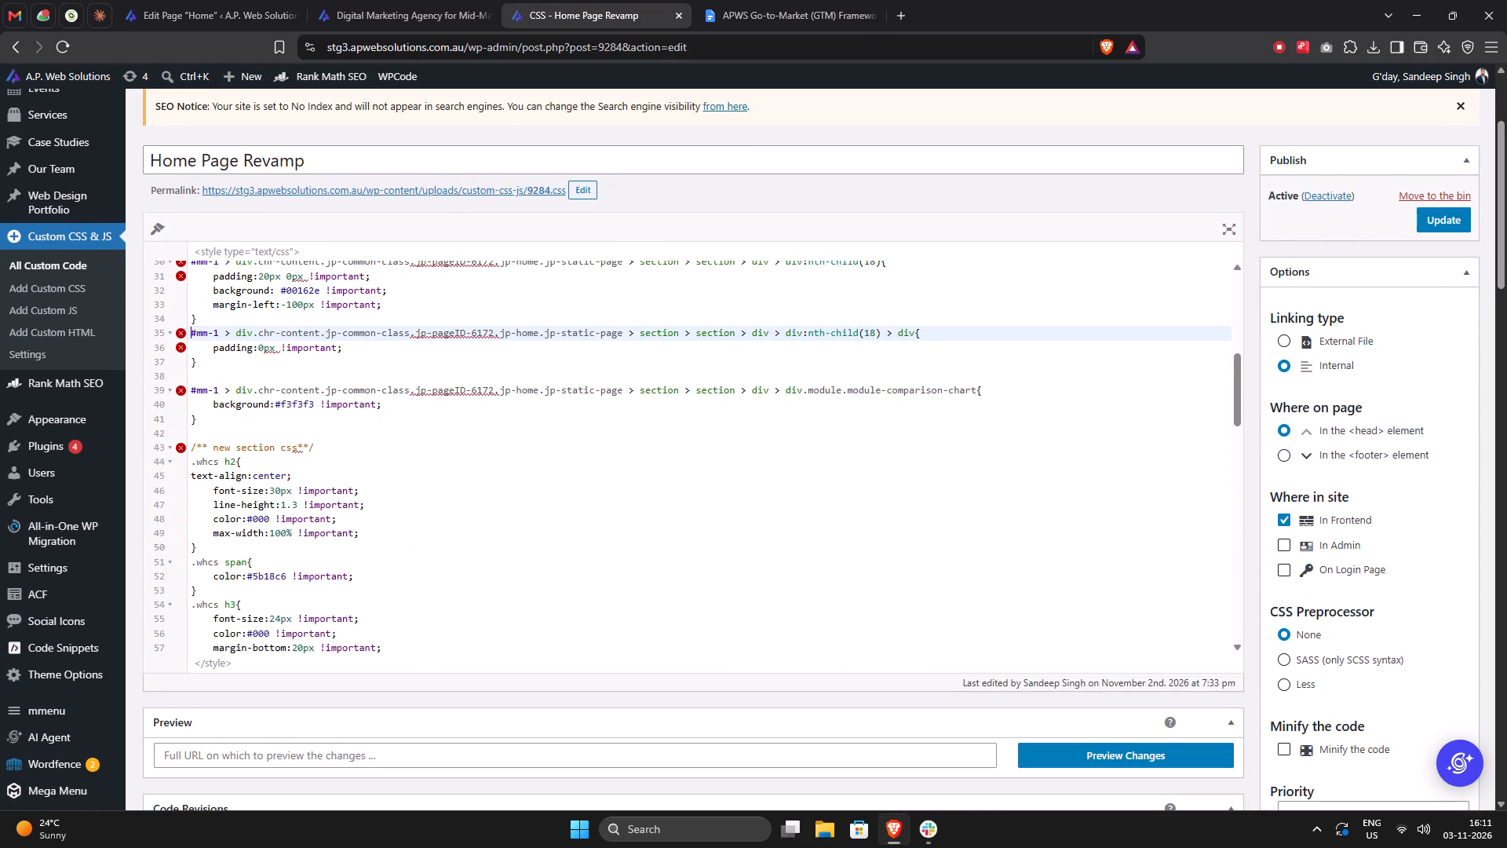
left_click(270, 440)
left_click(221, 415)
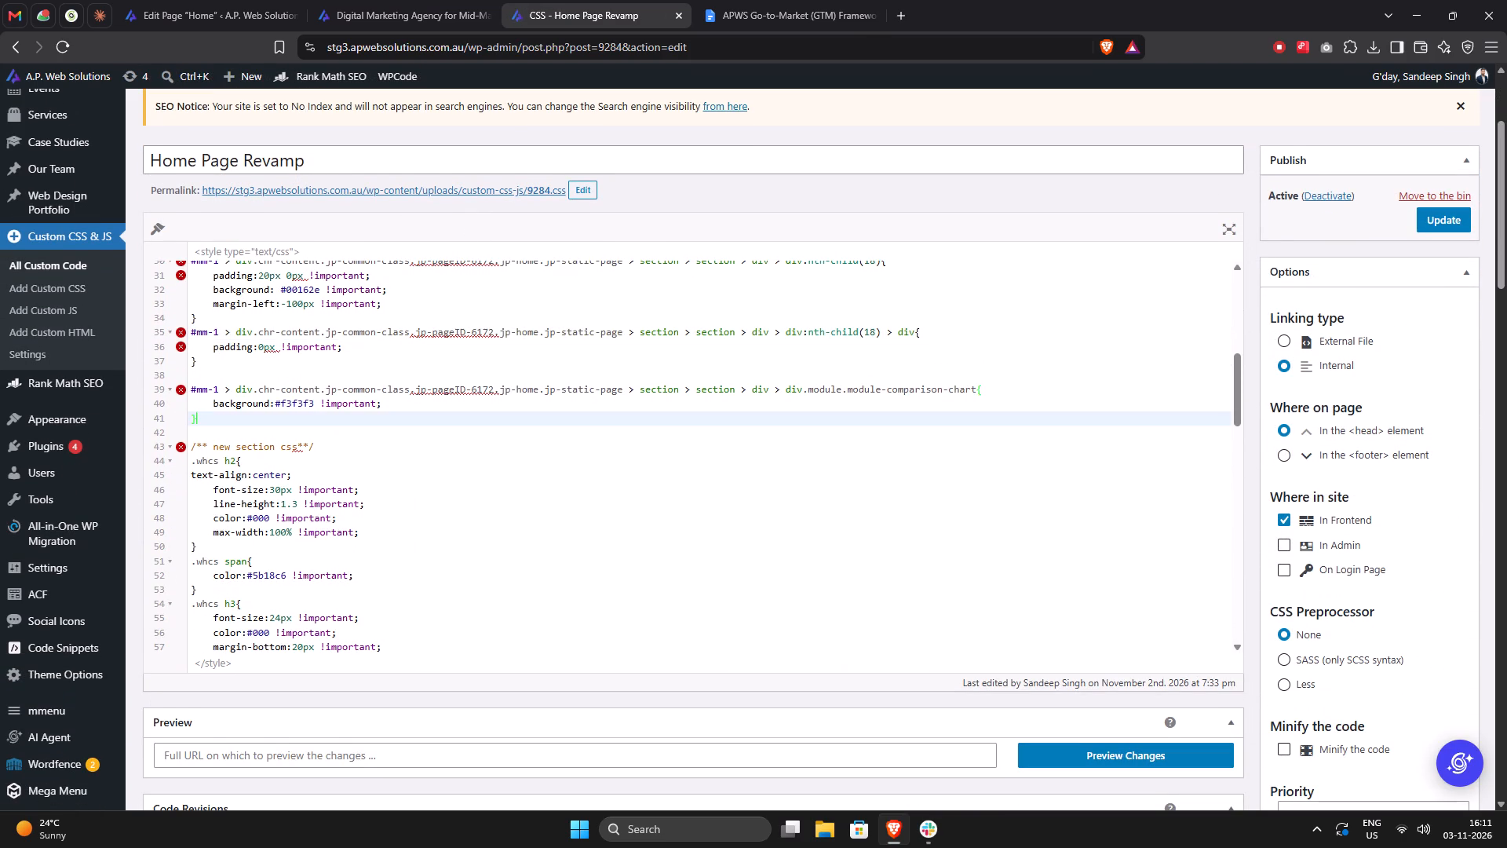
key("Return")
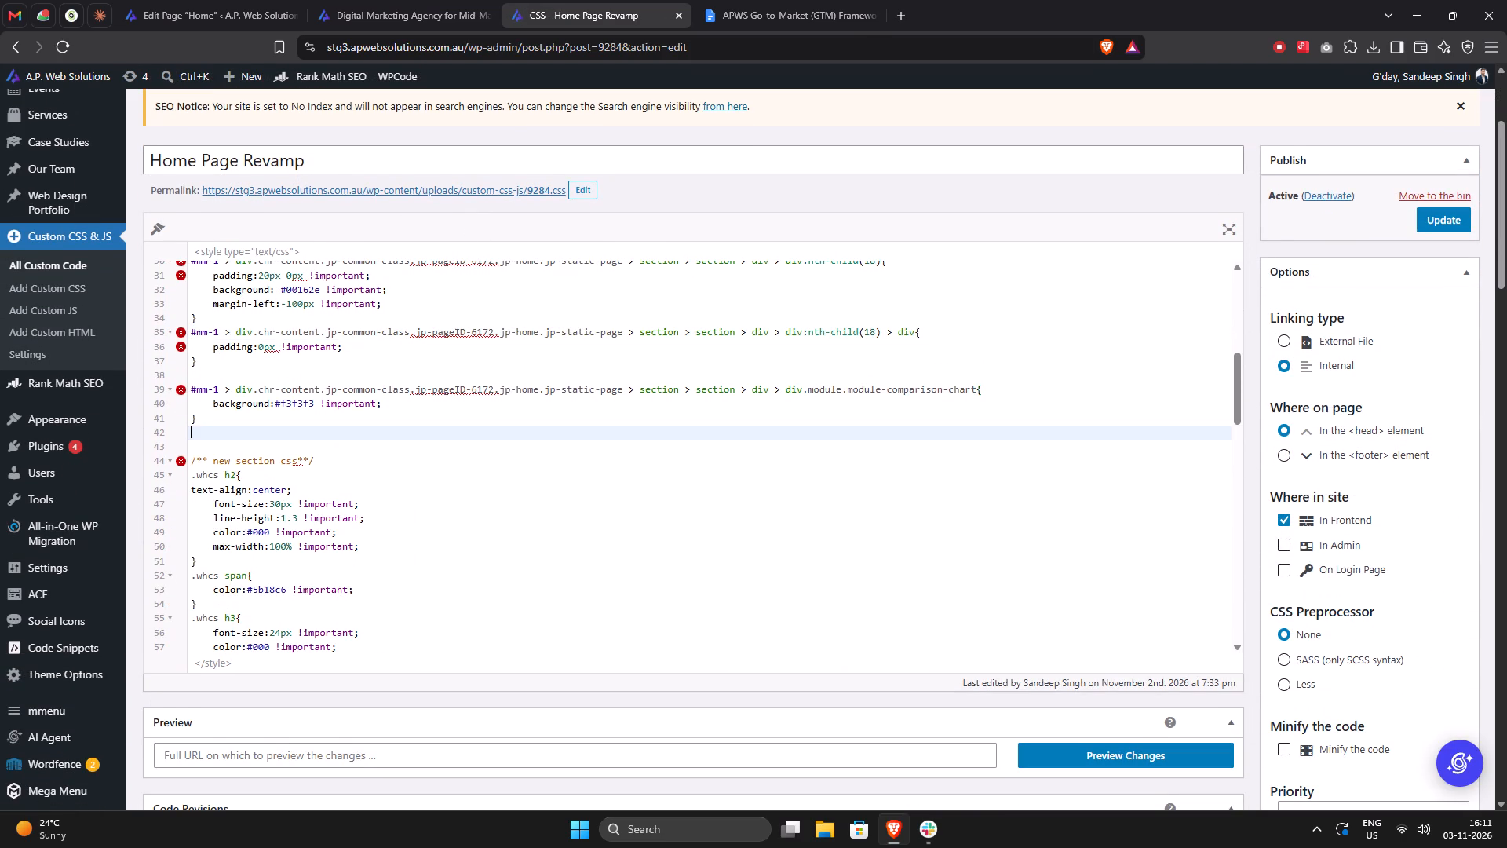
key("Return")
key("period")
key("ctrl+v")
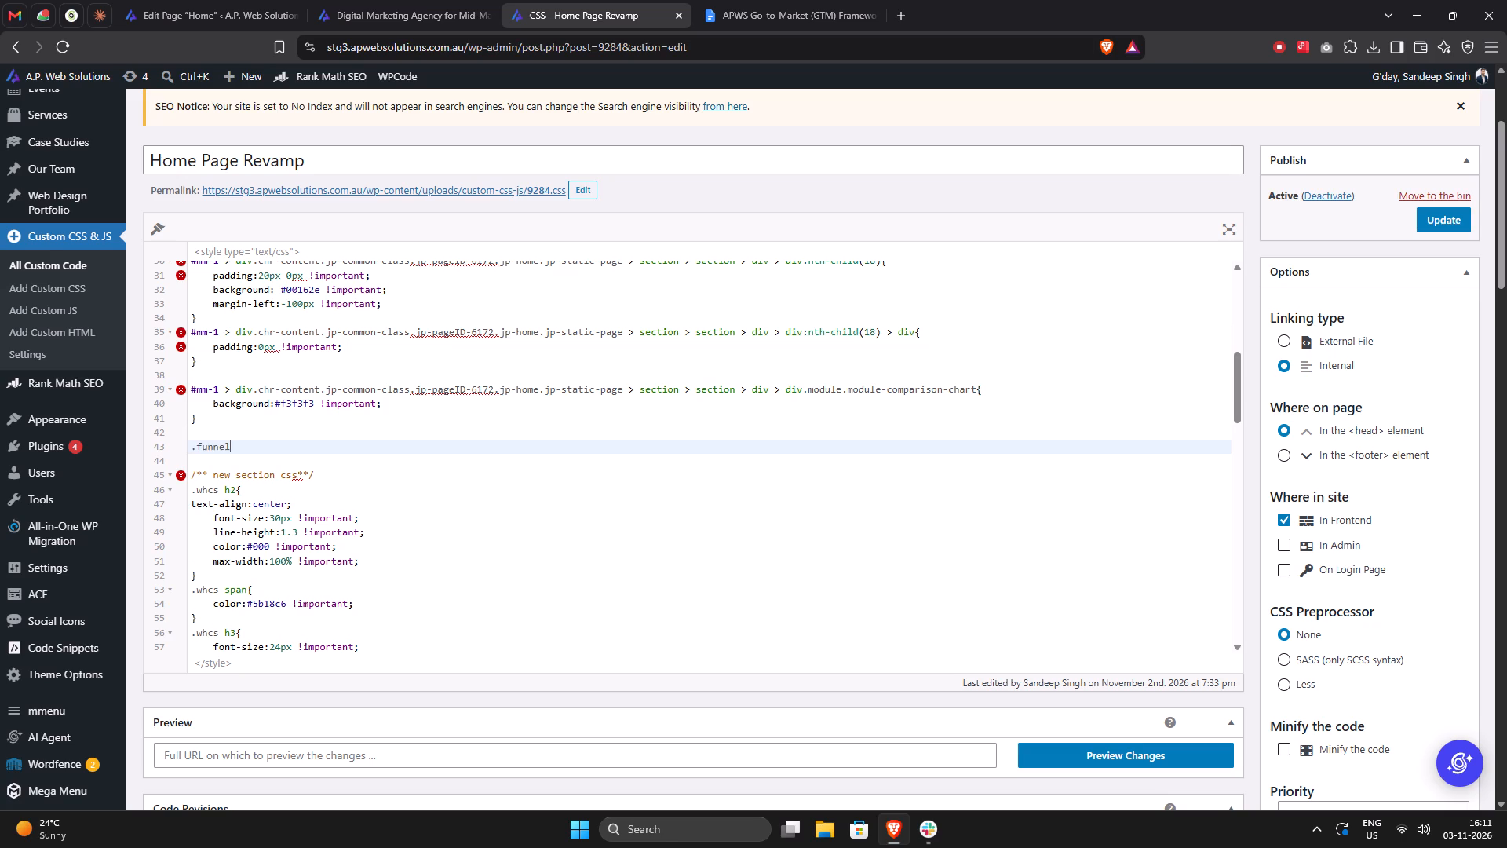
type("{}")
key("Left")
key("Return")
type("display:none @")
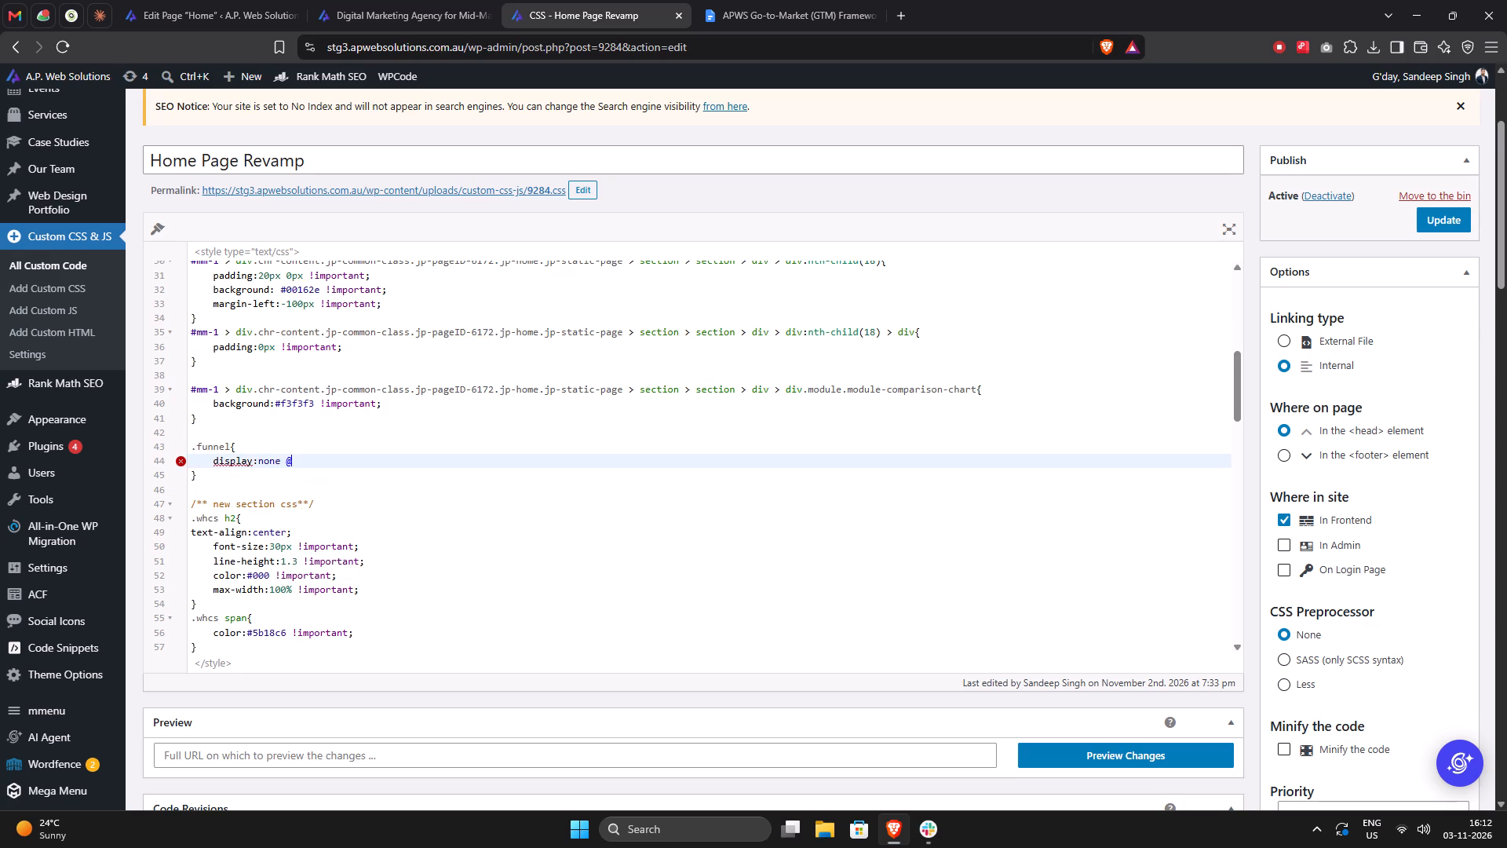
key("BackSpace")
type("!important")
key("semicolon")
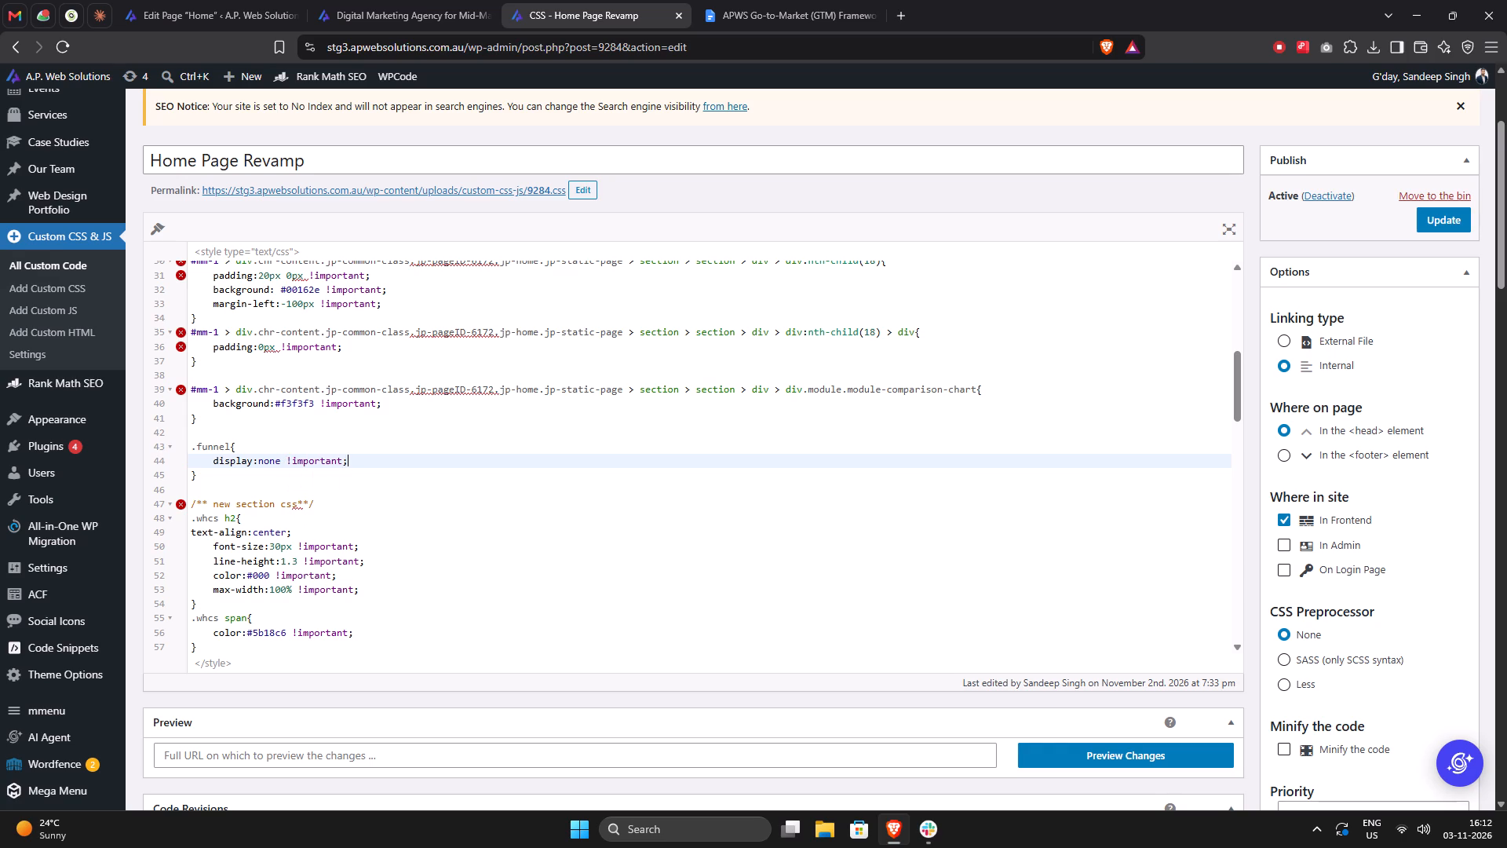
Reload the published Home page, inspect the Our Services grid container and copy its class name, svc__grid.
left_click(388, 5)
key("ctrl+r")
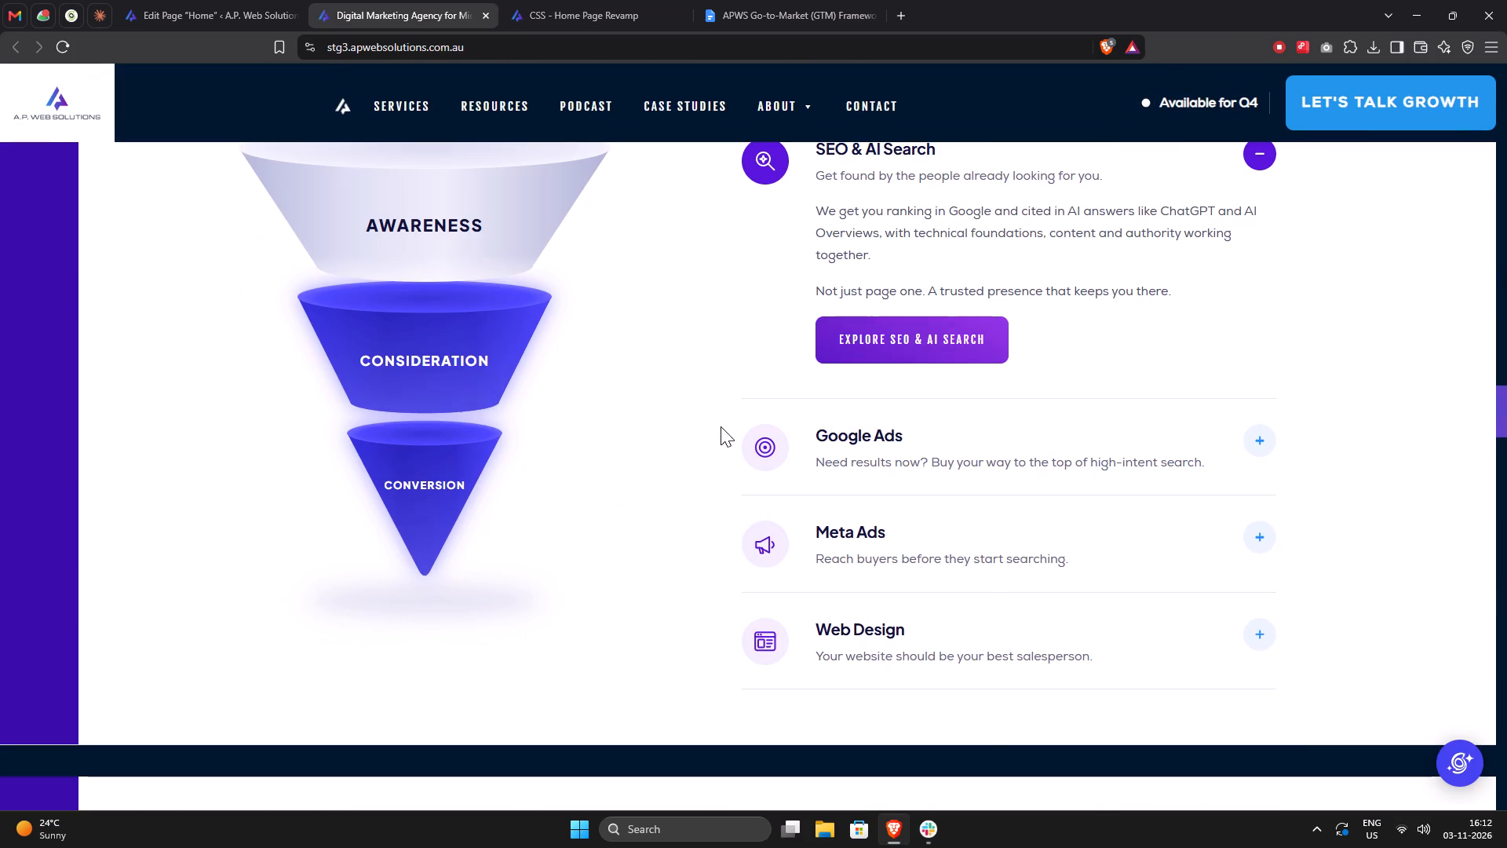
right_click(721, 426)
left_click(819, 731)
right_click(715, 496)
left_click(783, 784)
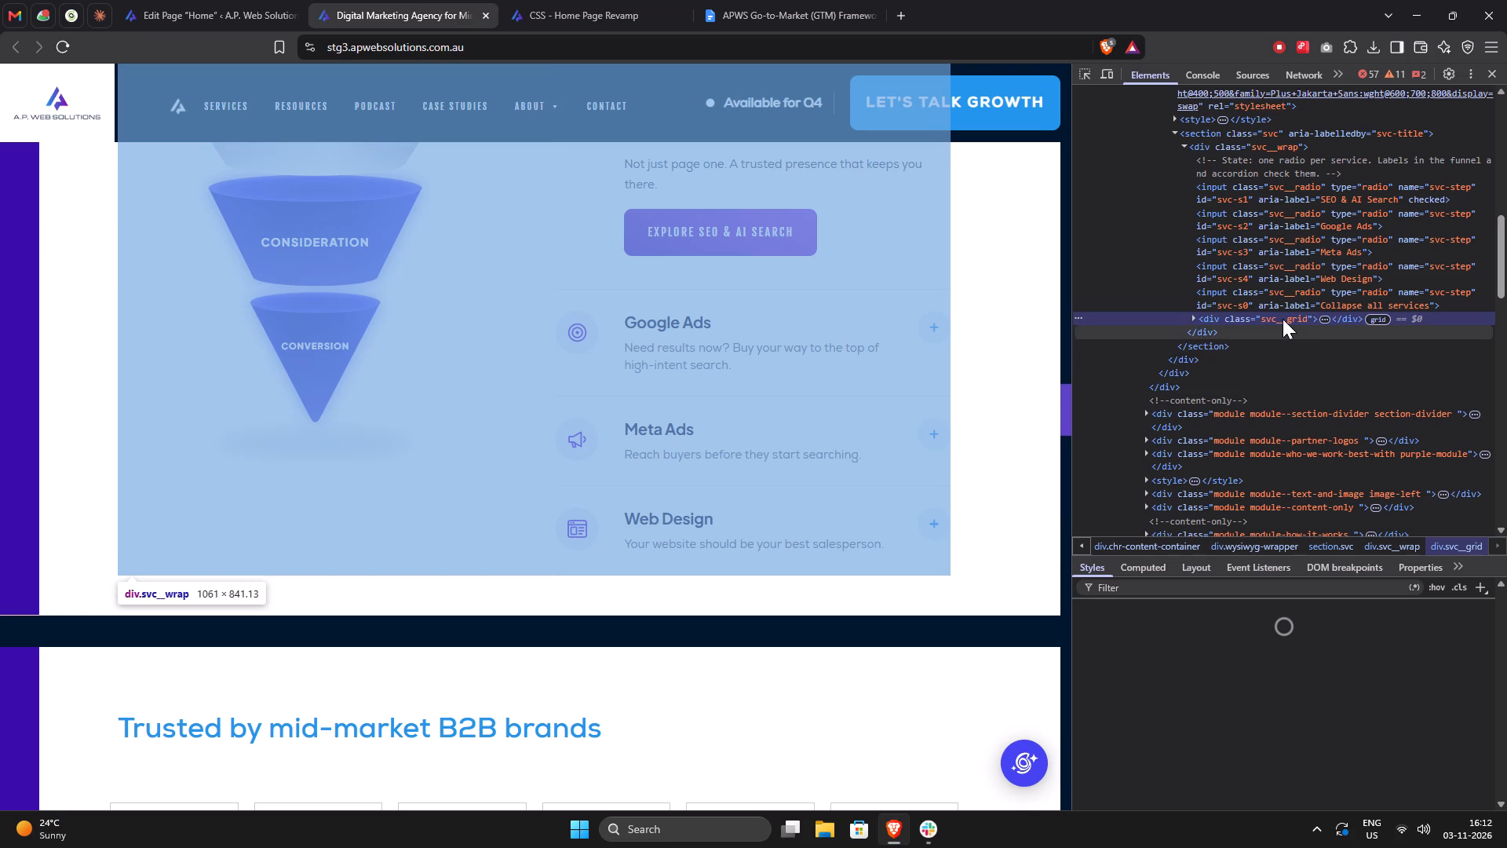
double_click(1283, 319)
key("ctrl+c")
key("ctrl+c")
key("ctrl+c")
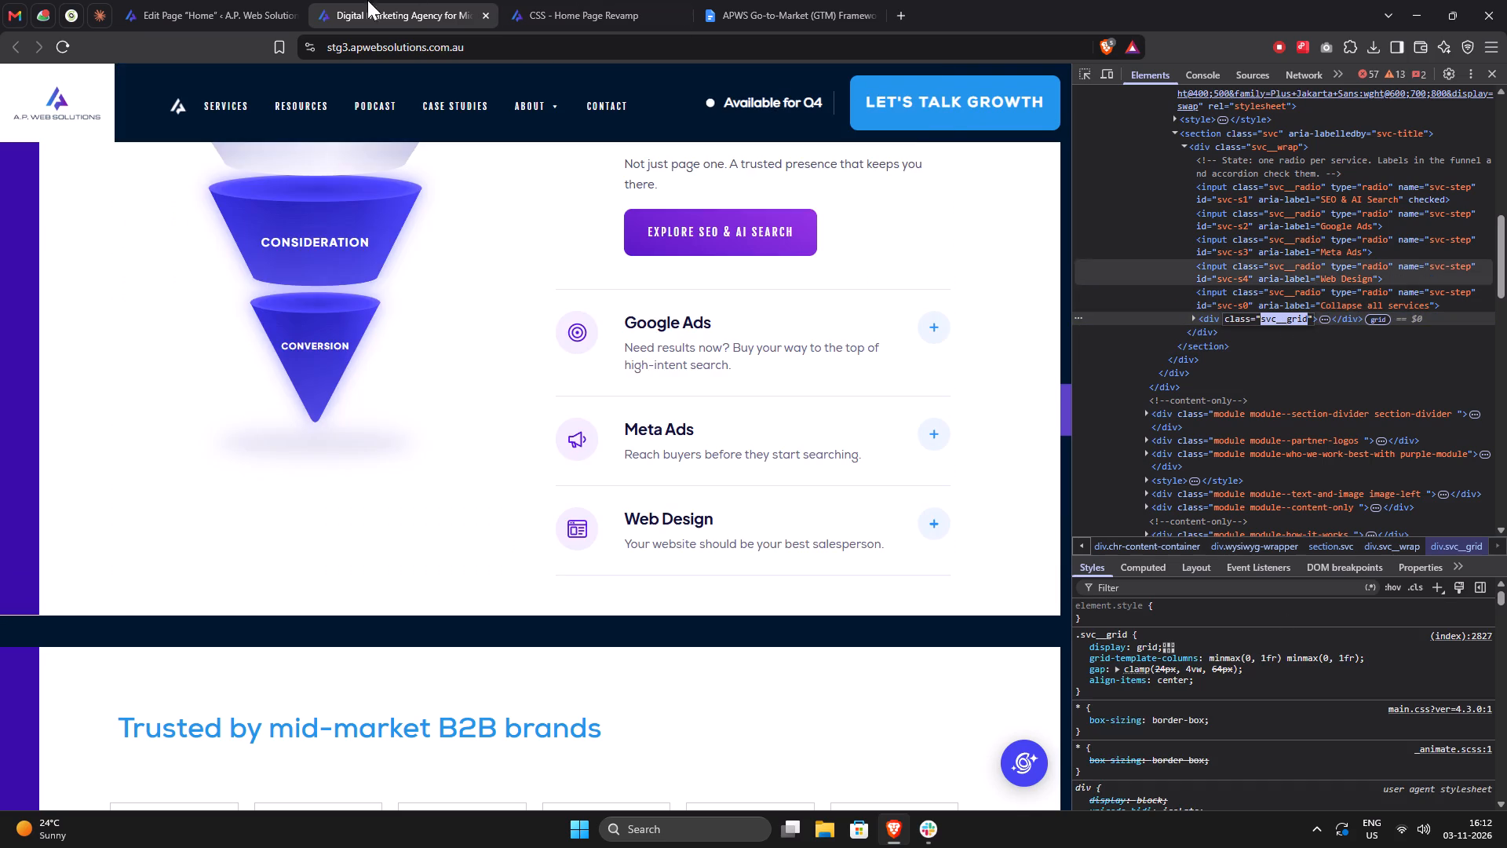
Add an empty .svc__grid rule directly below the .funnel rule in the Home Page Revamp code.
left_click(221, 6)
left_click(528, 2)
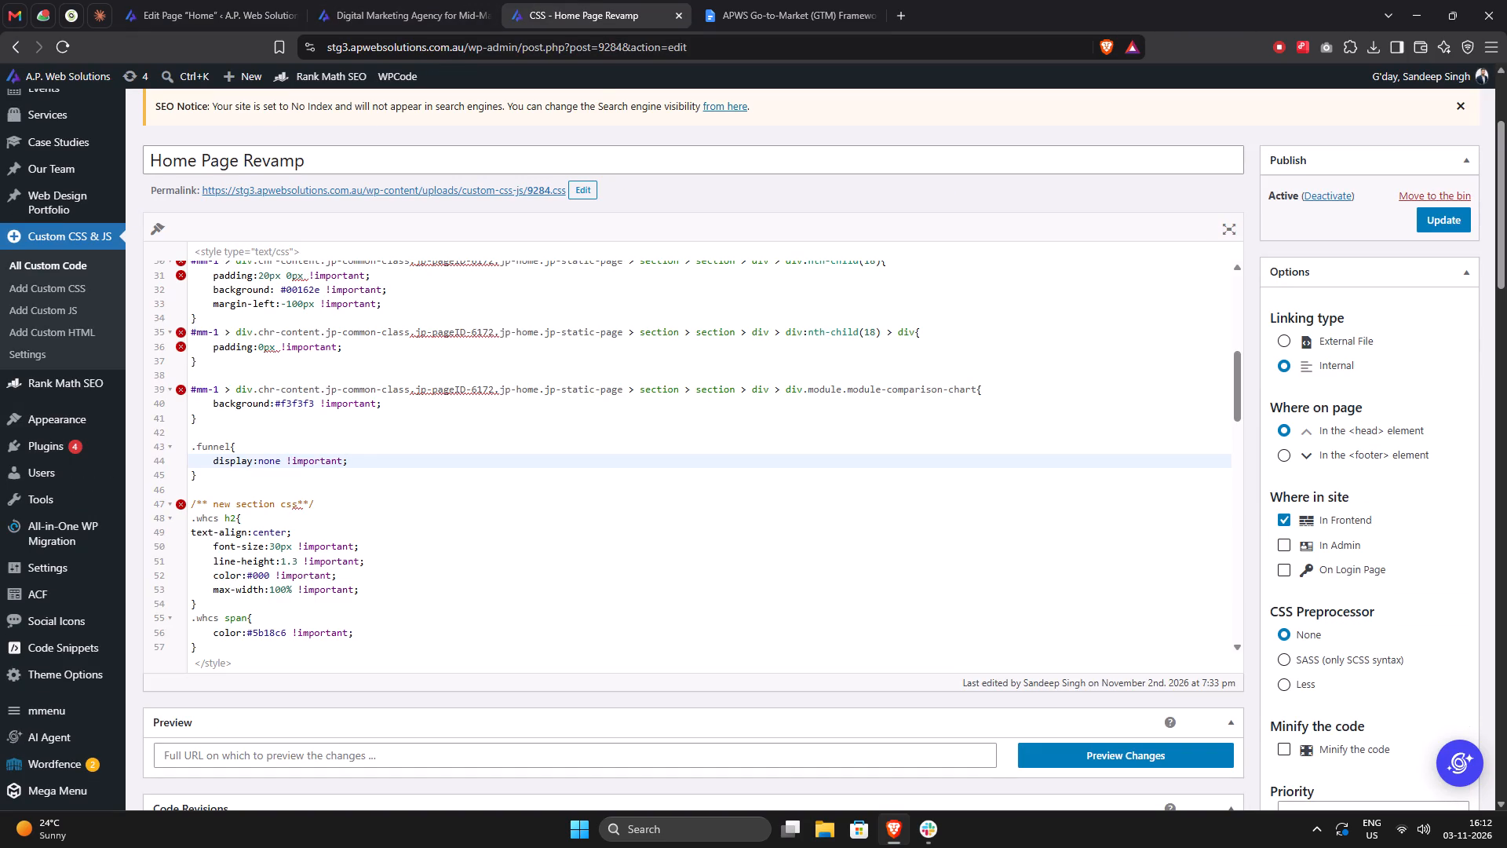
left_click(262, 483)
key("period")
key("ctrl+v")
key("shift+braceright")
key("Left")
key("Return")
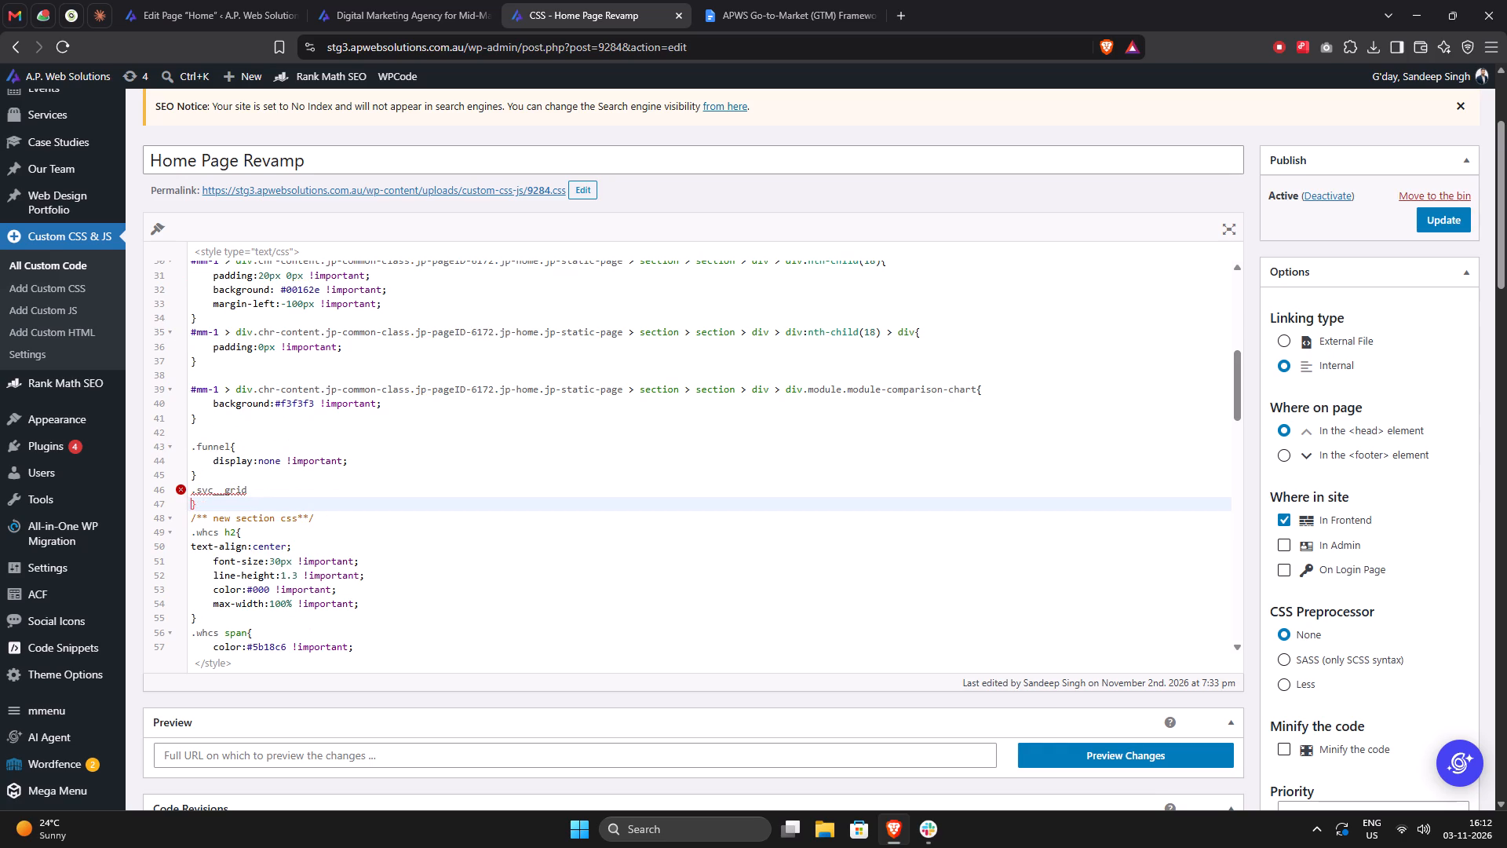
key("Right")
key("BackSpace")
key("BackSpace")
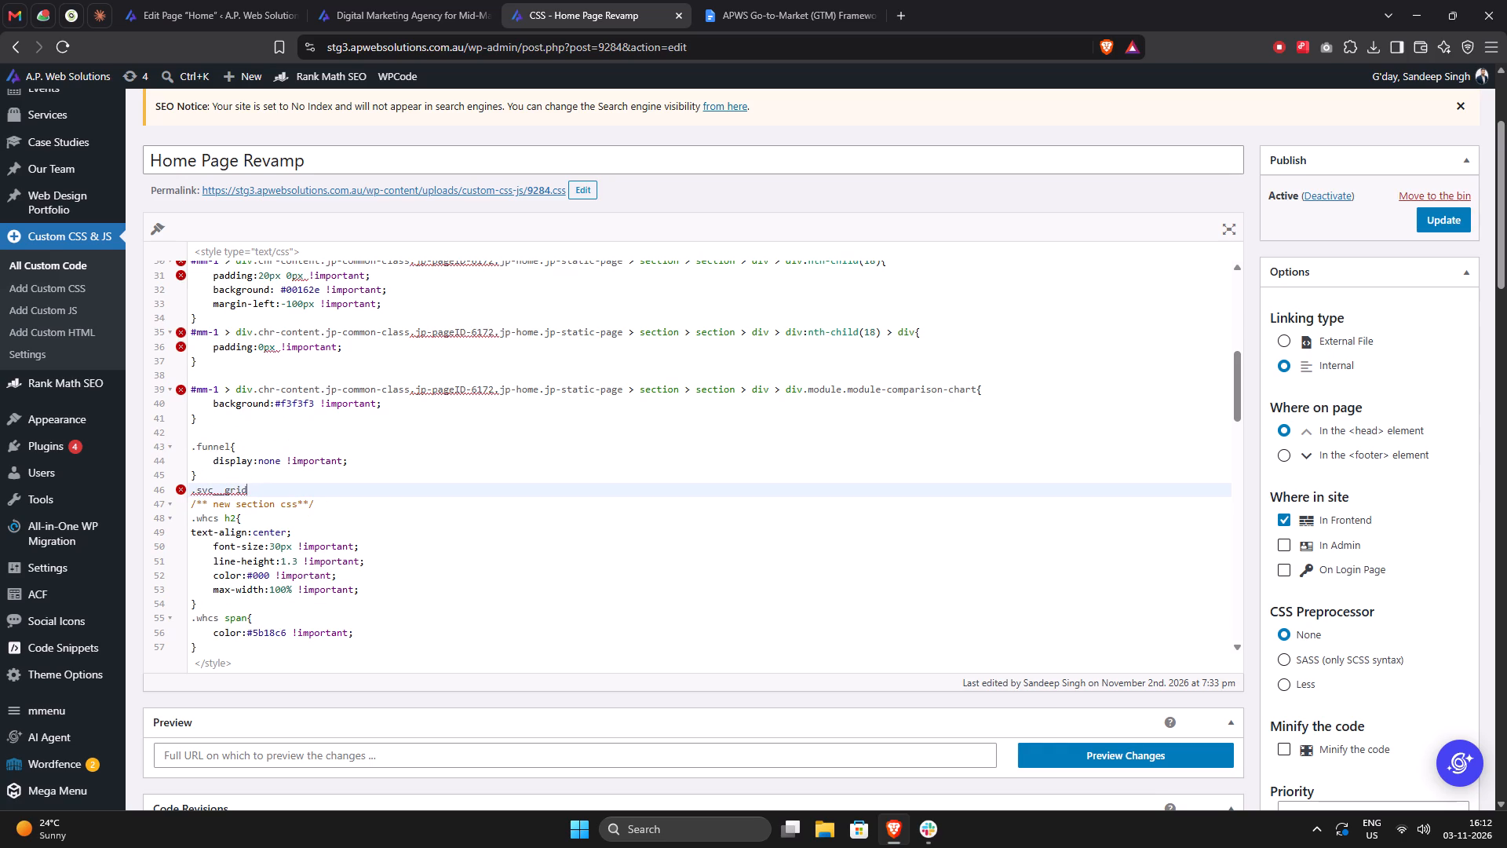
type("{}")
key("Left")
key("Return")
Check which pages the Home Page Revamp code applies to and which page rule types are available.
scroll(279, 735, "down", 2)
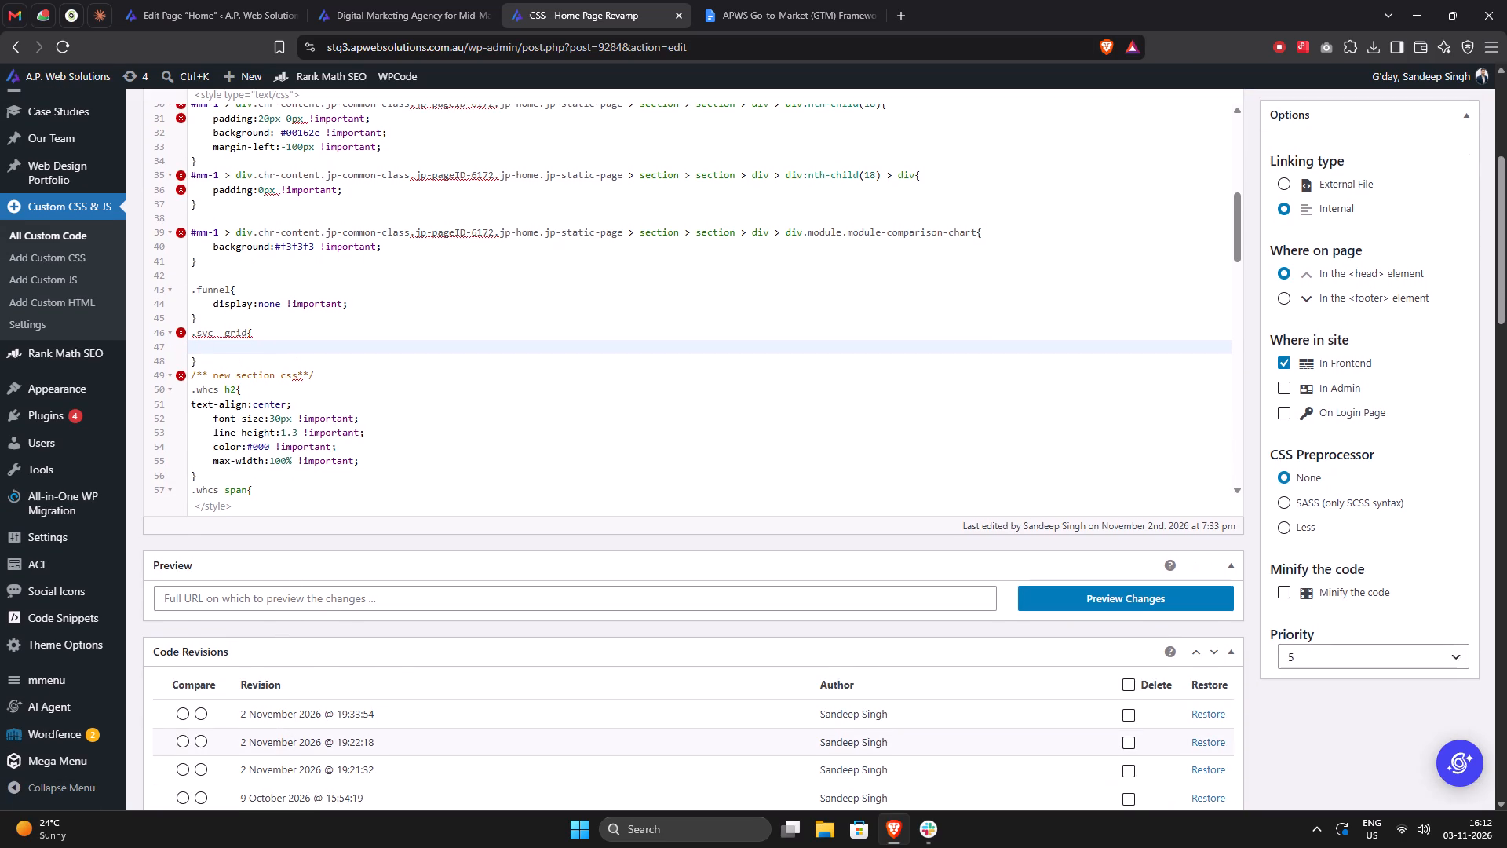
scroll(400, 655, "down", 18)
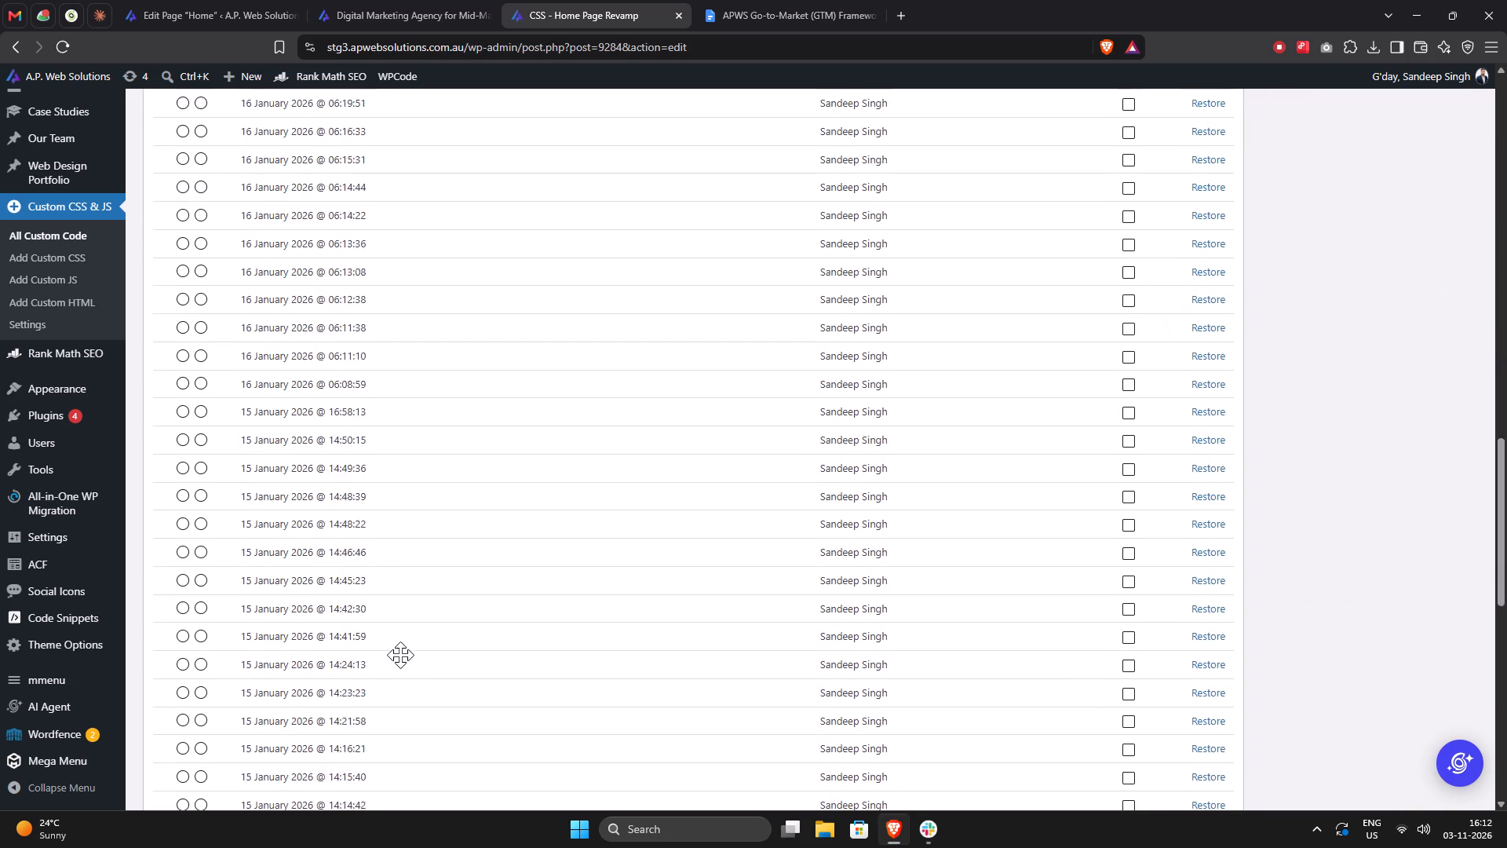
scroll(400, 655, "down", 16)
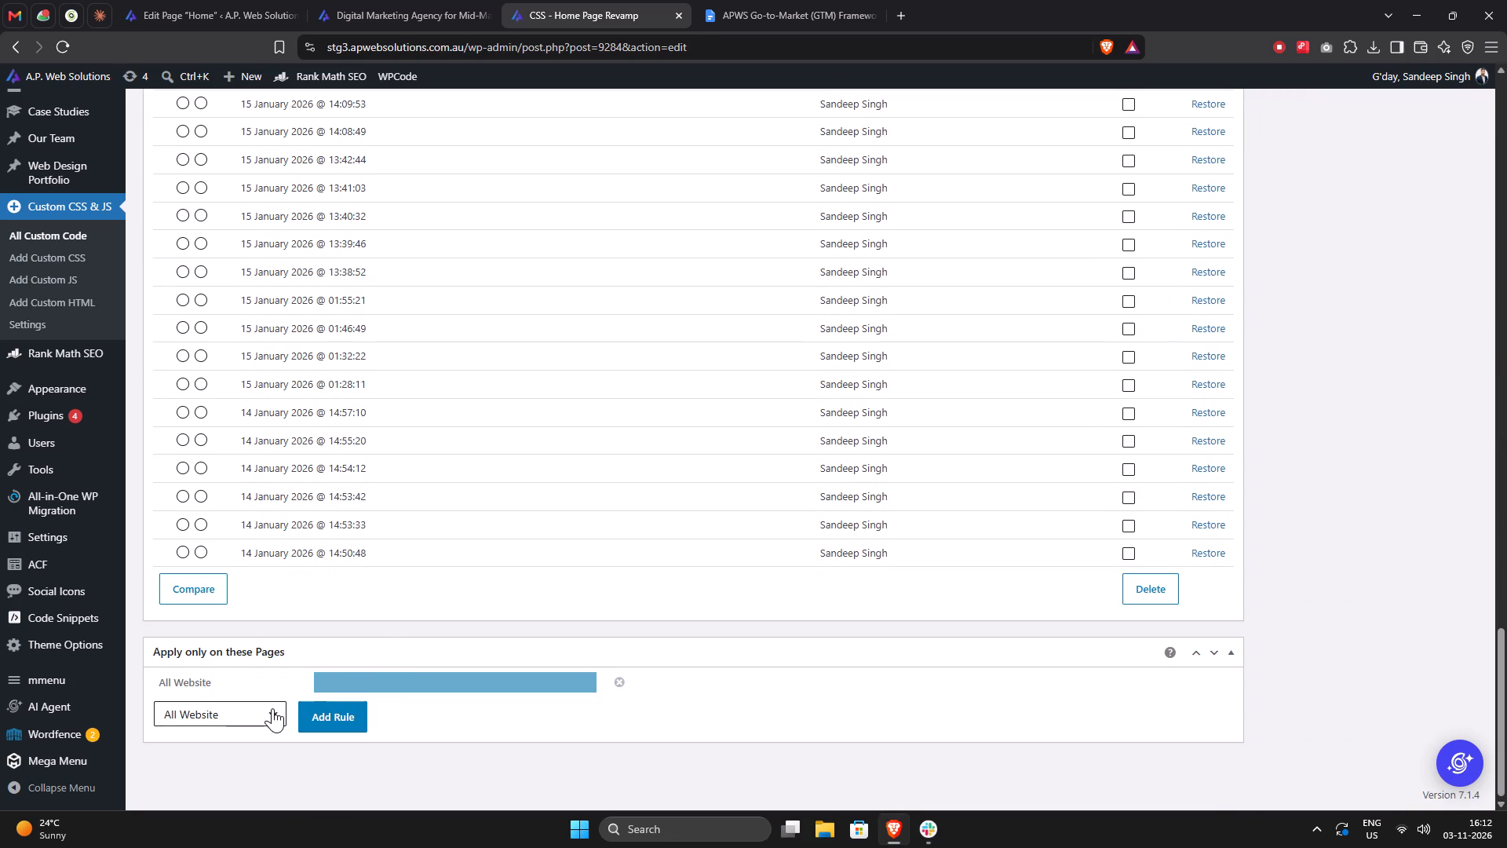
left_click(272, 708)
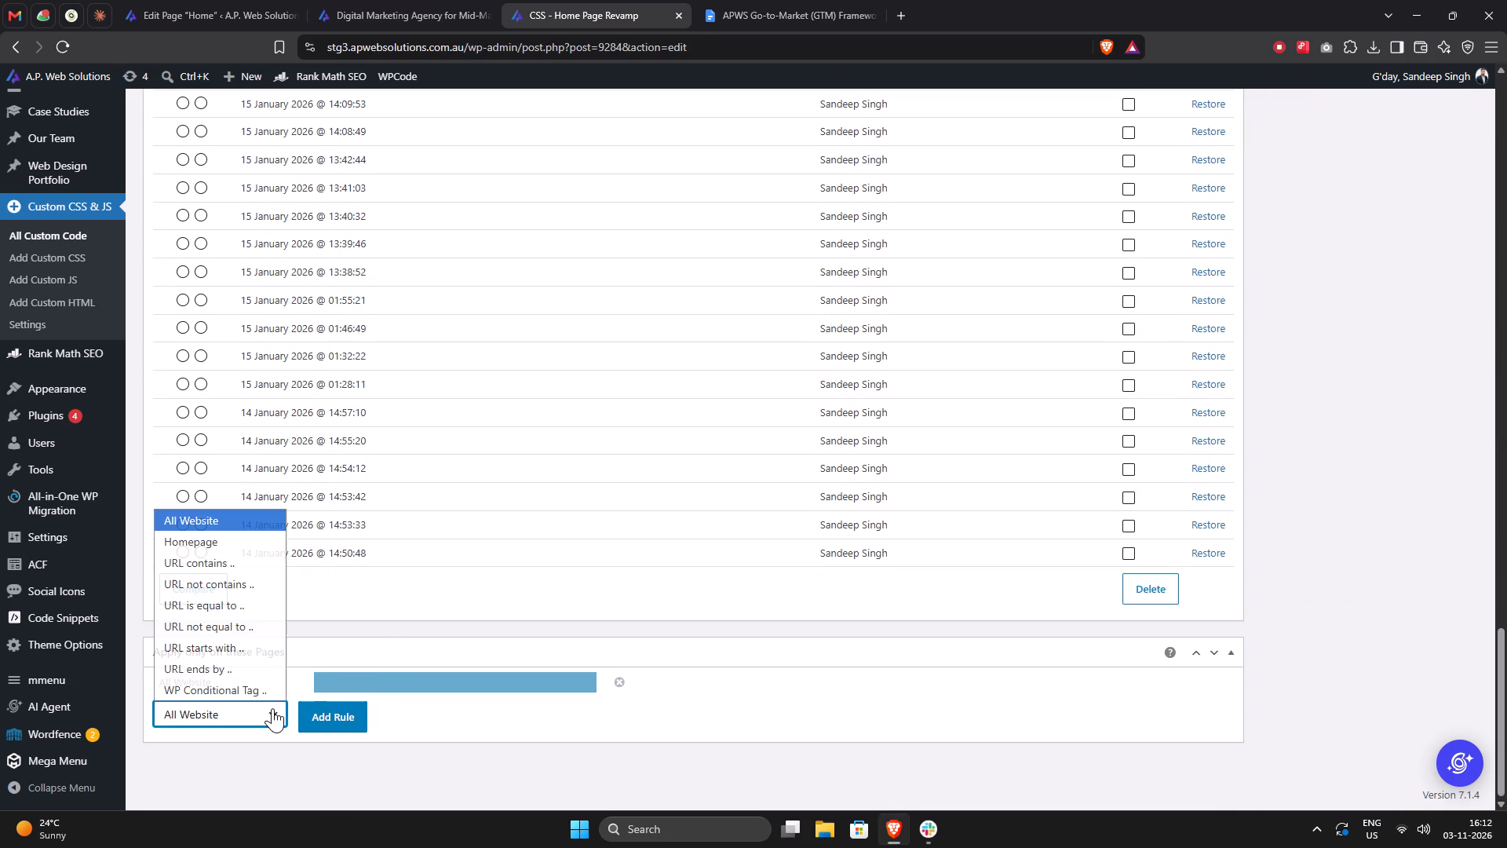
left_click(272, 708)
Cut the .funnel and .svc__grid rules out of the Home Page Revamp code and delete the blank lines left behind.
scroll(417, 392, "up", 11)
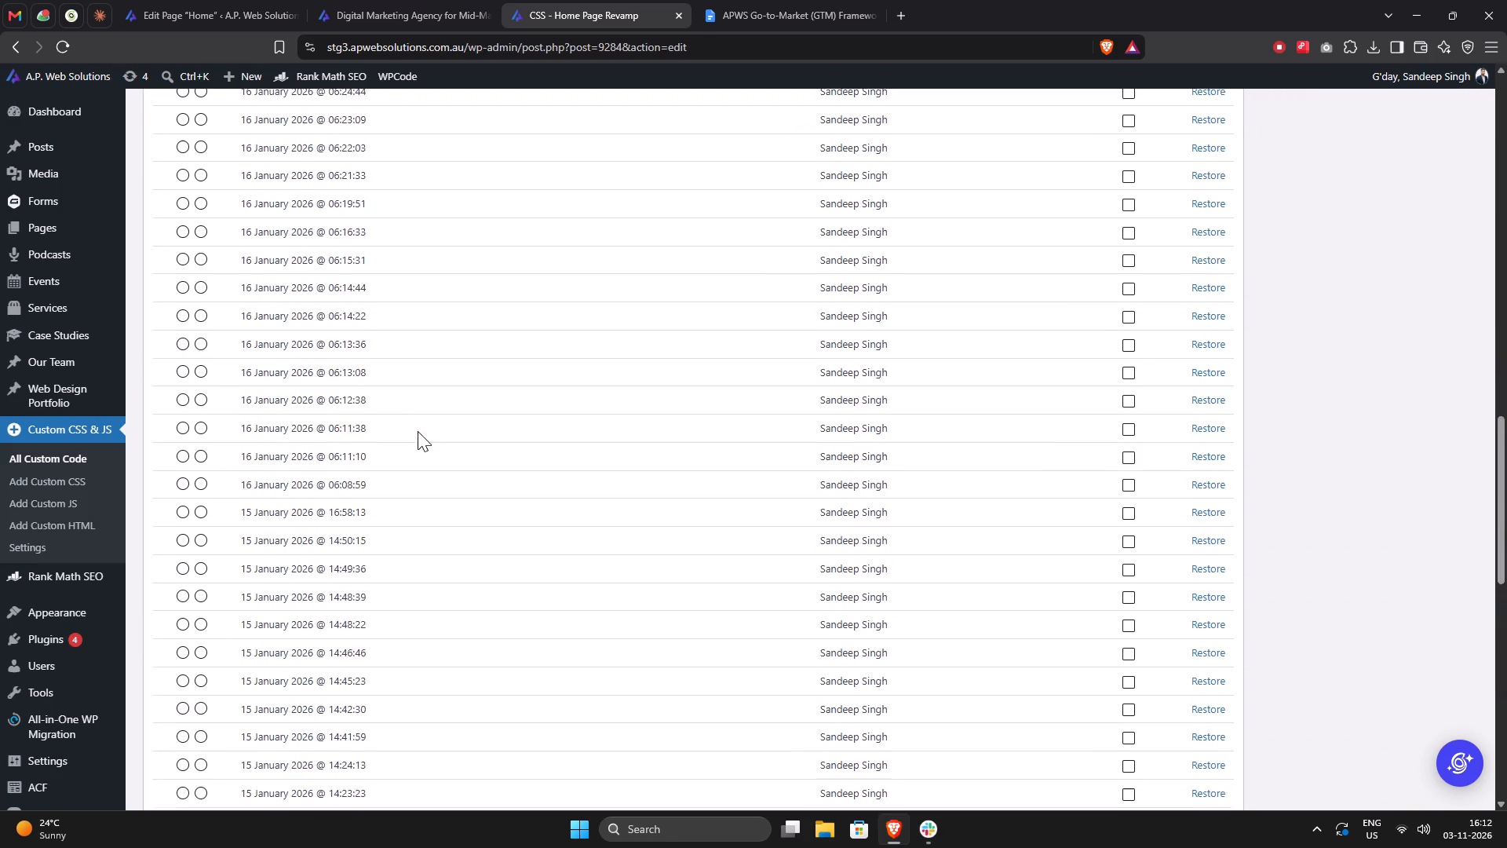
scroll(418, 431, "up", 17)
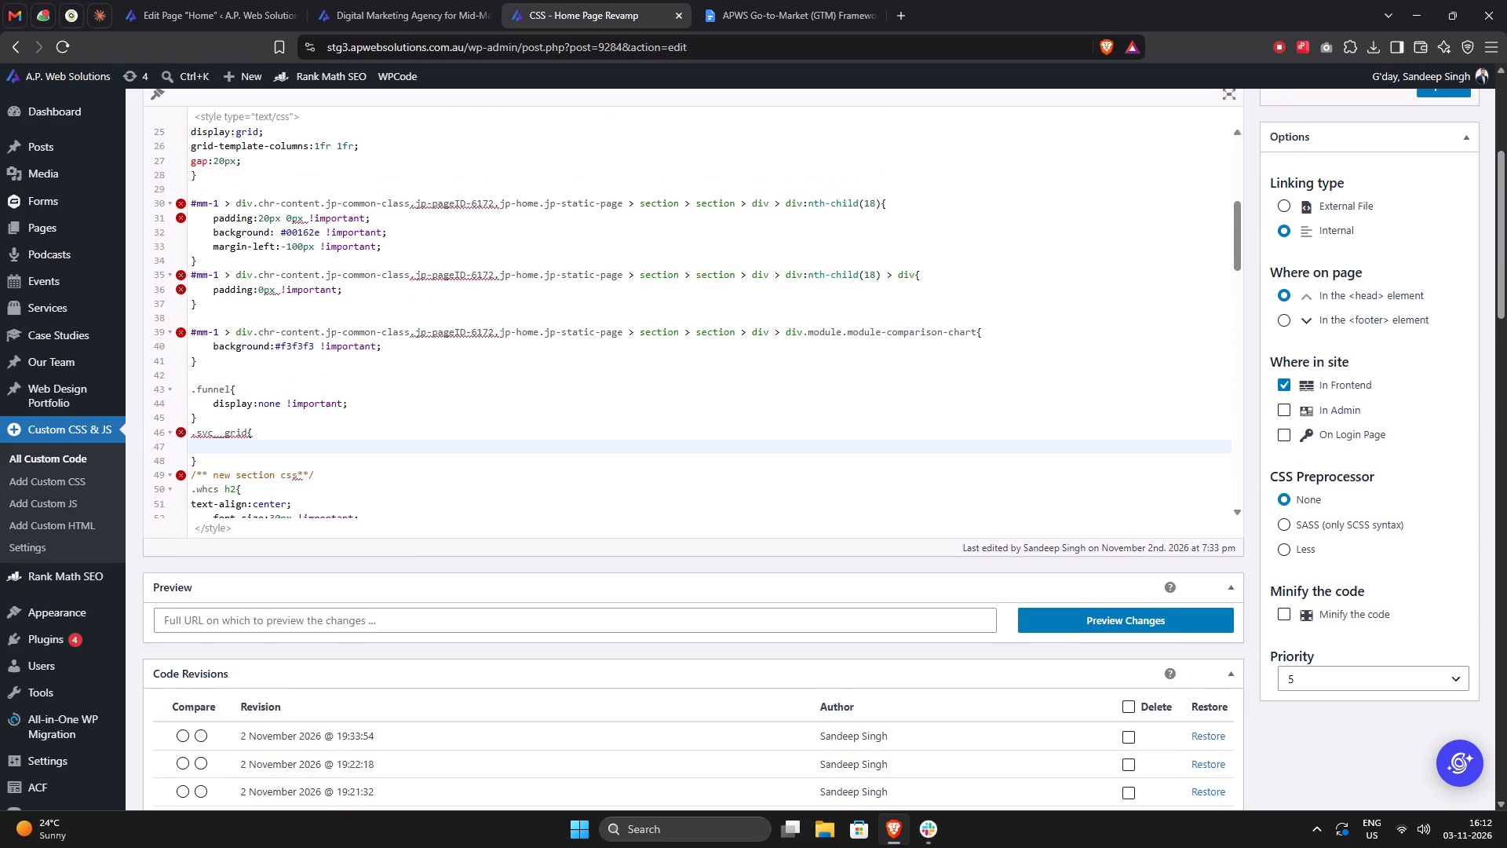
scroll(419, 466, "up", 9)
scroll(419, 466, "down", 6)
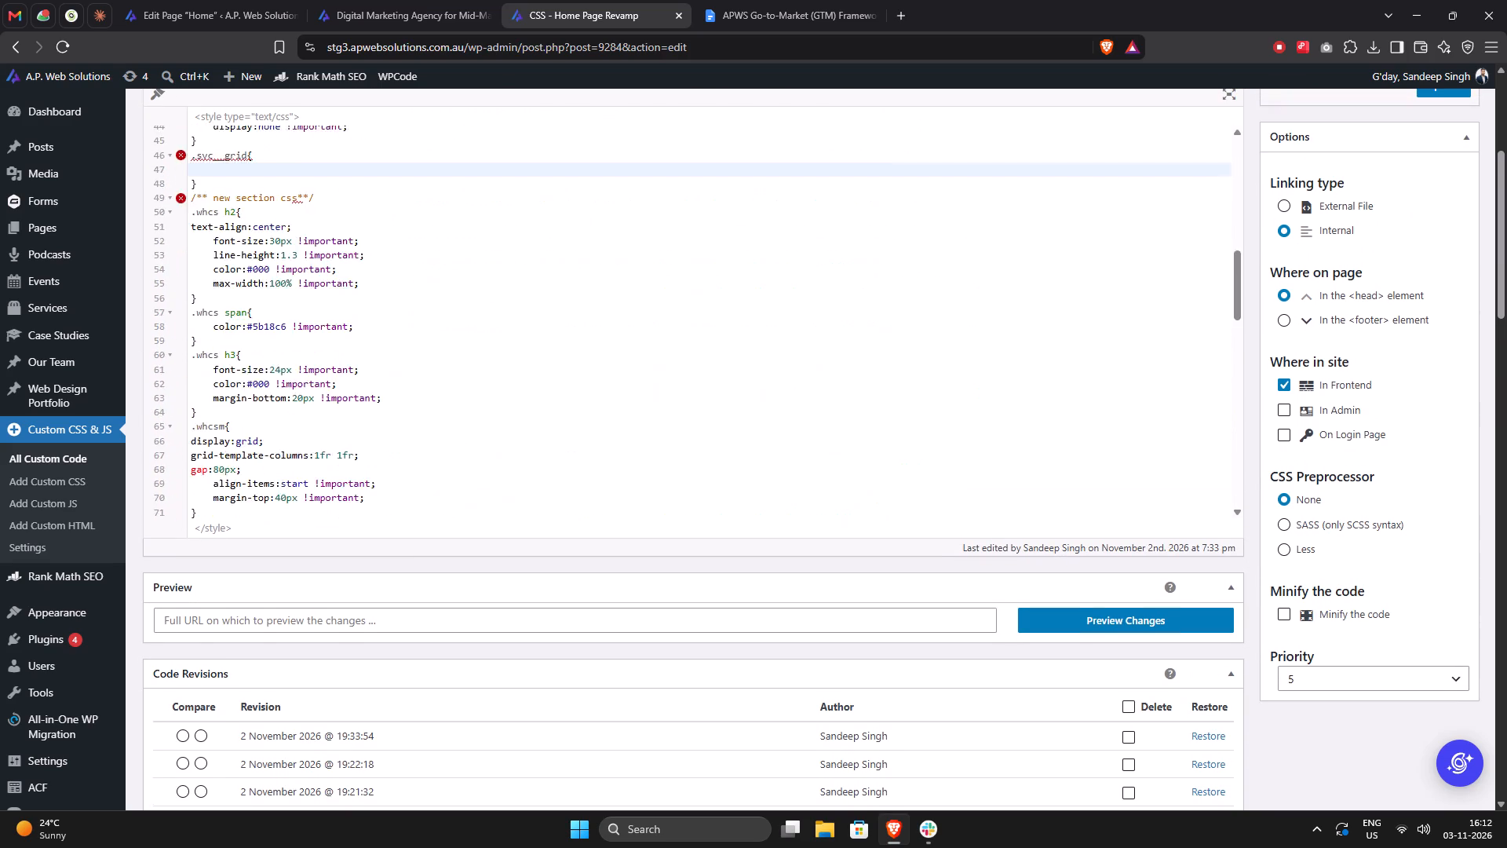
scroll(419, 466, "down", 7)
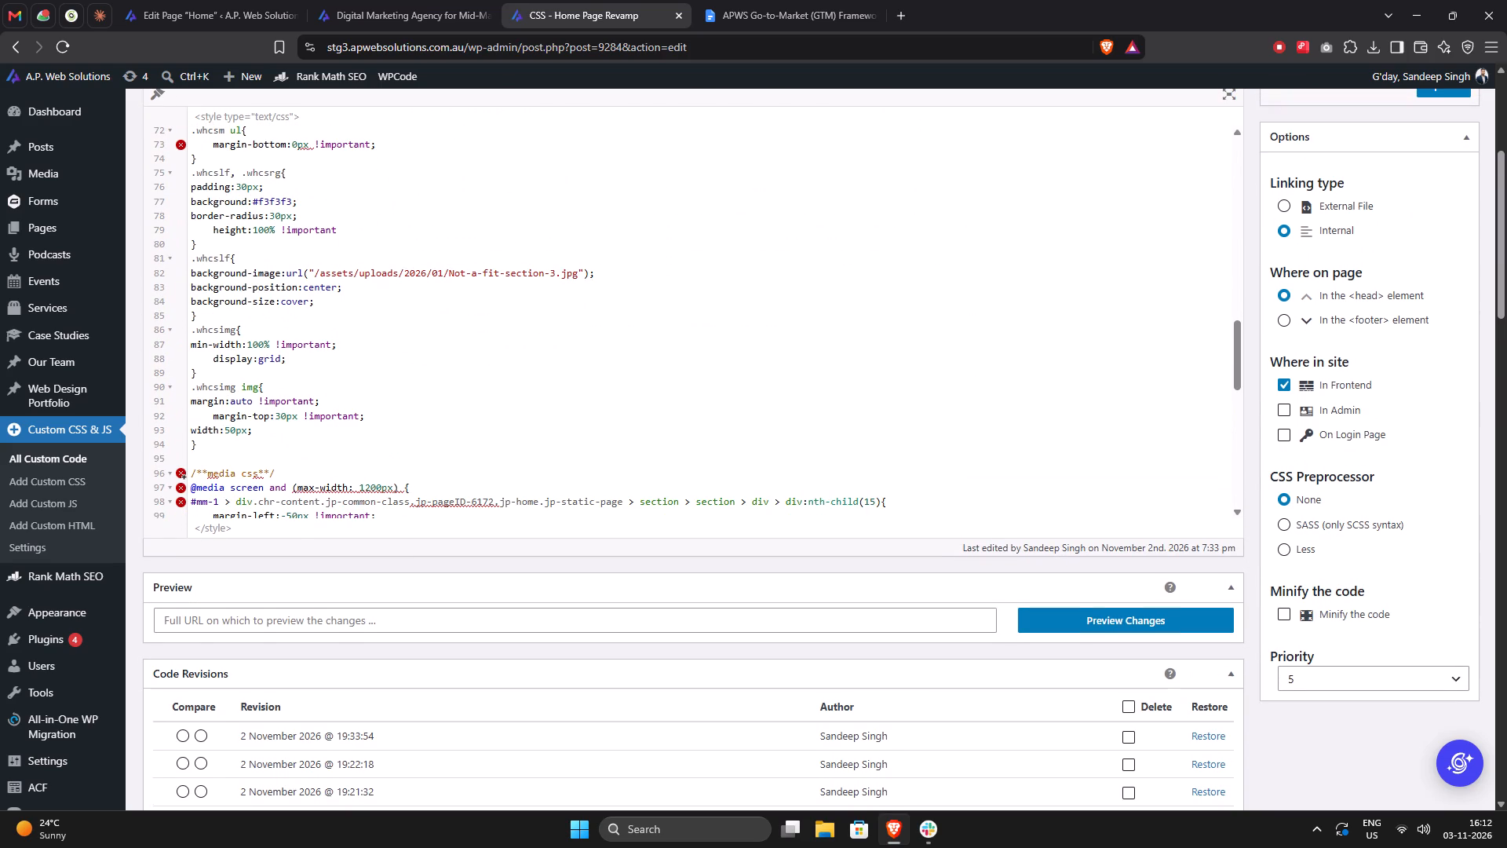
scroll(419, 466, "up", 4)
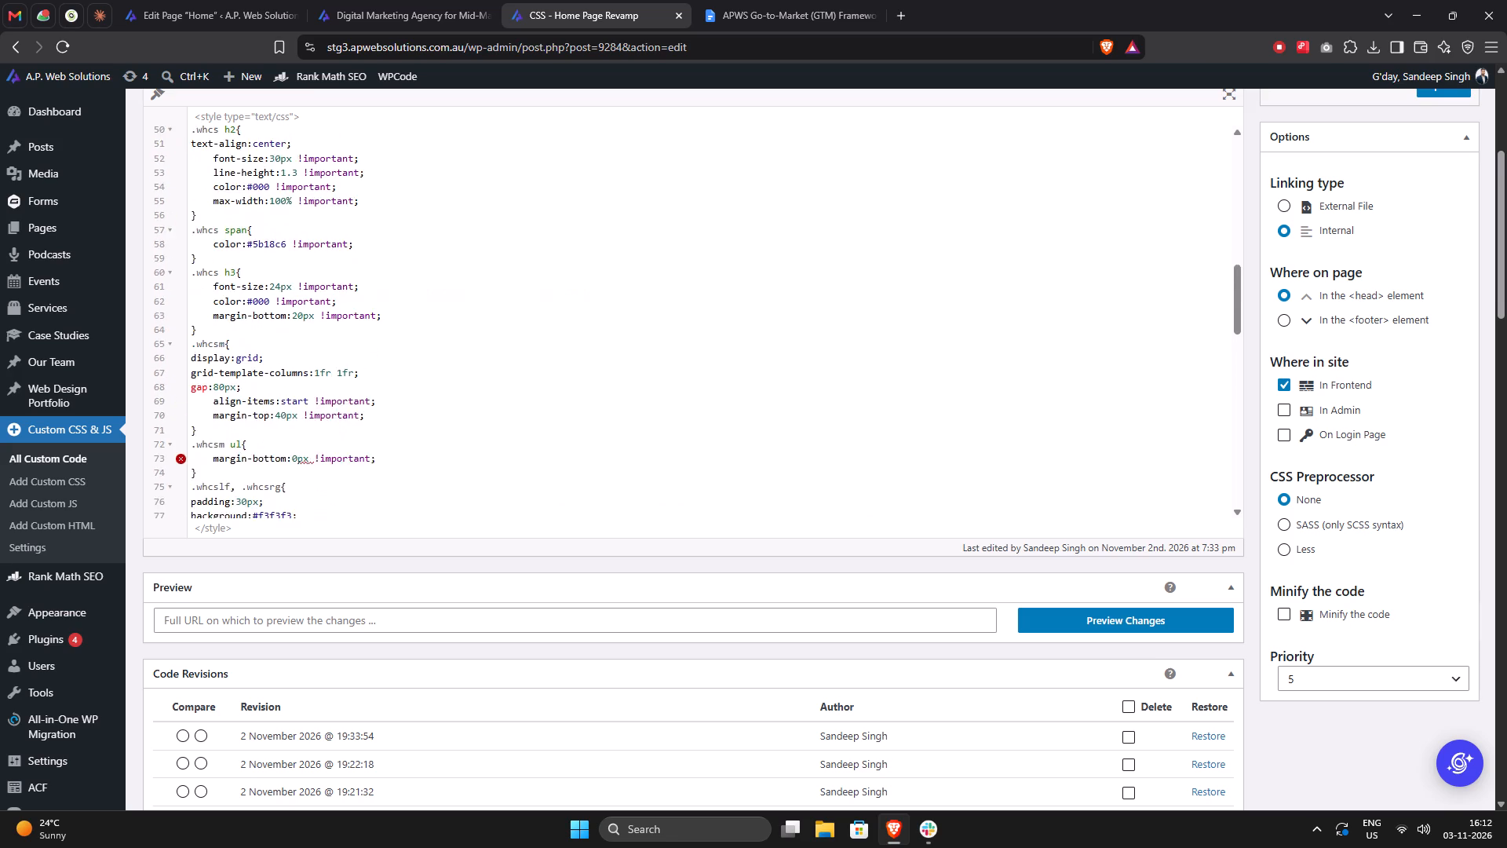
scroll(419, 466, "up", 4)
left_click_drag(219, 415, 203, 378)
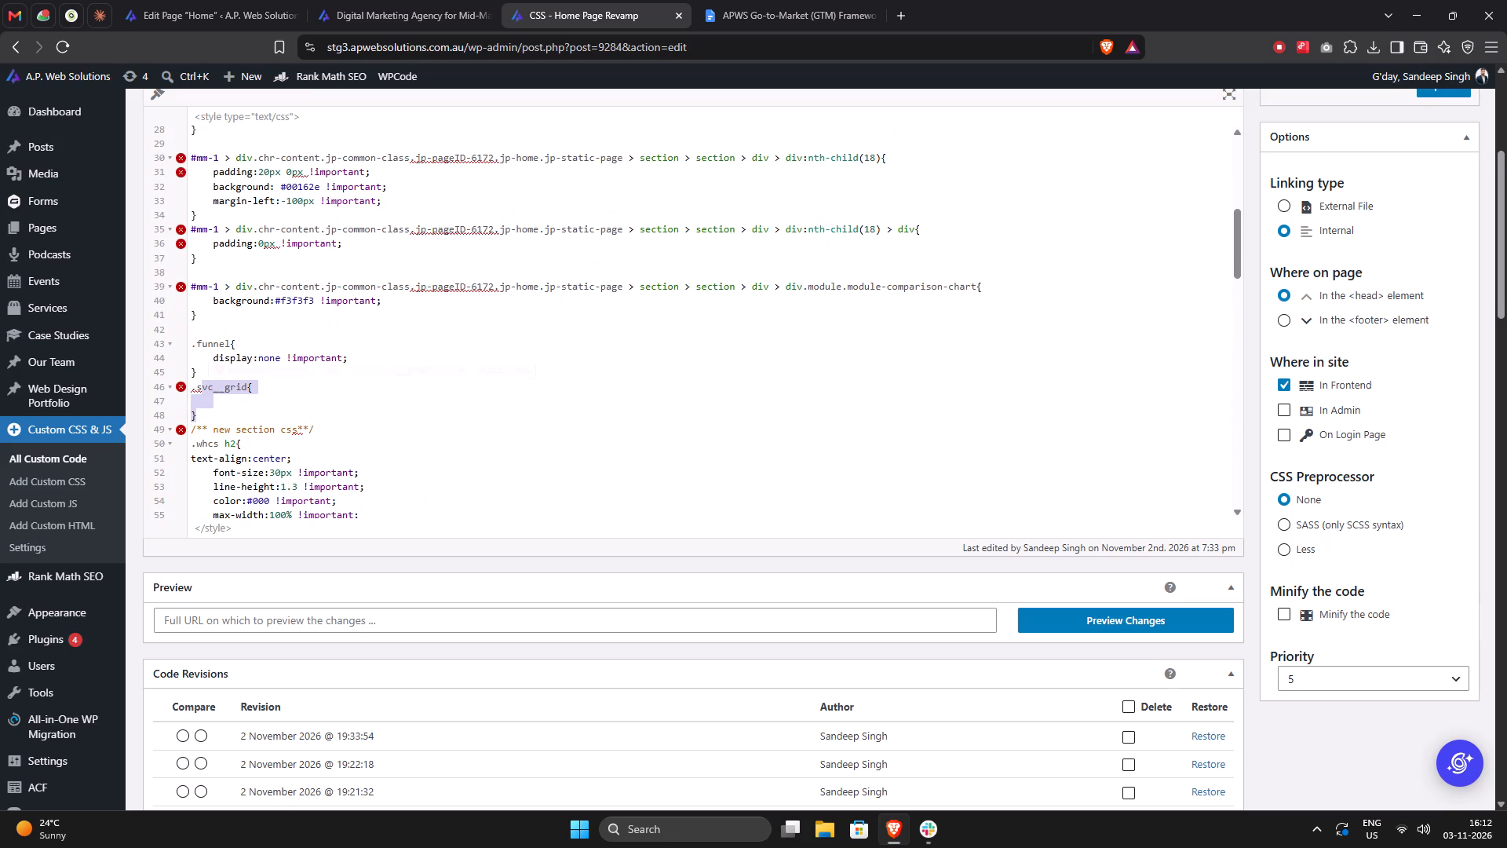
left_click_drag(203, 378, 188, 342)
key("ctrl+x")
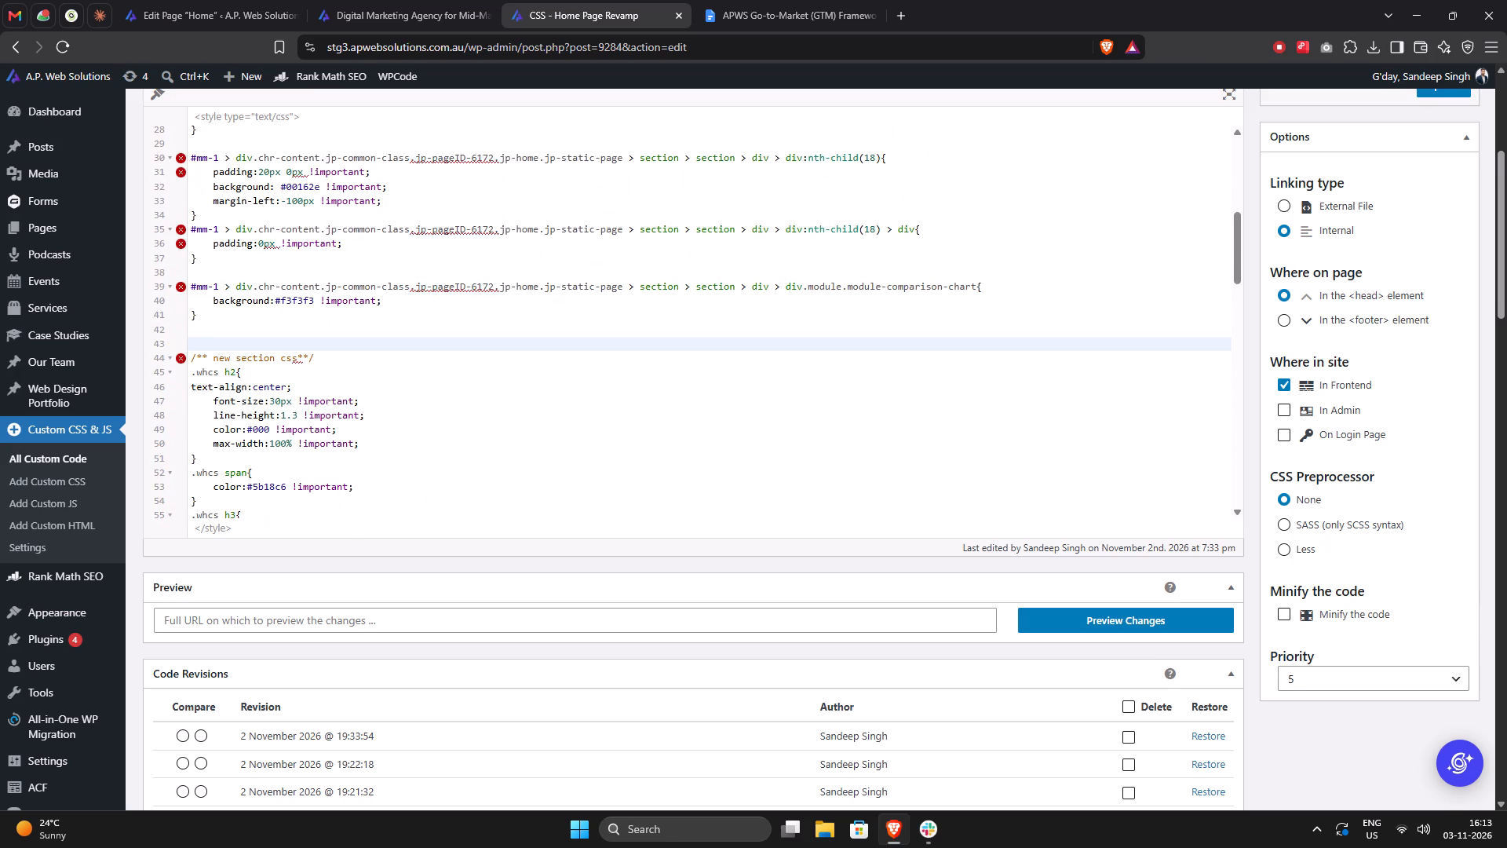
key("BackSpace")
key("BackSpace")
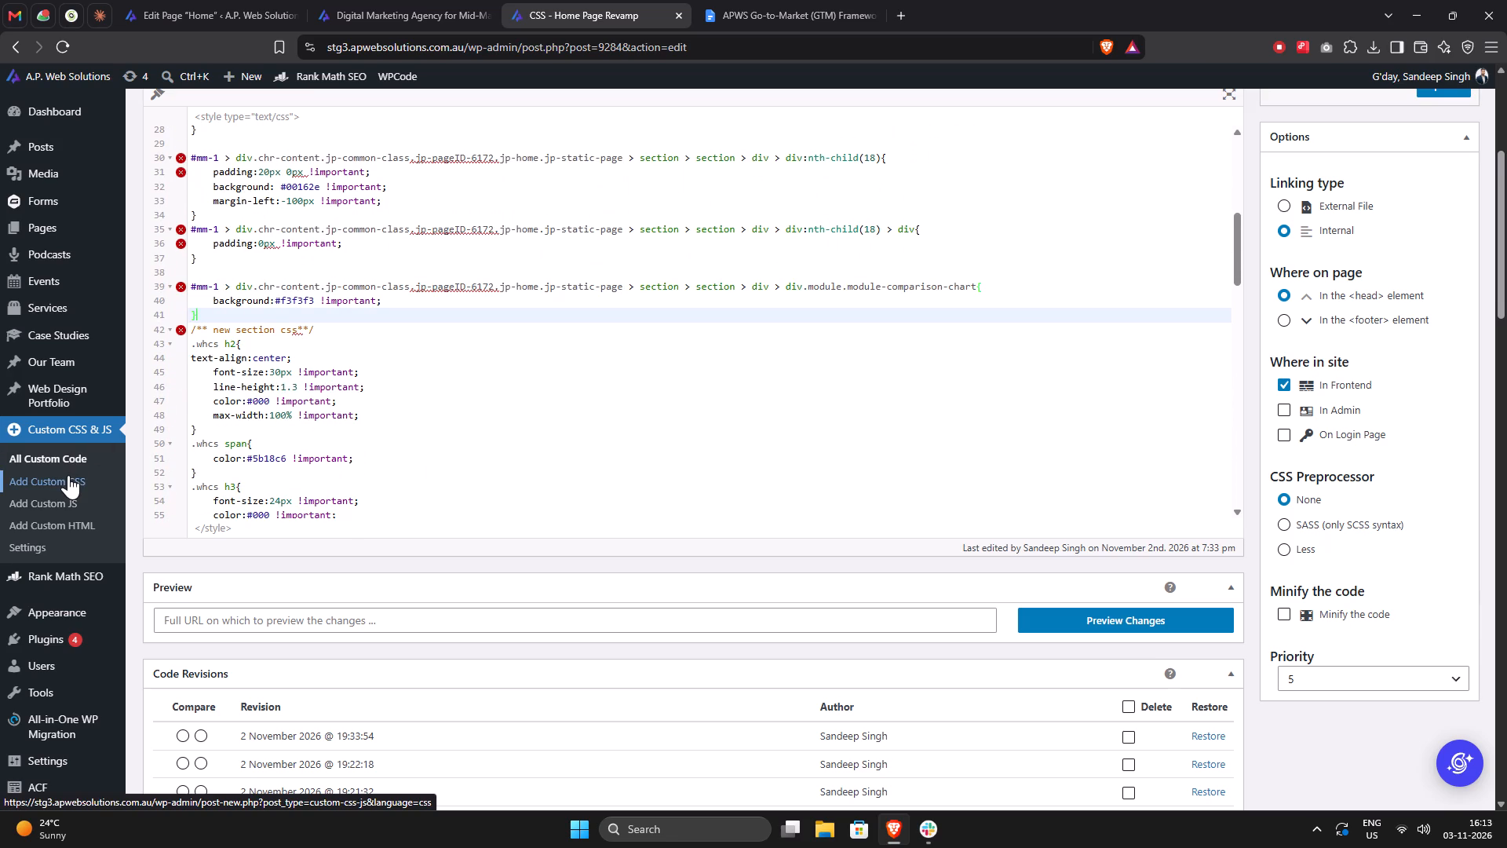
Start a new custom CSS code entry and title it Home Page CSS.
left_click(68, 475)
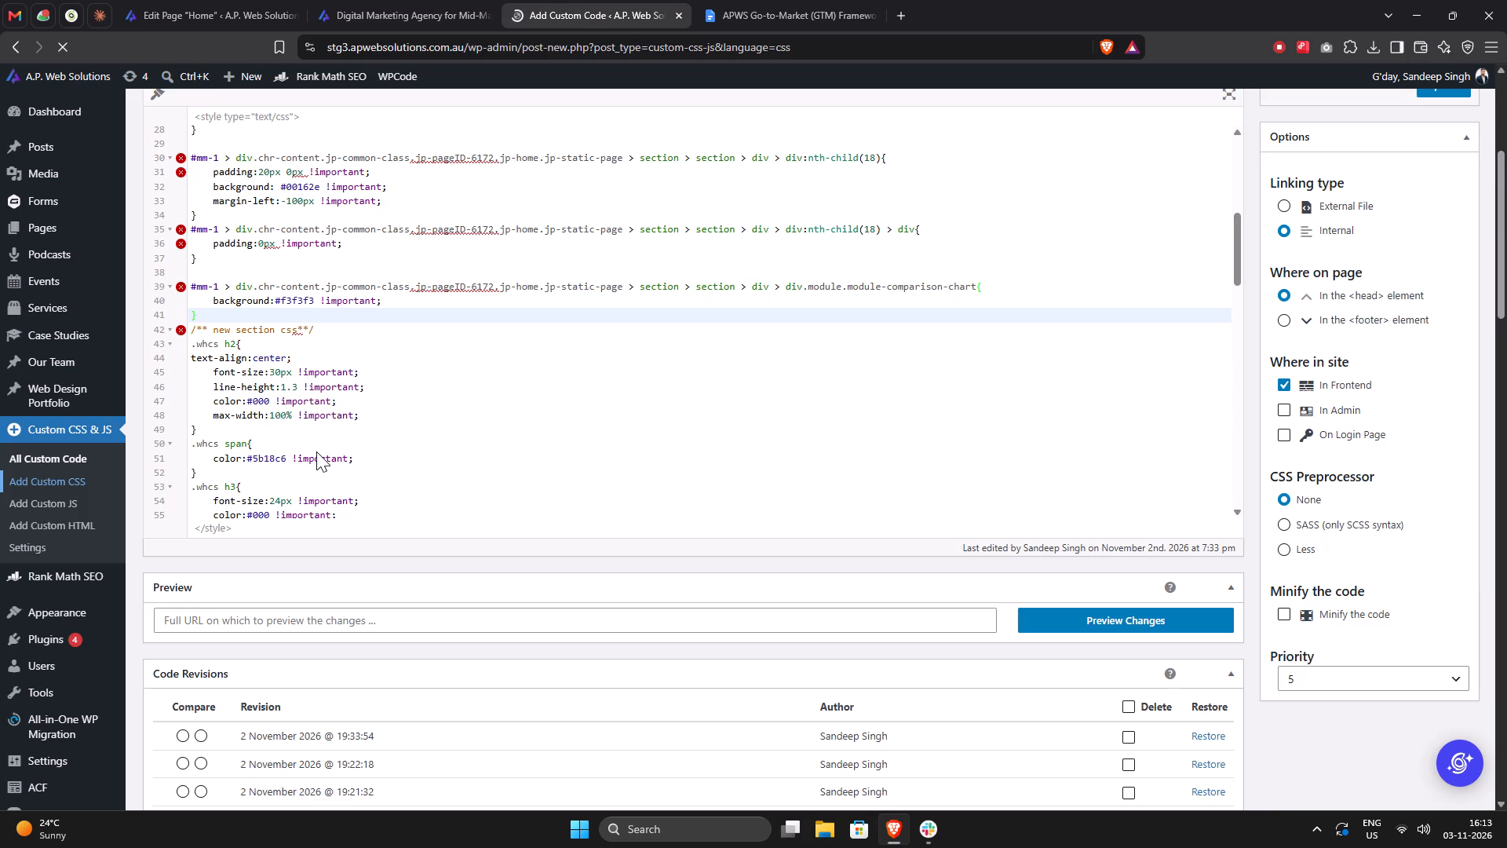
type("Home pAg")
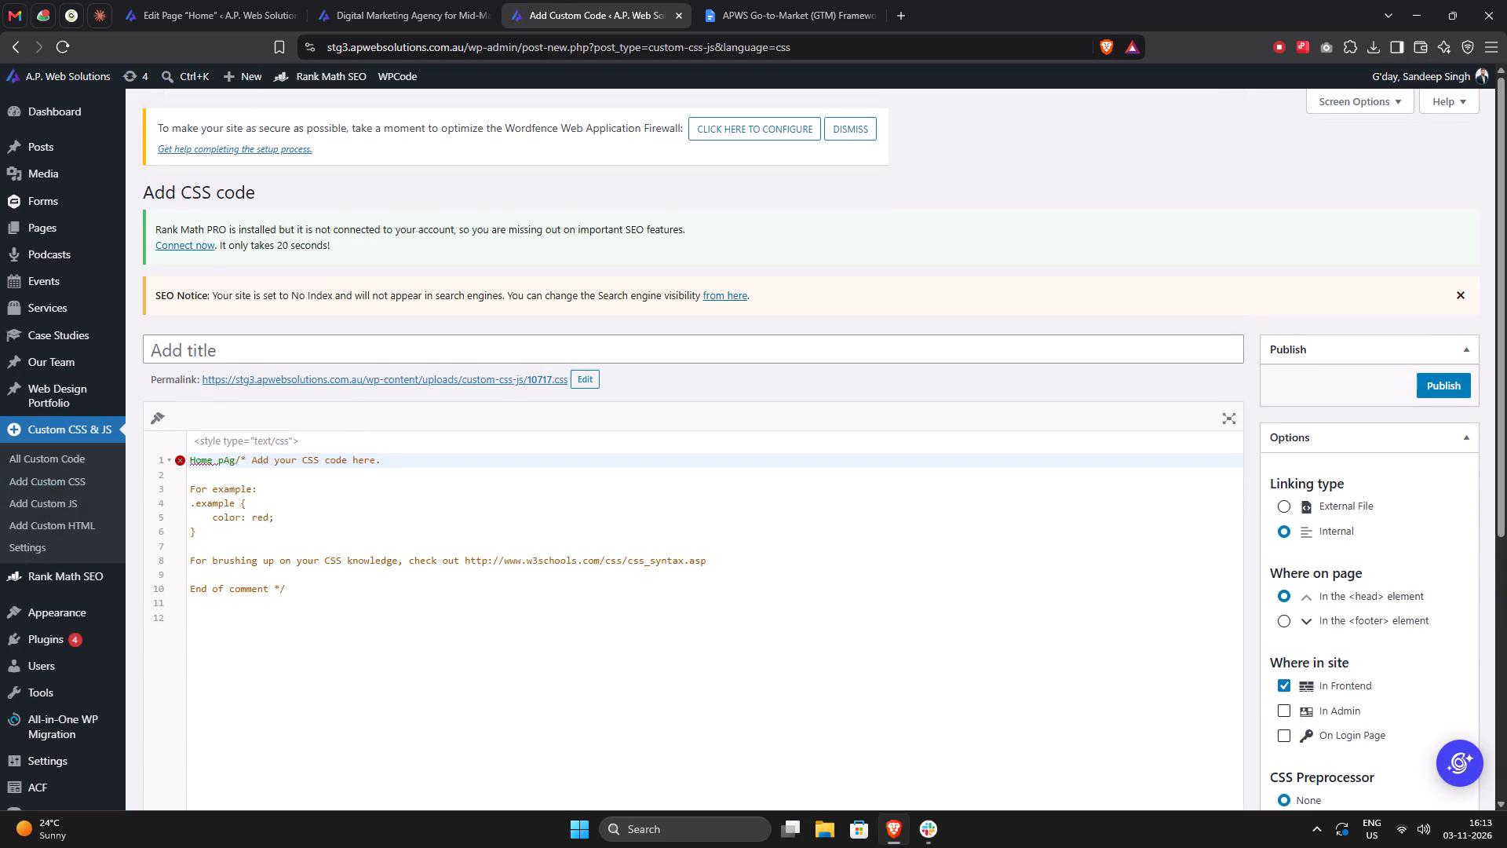
key("ctrl+z")
left_click(324, 340)
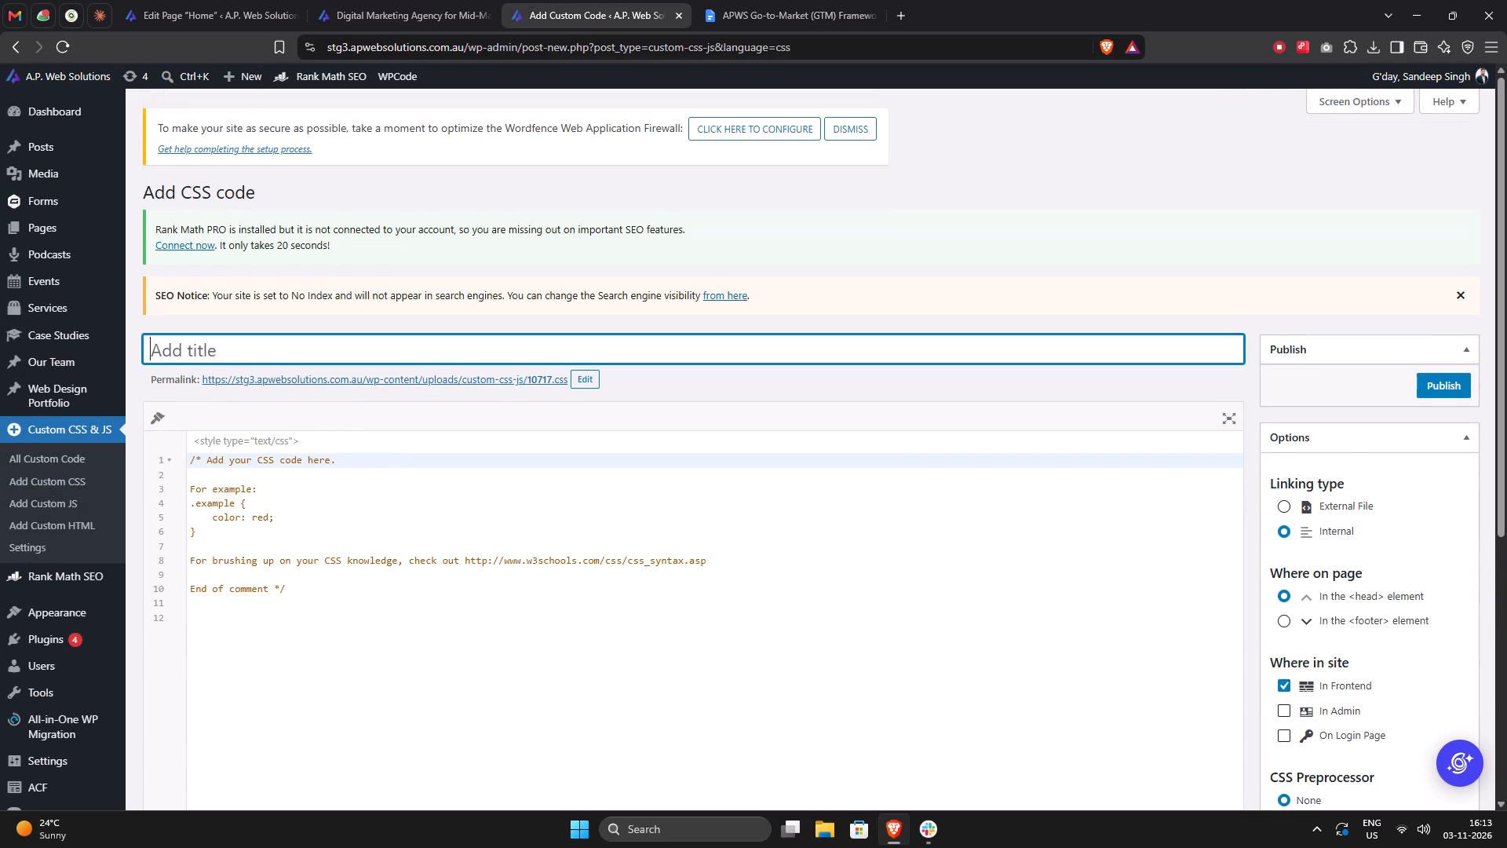
type("Hoem p")
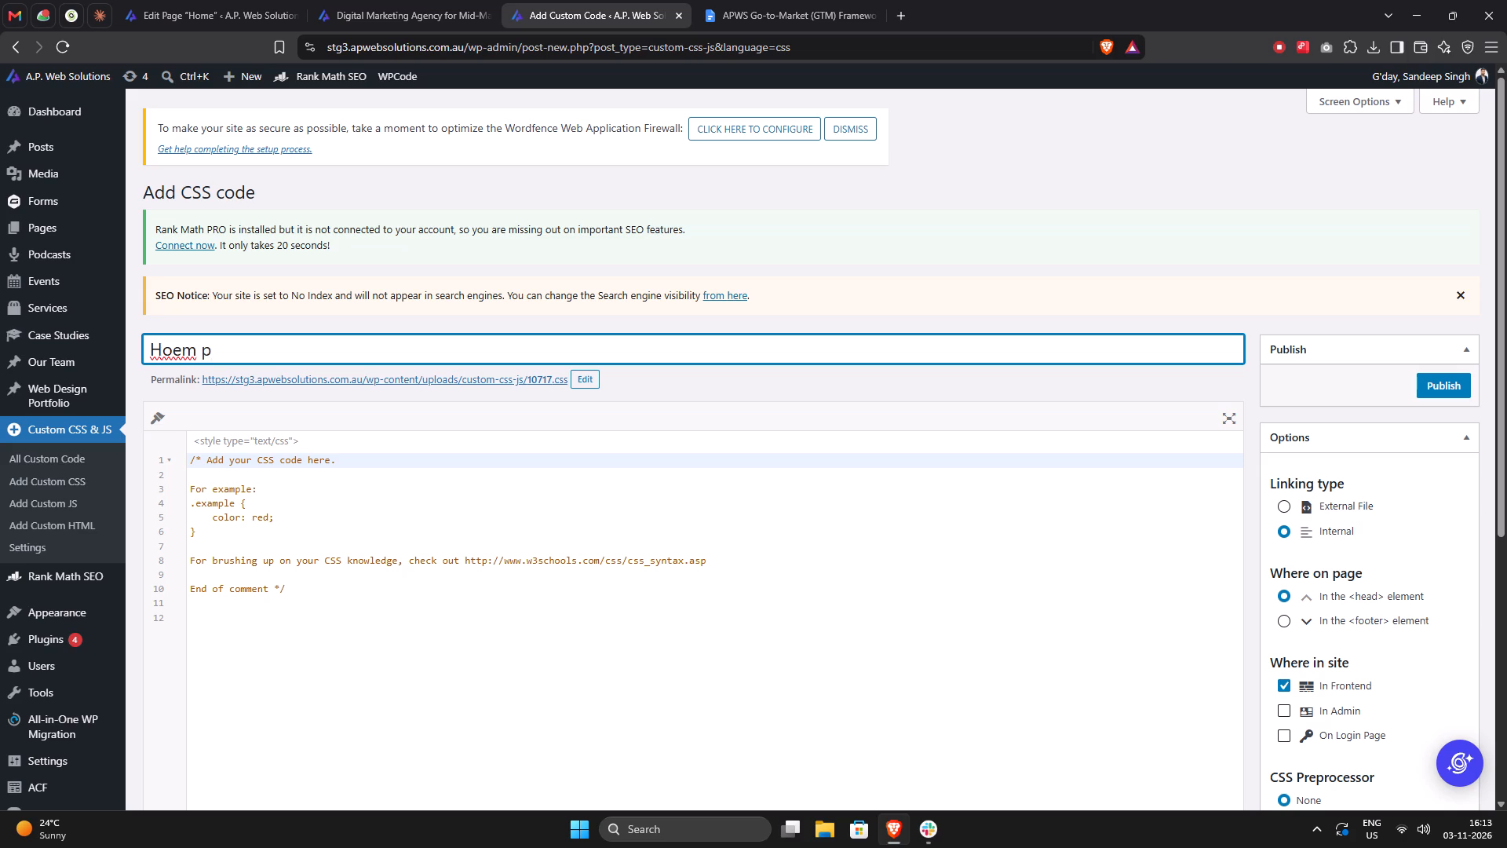
key("BackSpace")
key("BackSpace")
key("BackSpace")
key("BackSpace")
type("me pA")
key("BackSpace")
key("BackSpace")
type("Page")
key("space")
type("Cs")
key("BackSpace")
type("SS")
Replace all the placeholder code in the new entry with the cut .funnel and .svc__grid rules.
left_click(333, 586)
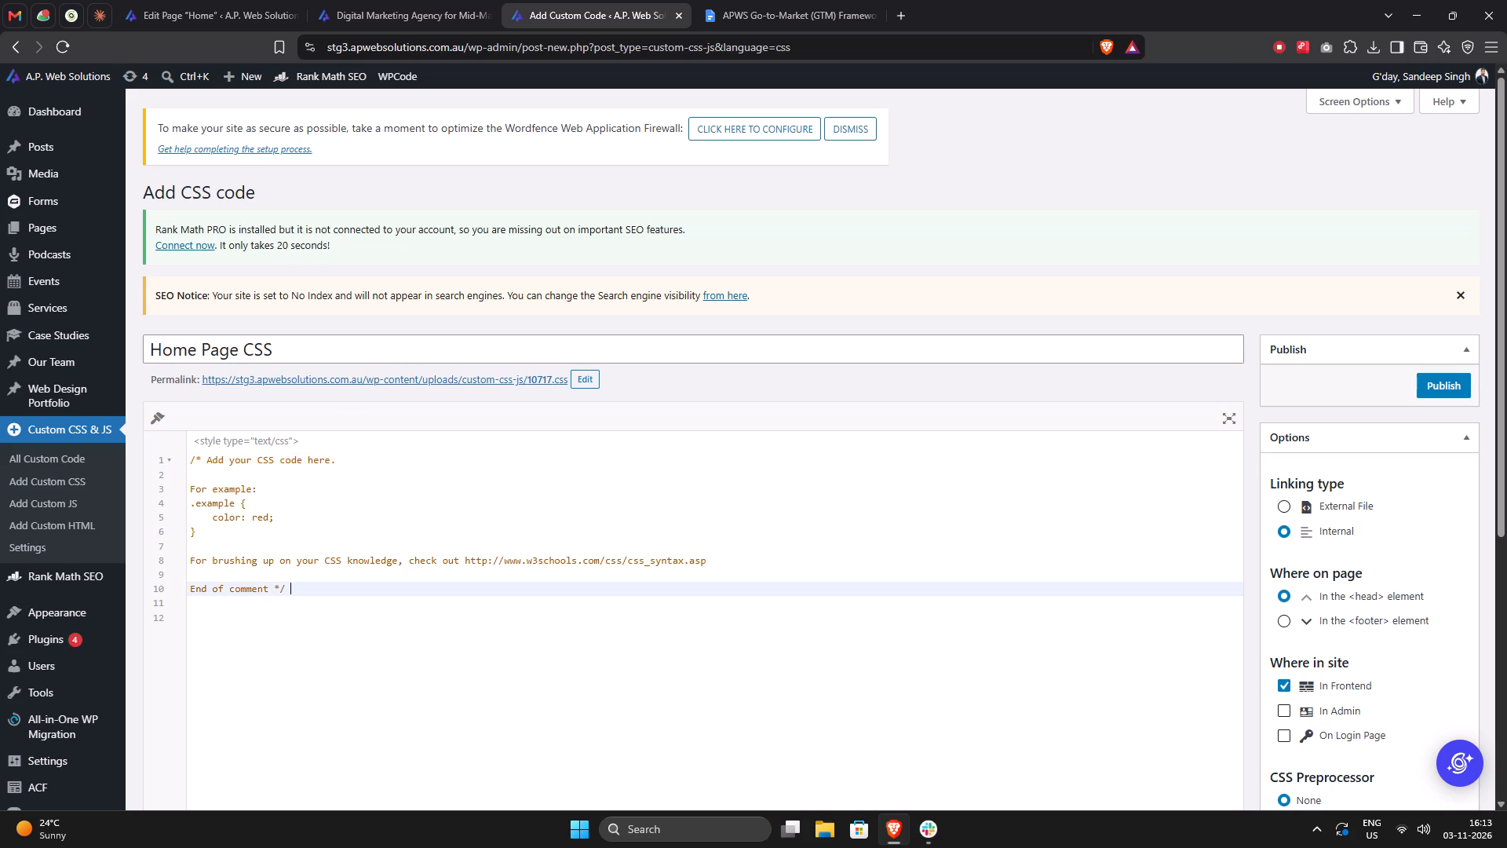
key("ctrl+a")
key("ctrl+v")
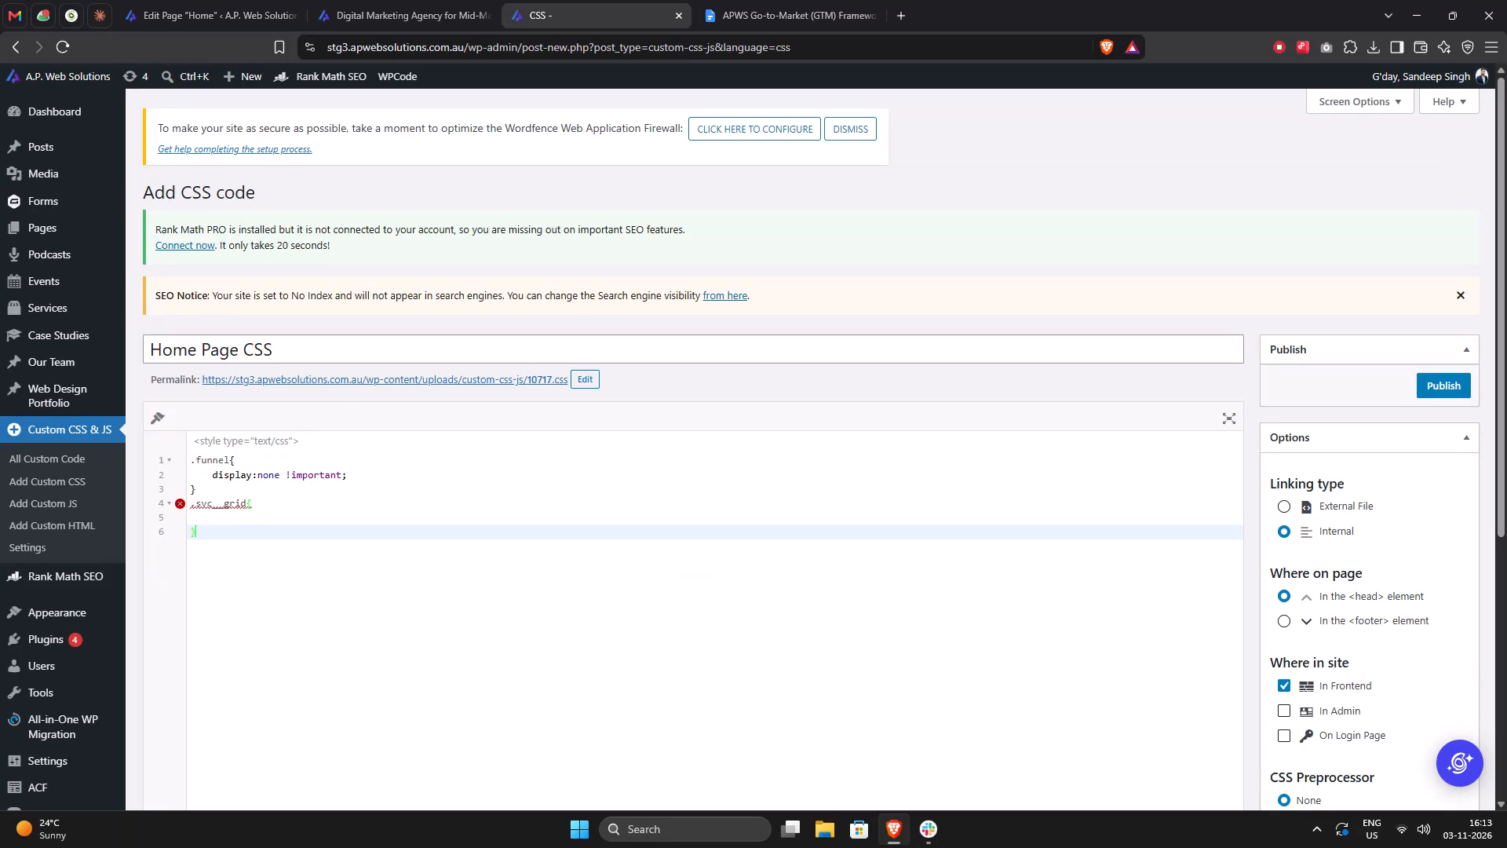
Copy the full .svc__grid rule from the inspected Home page styles and paste it over the empty .svc__grid rule in the new entry.
left_click(224, 516)
left_click(392, 18)
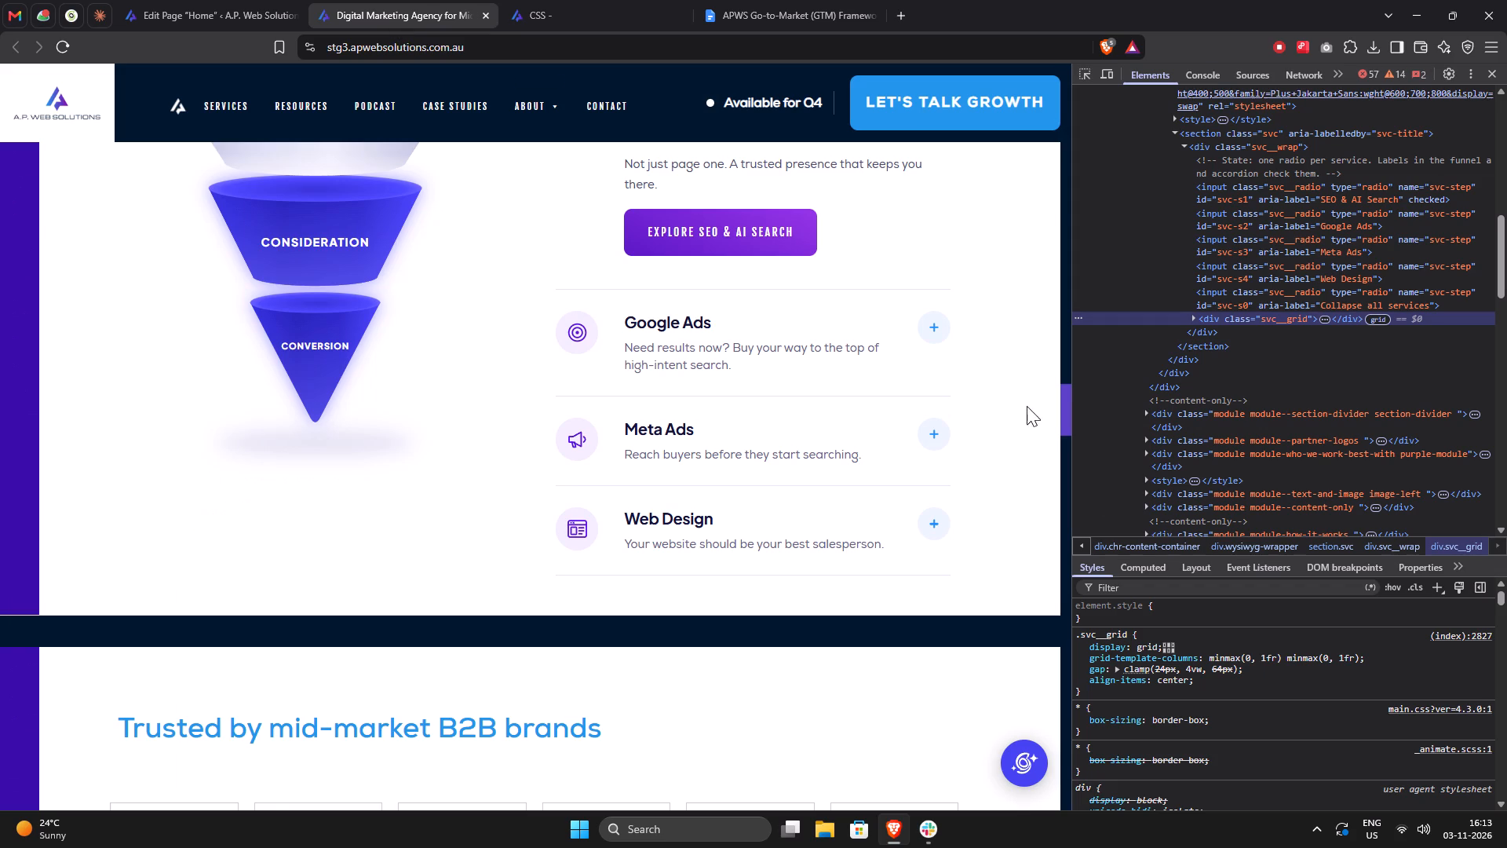
right_click(1187, 671)
left_click(1246, 535)
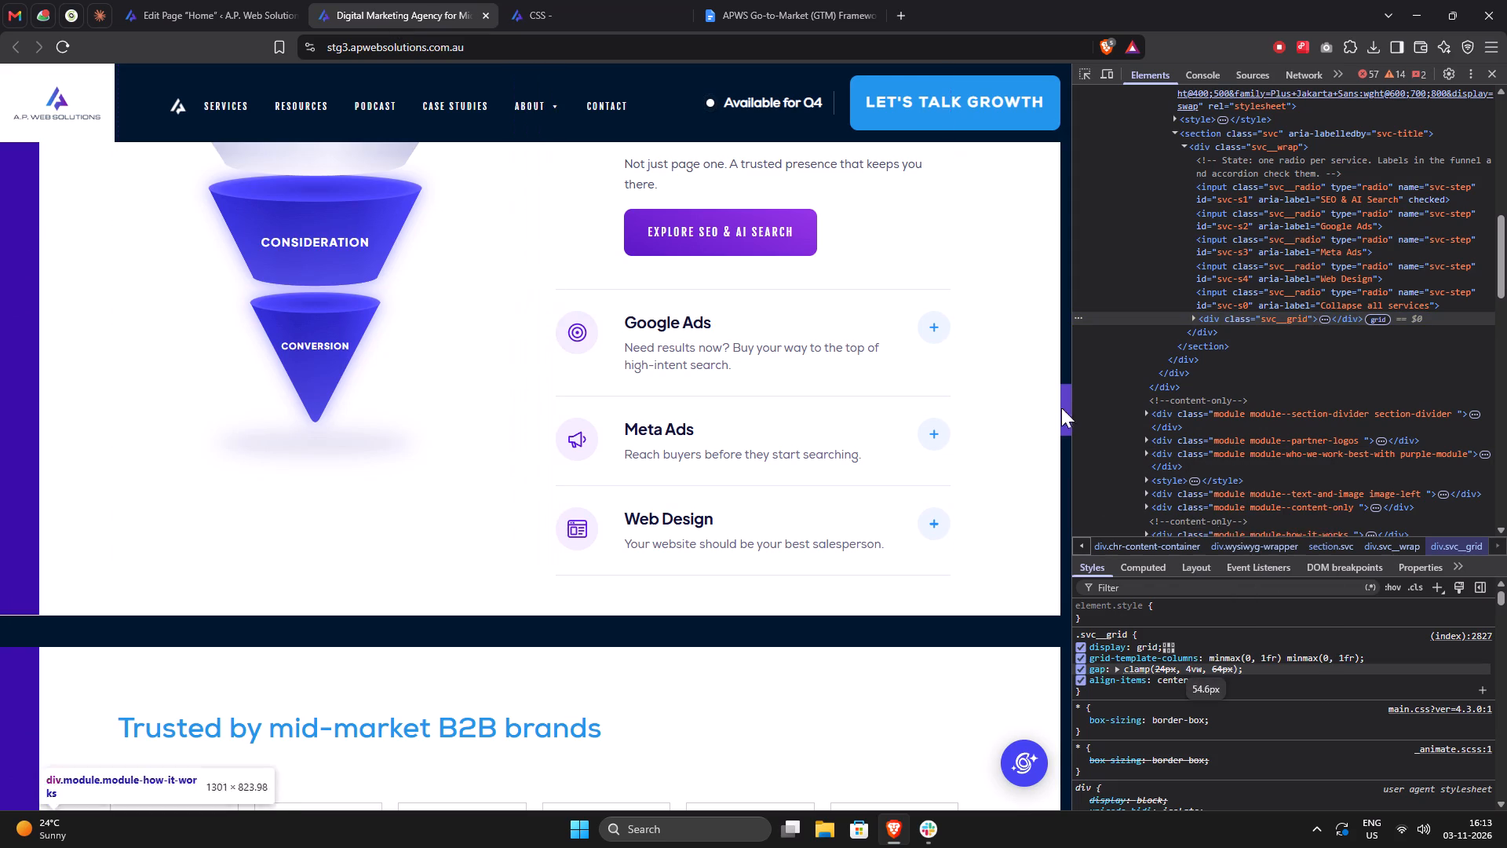
left_click(546, 12)
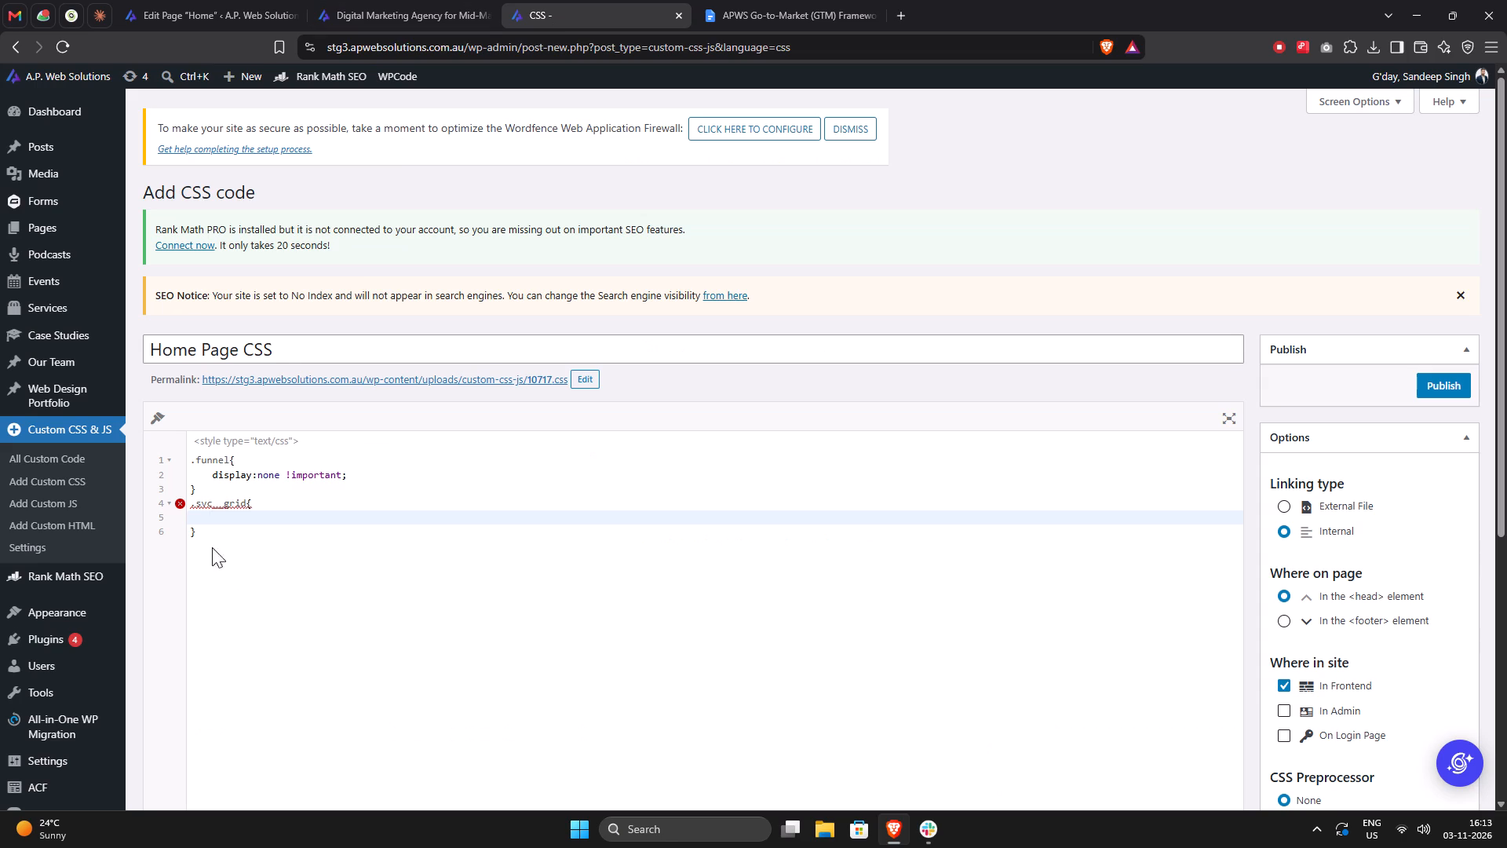
left_click_drag(203, 529, 185, 505)
key("ctrl+v")
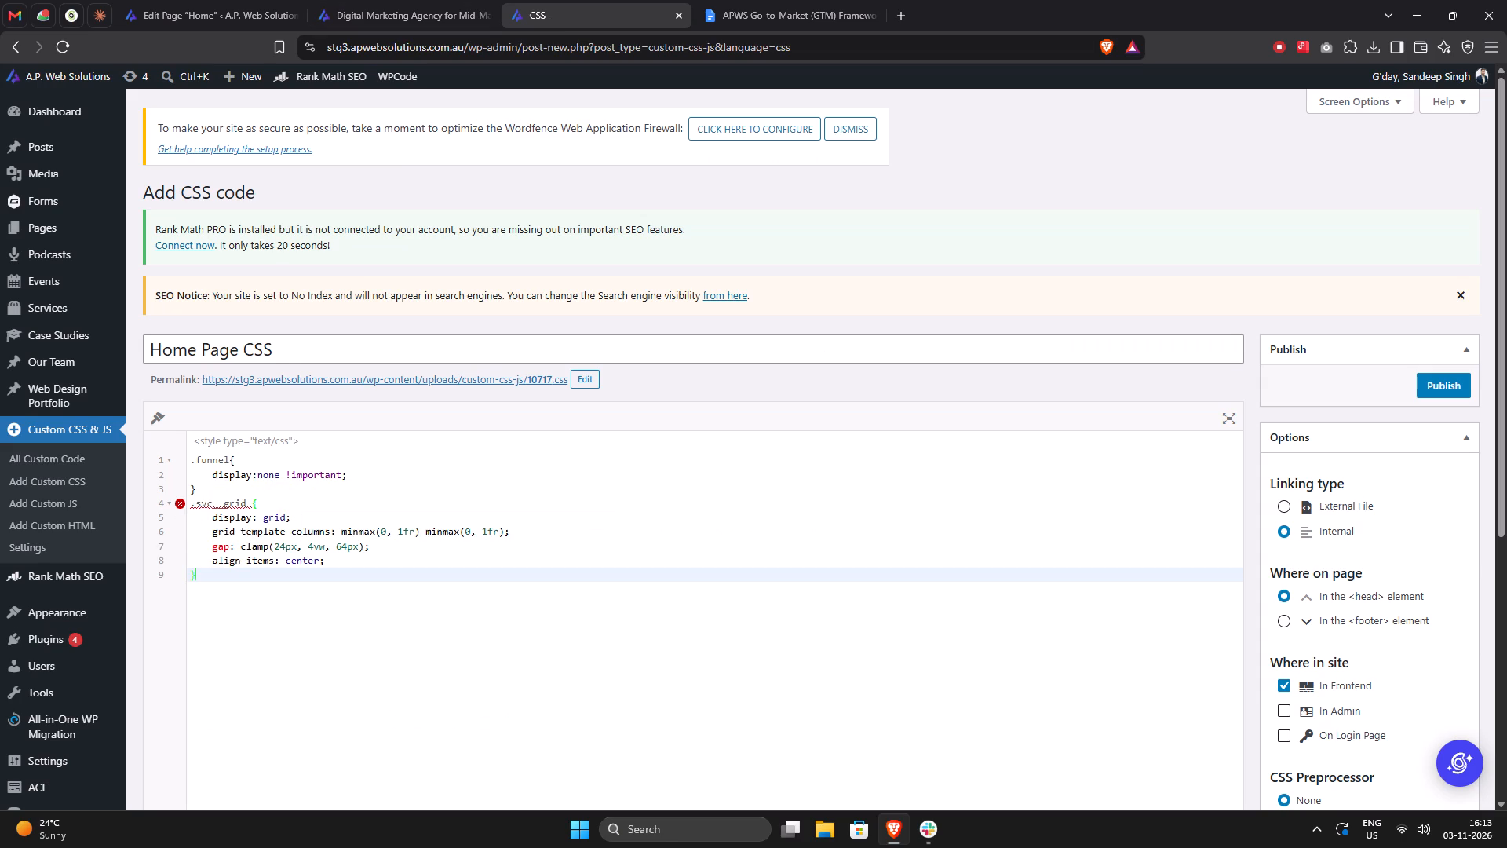
Reduce the .svc__grid rule to a single declaration, grid-template-columns:1fr !important, deleting the display, gap and align-items lines.
left_click(303, 536)
left_click_drag(363, 557, 385, 544)
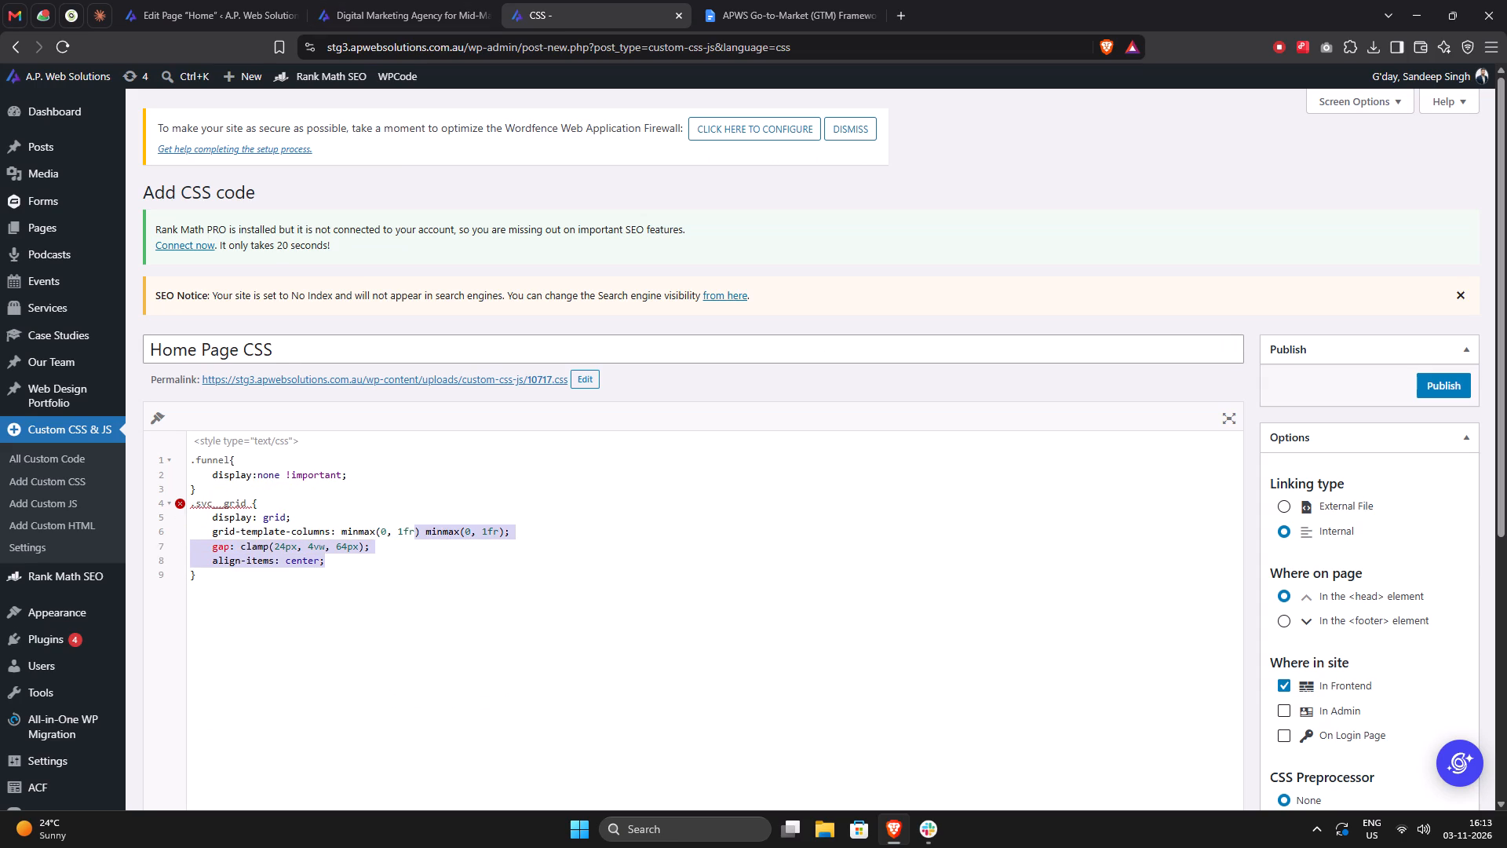
left_click_drag(385, 544, 542, 529)
key("BackSpace")
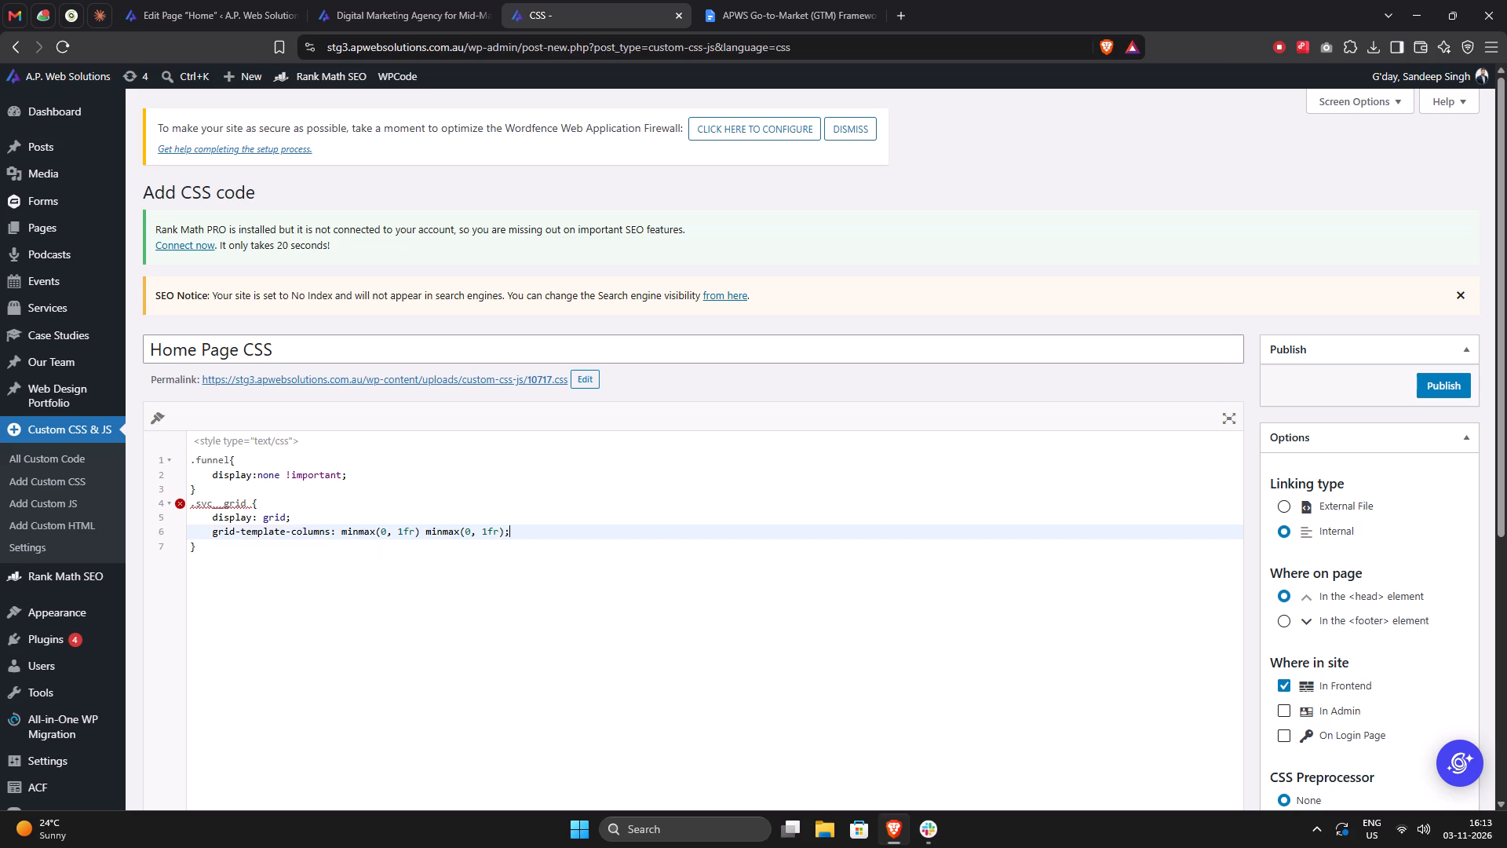
left_click_drag(331, 518, 330, 506)
key("BackSpace")
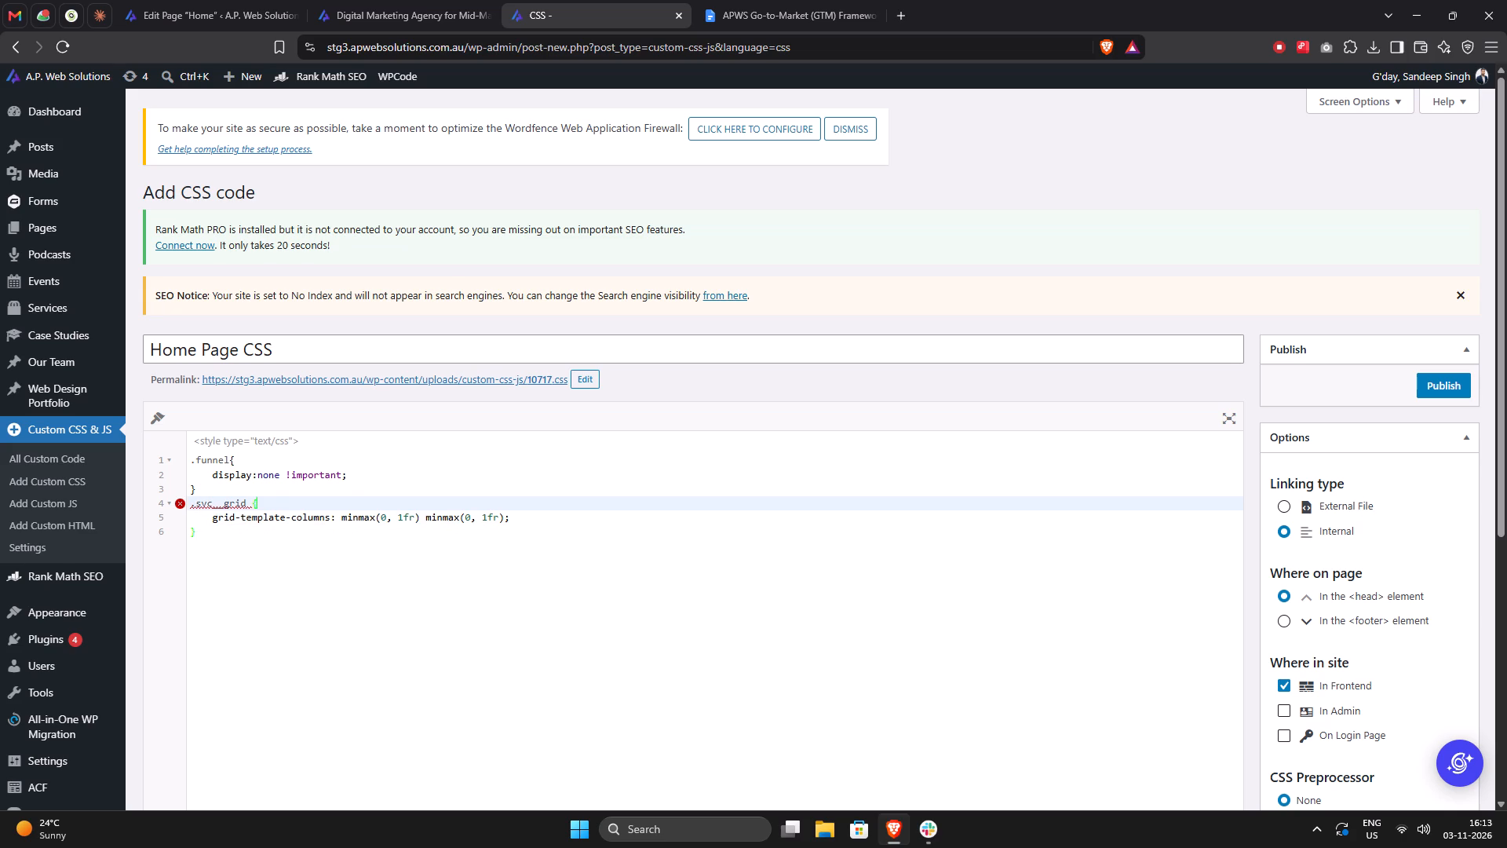
left_click_drag(505, 517, 338, 520)
type("1fr !")
type("important")
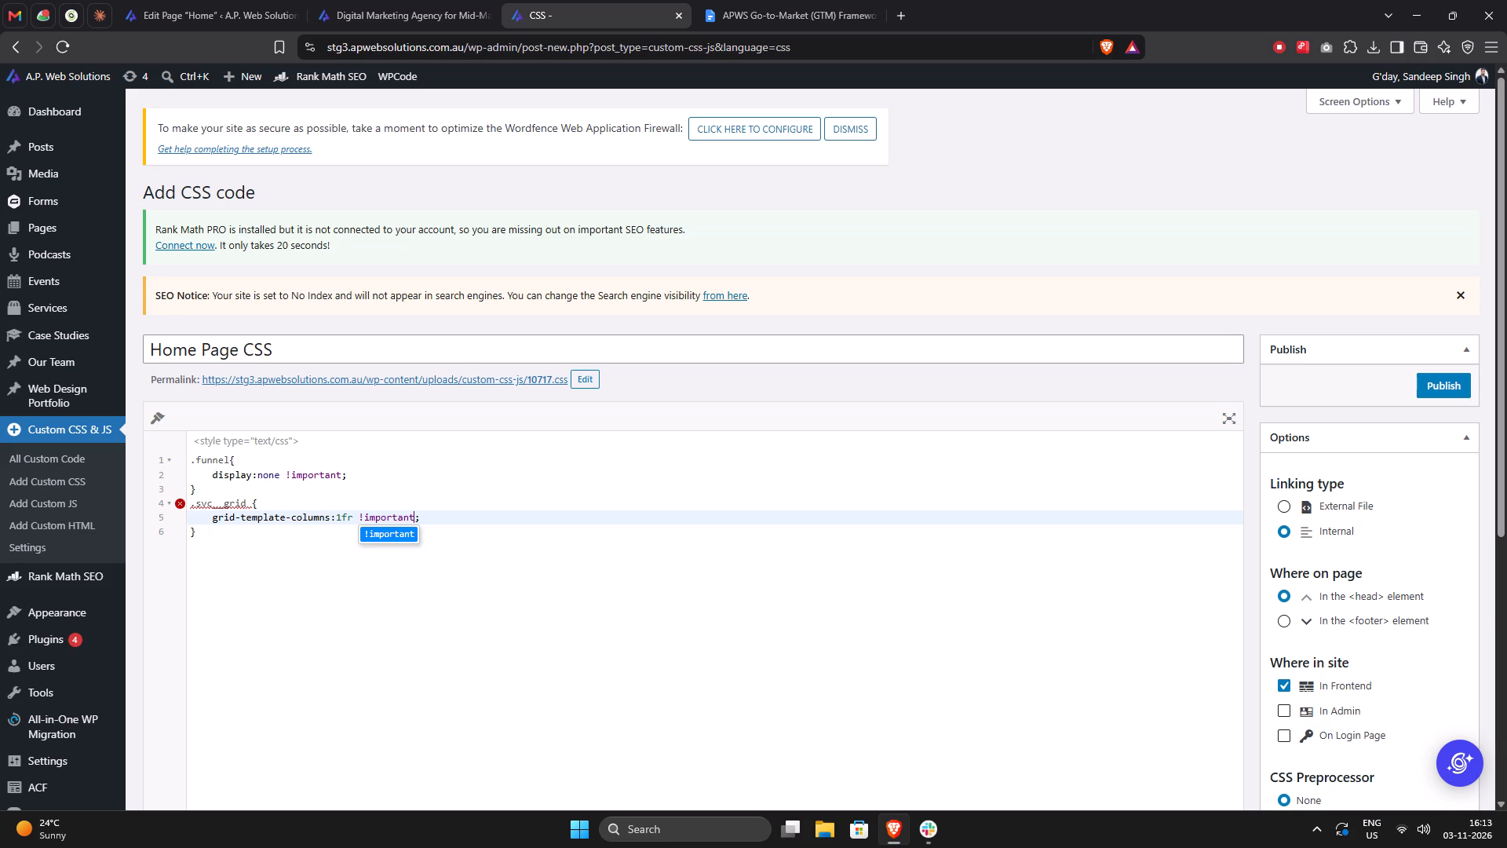
Add a Homepage page rule to the Home Page CSS entry, remove the All Website rule, and publish the entry.
scroll(715, 342, "down", 6)
left_click(271, 716)
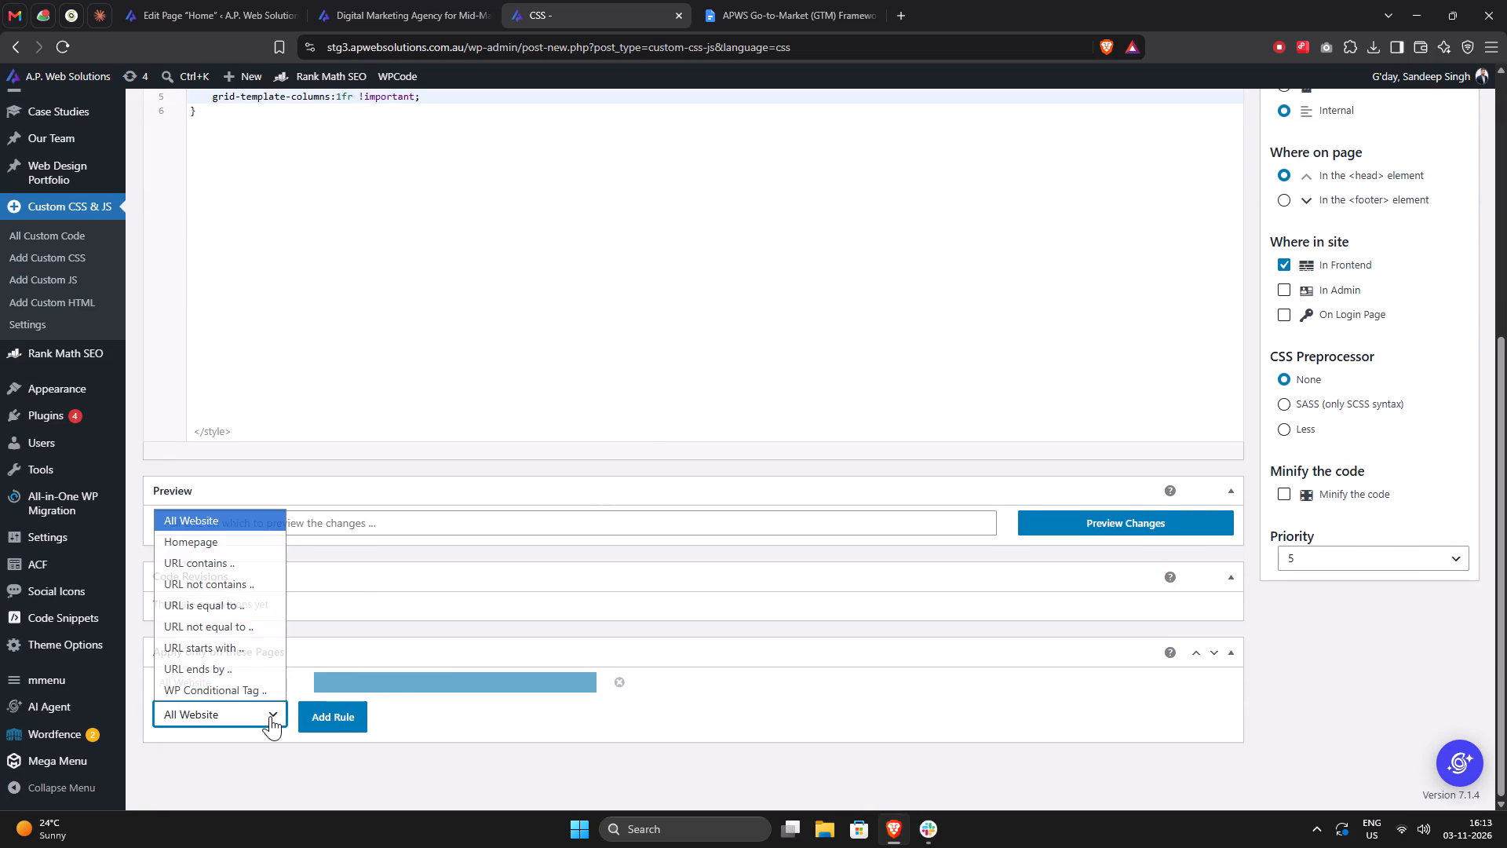
left_click(214, 542)
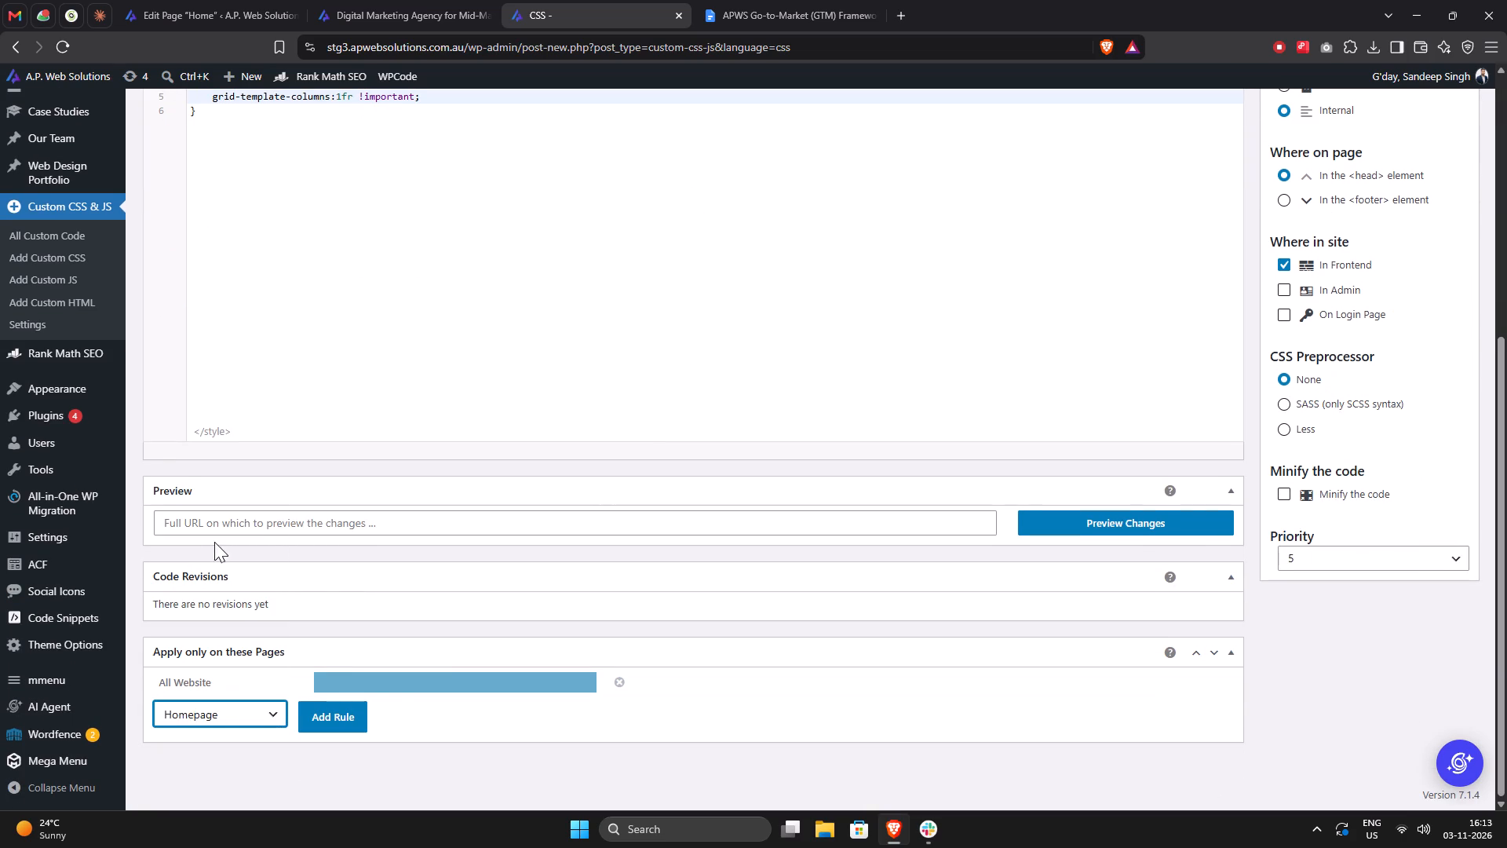
left_click(318, 717)
left_click(618, 680)
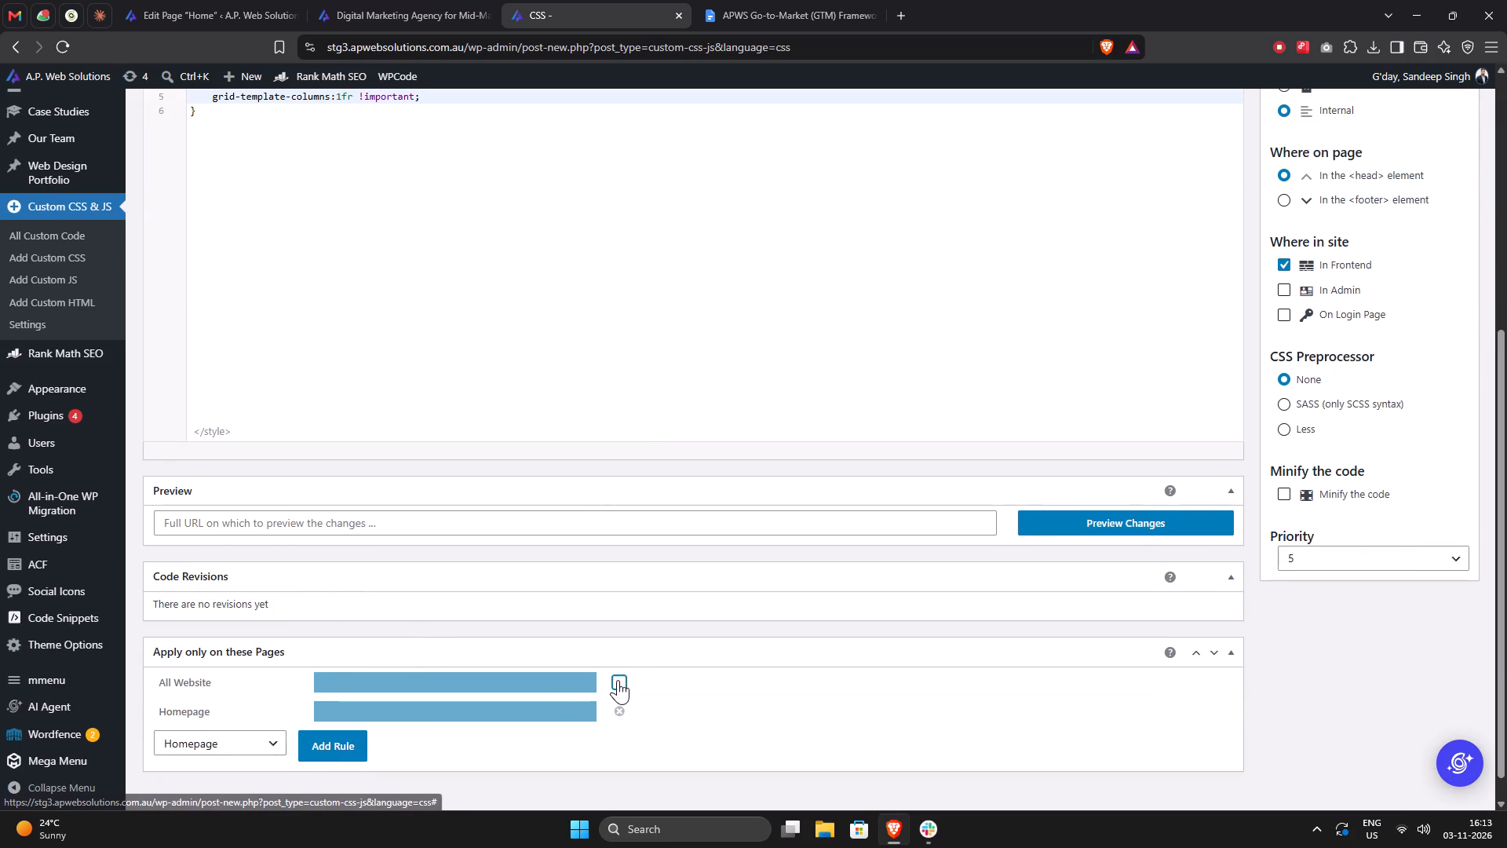
scroll(1283, 583, "up", 7)
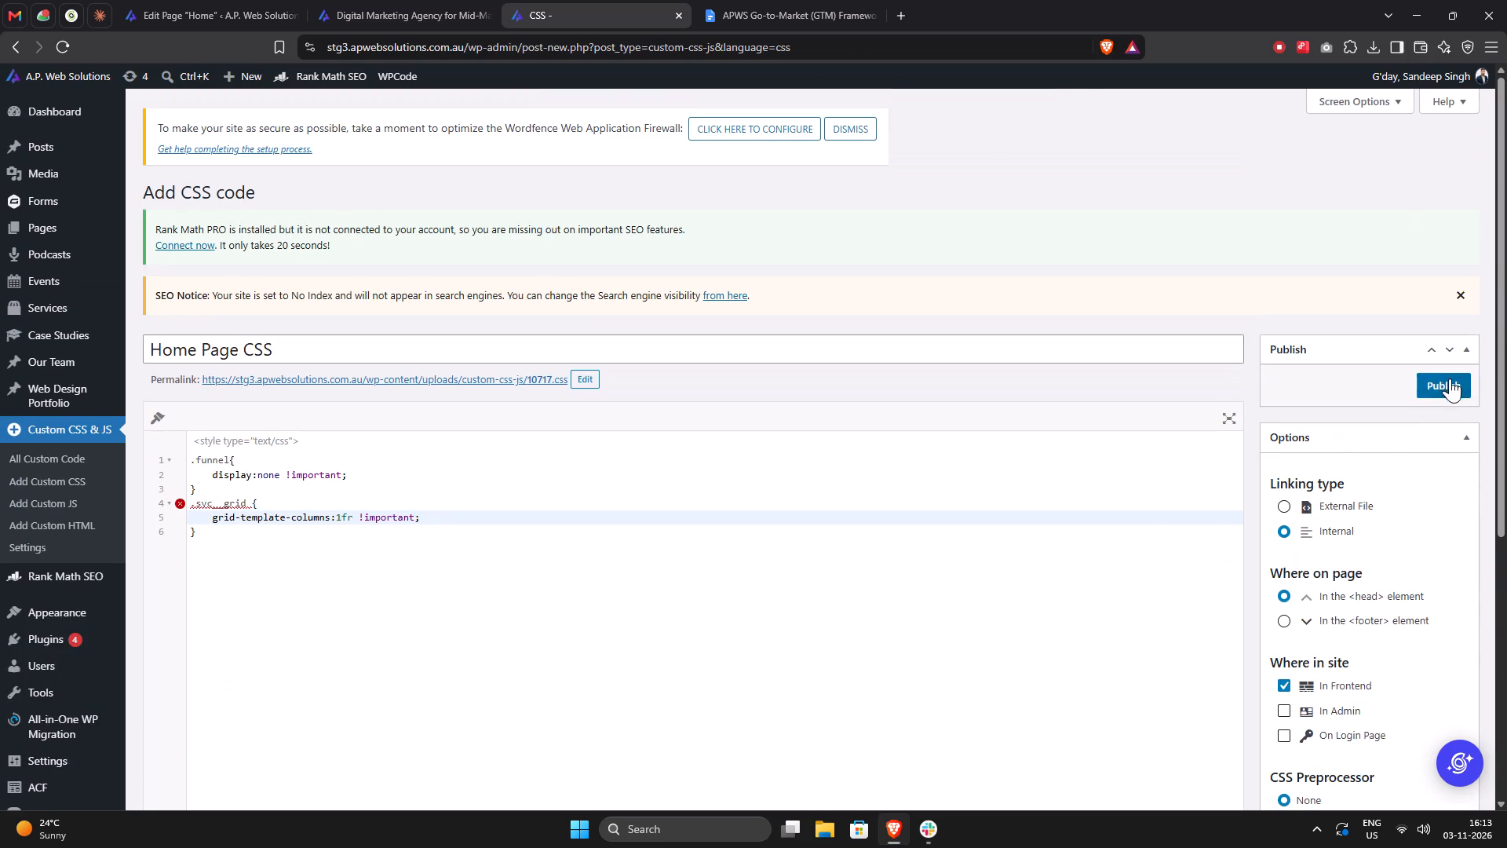
left_click(1450, 378)
scroll(1064, 271, "up", 4)
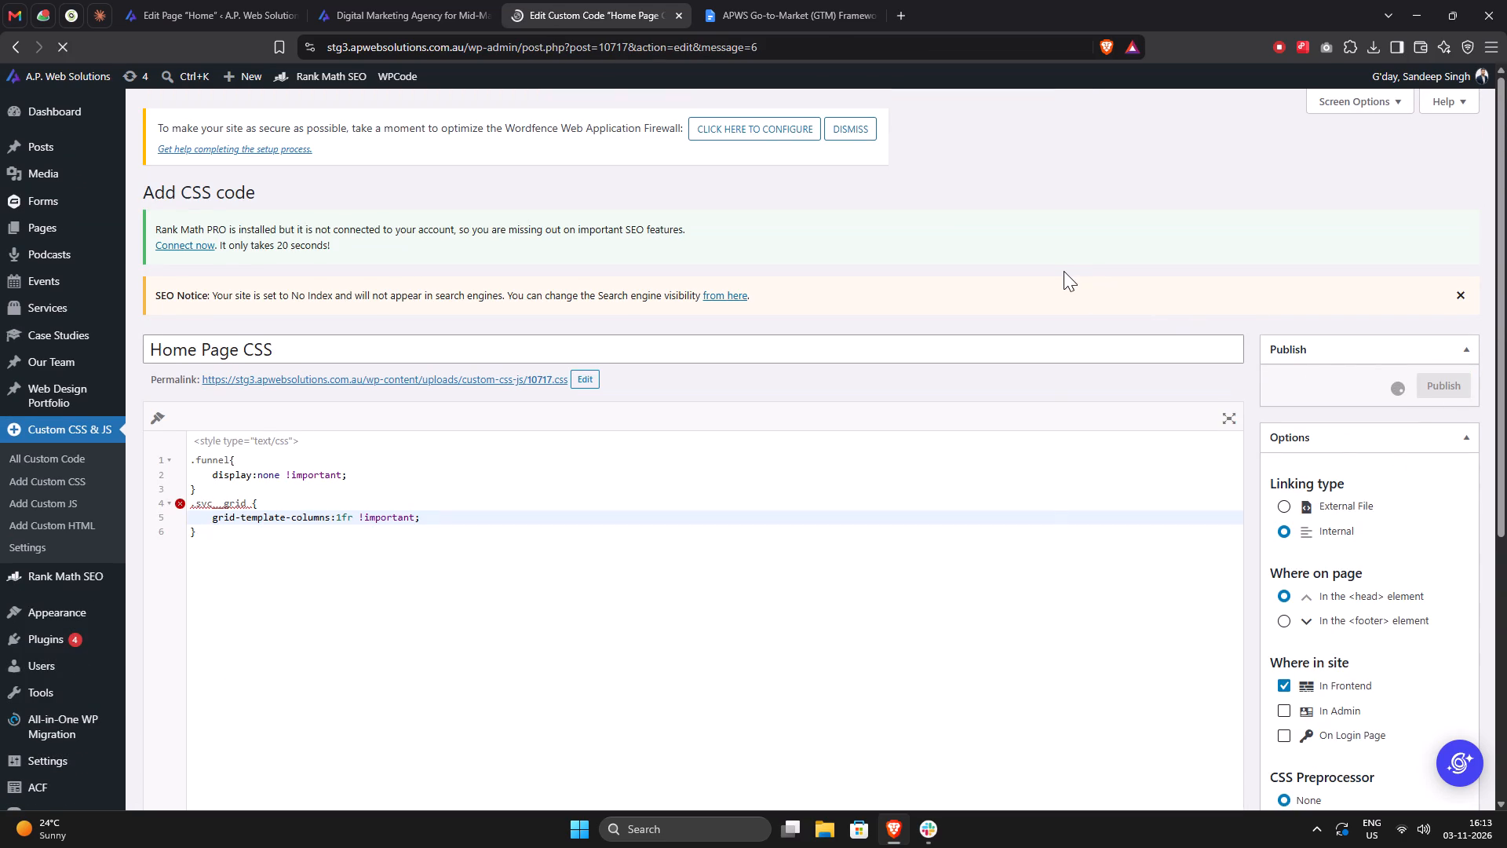
Close the inspector on the live Home page, hard-reload it, and examine the Our Services section's layout and its neighbouring sections.
left_click(377, 6)
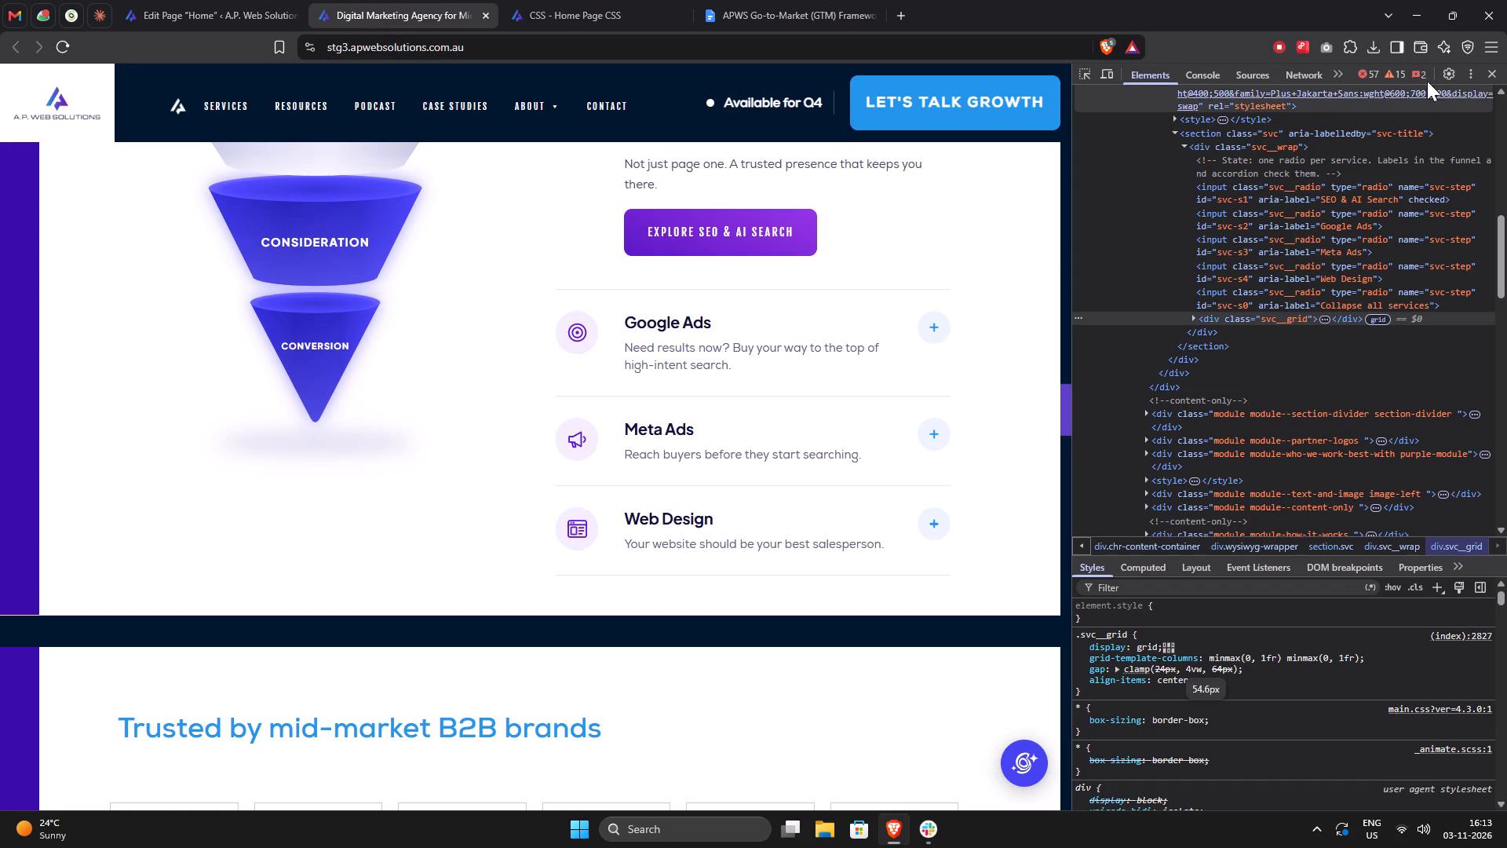
left_click(1488, 72)
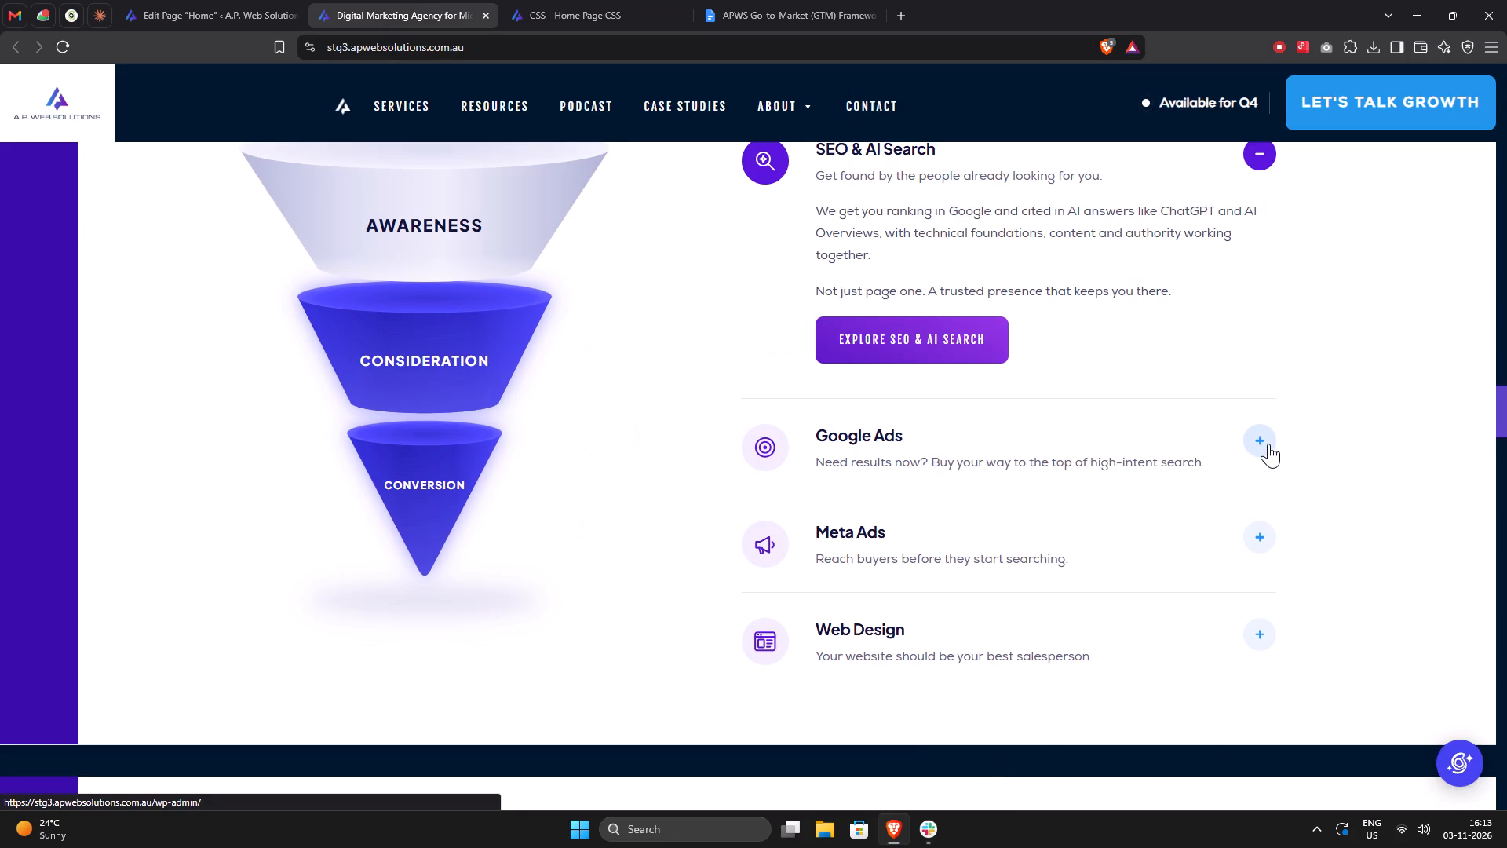
key("ctrl+F5")
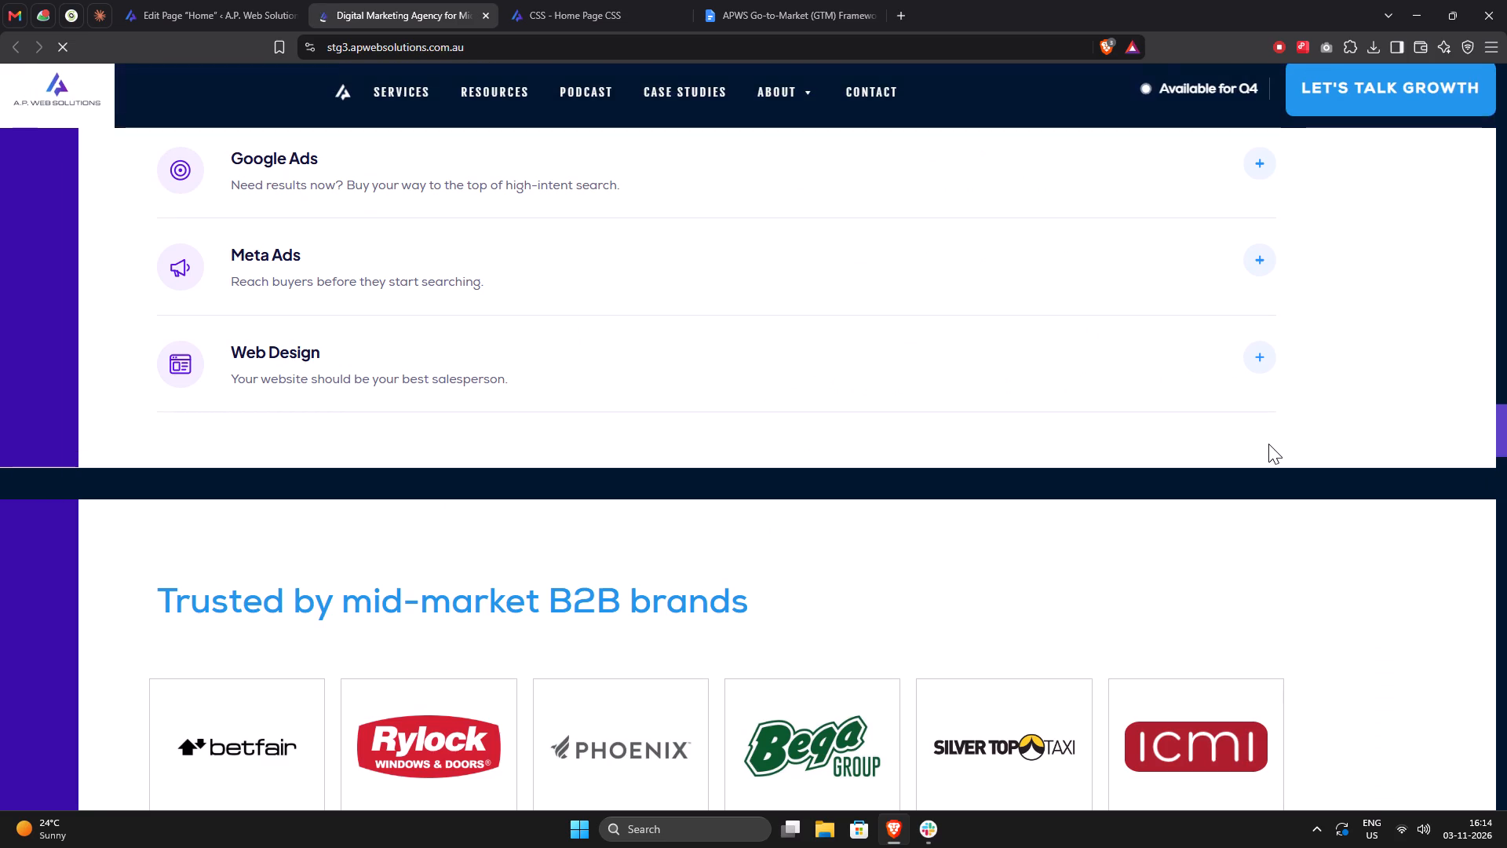
scroll(1268, 444, "up", 7)
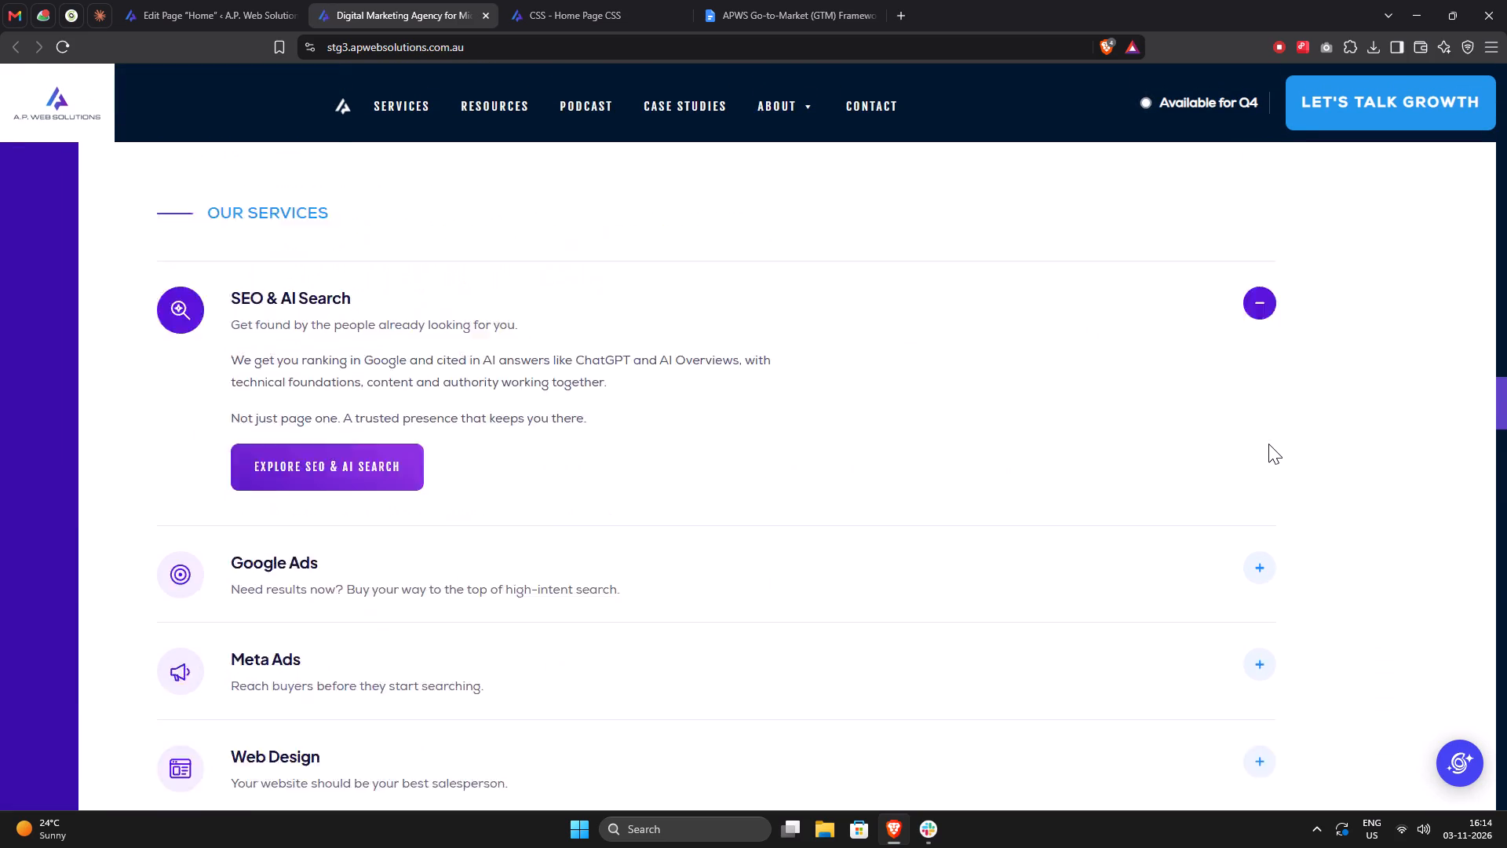
scroll(1268, 444, "up", 1)
scroll(1268, 444, "down", 17)
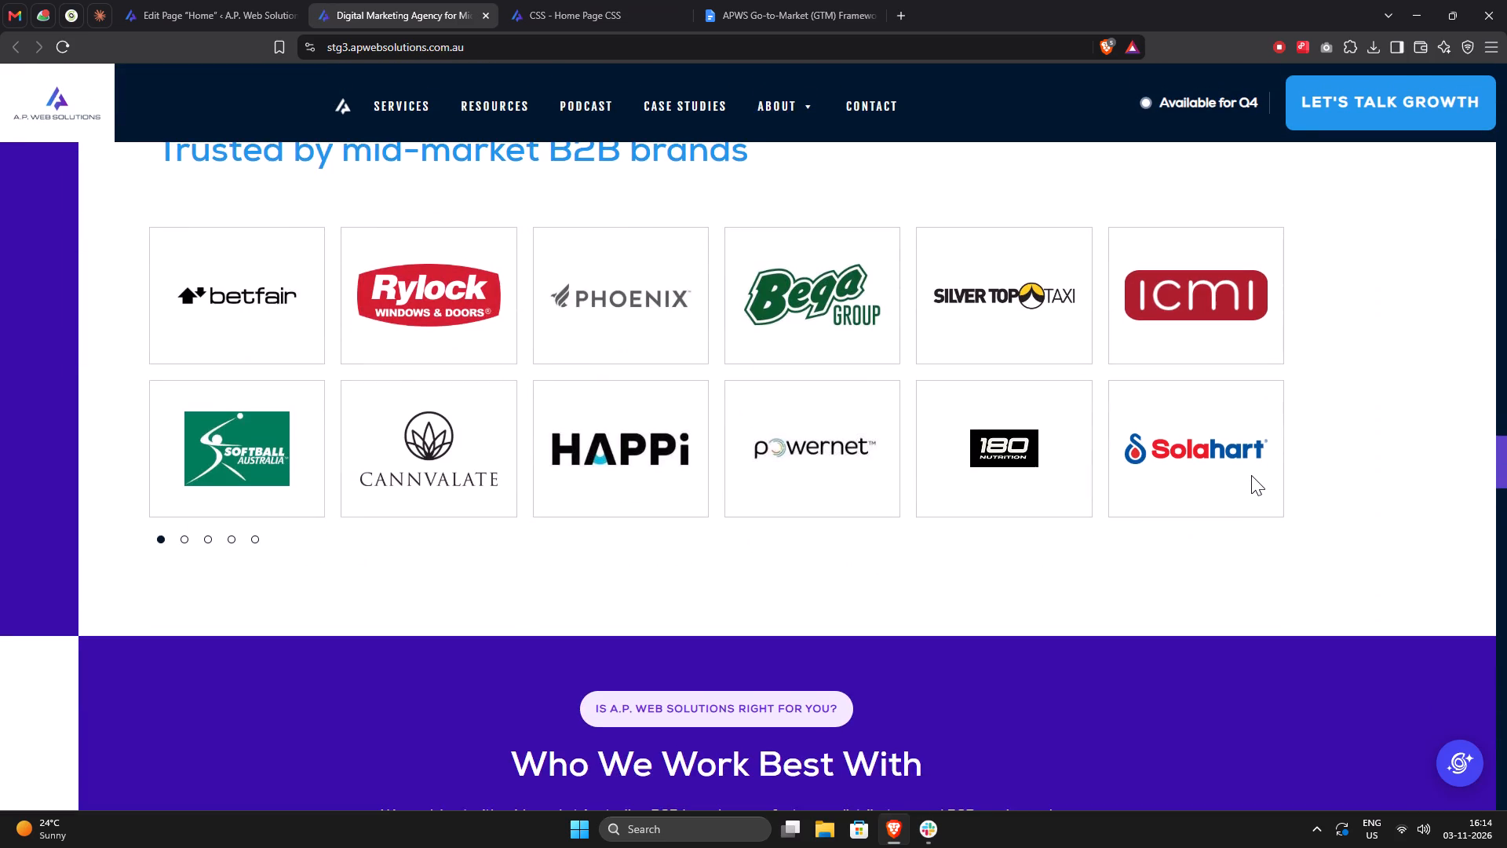
scroll(1251, 475, "up", 6)
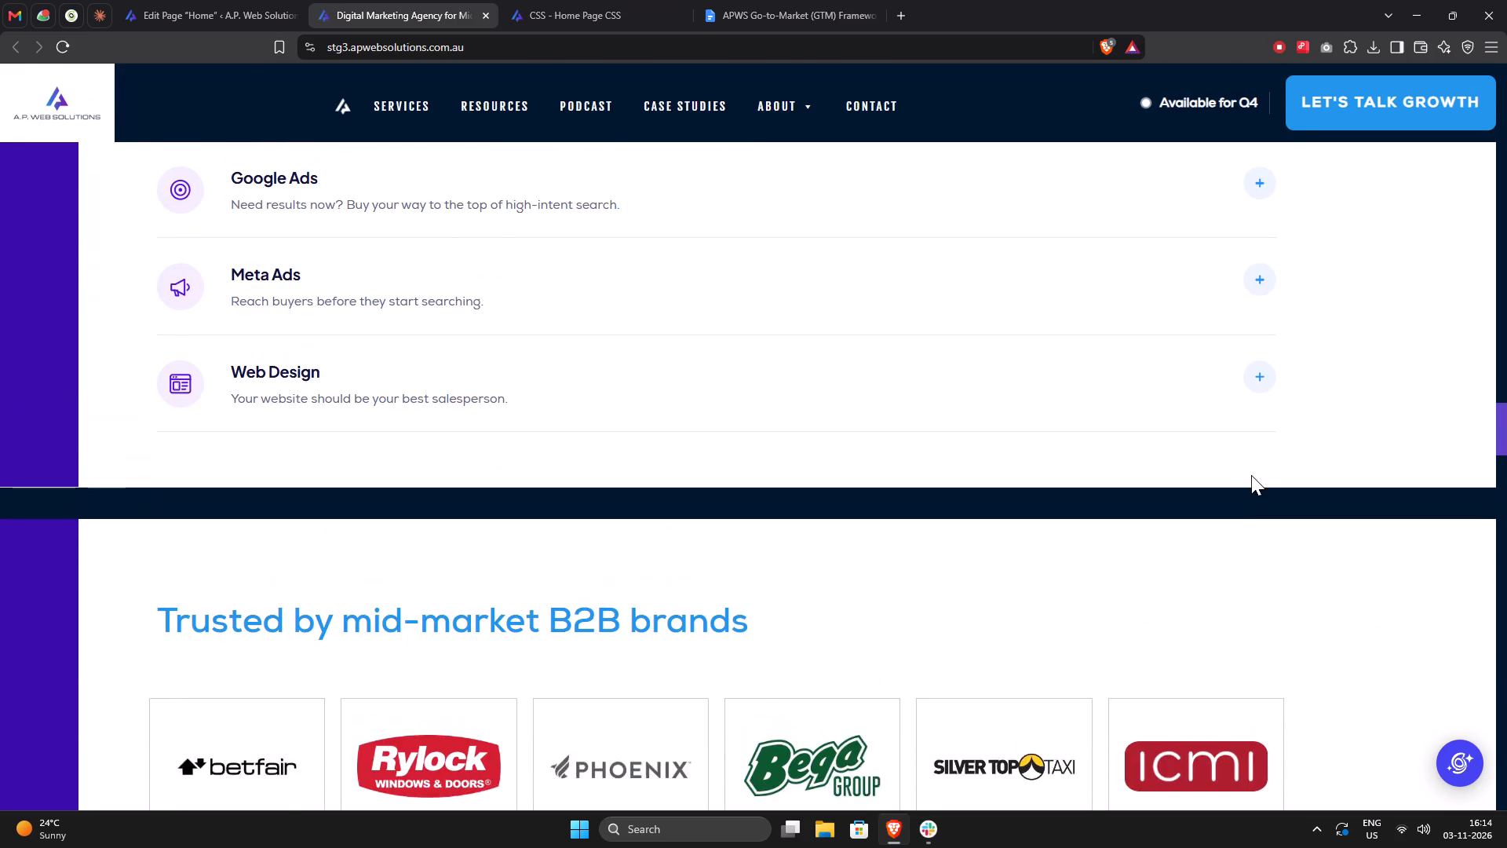
scroll(1251, 475, "up", 8)
scroll(1251, 475, "down", 4)
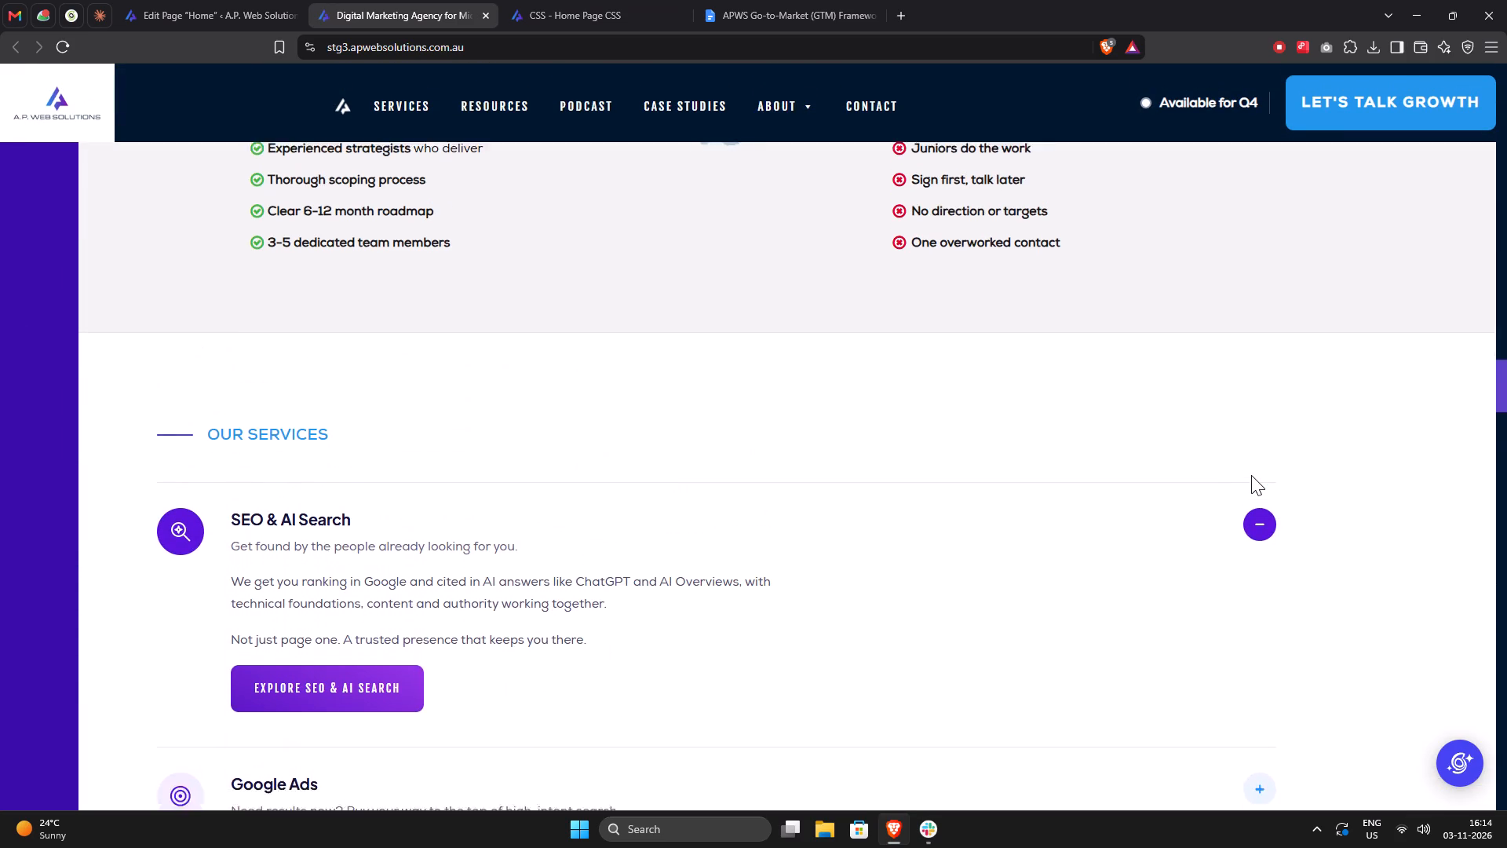
Review the Home page sections above Our Services, including the agency comparison, client testimonials, founder and manufacturing brands sections.
scroll(1251, 475, "up", 11)
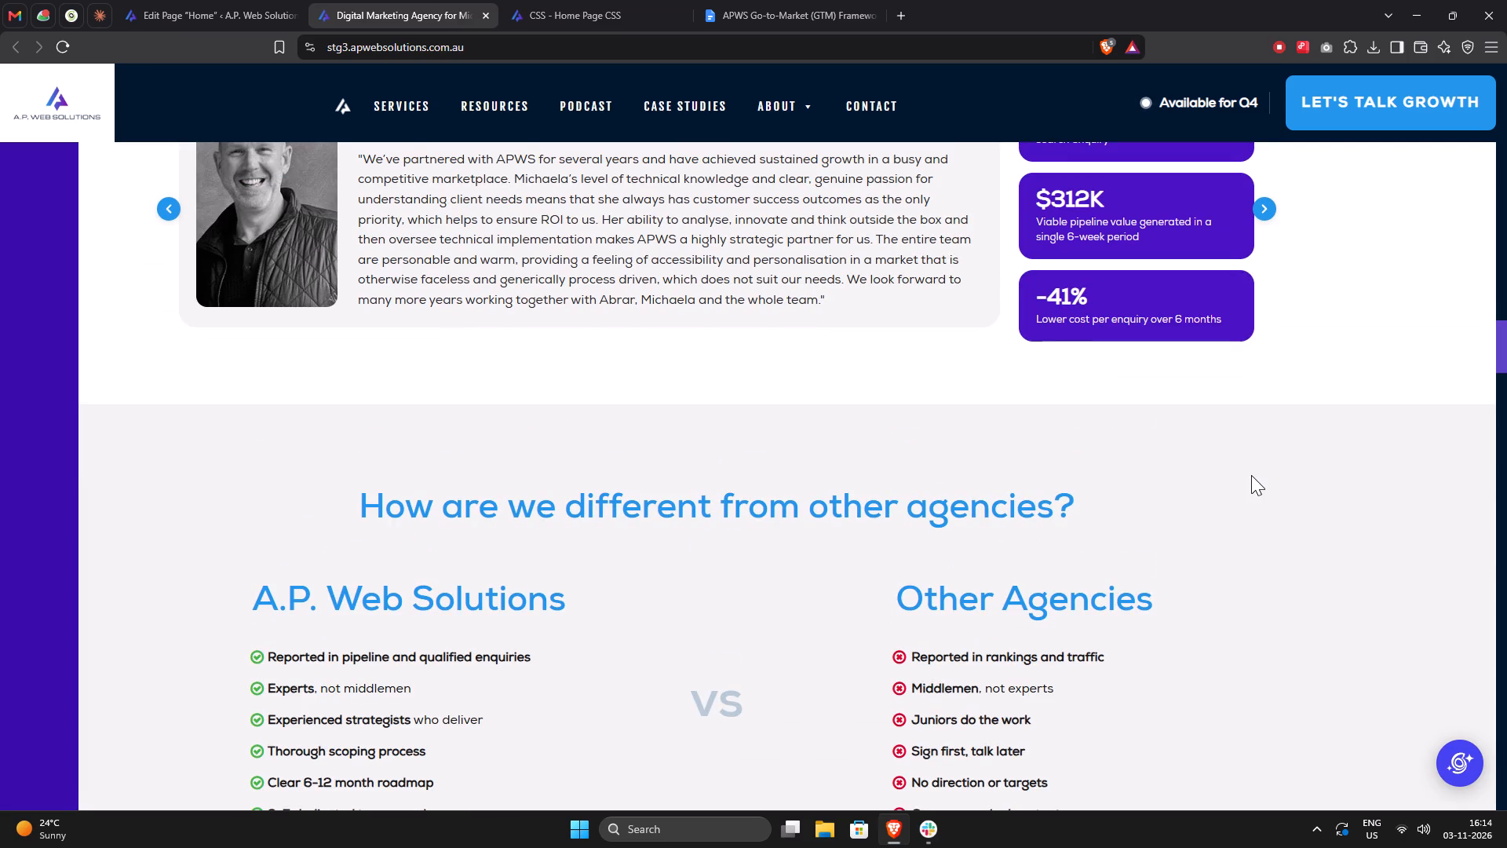
scroll(1251, 475, "down", 2)
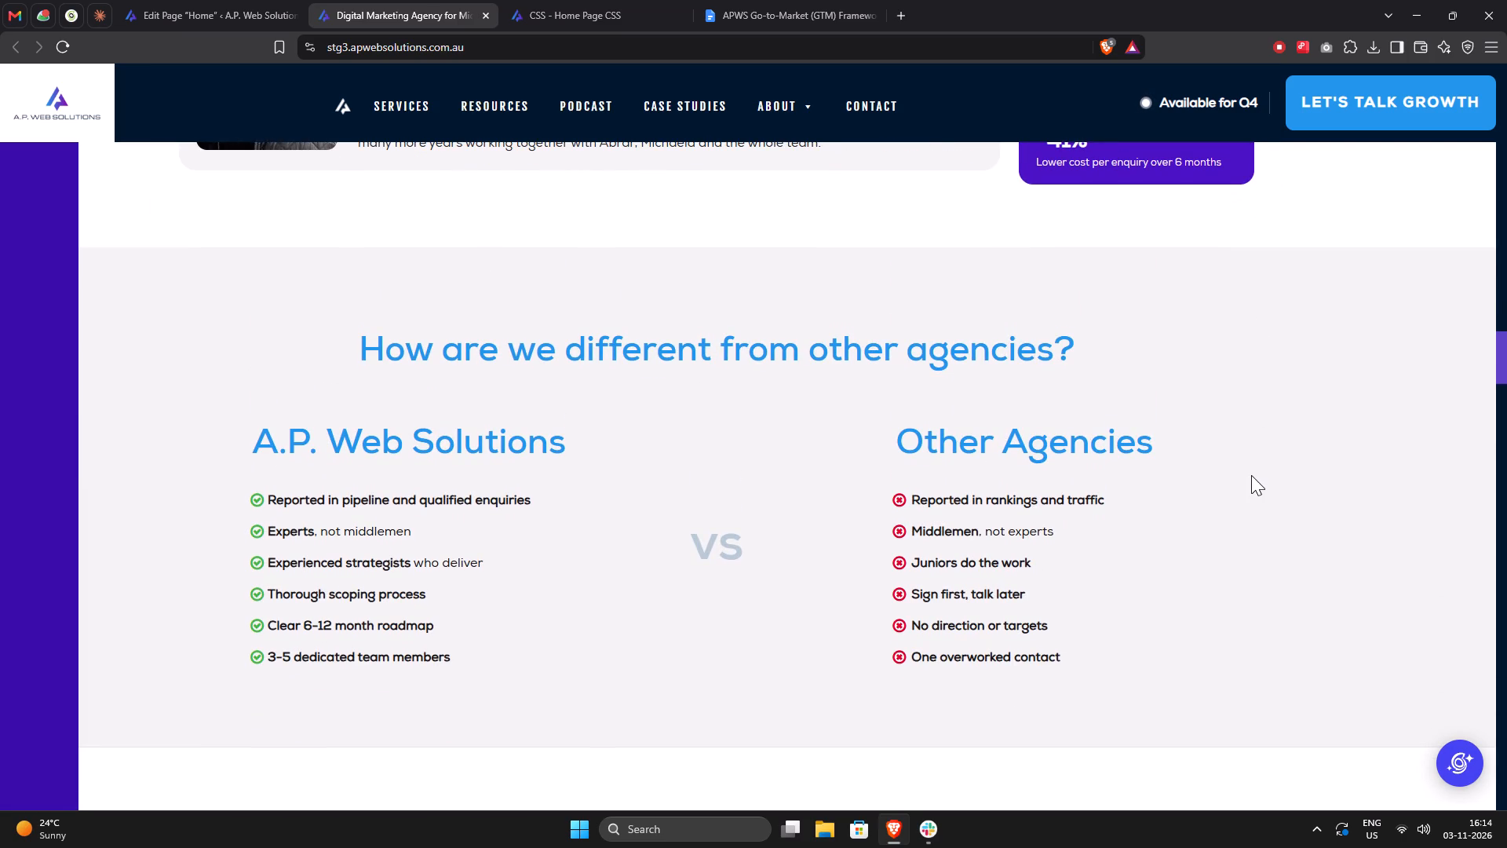
scroll(1251, 475, "up", 6)
scroll(1251, 475, "down", 6)
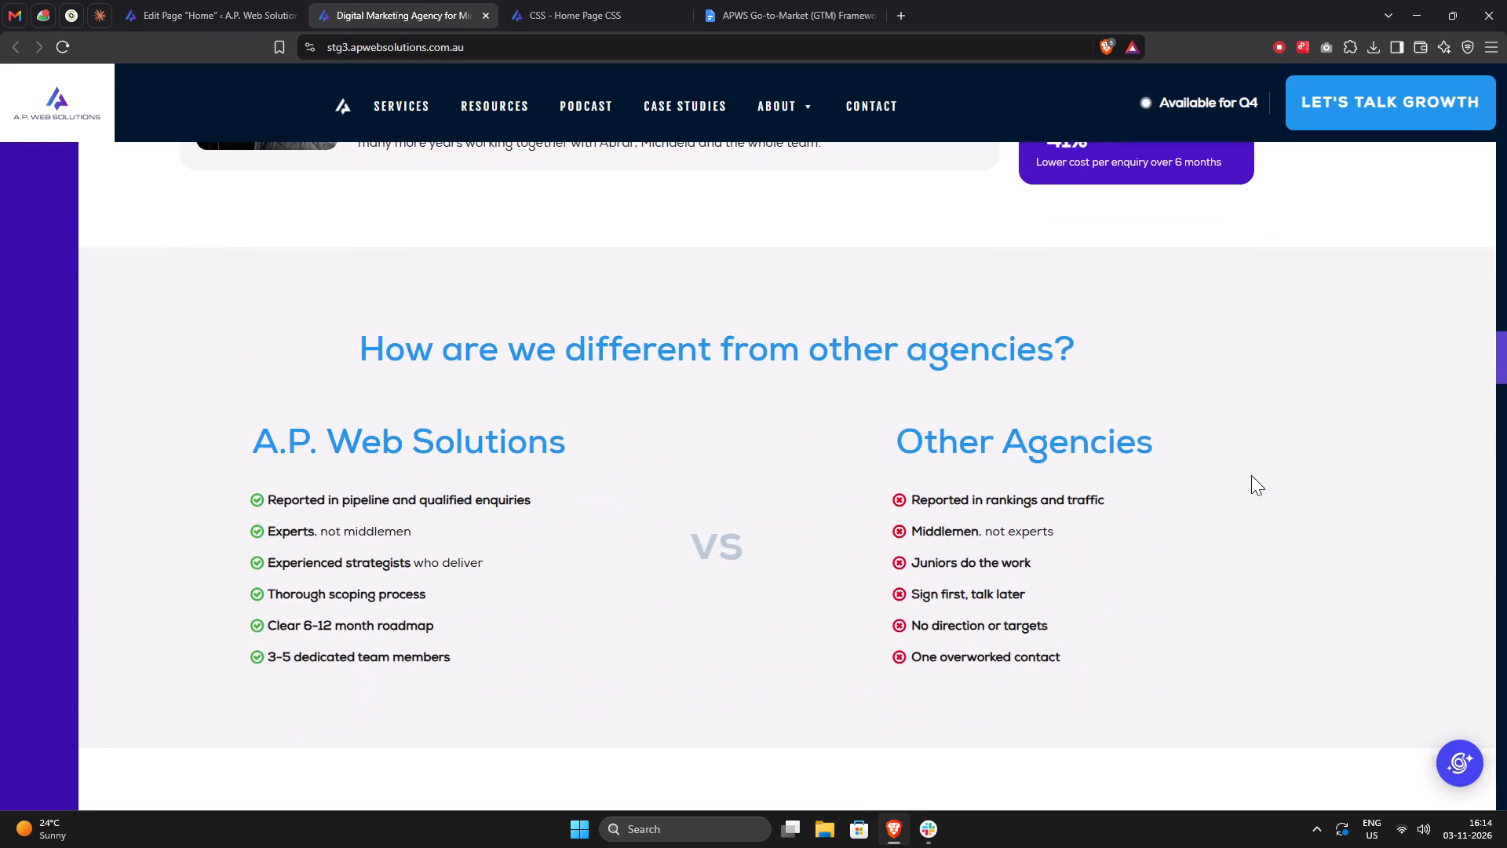
scroll(1251, 475, "down", 5)
scroll(1251, 475, "up", 20)
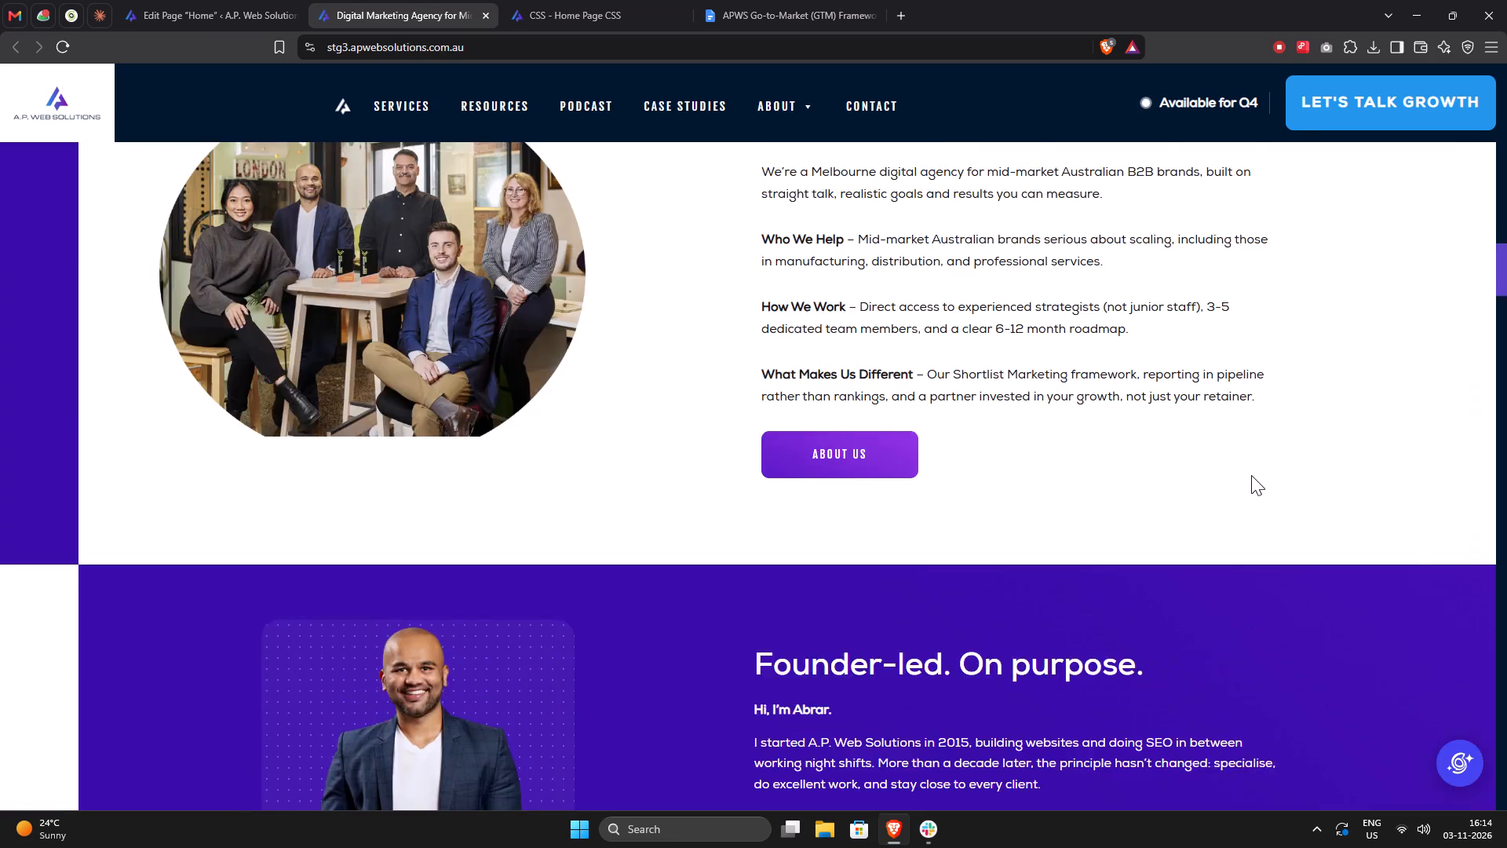
scroll(1251, 475, "up", 16)
scroll(1251, 475, "up", 11)
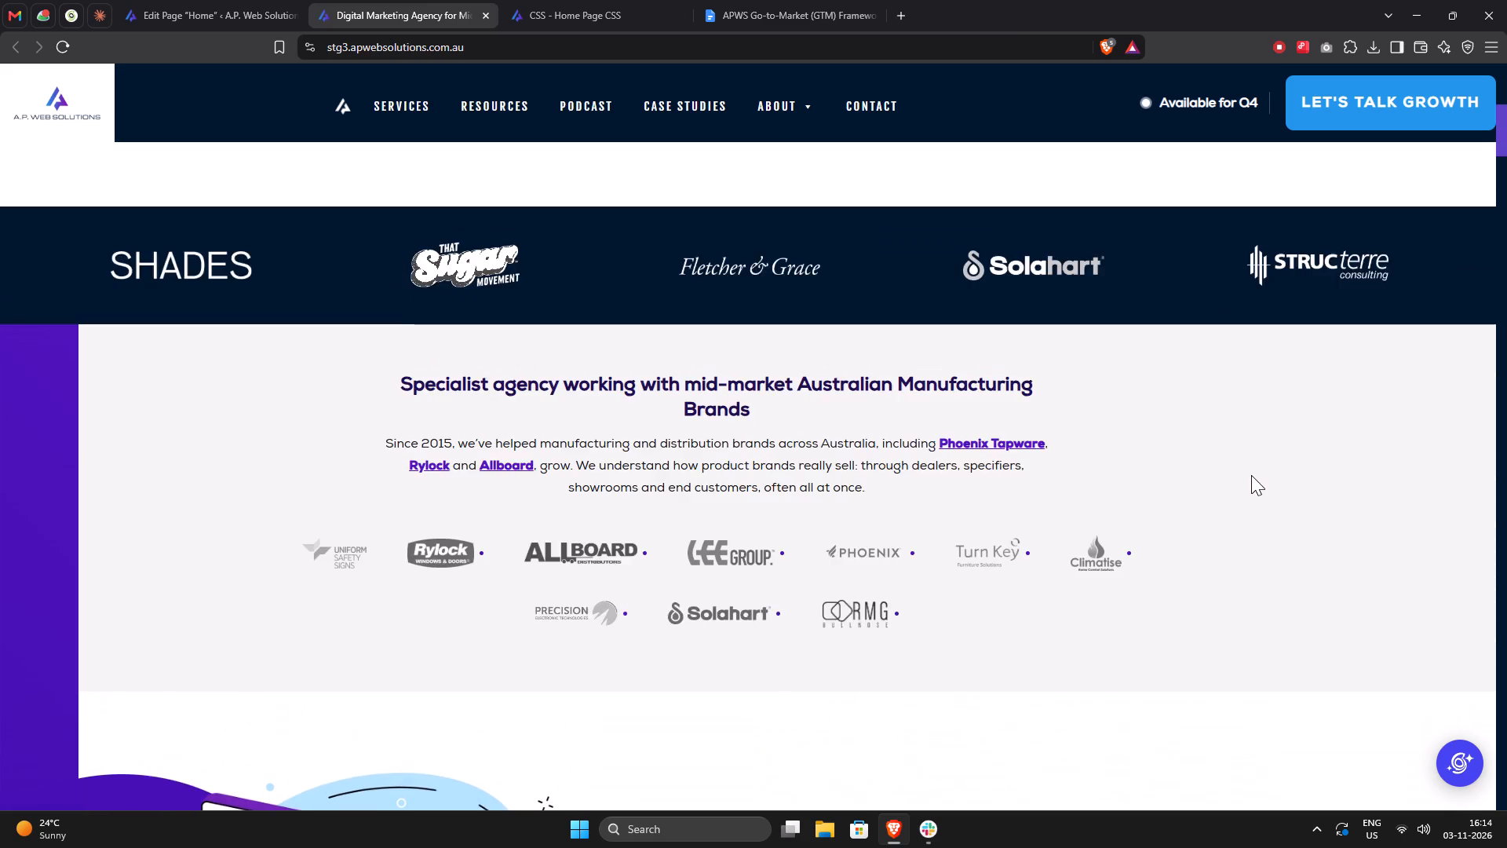
scroll(1251, 475, "down", 20)
scroll(1251, 475, "down", 20)
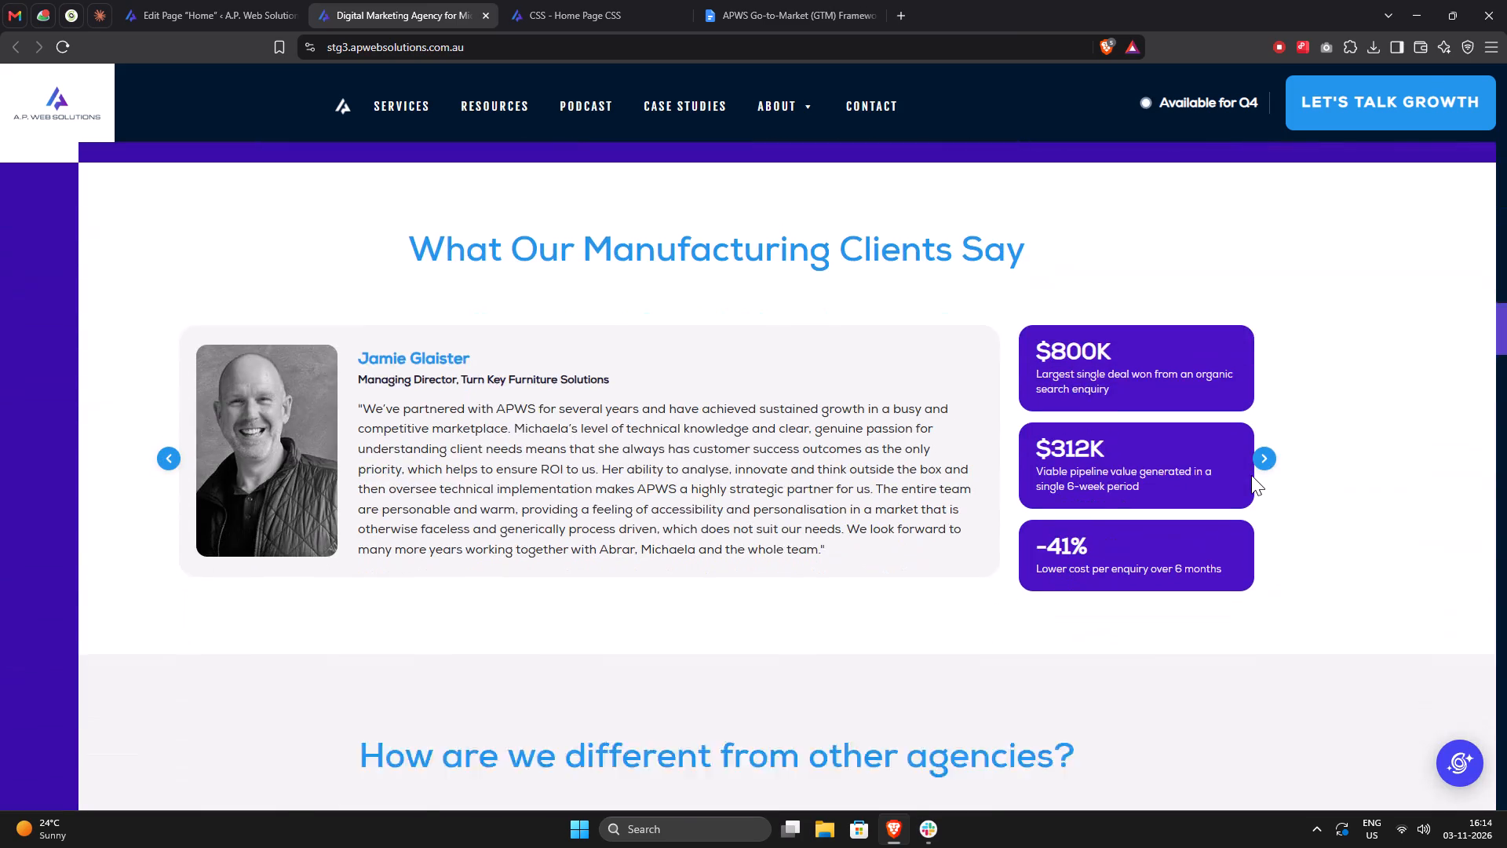
scroll(1251, 475, "down", 5)
scroll(1251, 475, "up", 12)
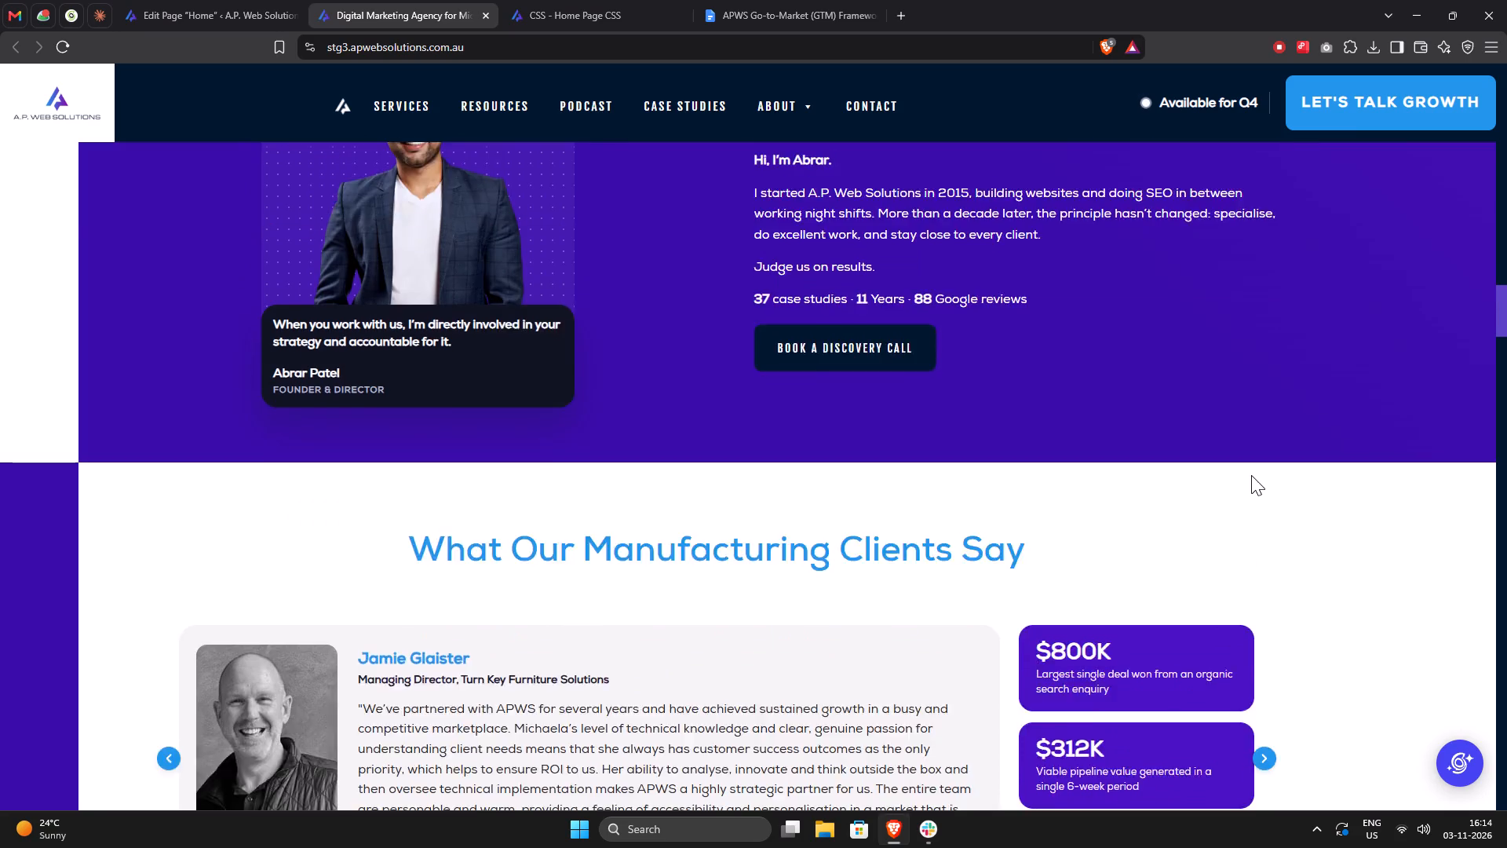
Review the live Home page from the client testimonials down through services, brands and Who We Work Best With to How It Works.
scroll(1251, 475, "up", 10)
scroll(1251, 475, "down", 16)
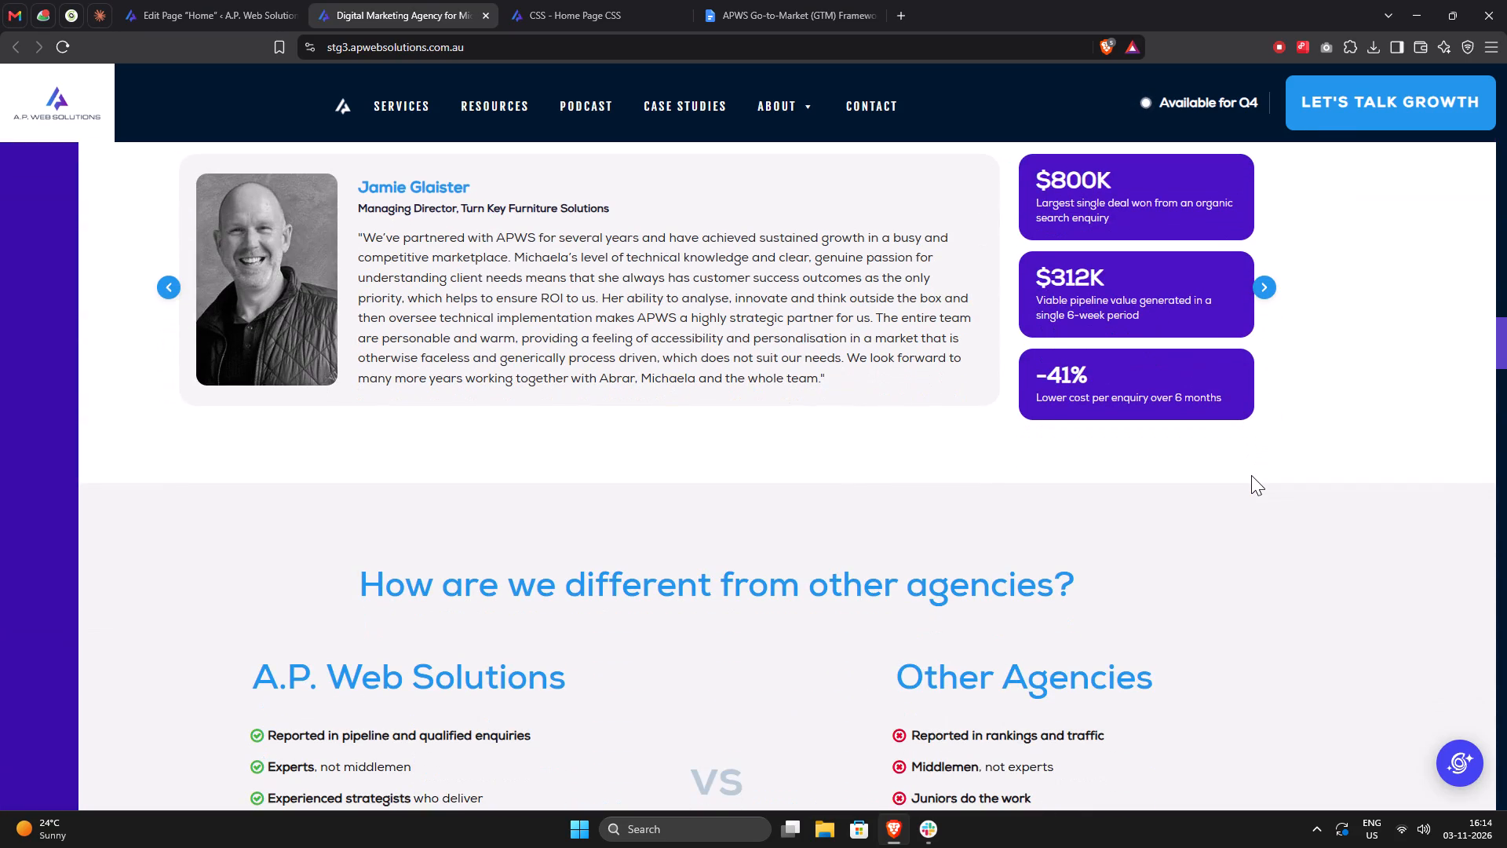
scroll(1251, 475, "down", 16)
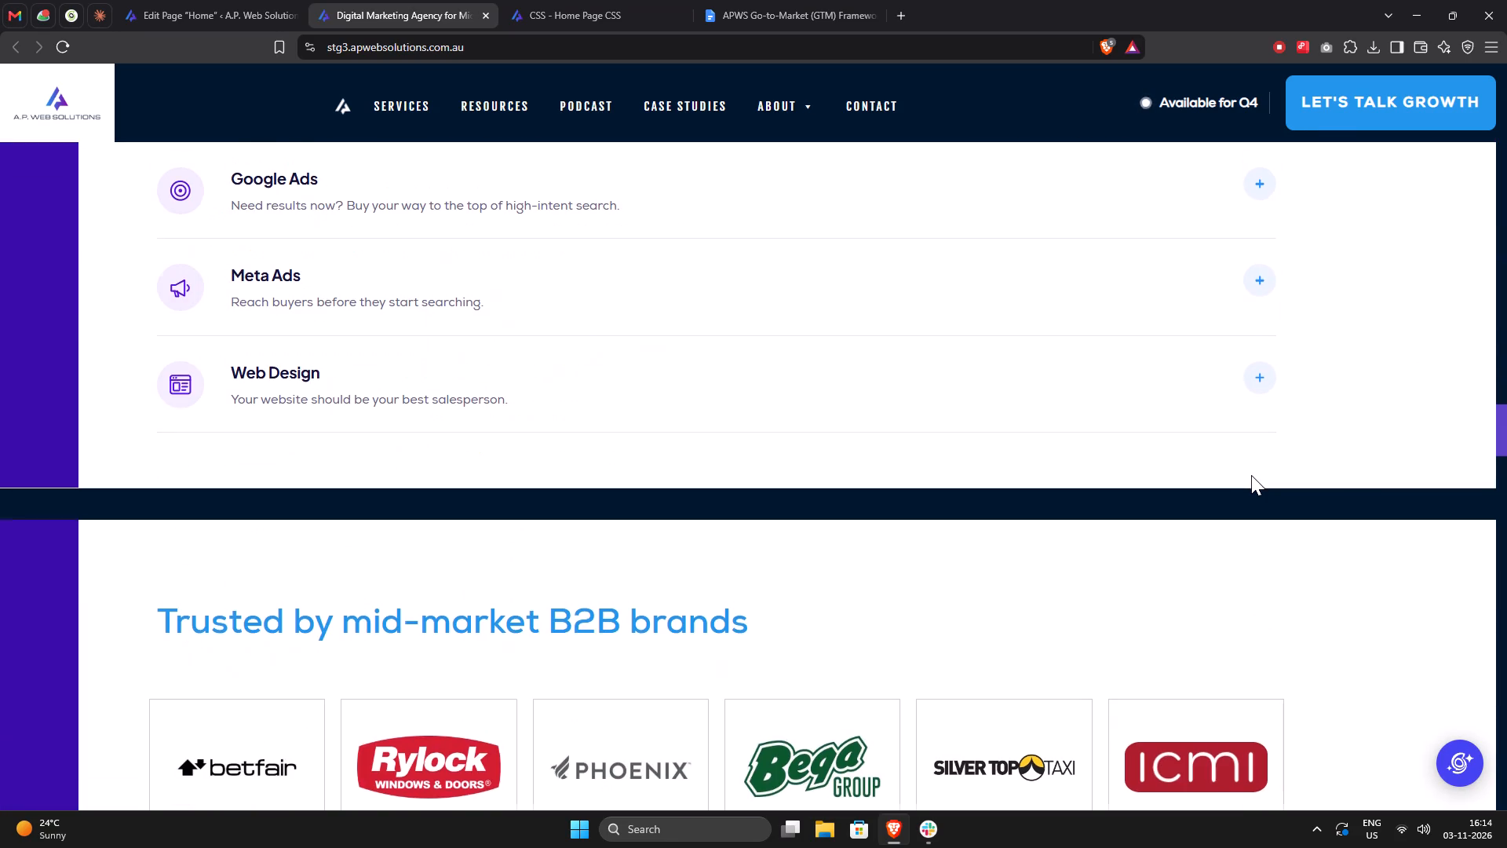
scroll(1251, 475, "down", 3)
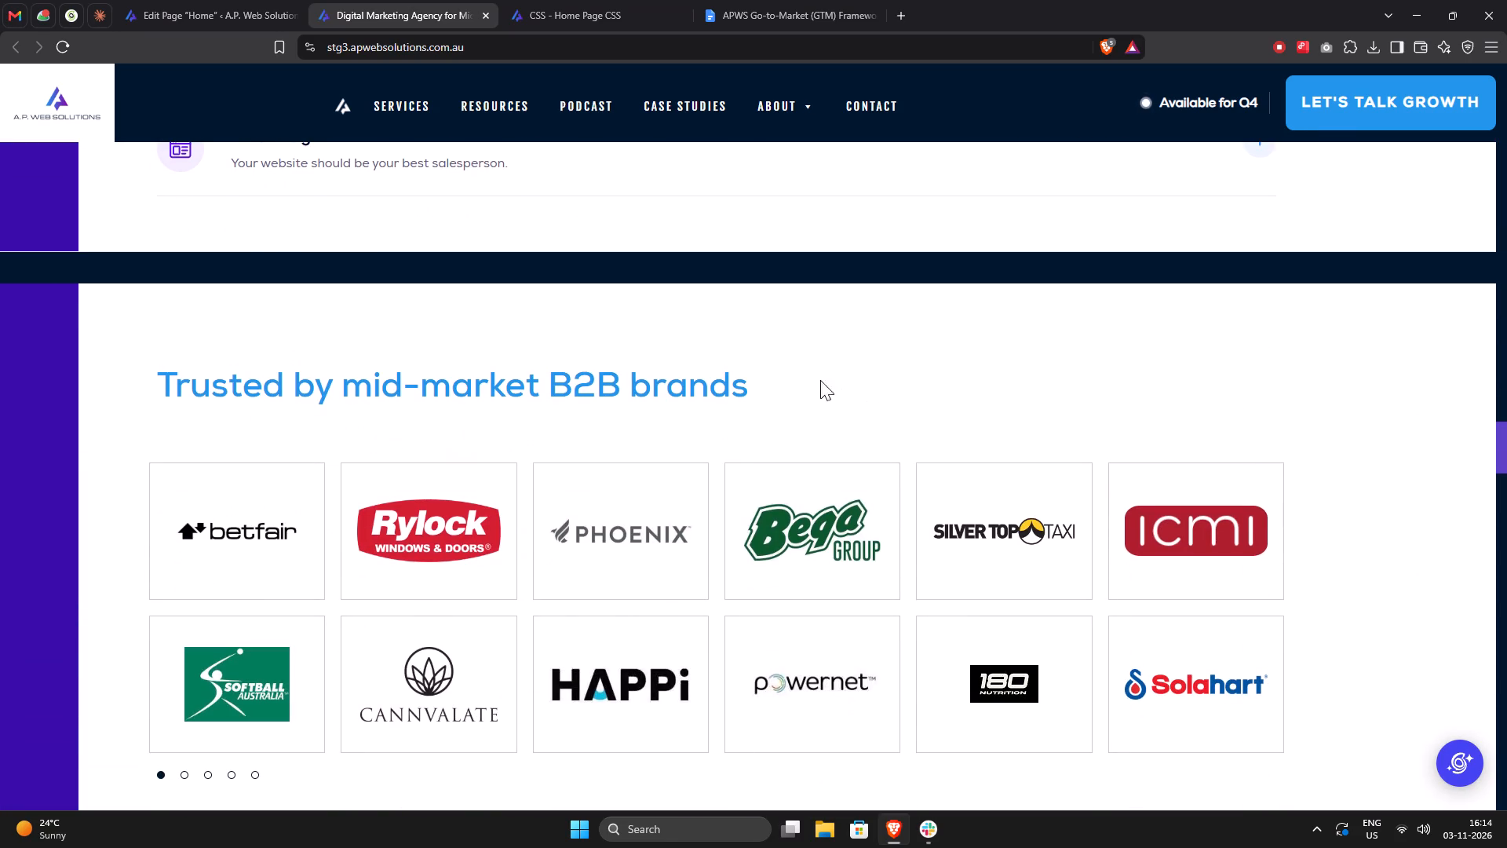
scroll(612, 275, "down", 1)
scroll(650, 499, "down", 6)
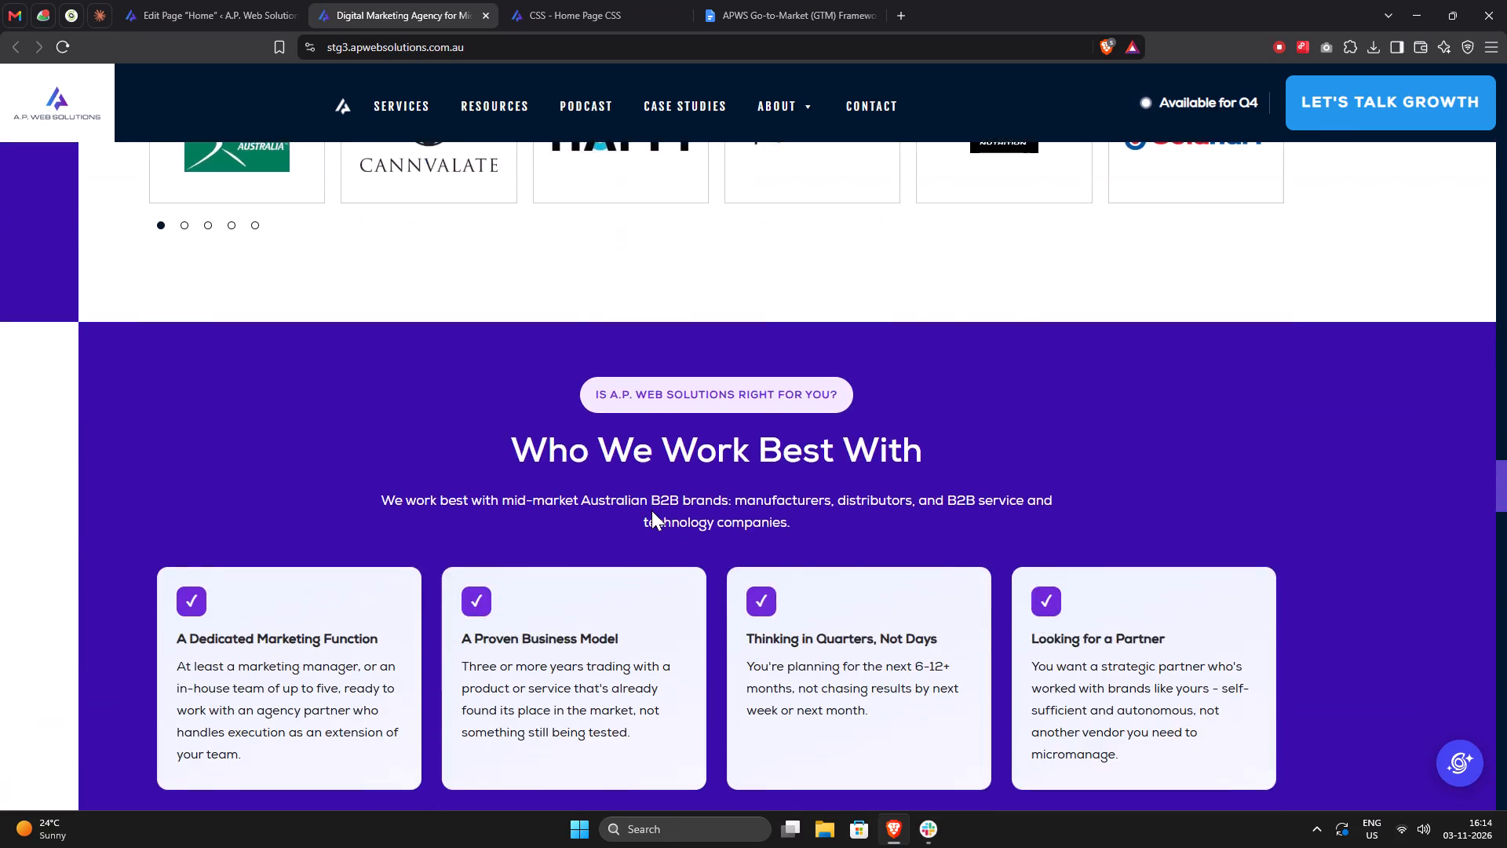
scroll(651, 510, "down", 16)
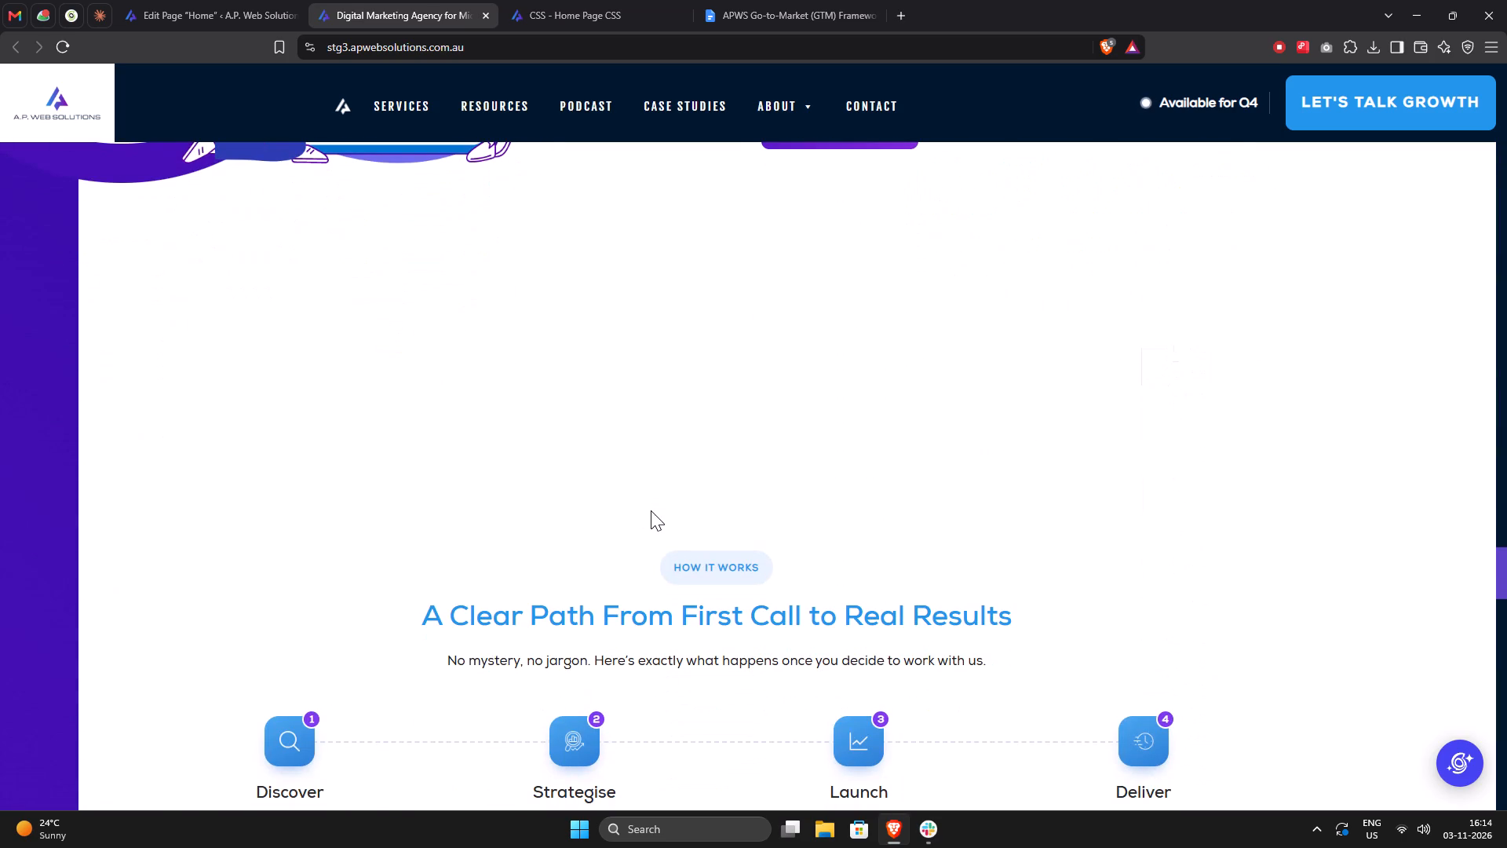
Inspect the blank content-only module above the How It Works section and copy its CSS selector.
right_click(104, 446)
left_click(187, 739)
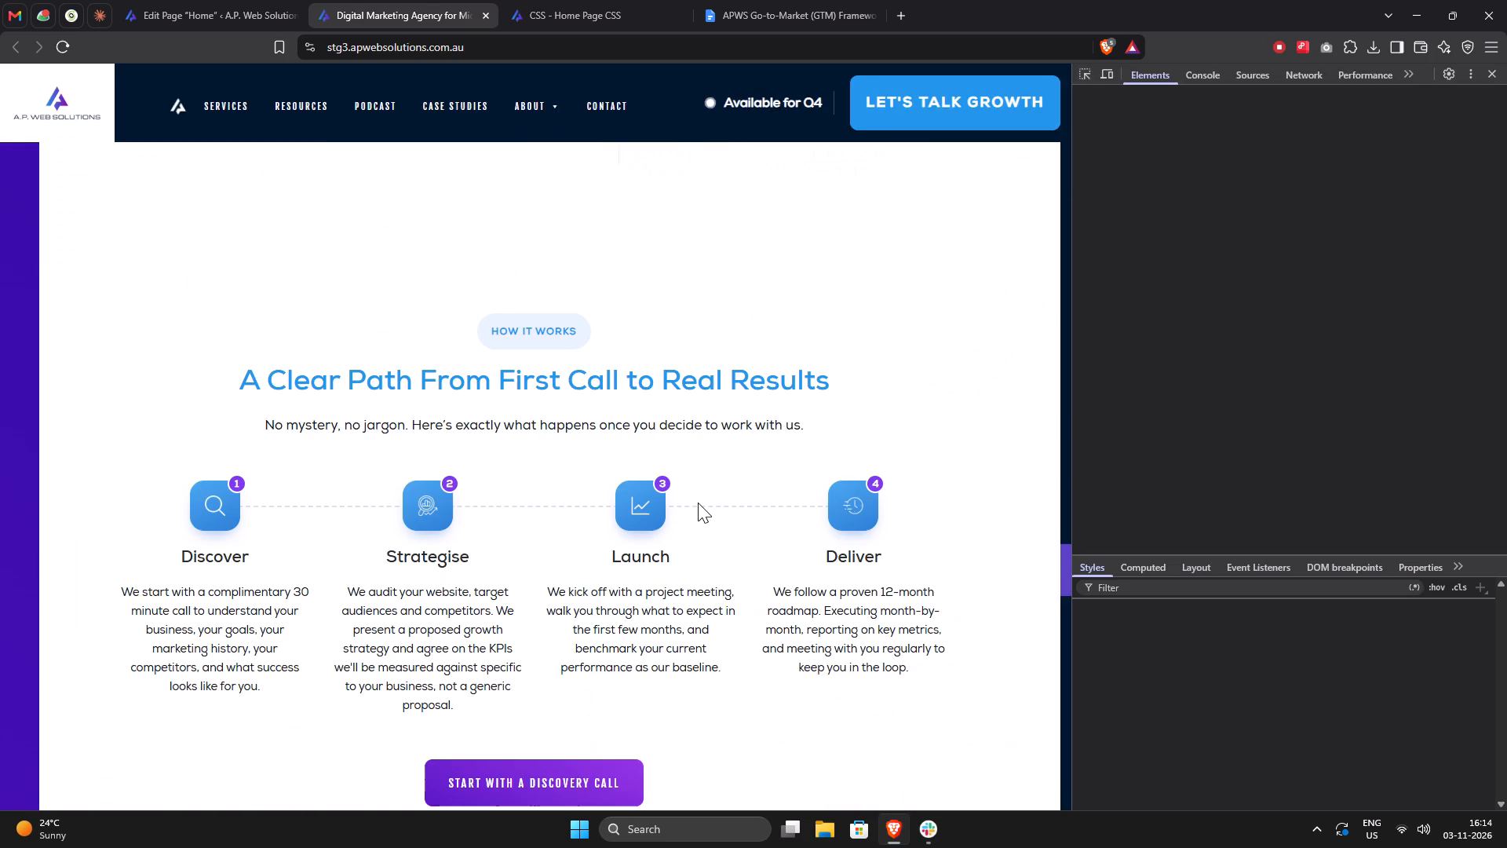
scroll(751, 513, "up", 5)
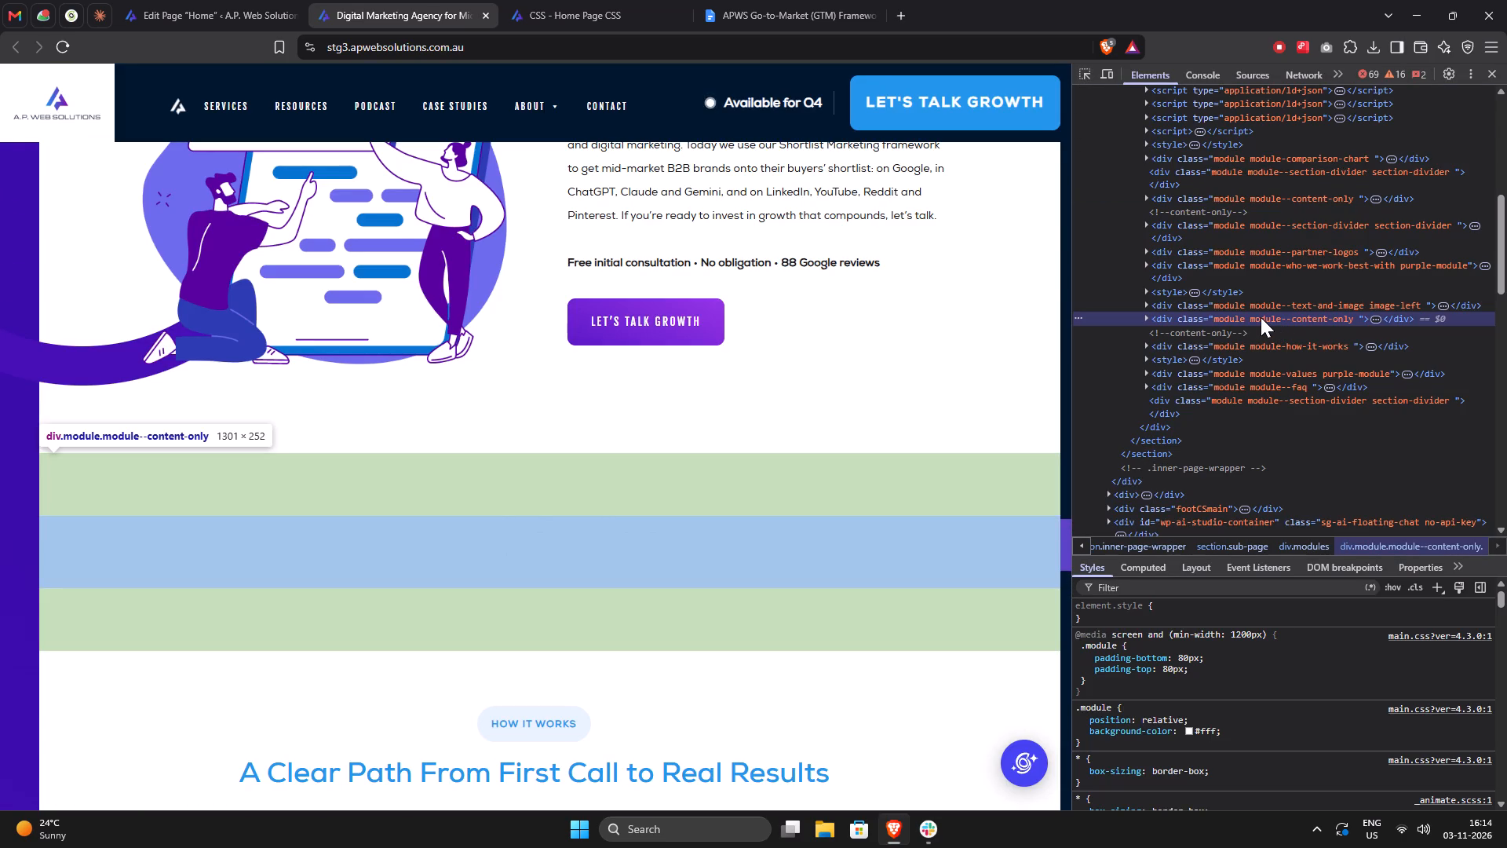
right_click(1261, 317)
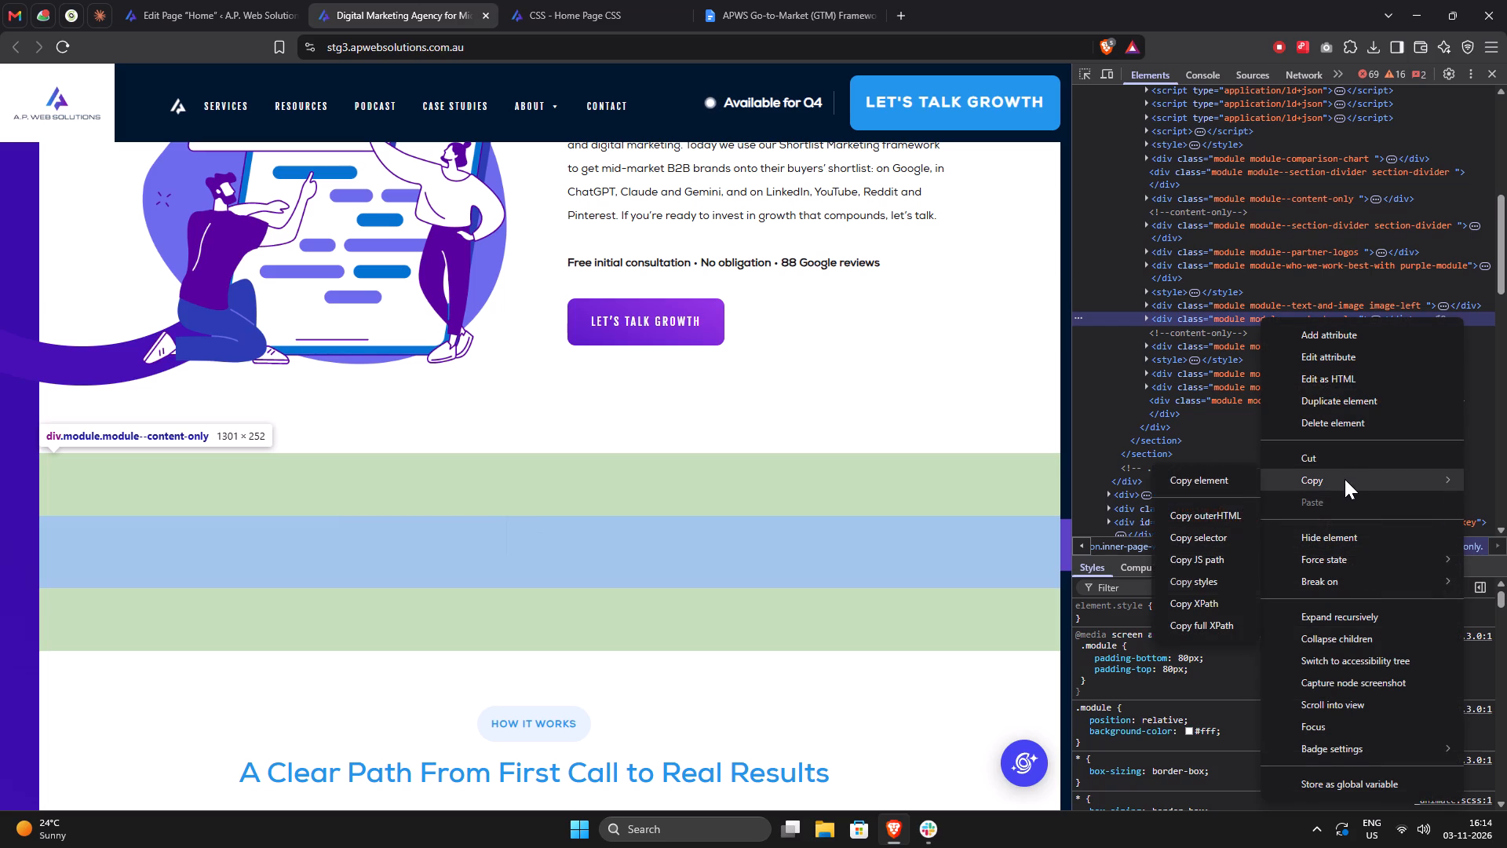
left_click(1202, 538)
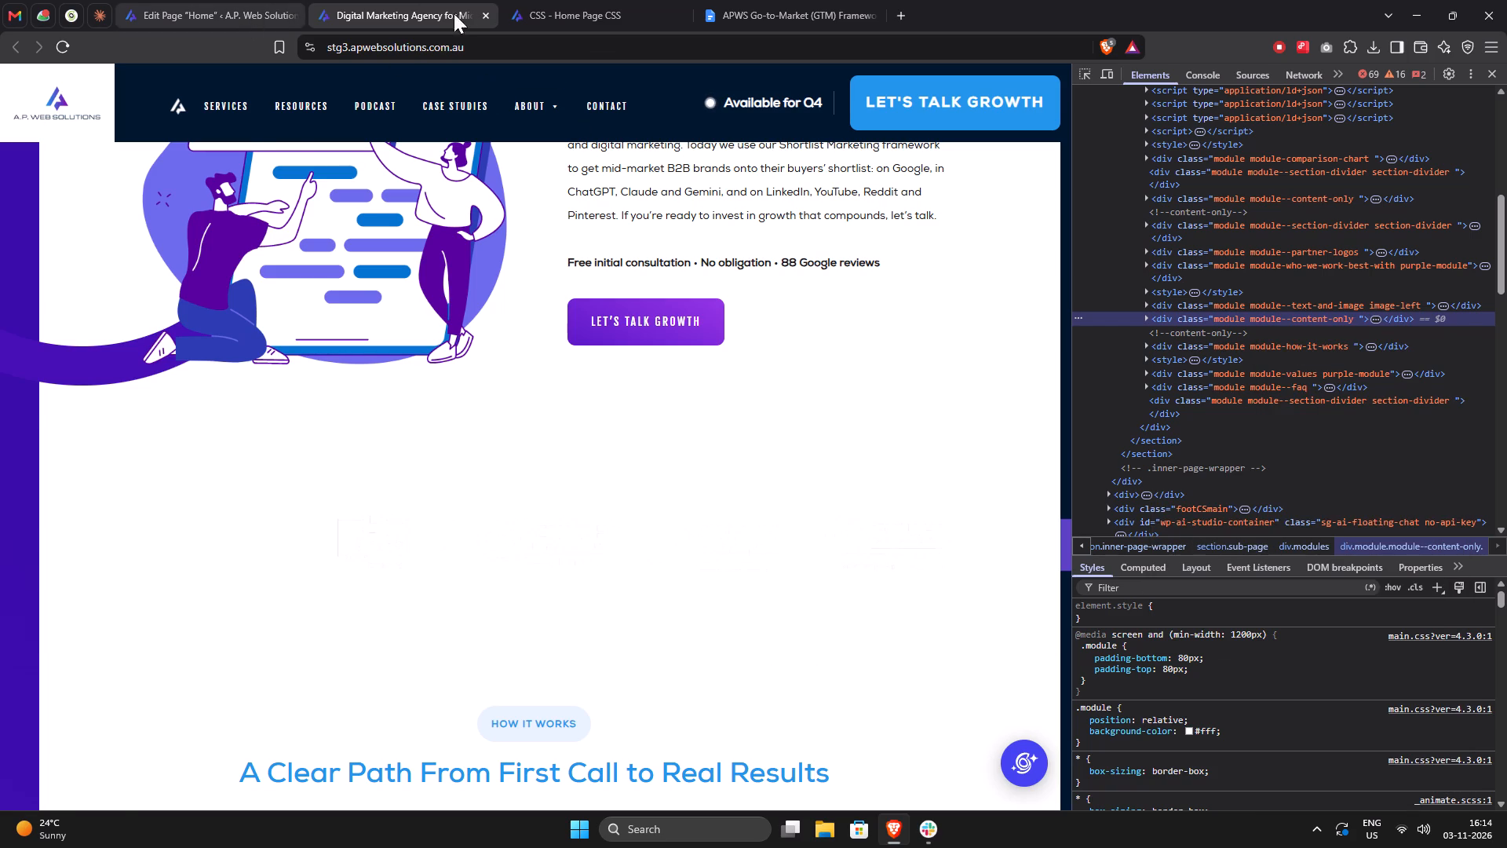
Open the Home Page Revamp entry from the site's custom code list for editing.
left_click(550, 11)
left_click(59, 452)
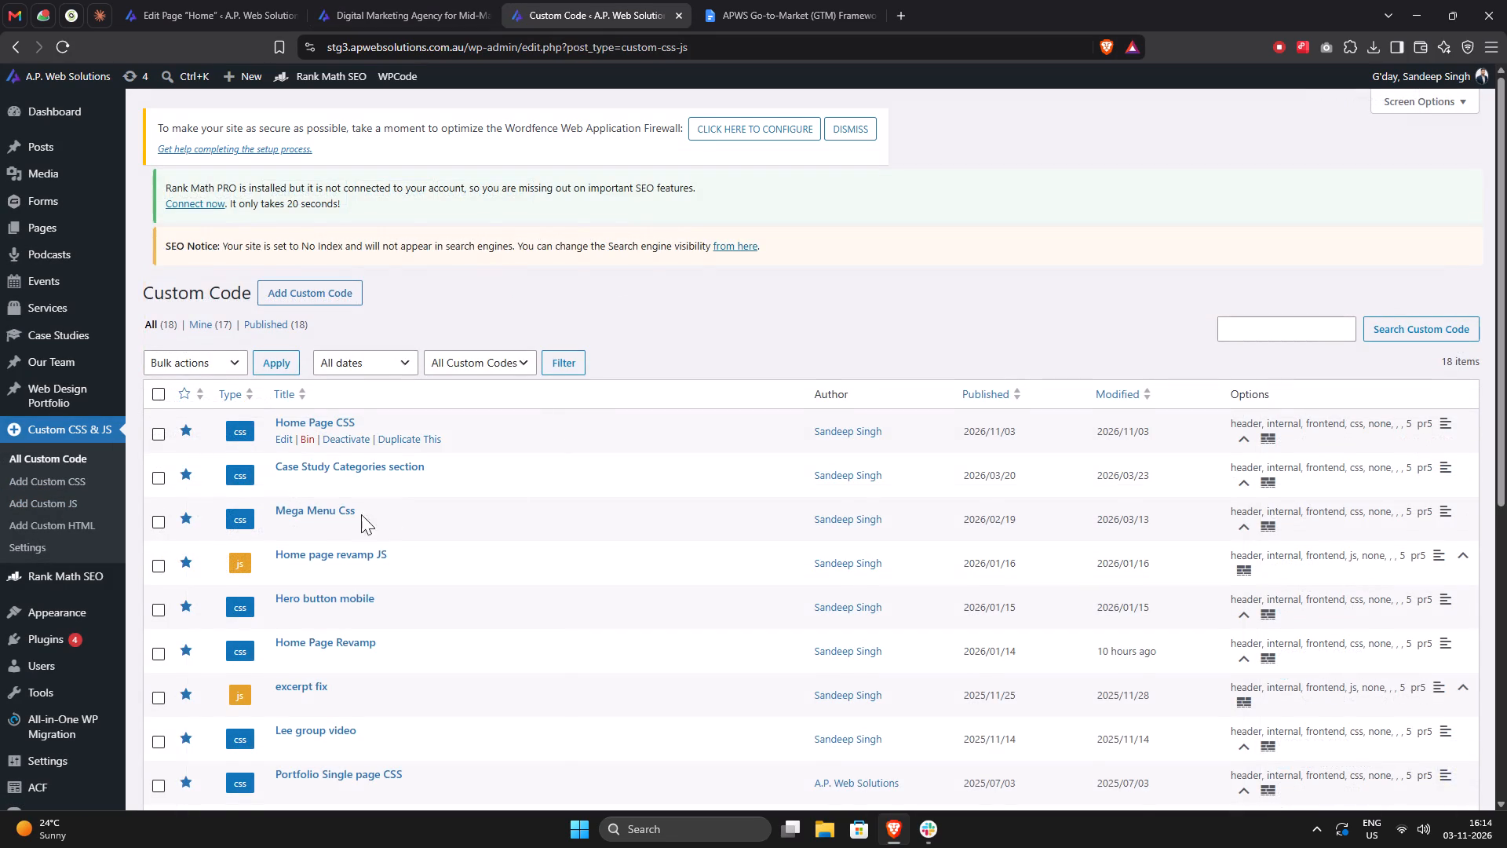
scroll(329, 584, "down", 3)
left_click(284, 436)
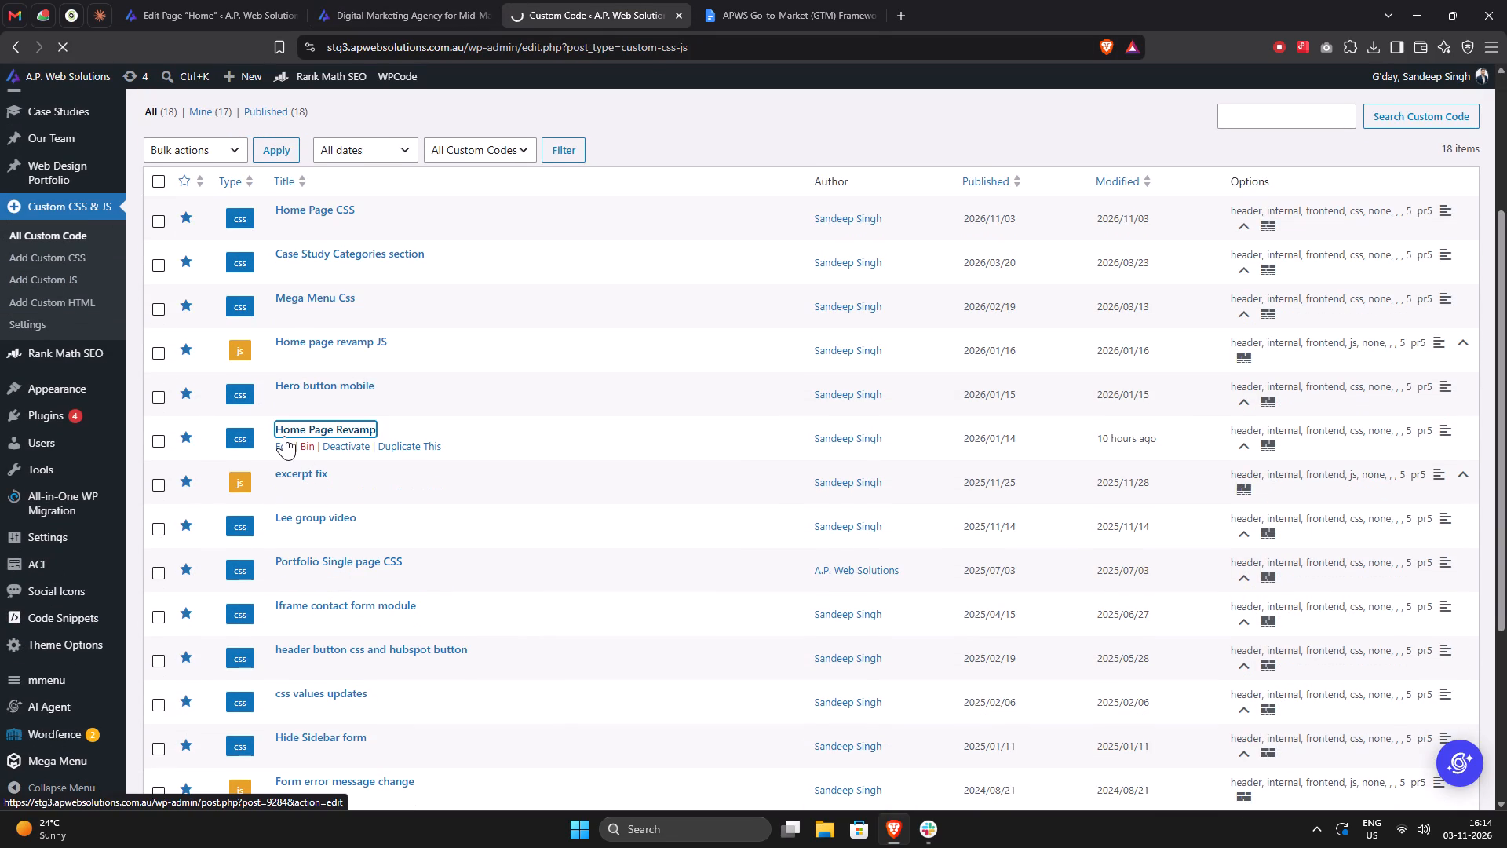
left_click(283, 445)
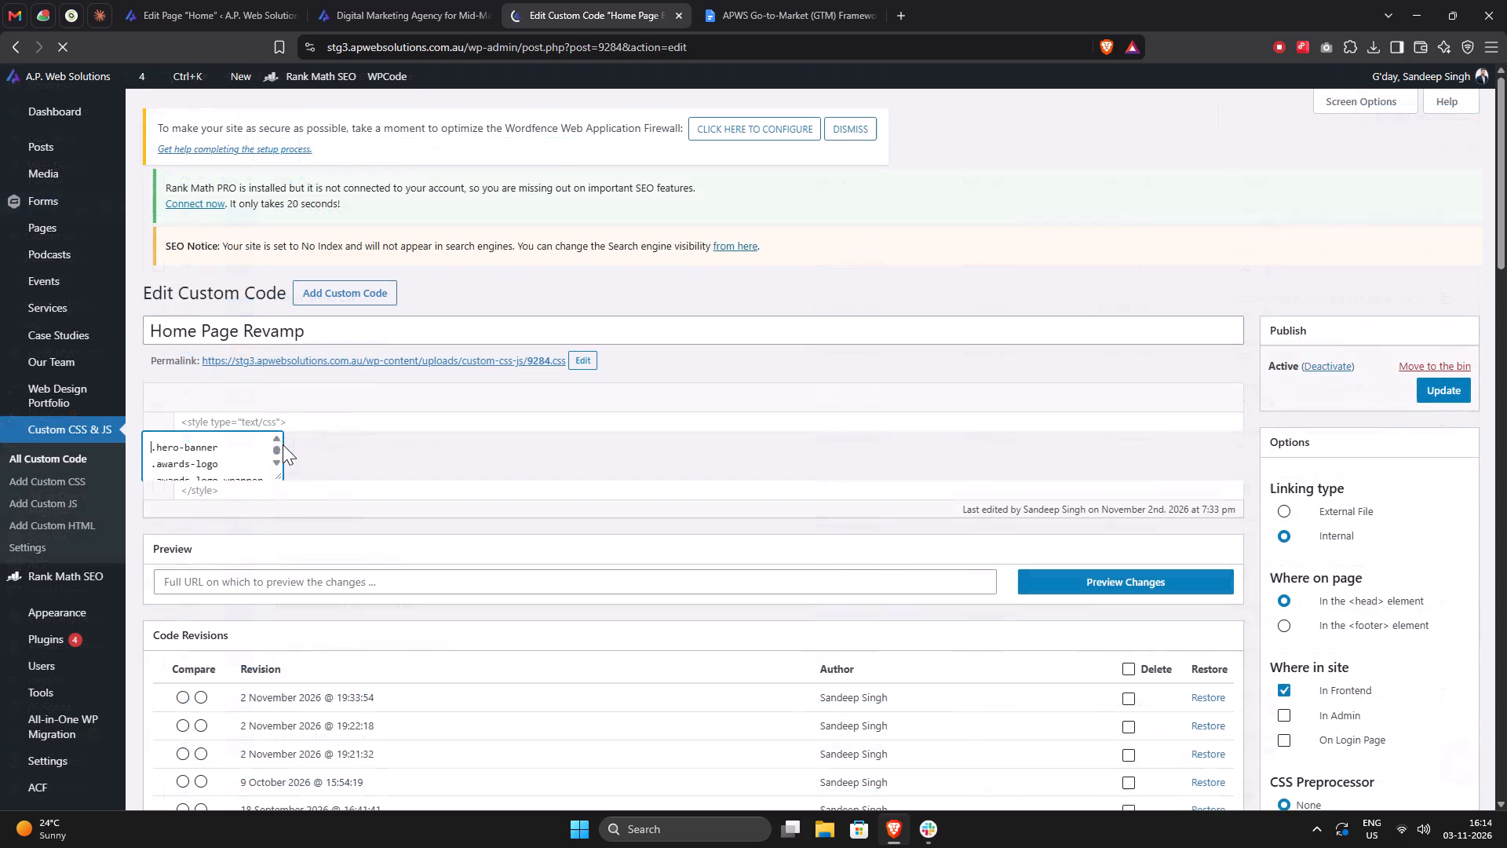
Replace the nth-child(18) selector of the rule with the #00162e background and -100px left margin with the copied nth-child(23) selector.
scroll(505, 504, "down", 4)
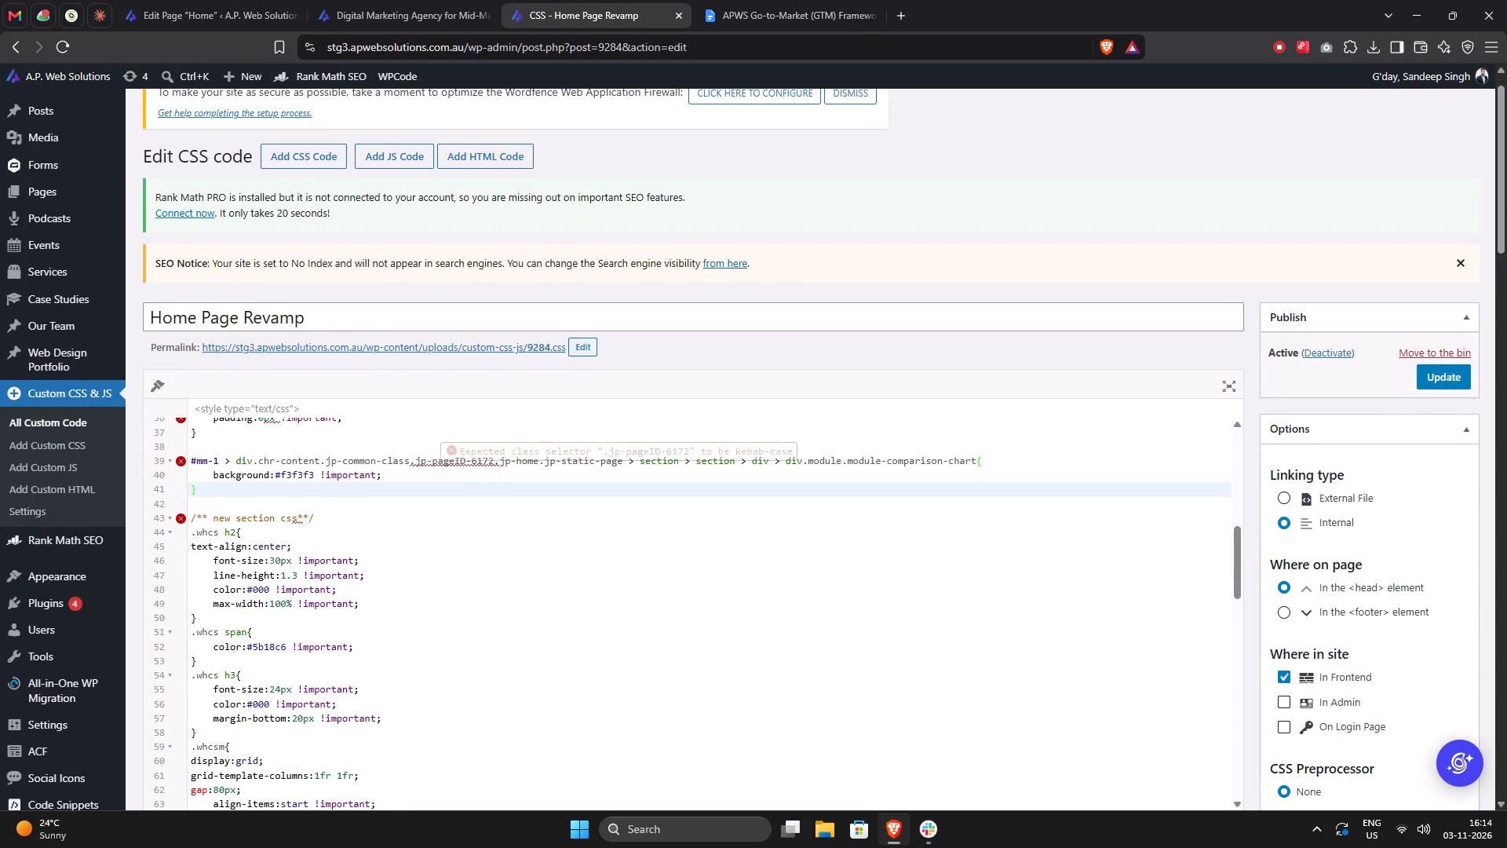
scroll(466, 469, "up", 1)
left_click(837, 530)
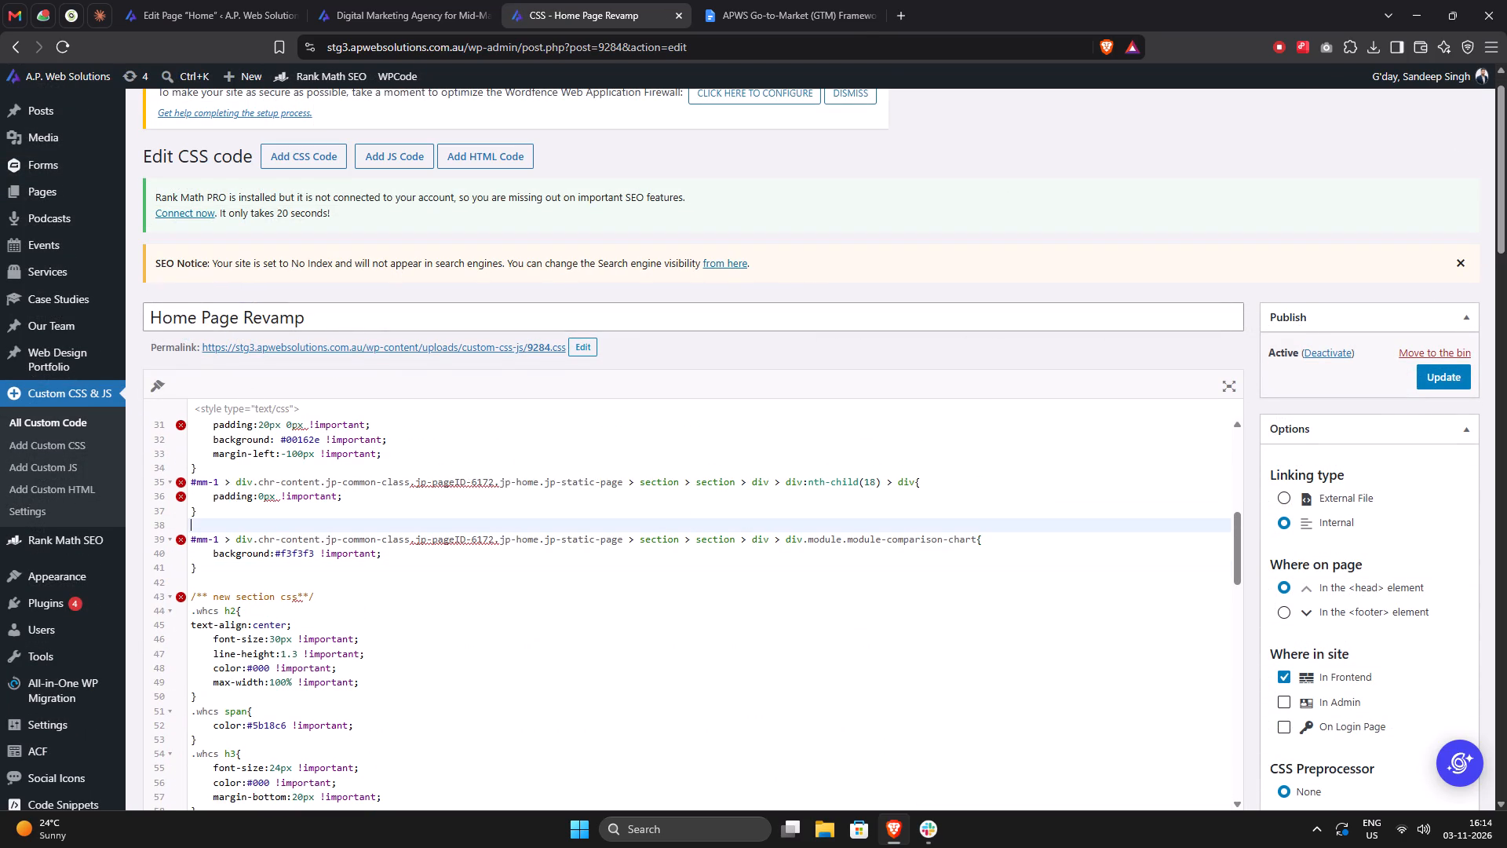
scroll(837, 530, "up", 1)
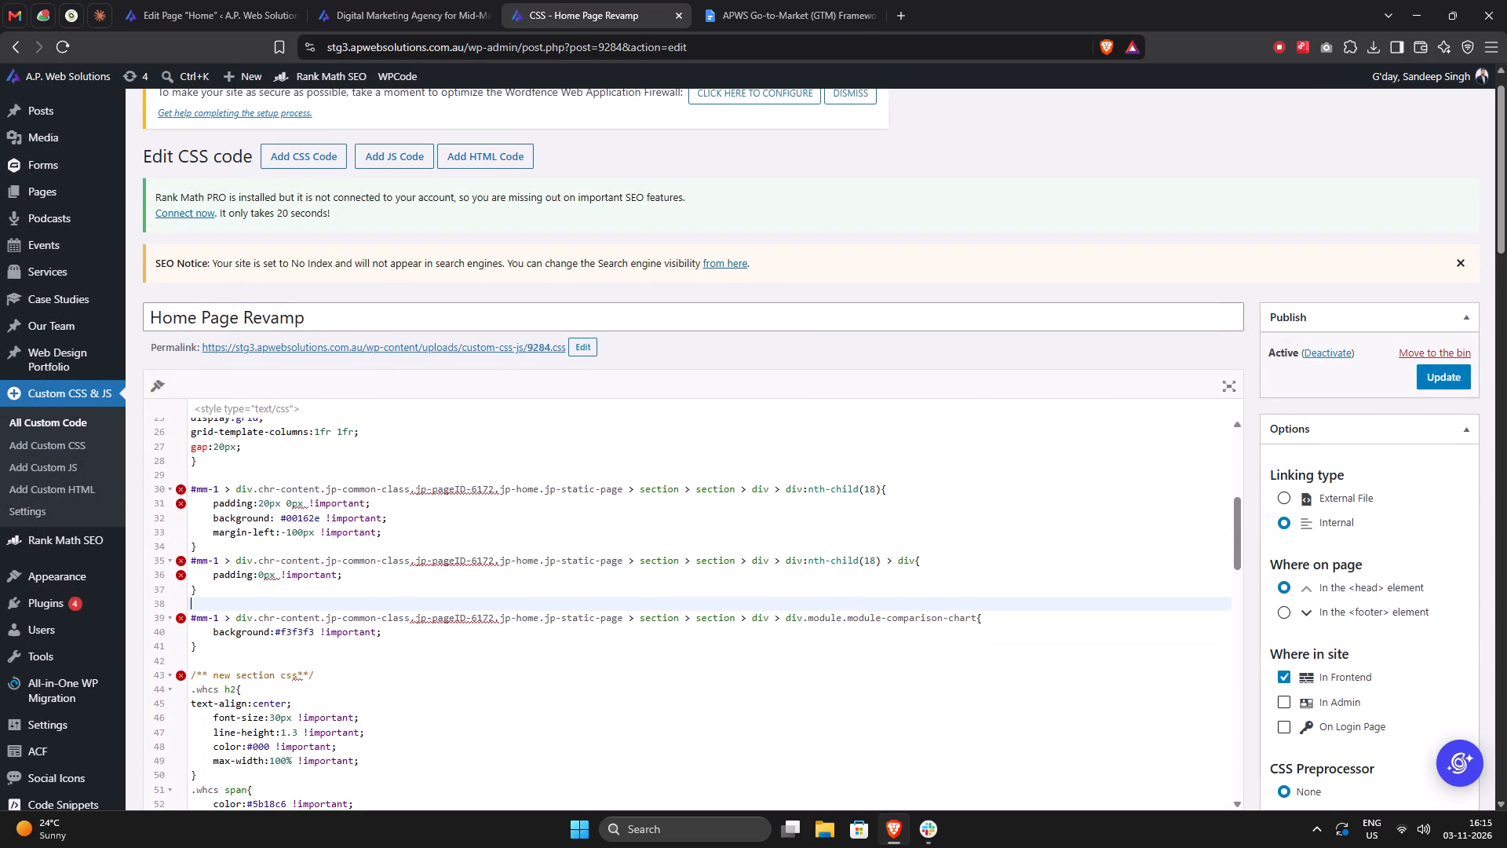
left_click(841, 535)
left_click_drag(882, 492, 184, 484)
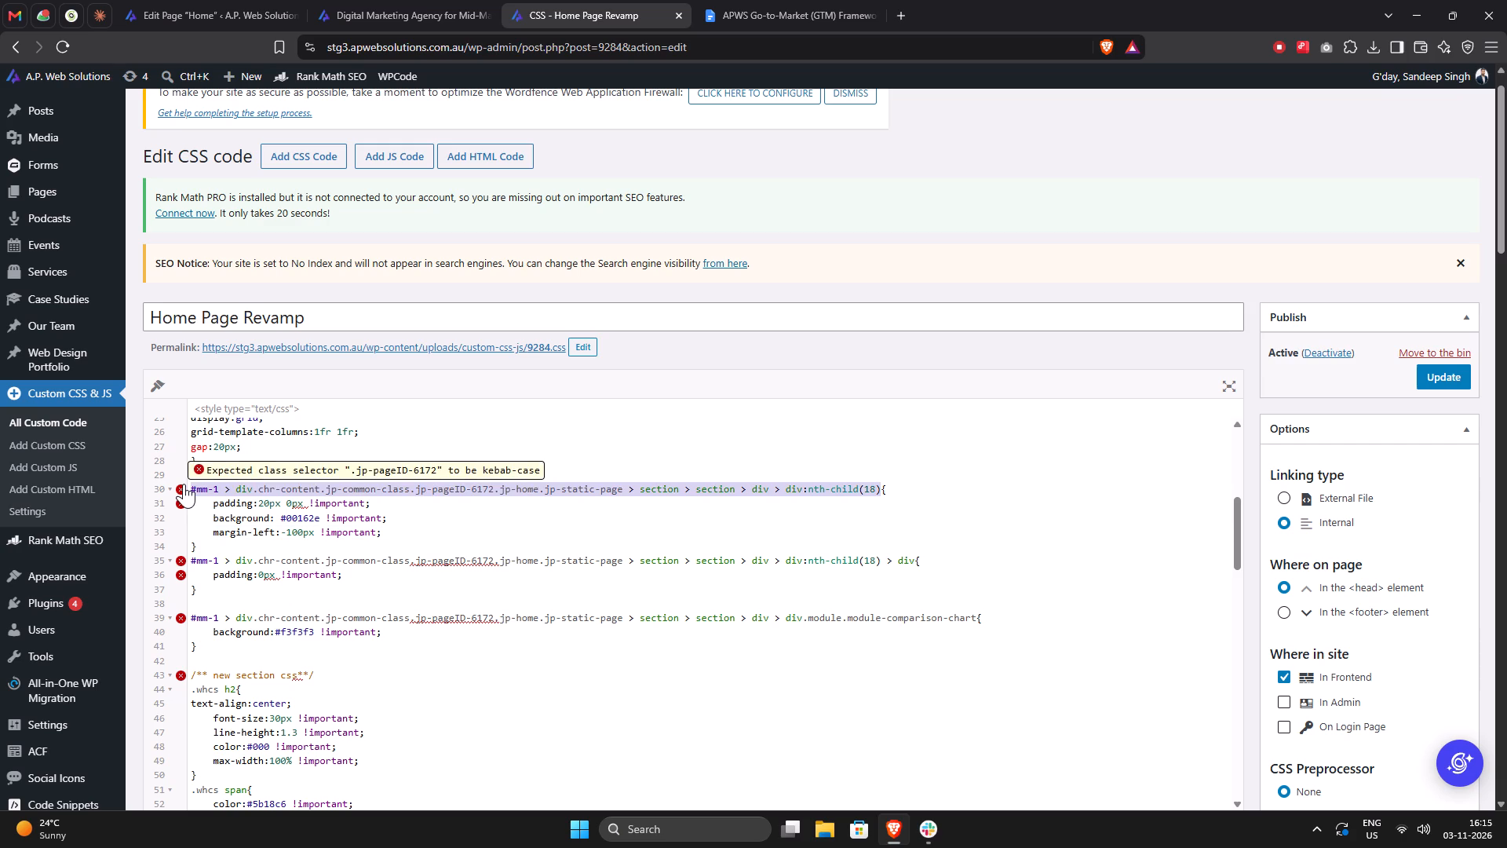
key("ctrl+v")
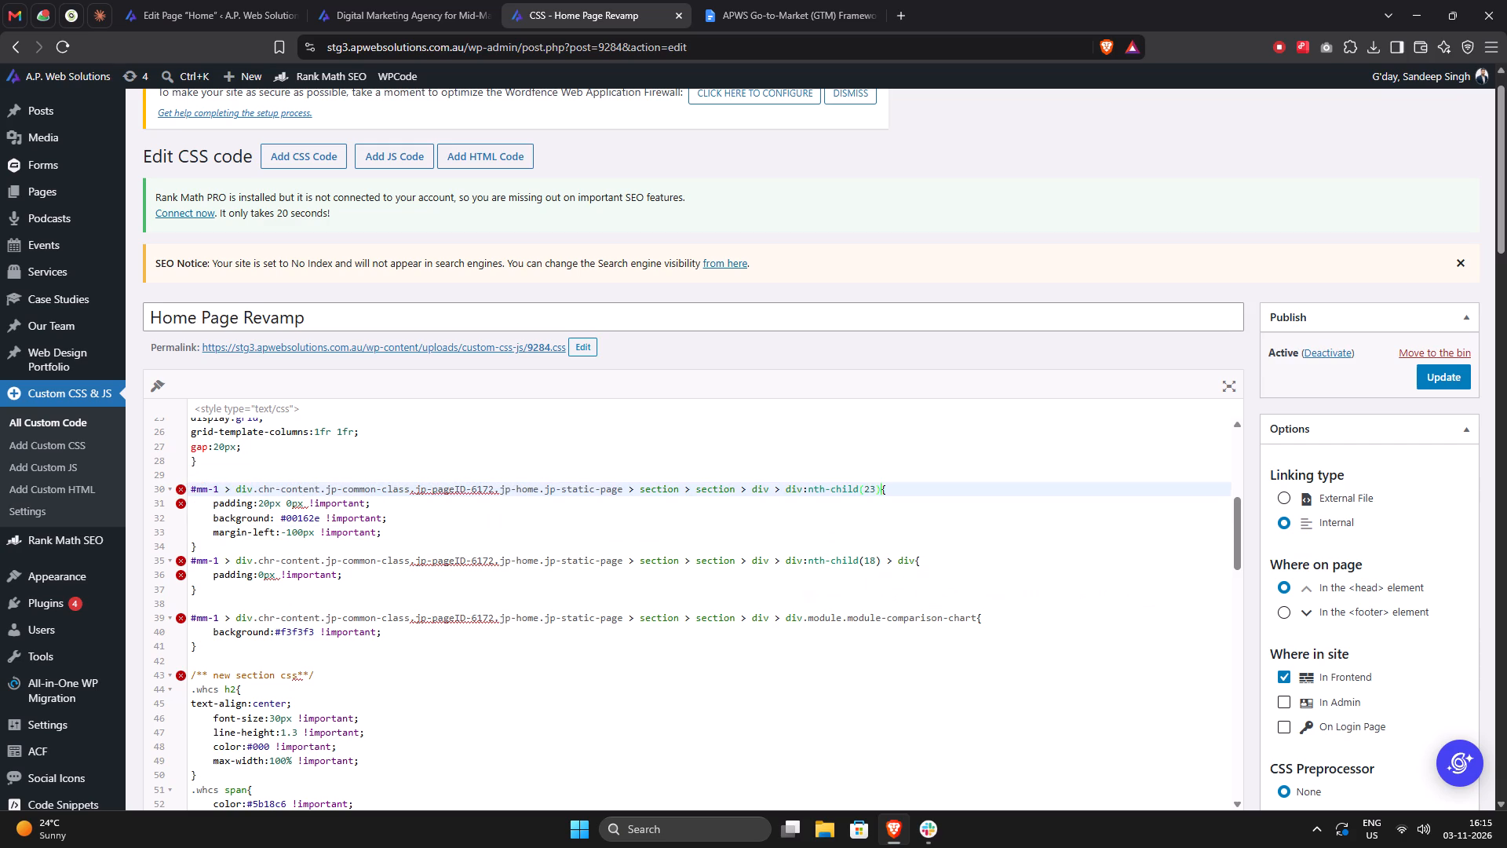
Change the padding:0px rule's selector to the copied nth-child(23) one, keeping its "> div" ending, and update the Home Page Revamp entry.
left_click(816, 573)
left_click_drag(885, 560, 723, 550)
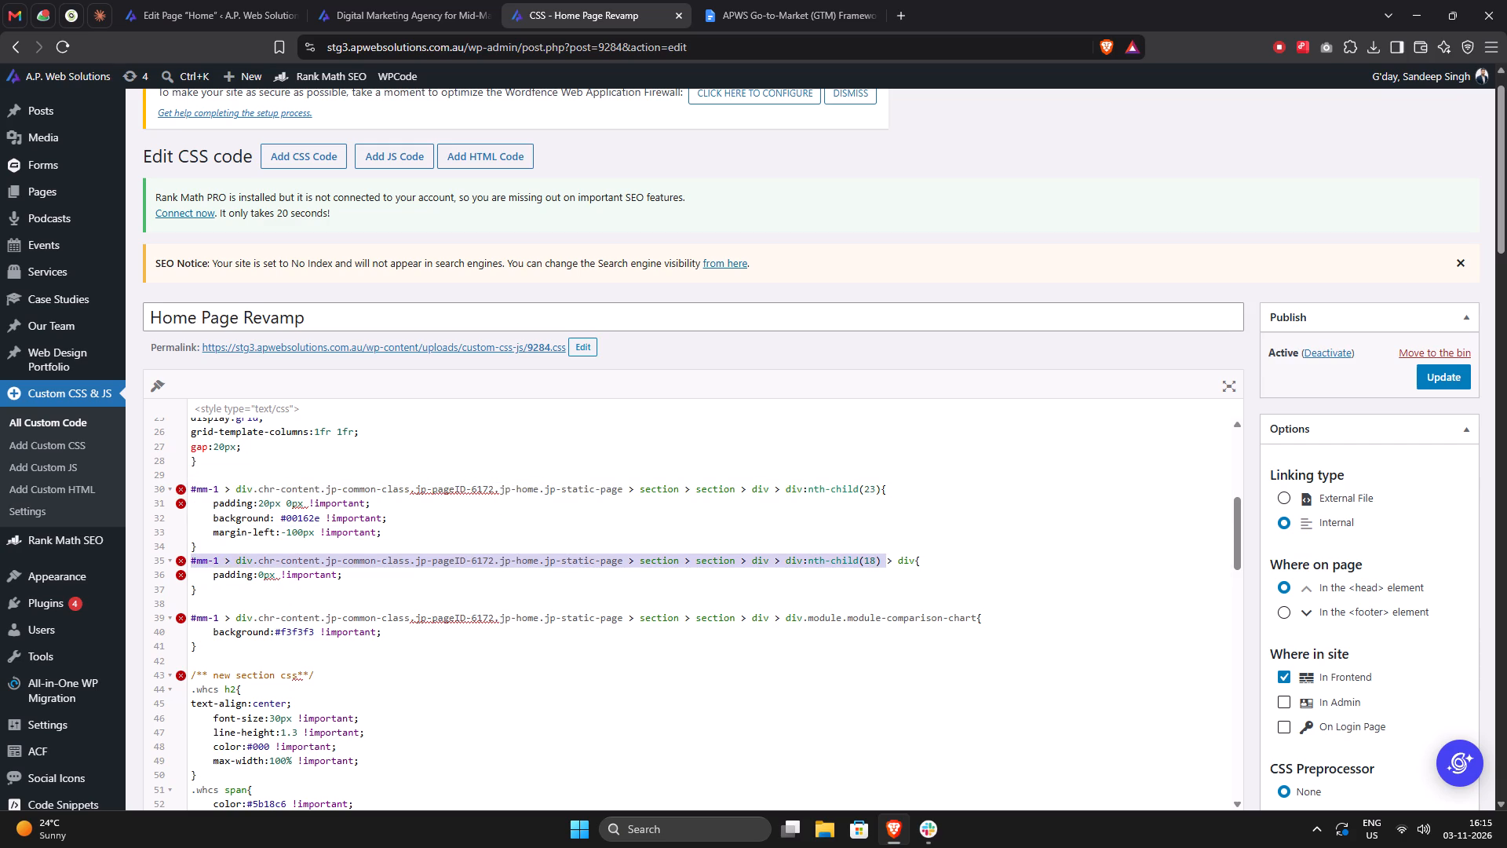
left_click_drag(723, 550, 308, 550)
key("ctrl+v")
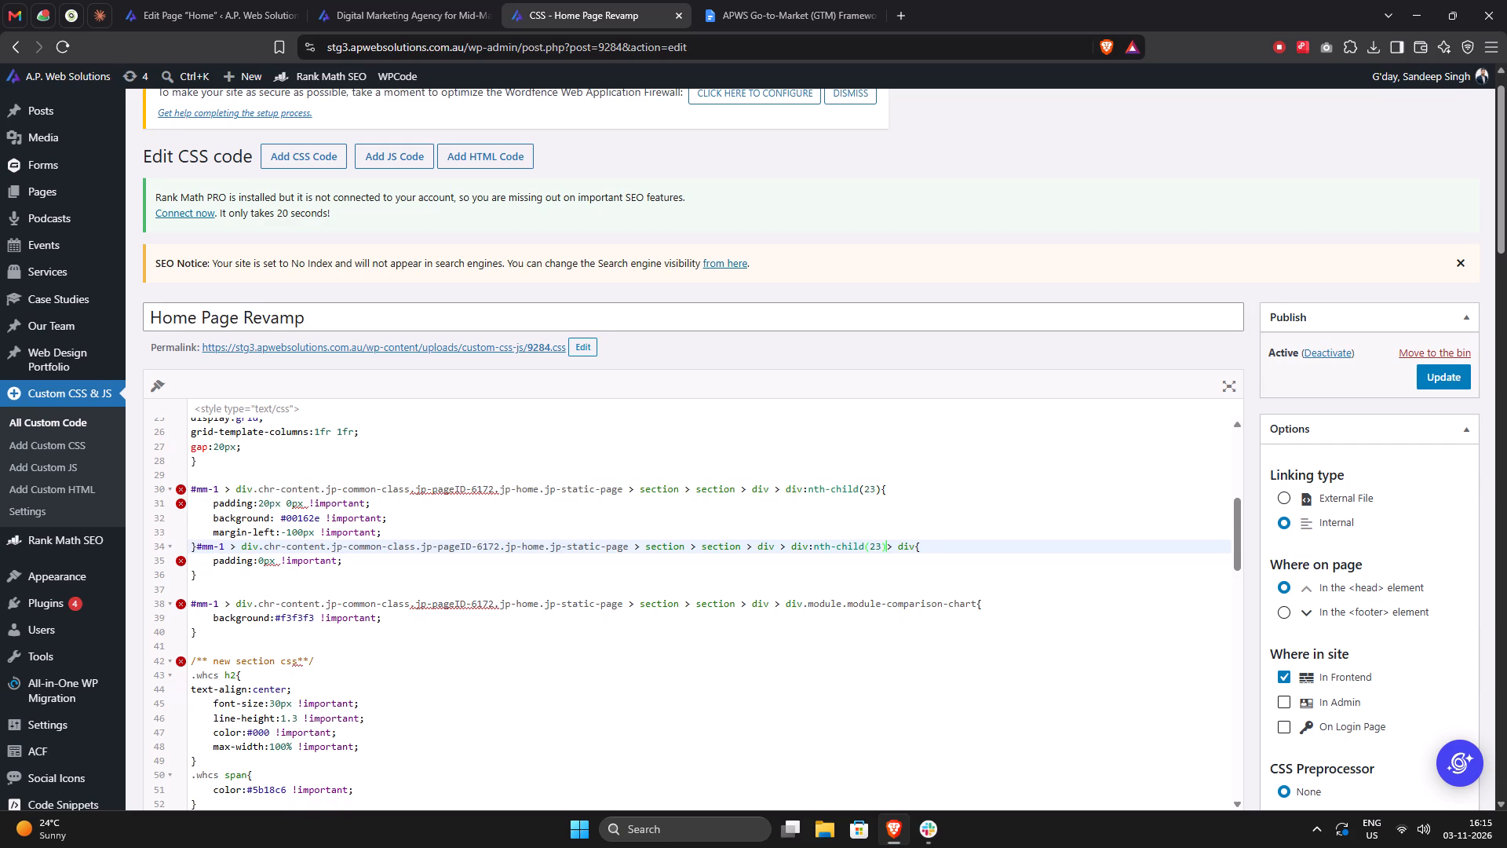
key("space")
left_click(1439, 375)
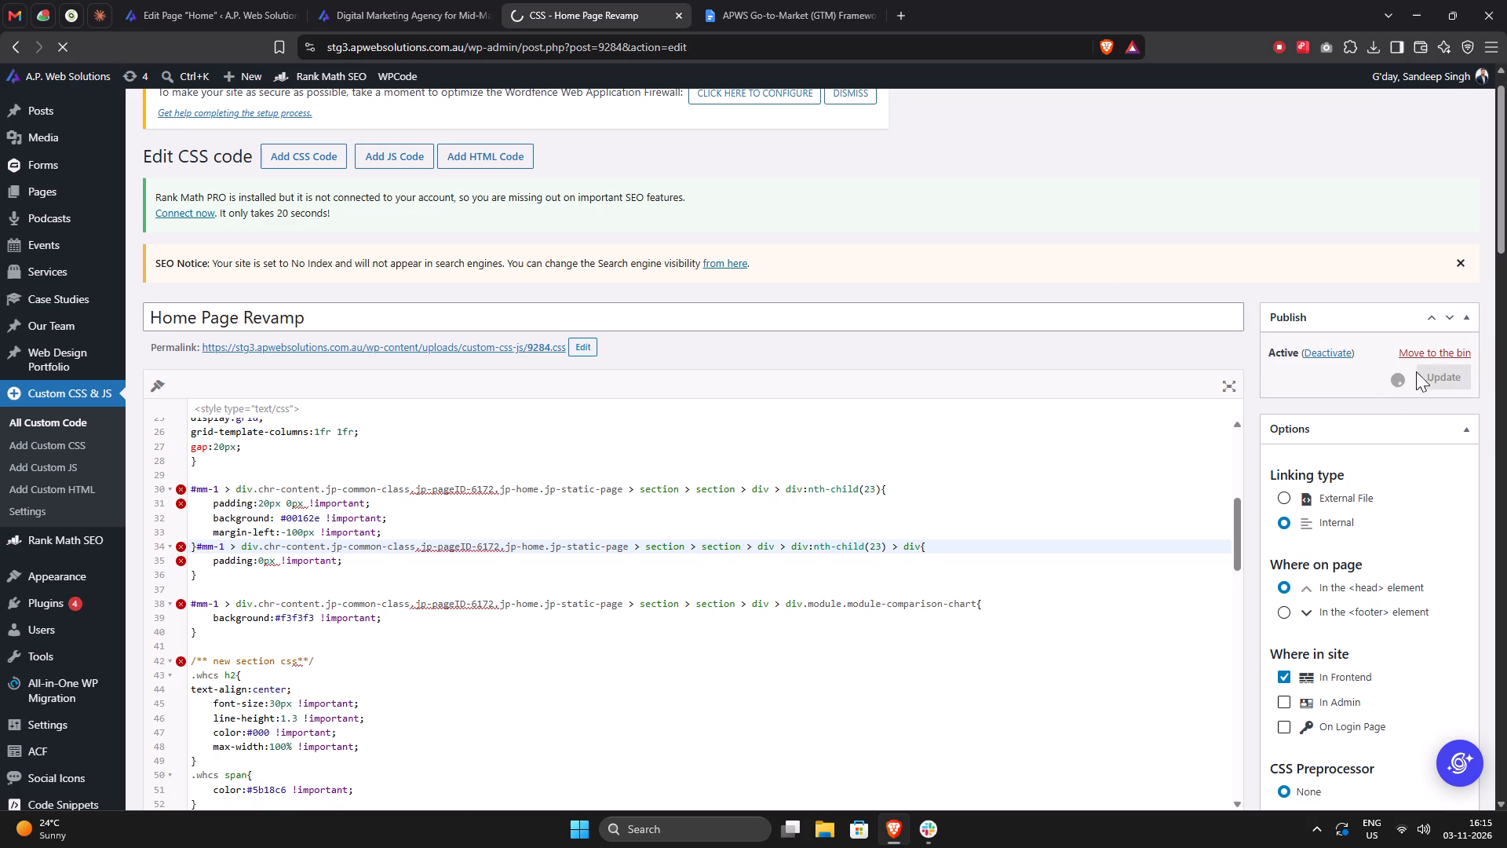
Close the inspector on the live Home page, hard-reload it, and examine the awards strip, services, brands and lower sections.
left_click(430, 11)
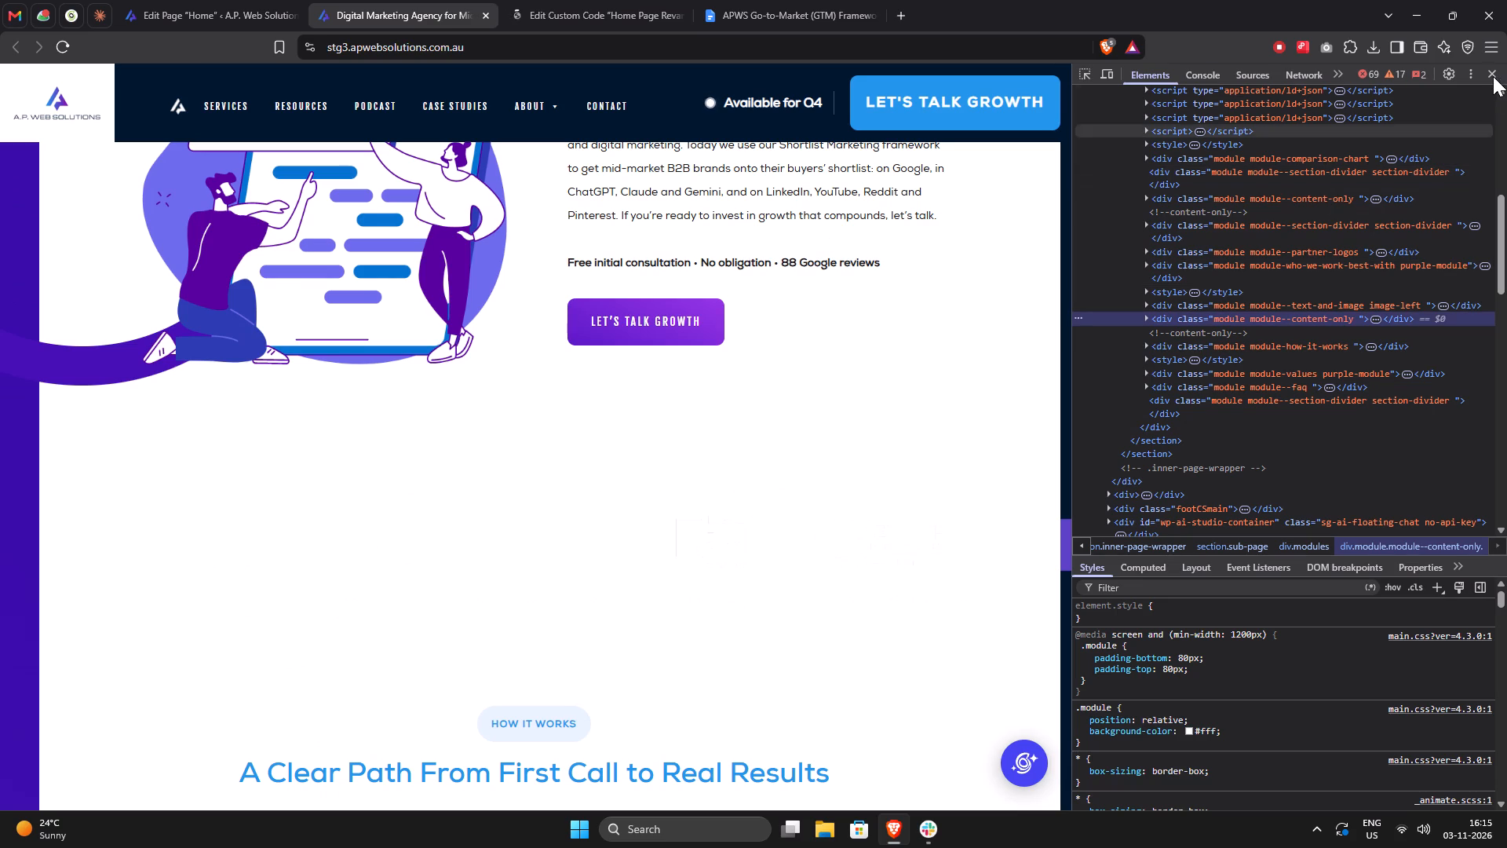
left_click(1493, 75)
key("ctrl+F5")
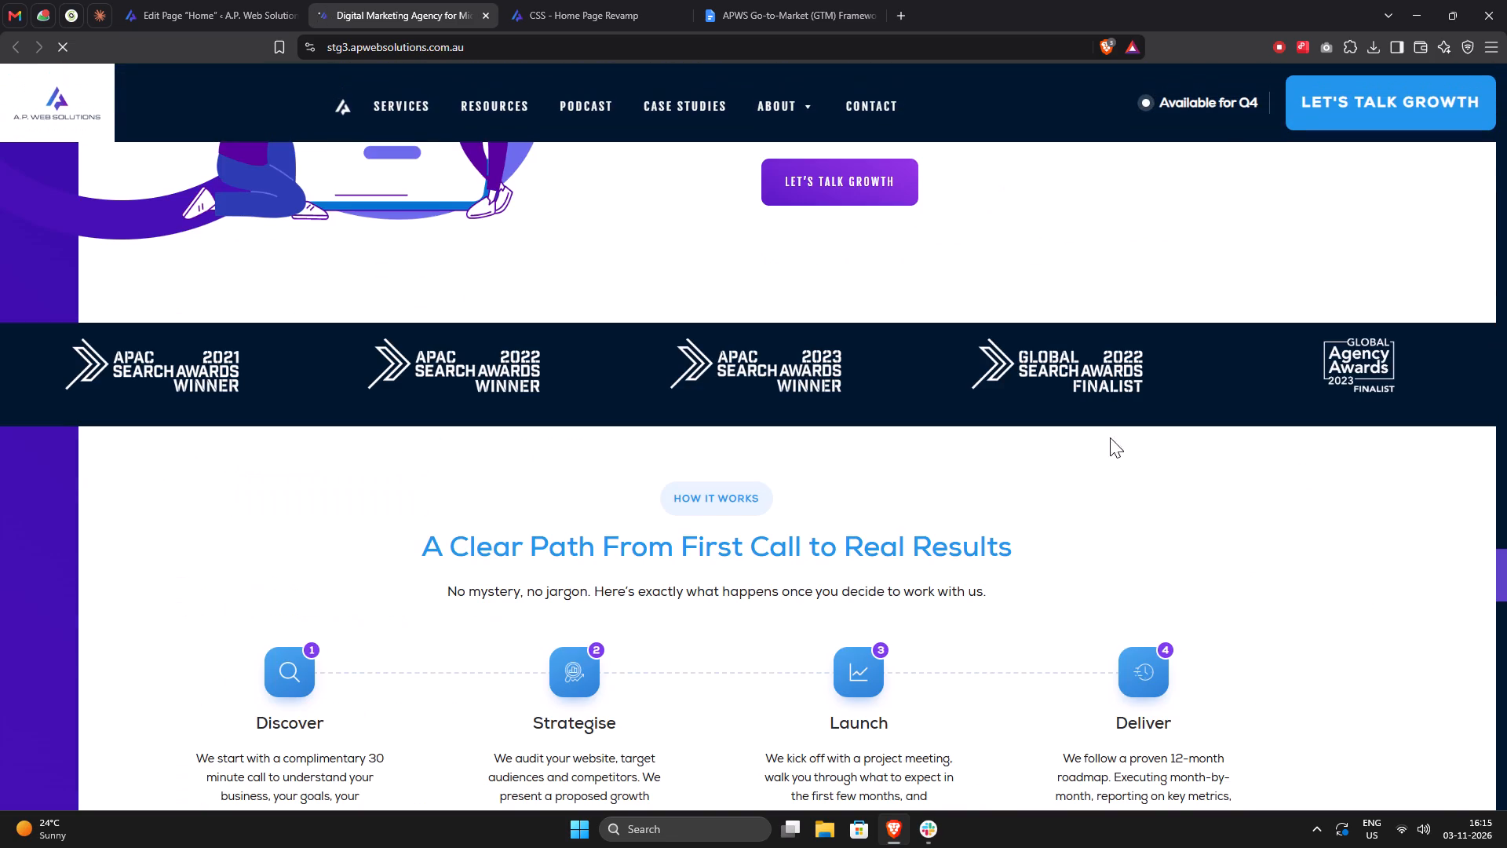
scroll(1069, 440, "up", 20)
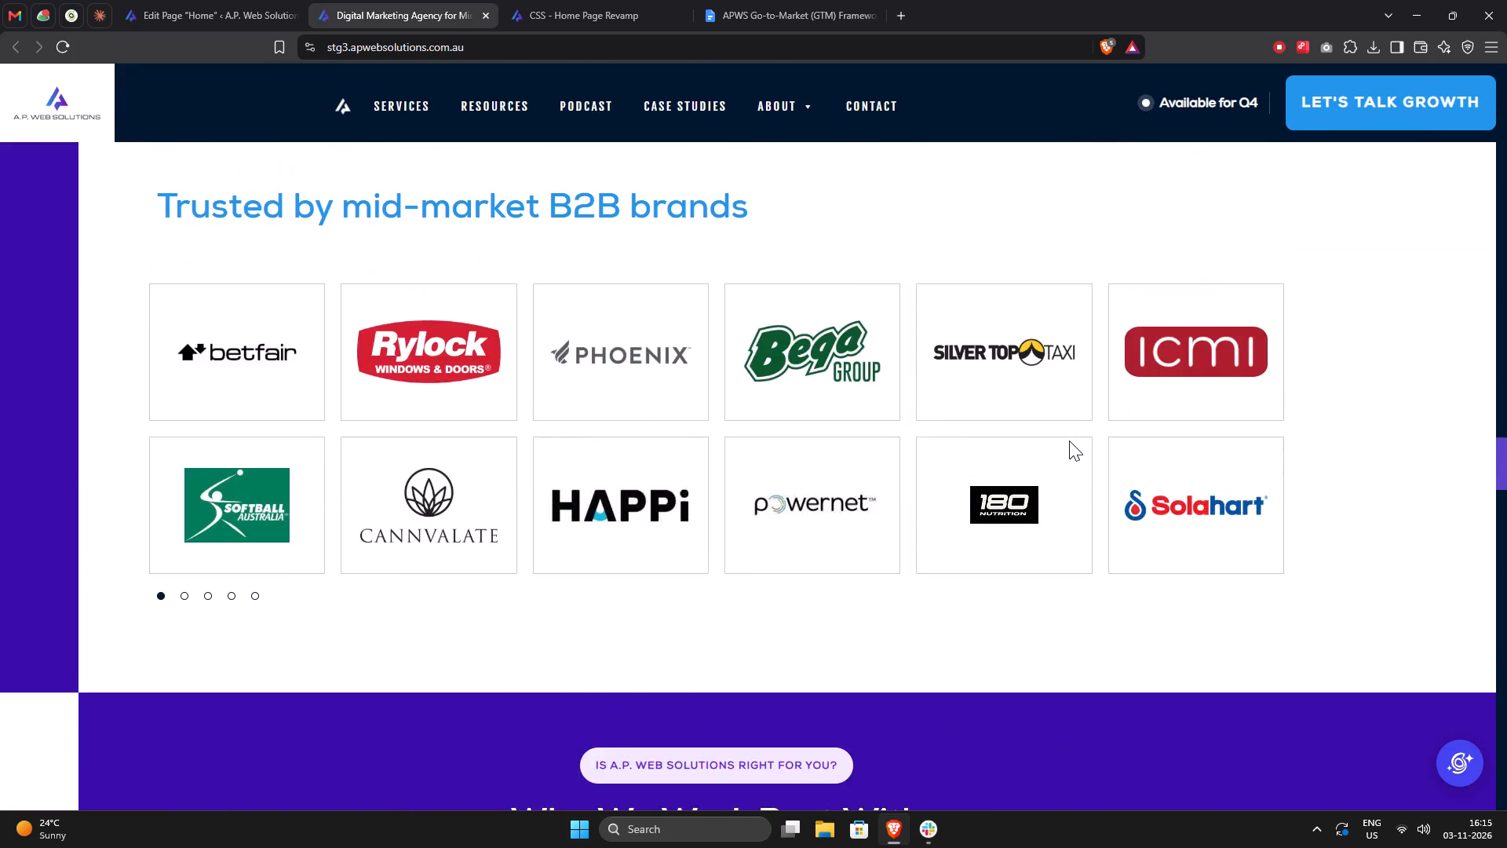
scroll(1069, 440, "up", 12)
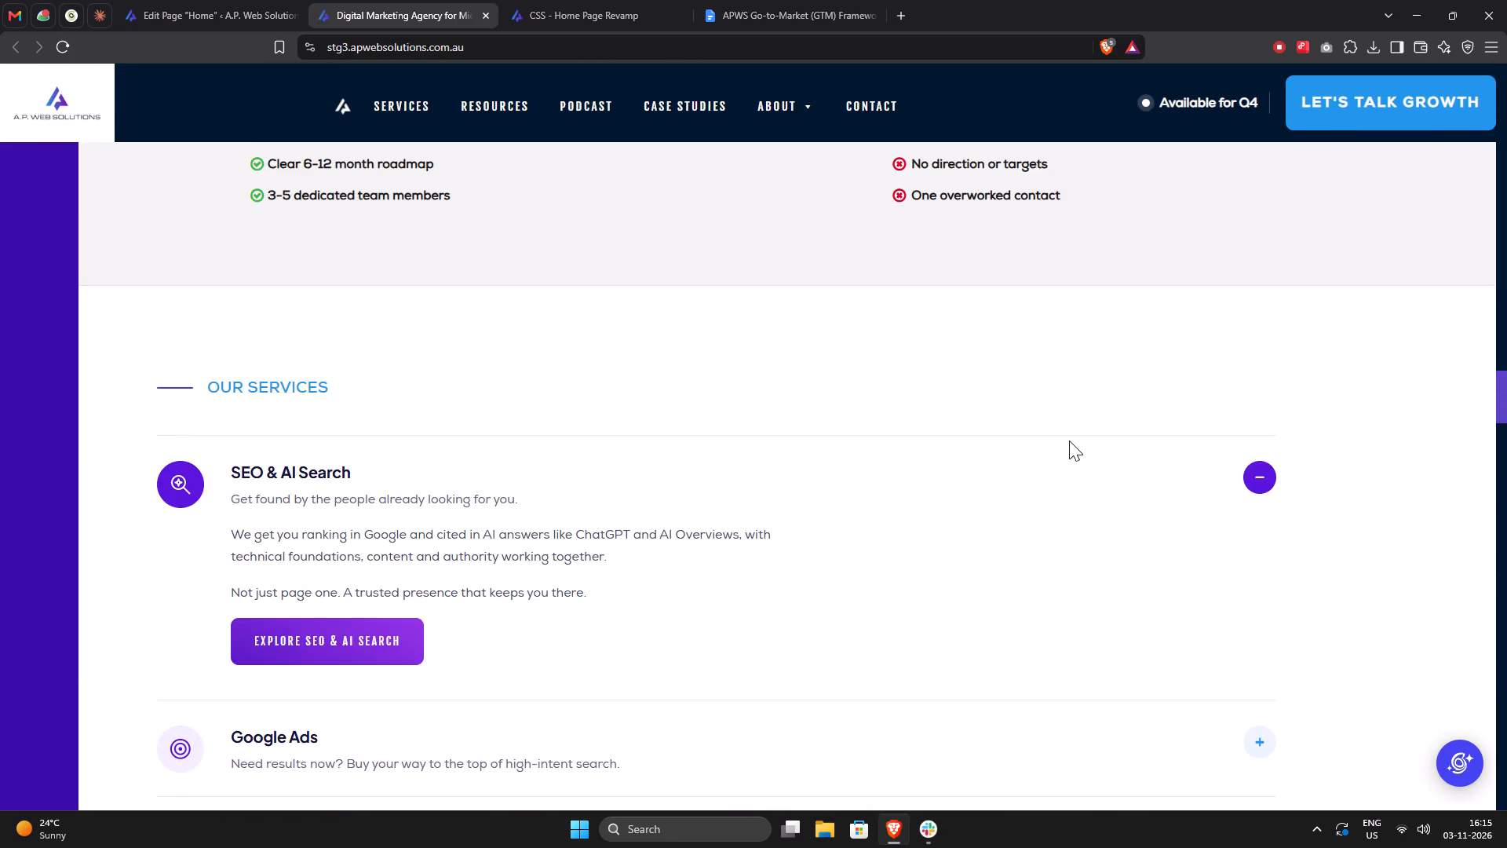
scroll(1069, 440, "up", 5)
scroll(1069, 440, "down", 12)
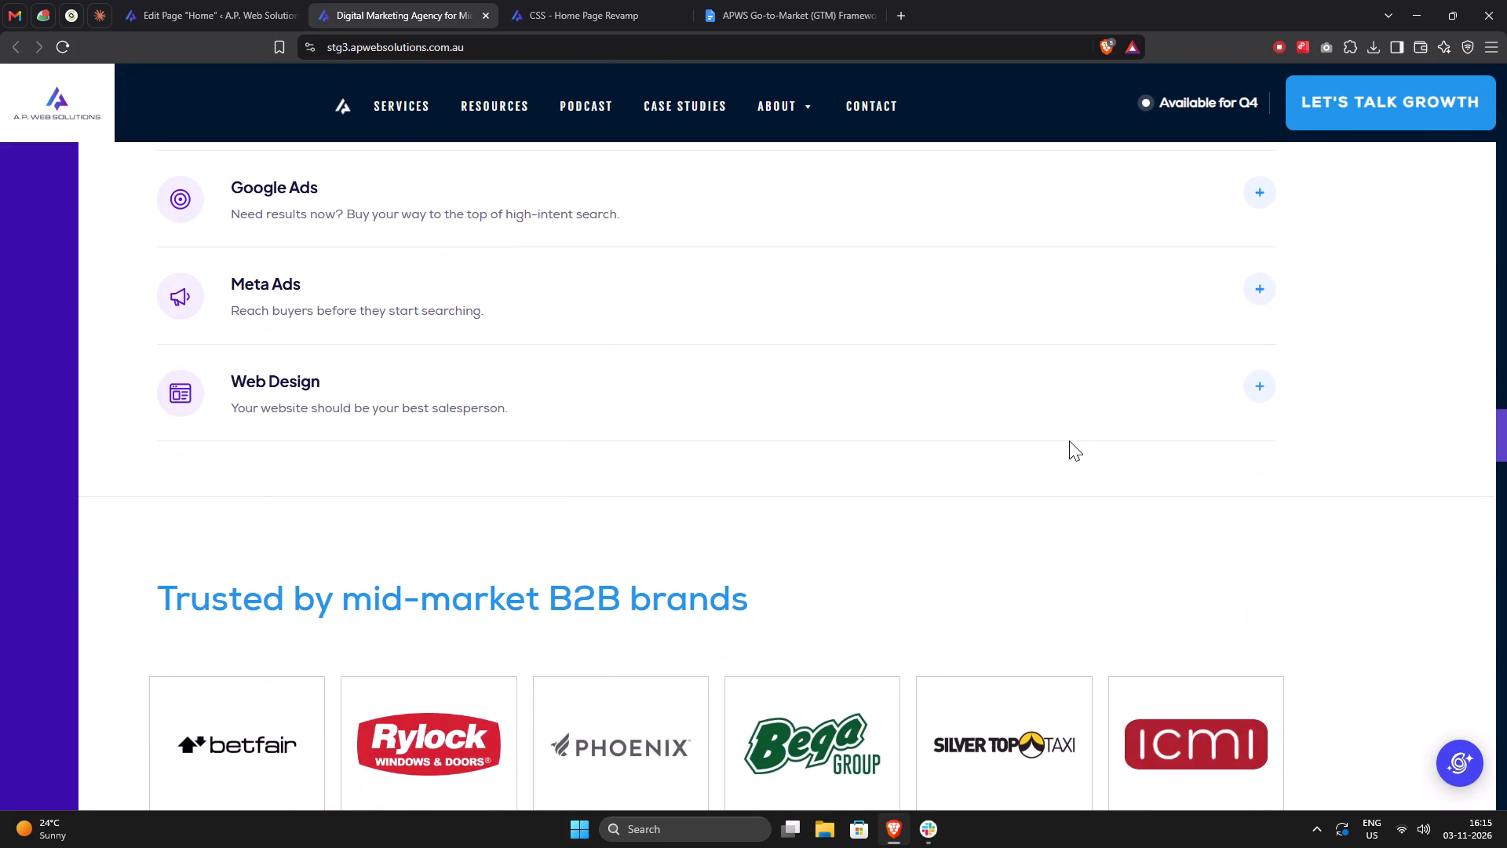
scroll(1069, 440, "down", 16)
scroll(1069, 440, "down", 9)
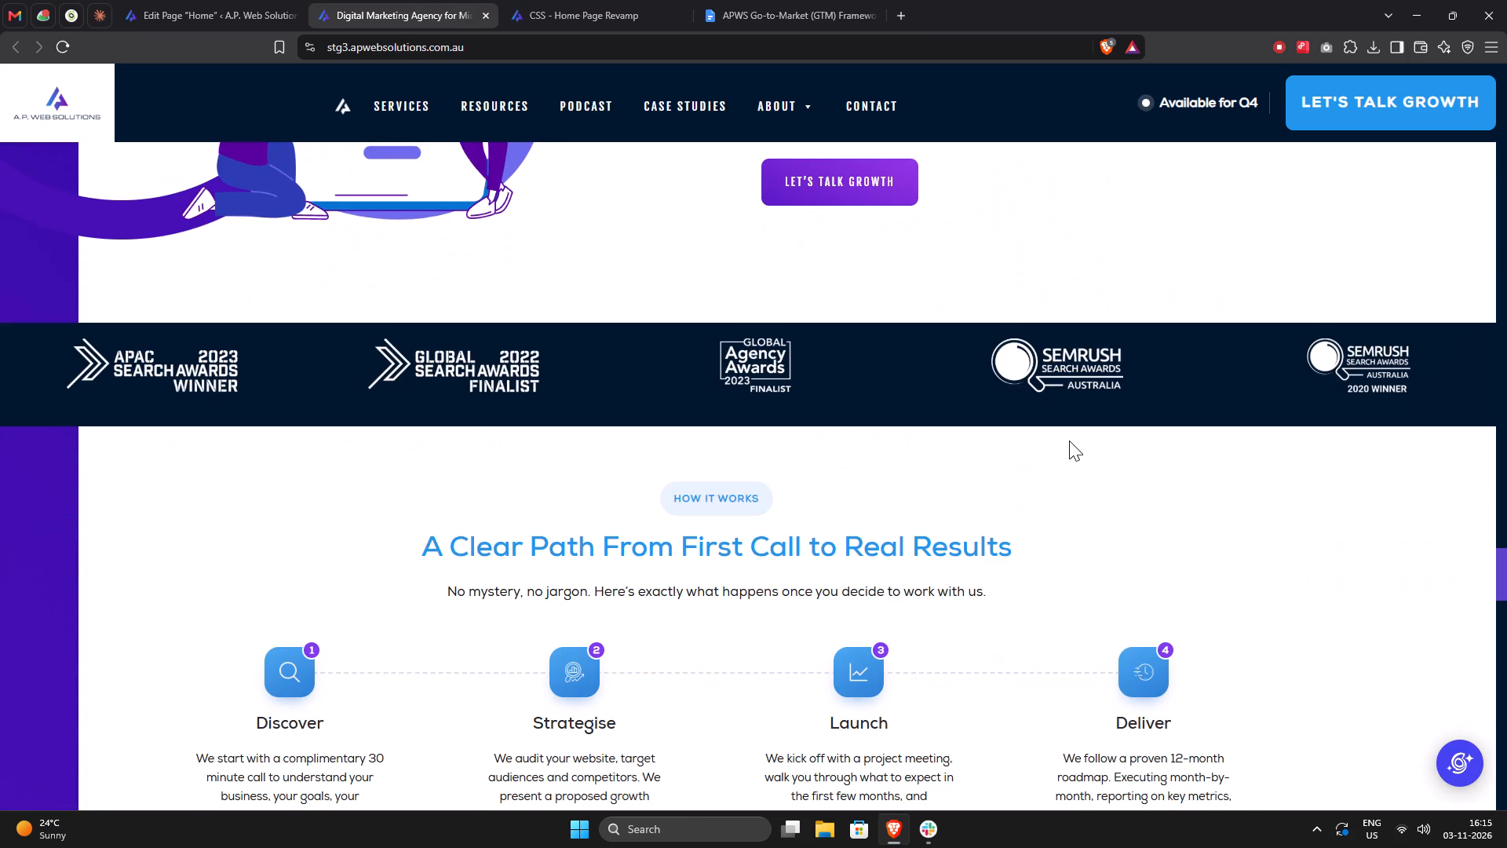
scroll(1069, 440, "down", 15)
Review the Home page upward from the FAQ, examining the layout and spacing around Our Services and the B2B brands section.
scroll(1069, 440, "up", 3)
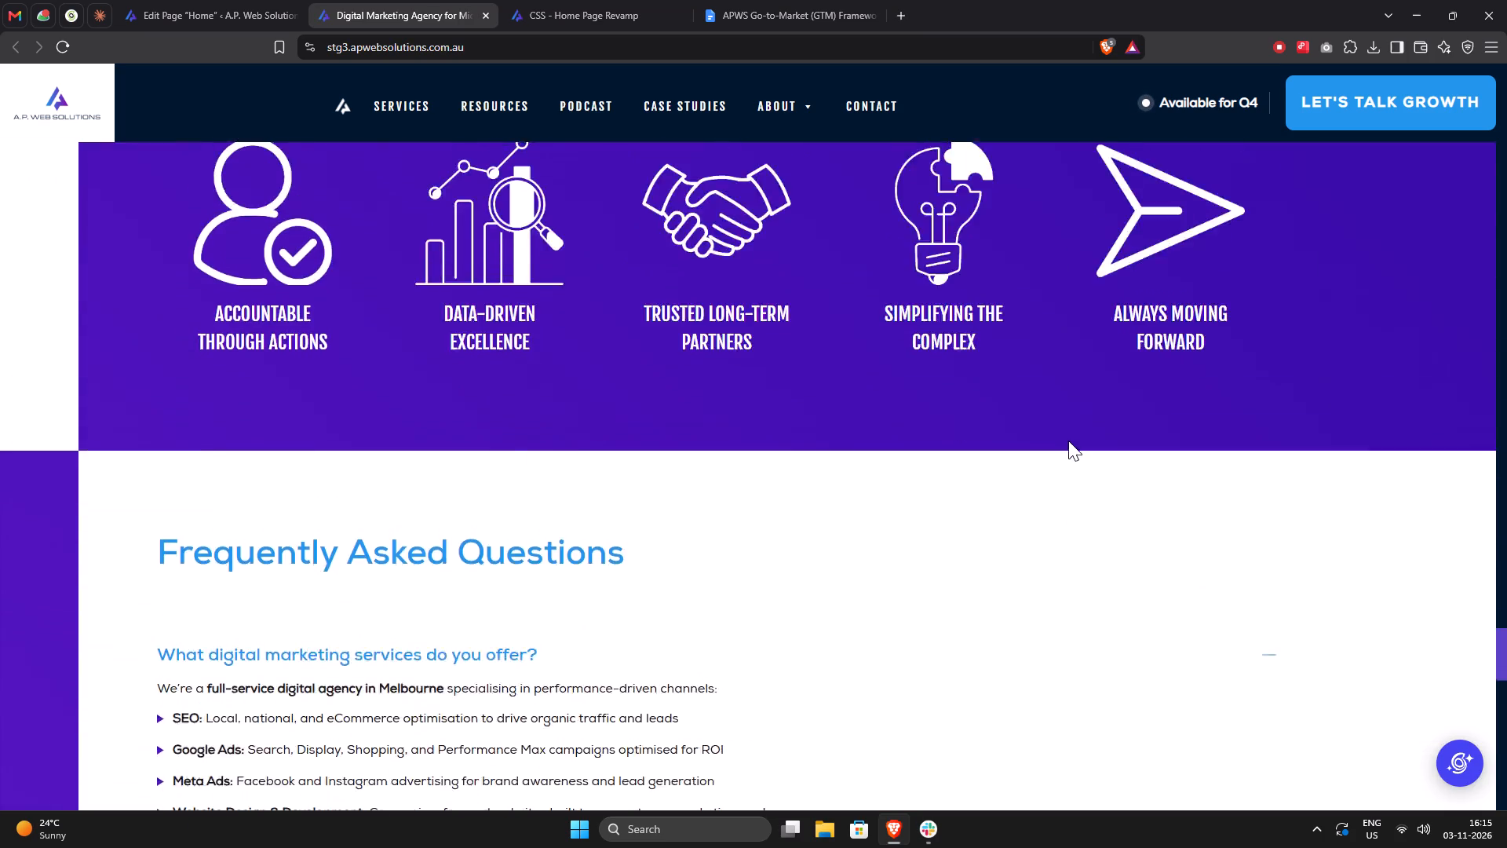
scroll(1068, 440, "up", 17)
scroll(1068, 440, "up", 9)
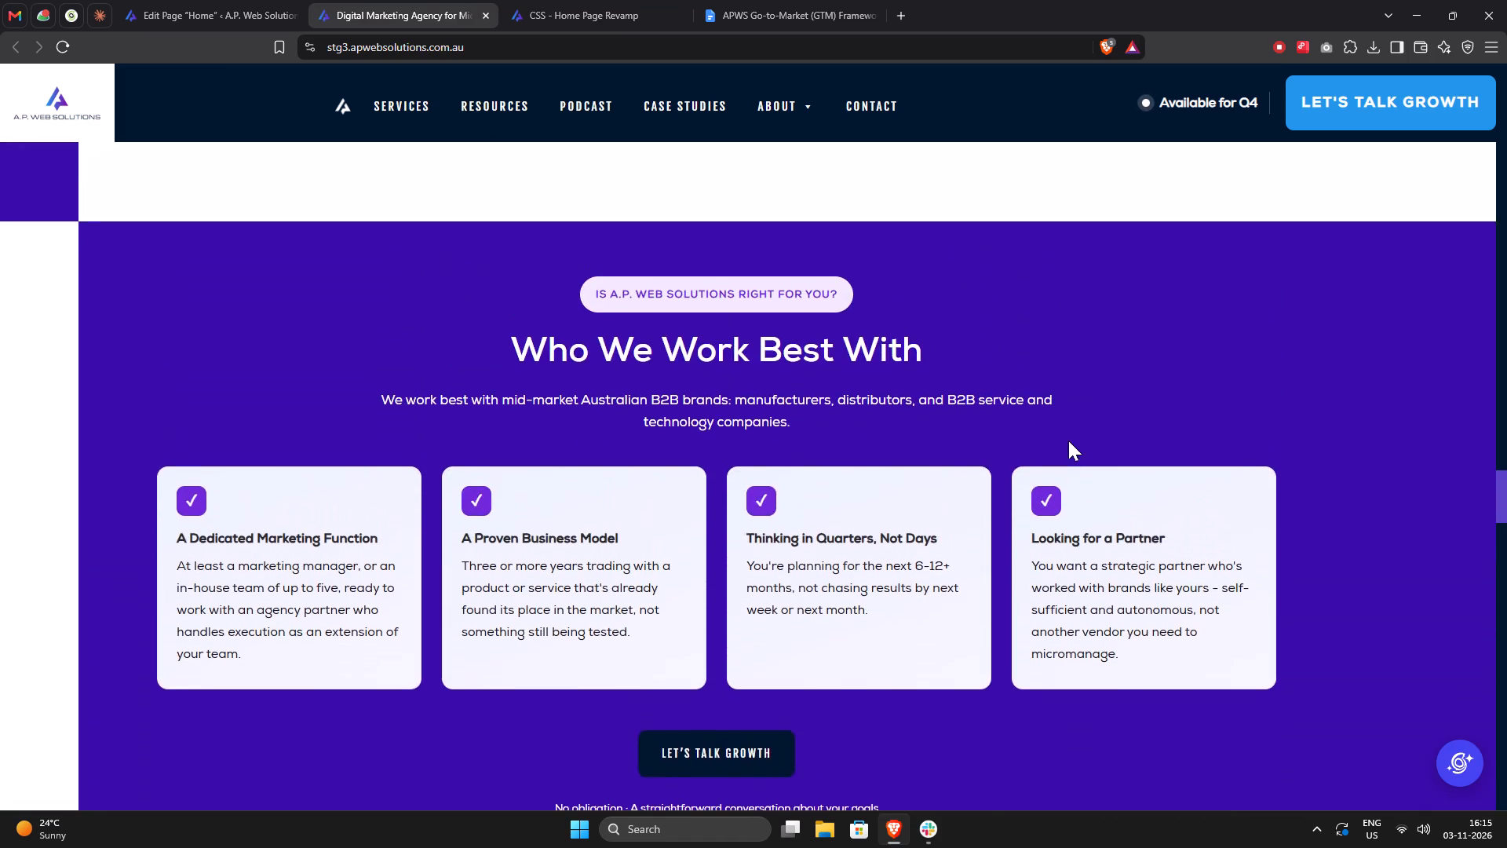
scroll(1068, 440, "up", 19)
scroll(1068, 440, "down", 13)
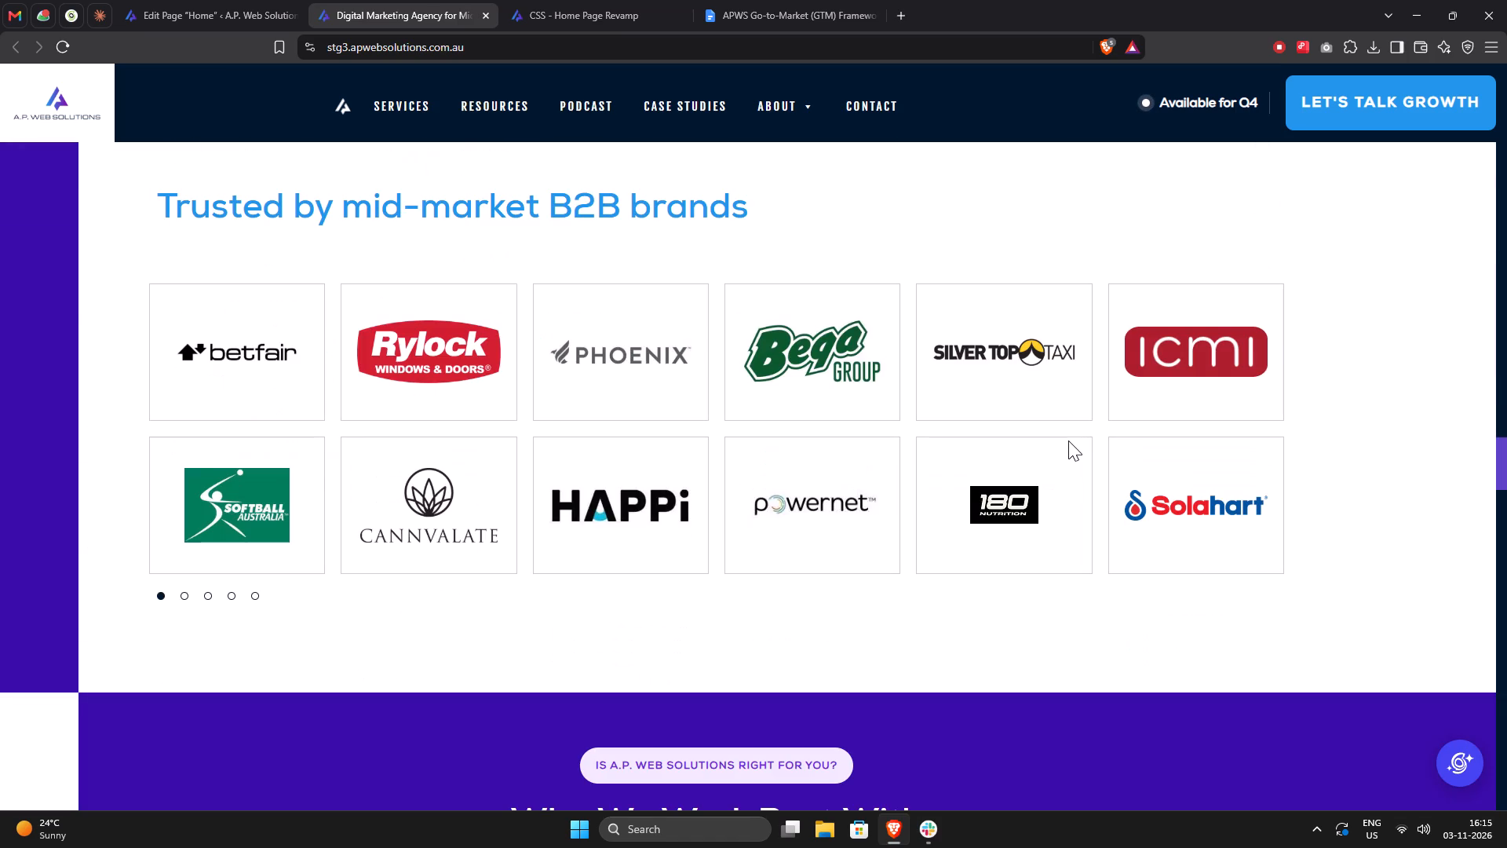
scroll(1068, 440, "down", 6)
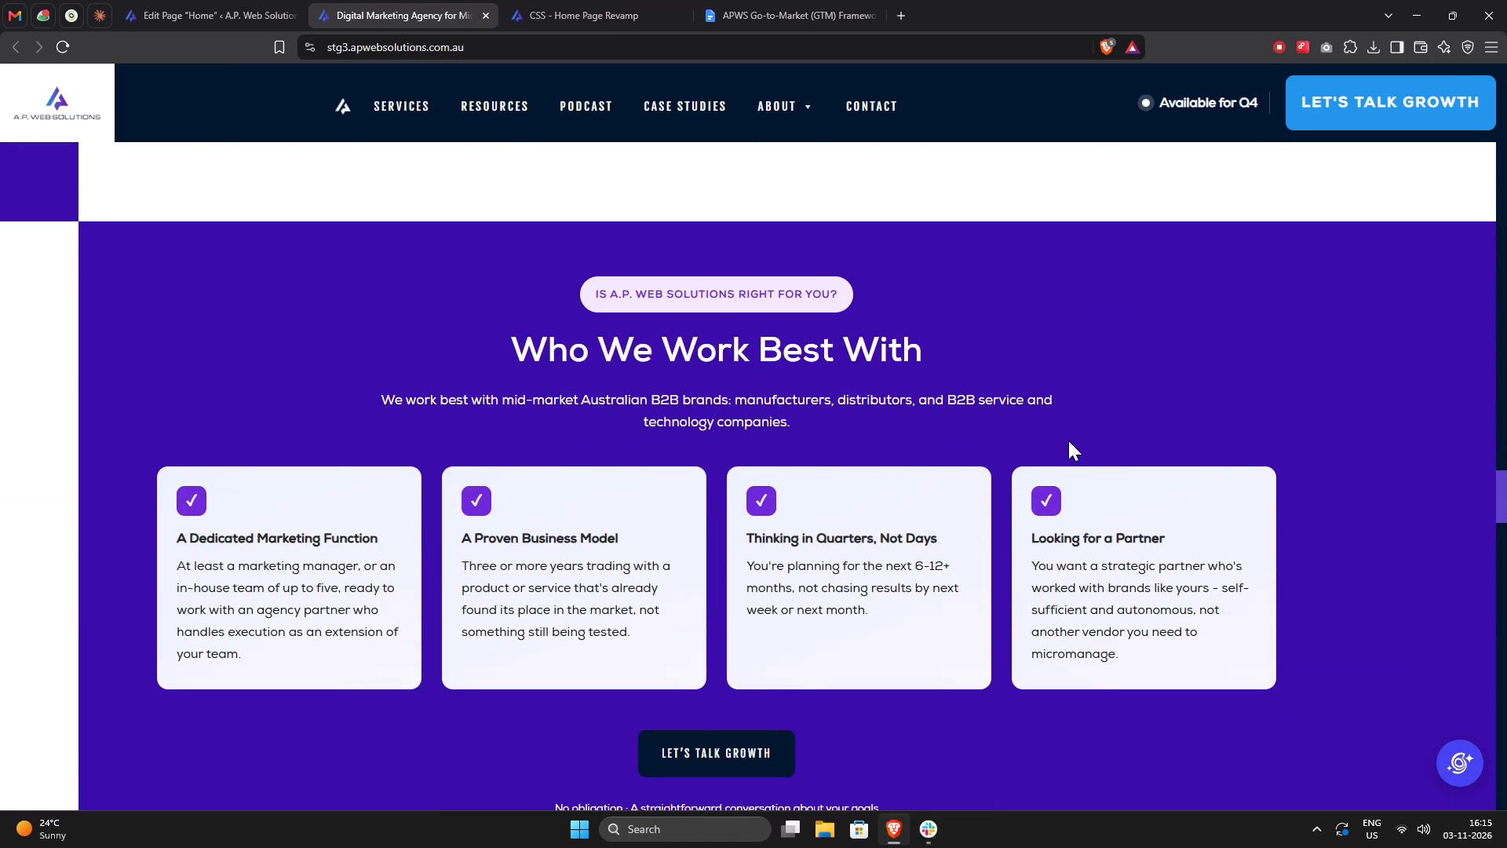
scroll(1068, 440, "down", 6)
scroll(1068, 440, "up", 20)
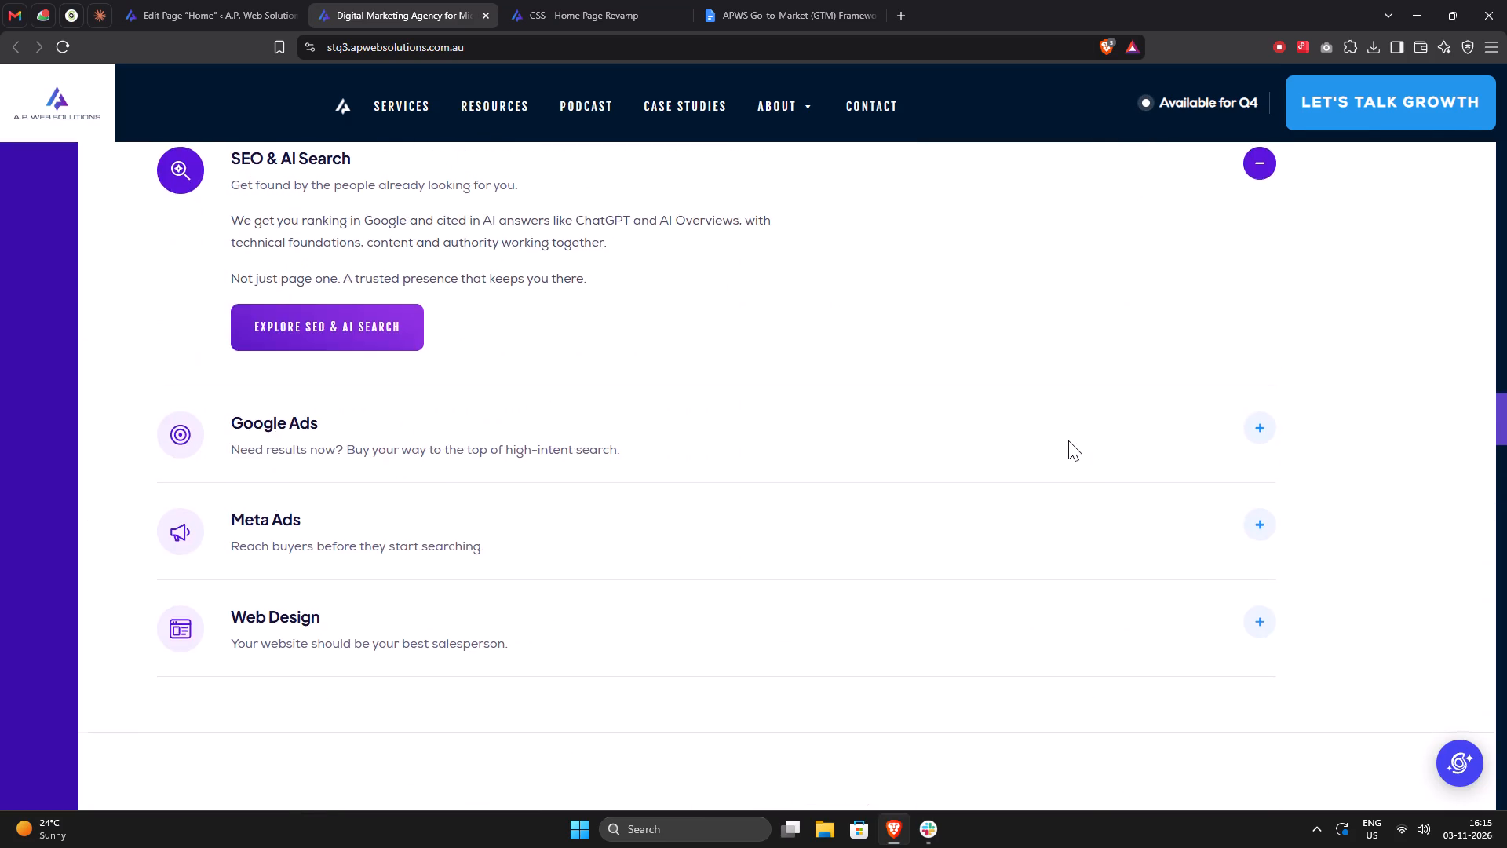
scroll(1068, 440, "up", 11)
scroll(1068, 440, "down", 9)
scroll(1068, 440, "up", 4)
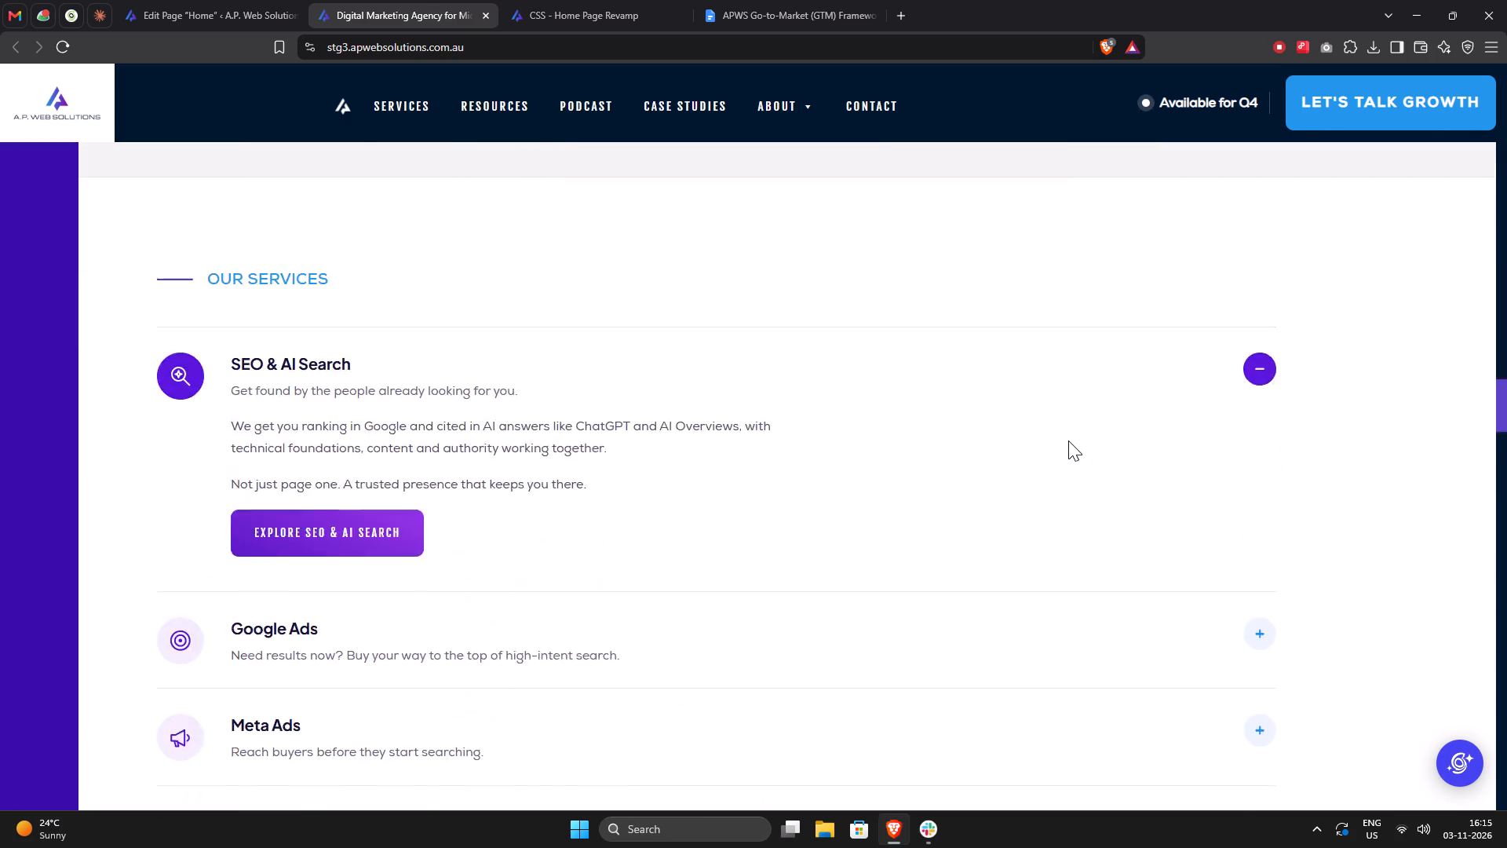
scroll(1068, 440, "up", 7)
scroll(1068, 440, "down", 16)
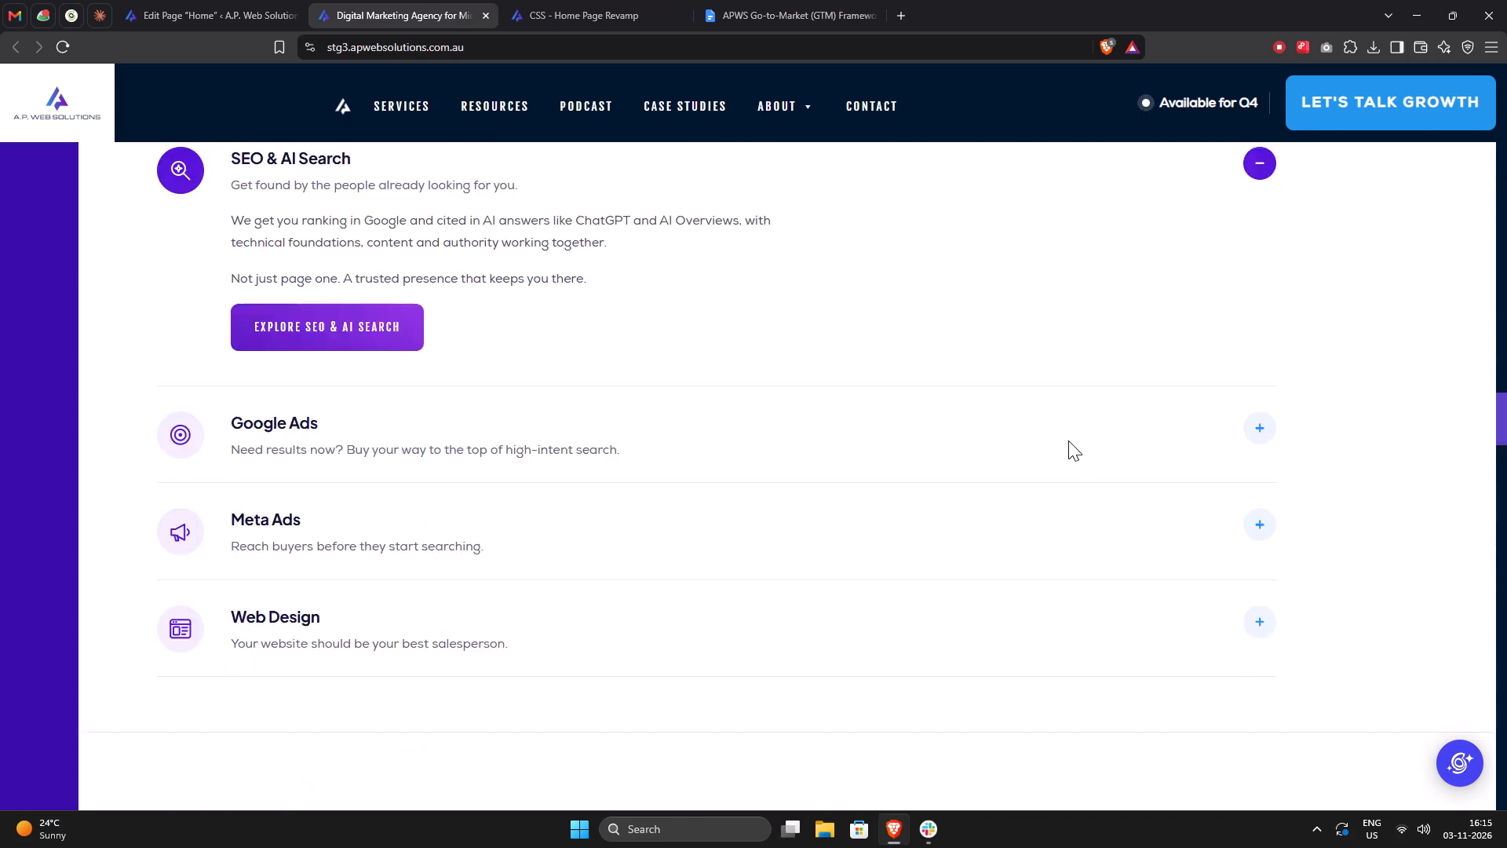
scroll(1068, 440, "down", 3)
scroll(1068, 440, "up", 14)
scroll(454, 473, "up", 5)
Inspect the manufacturing client testimonials section and add the class purple-module to its module-testimonials-with-metrics div, then close the inspector.
right_click(309, 480)
left_click(400, 774)
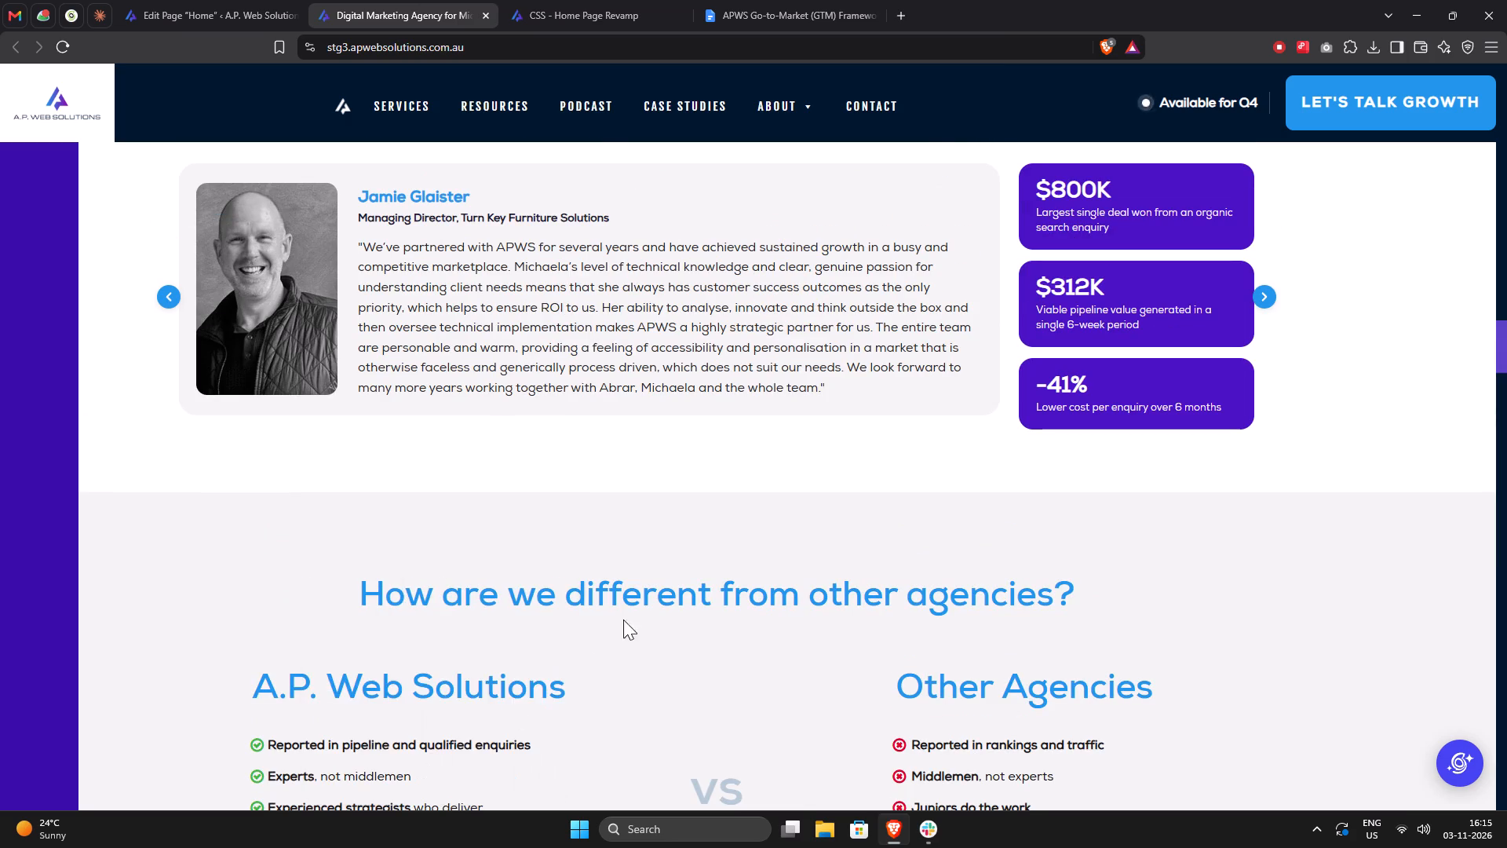
scroll(795, 450, "up", 10)
scroll(795, 450, "down", 9)
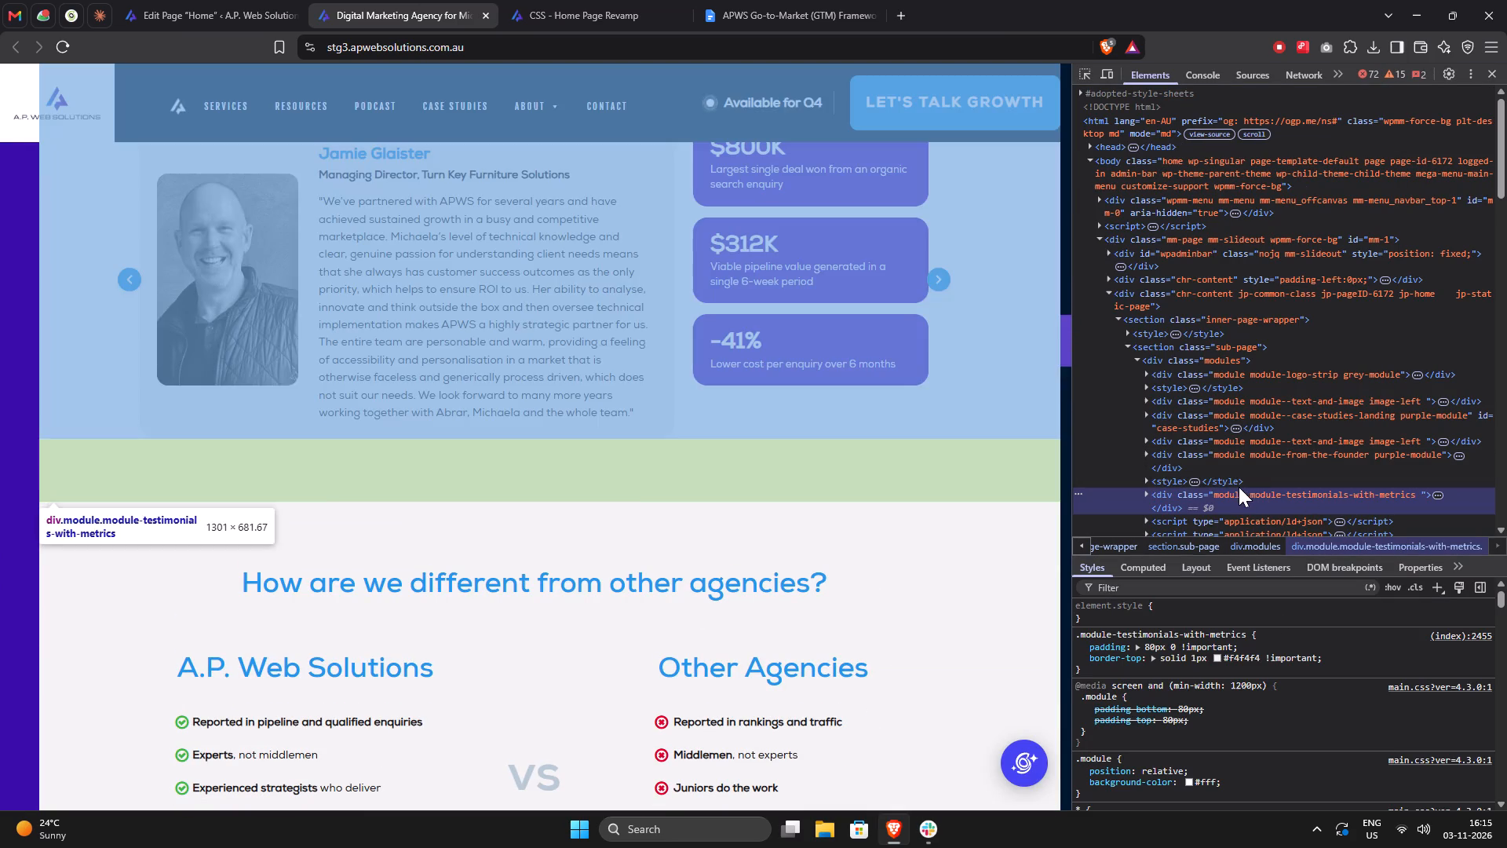
double_click(1399, 495)
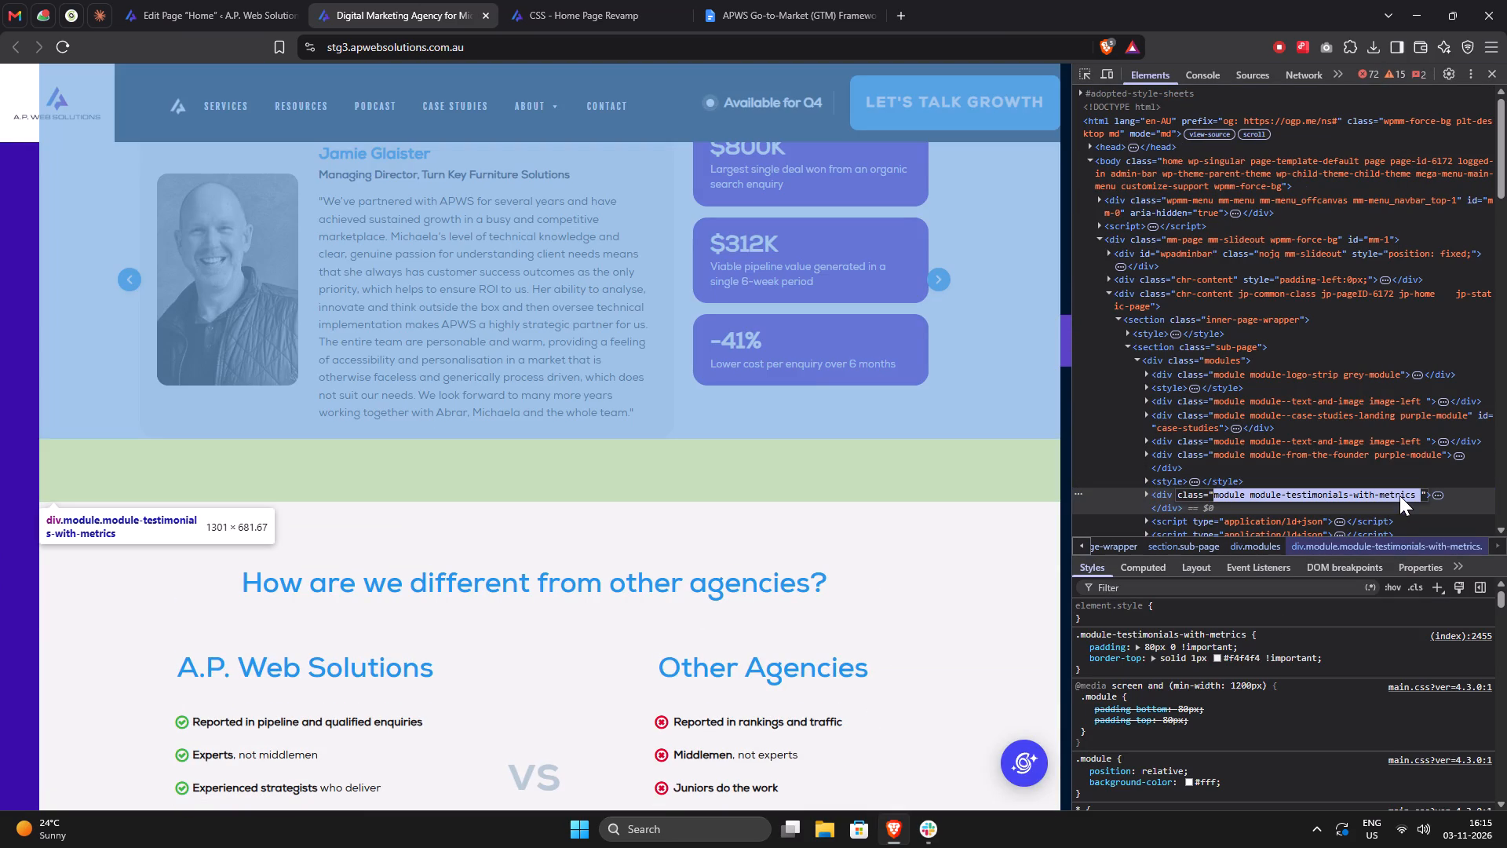
key("Right")
type("puple-module")
key("Return")
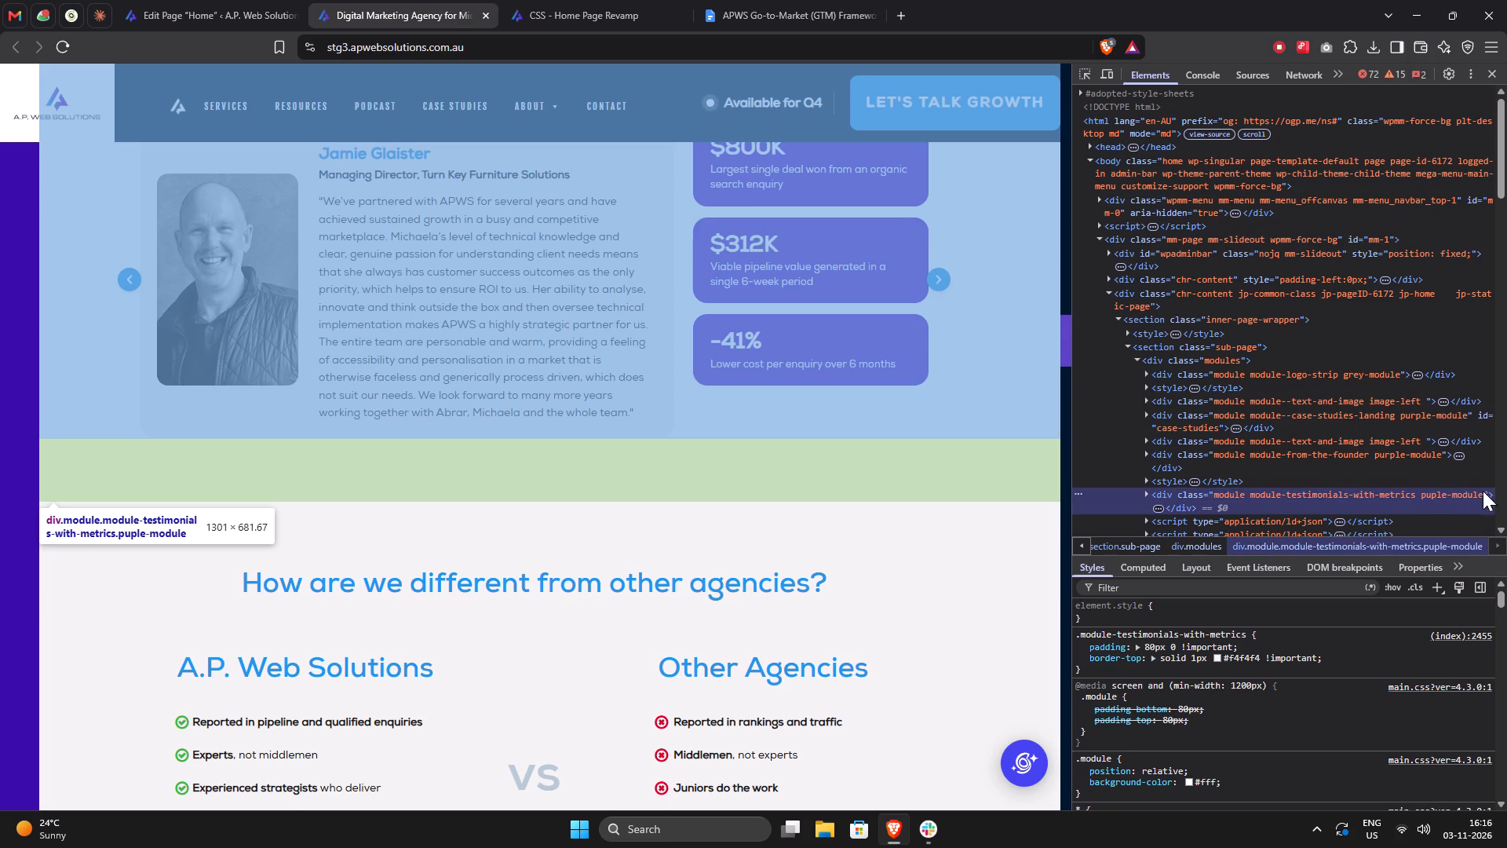
double_click(1432, 492)
triple_click(1432, 492)
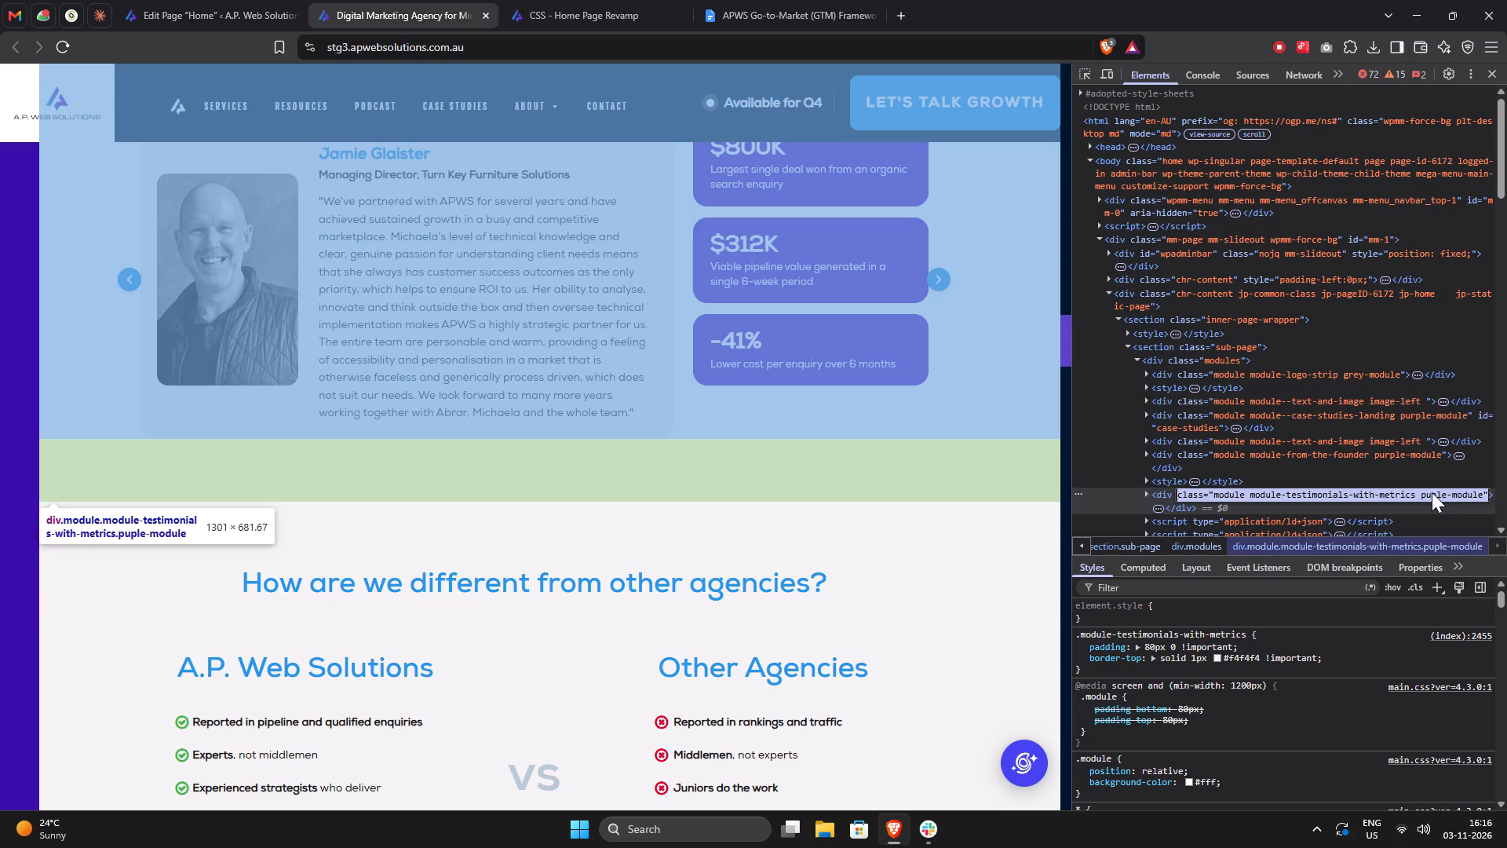
triple_click(1432, 492)
left_click(1426, 494)
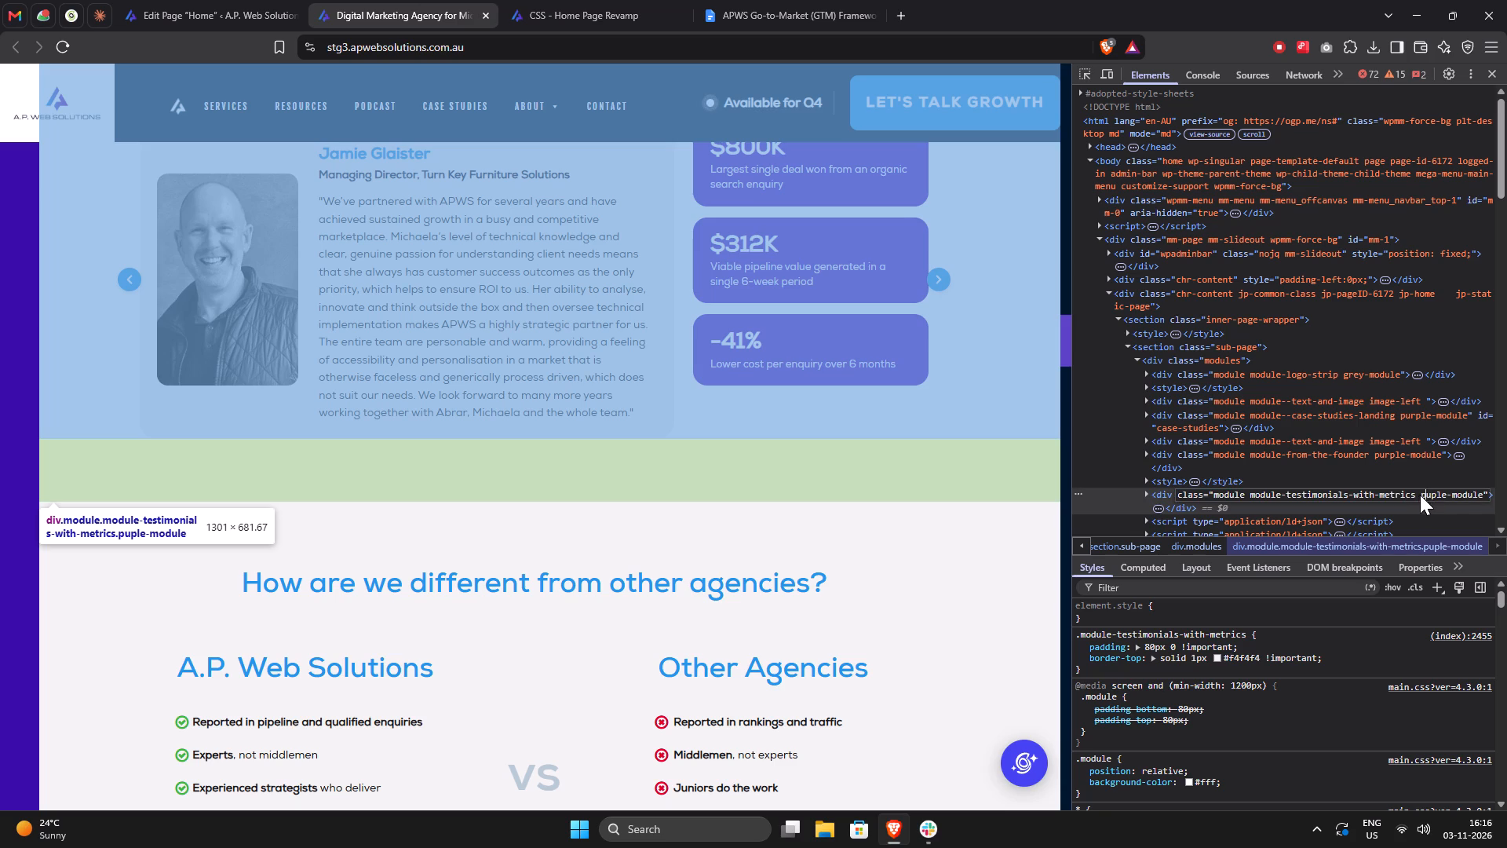
key("Right")
key("r")
key("Return")
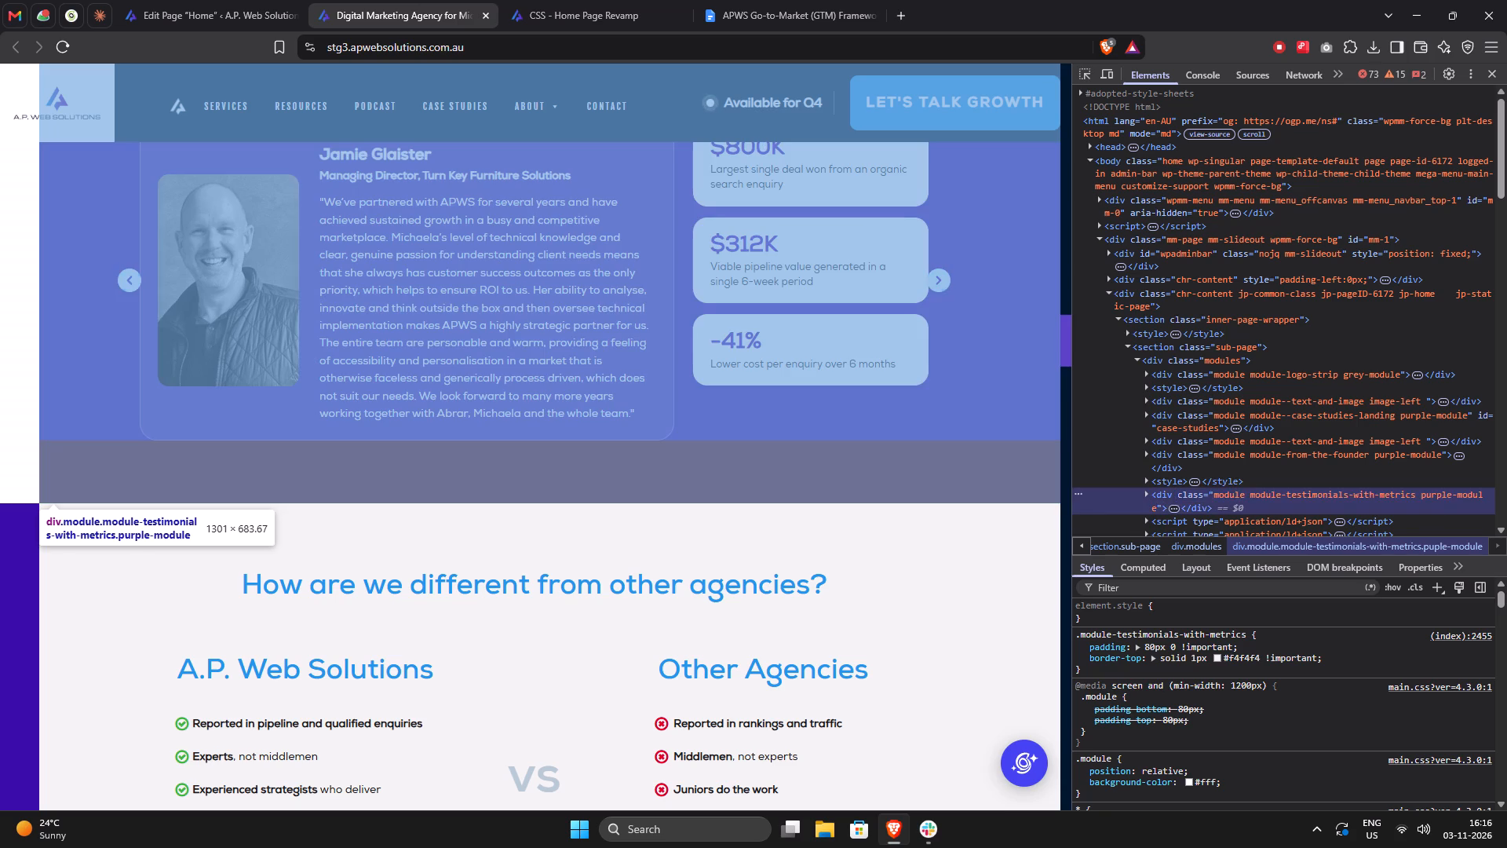
left_click(1491, 68)
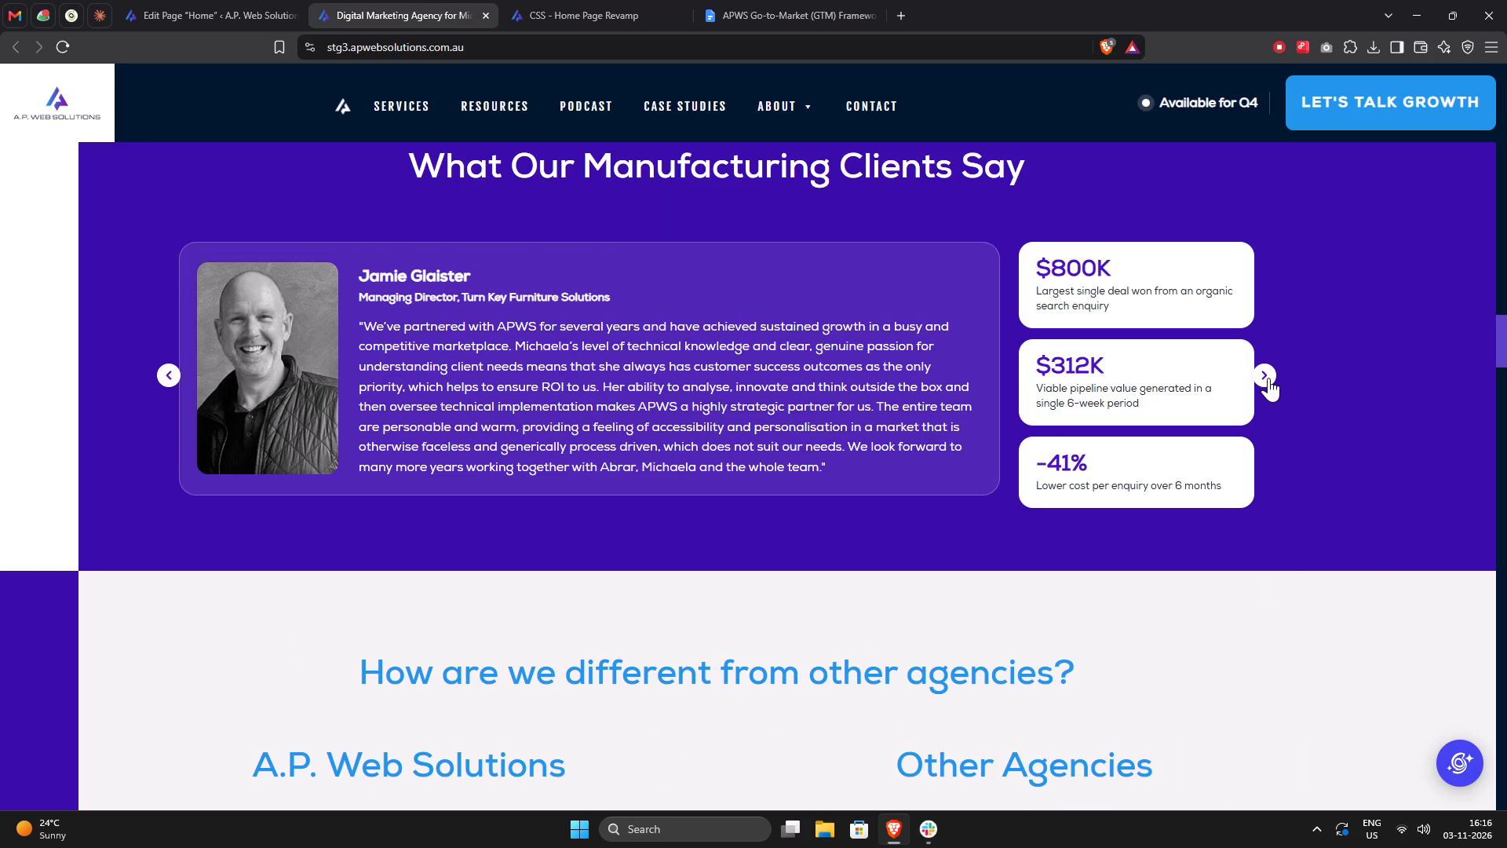
Browse the client testimonials carousel and examine the Home page sections below it, down to the newsletter form.
left_click(1268, 378)
left_click(1268, 378)
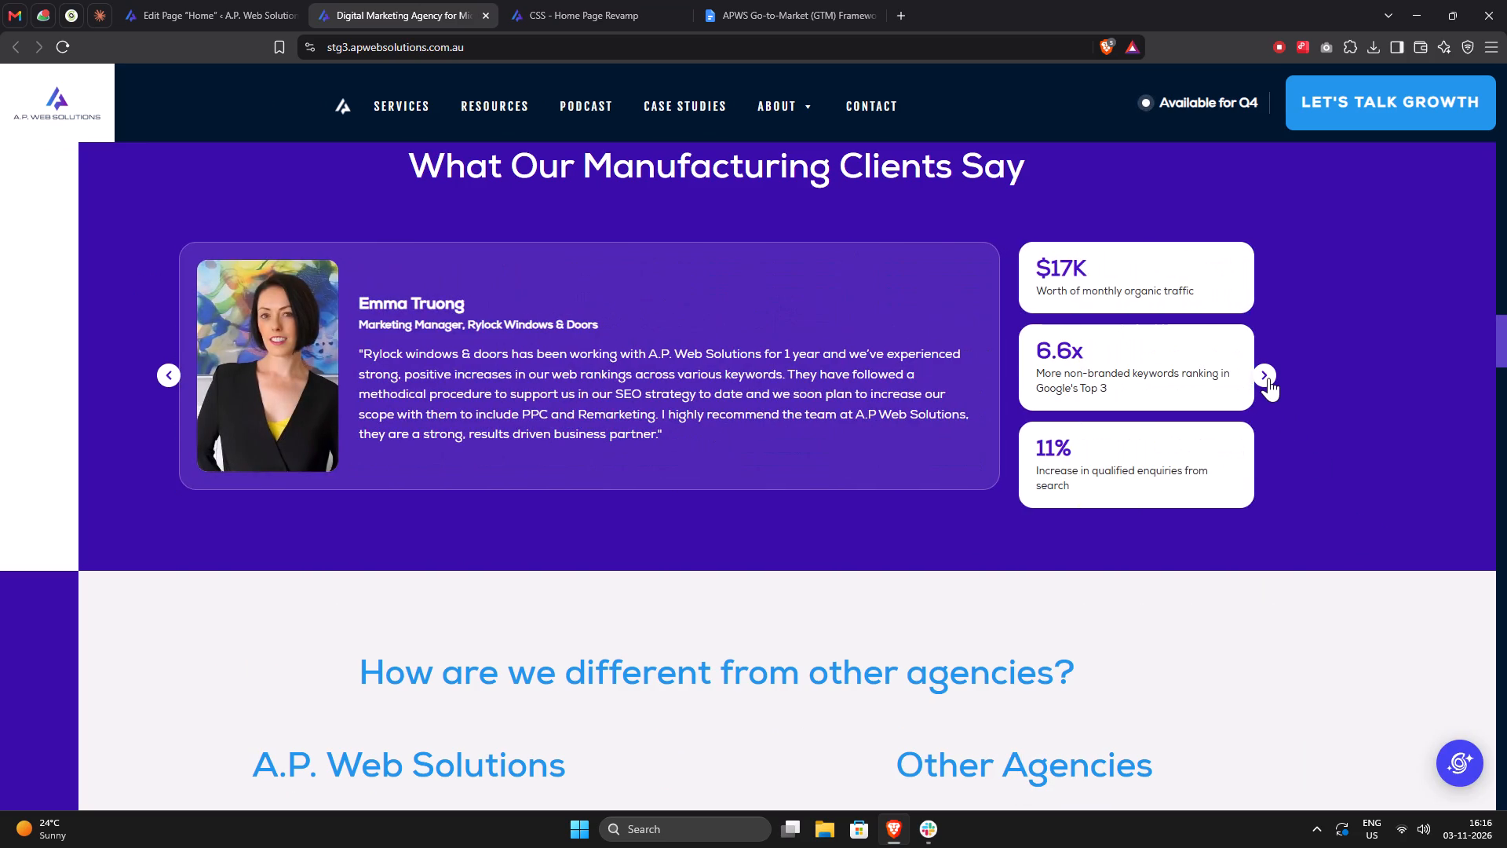
left_click(1268, 378)
left_click(1268, 378)
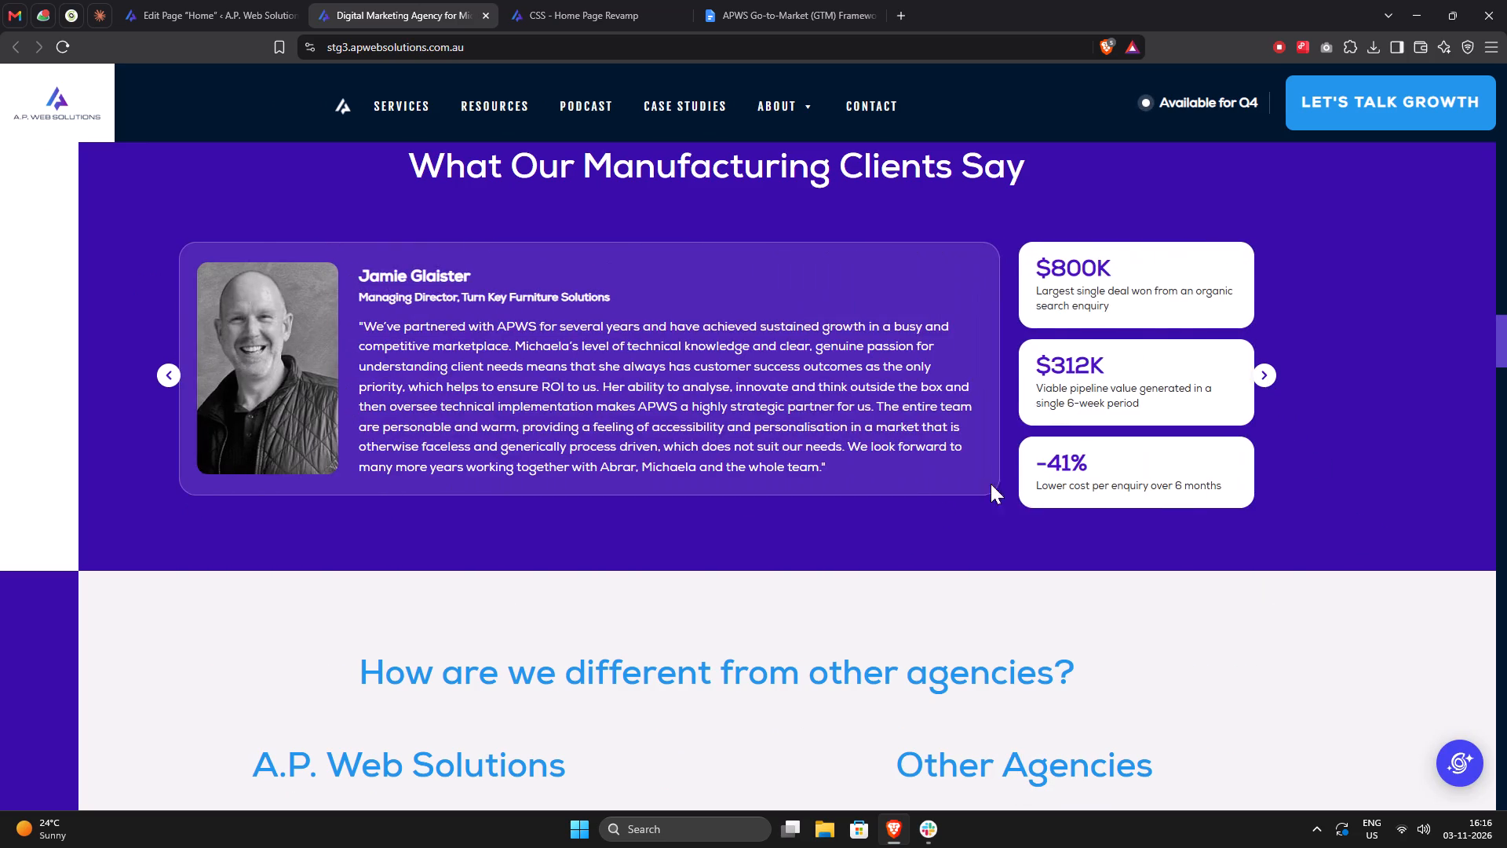
scroll(731, 555, "down", 19)
scroll(731, 555, "down", 2)
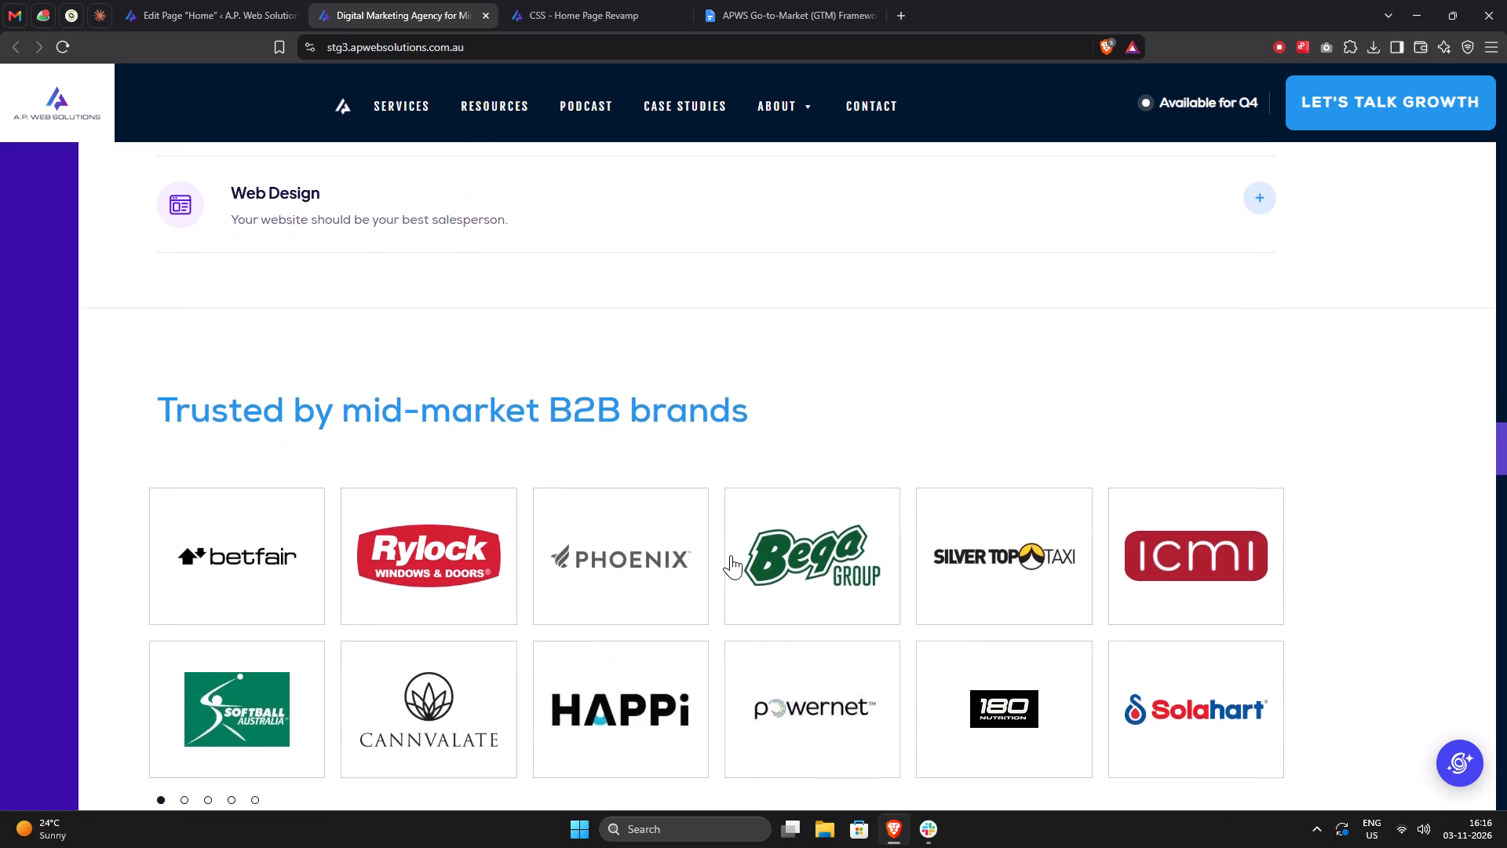
scroll(731, 555, "down", 17)
scroll(731, 555, "up", 1)
scroll(731, 555, "down", 11)
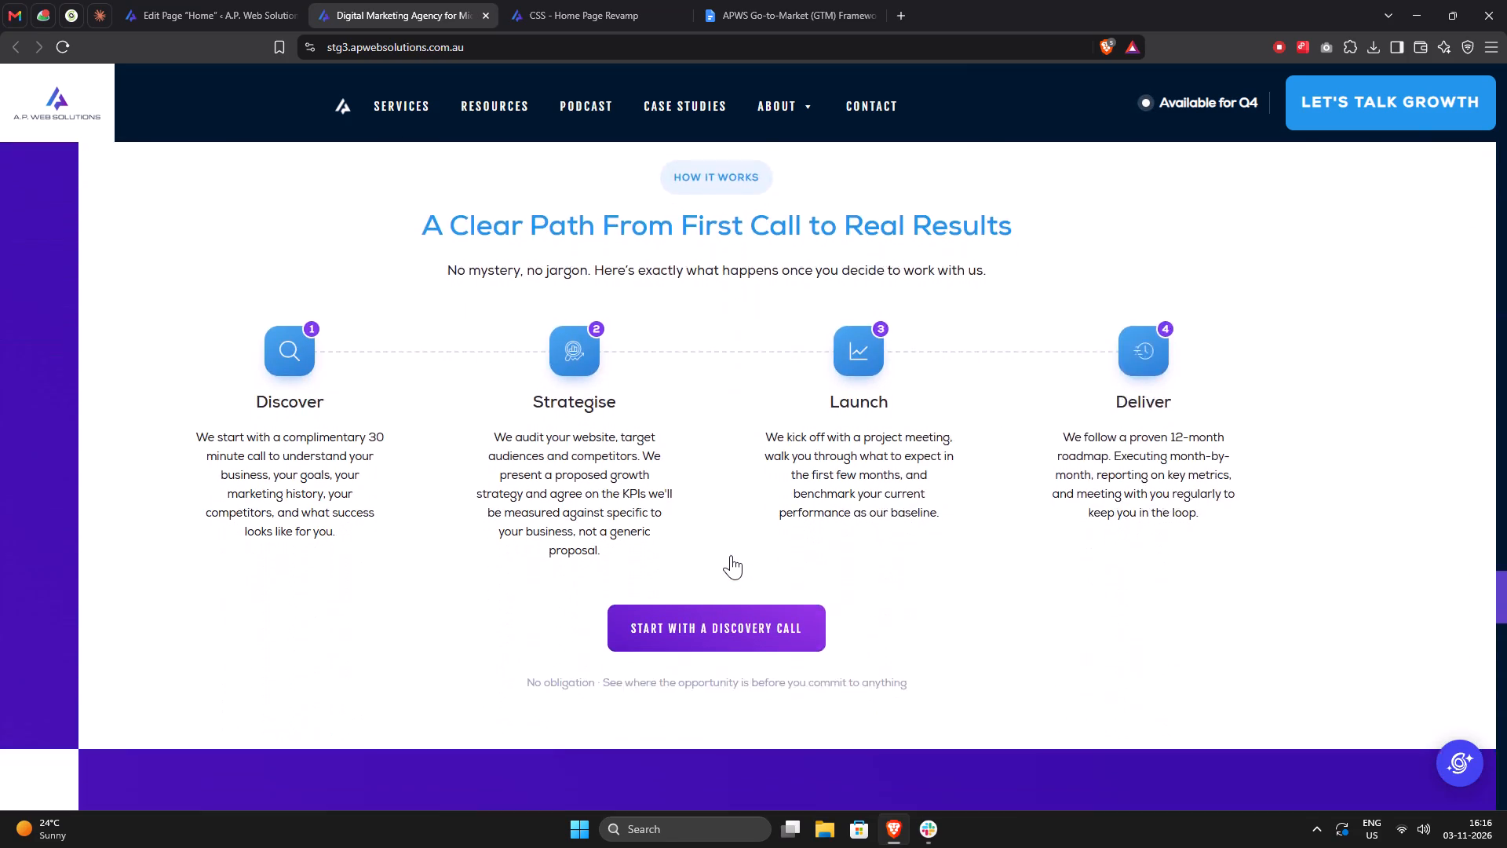
scroll(731, 555, "down", 20)
scroll(731, 555, "down", 5)
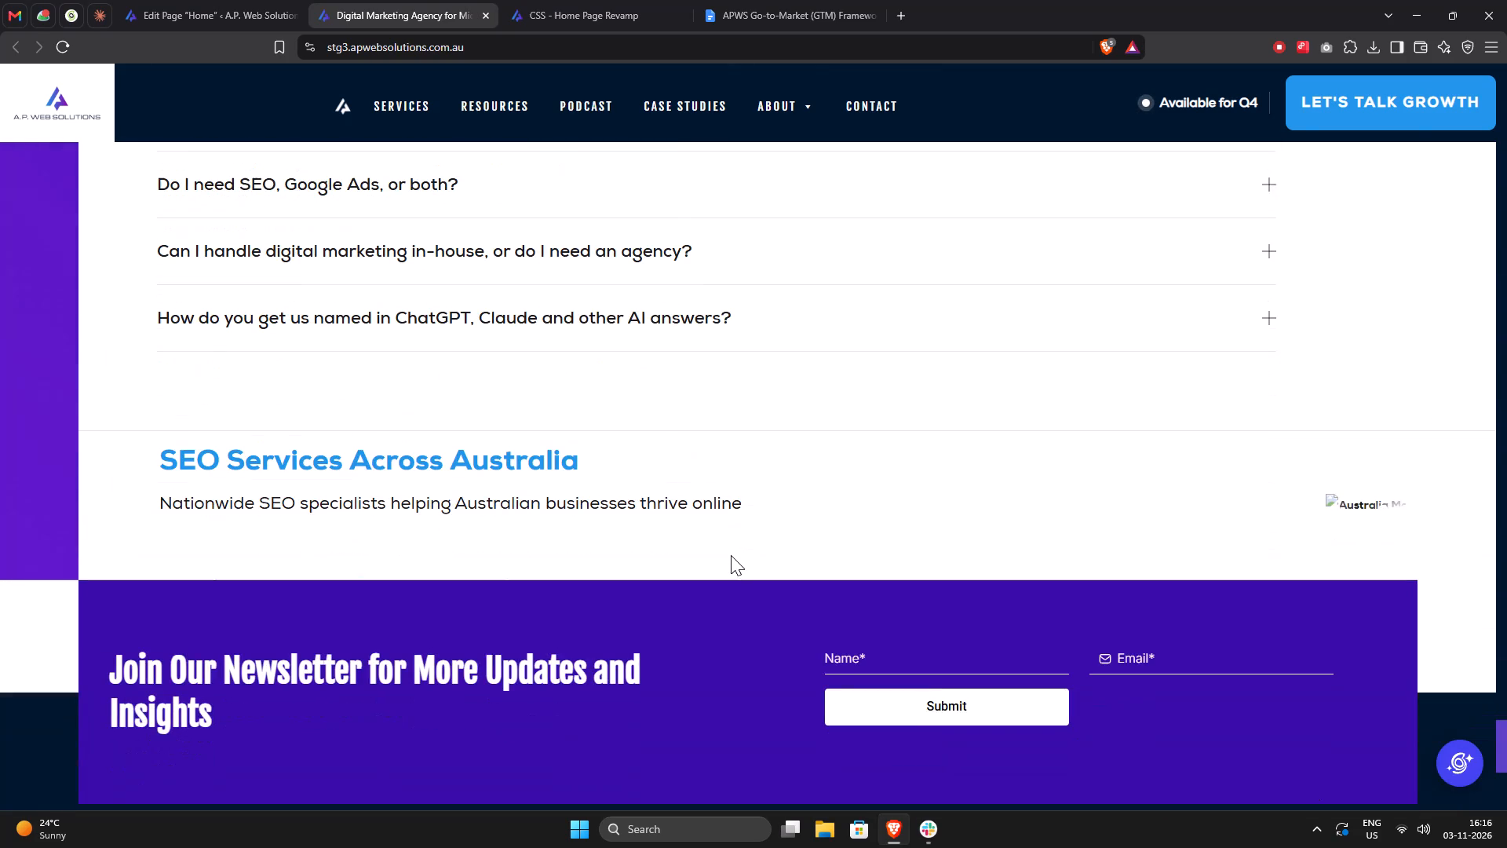
left_click(764, 499)
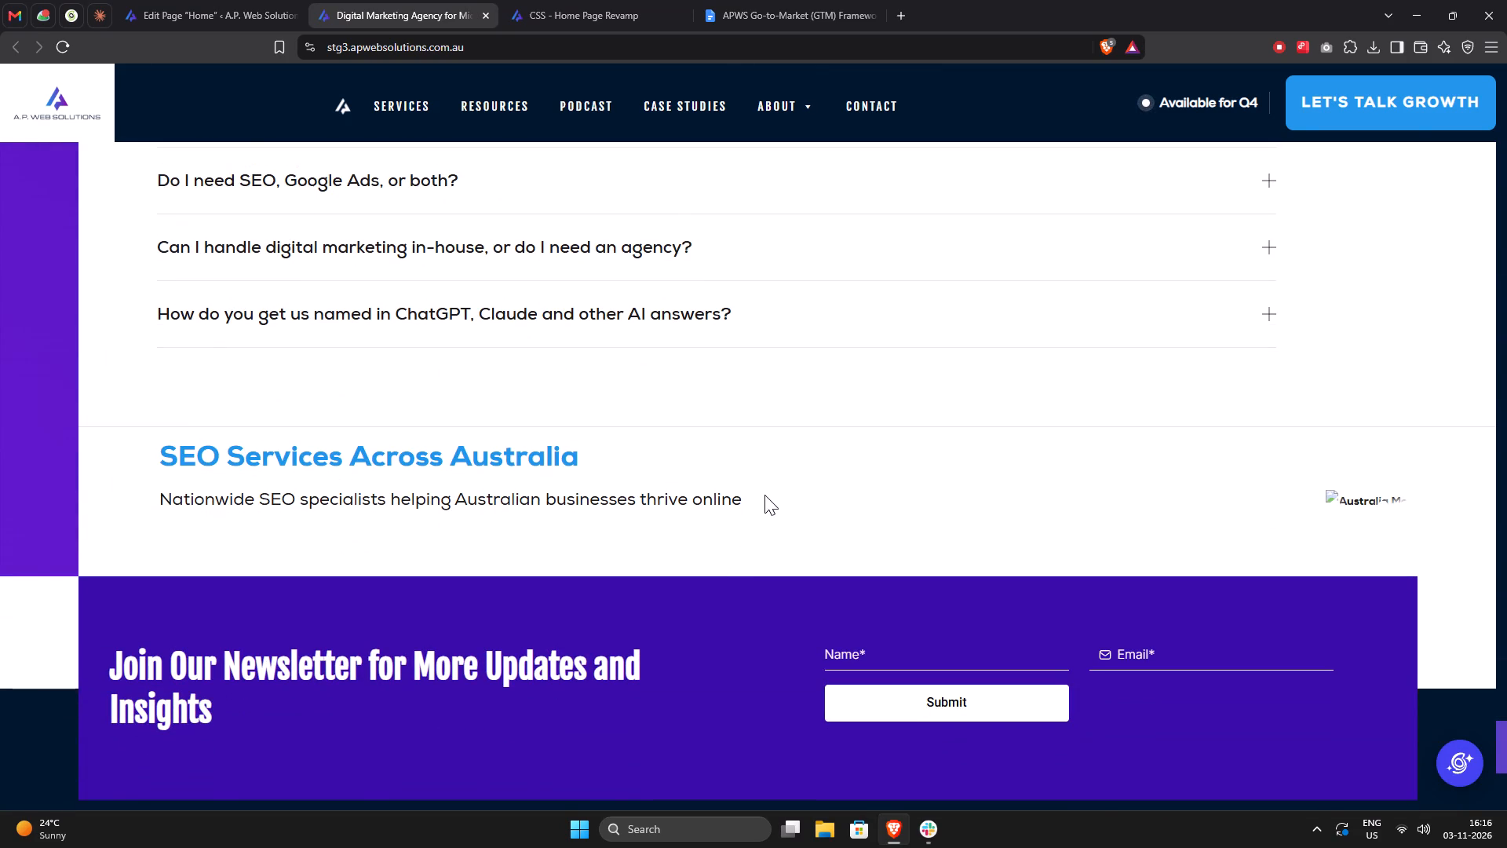
In the Homepage Changes document, set the Comparison table's Funnel graphic row status to Completed.
left_click(564, 0)
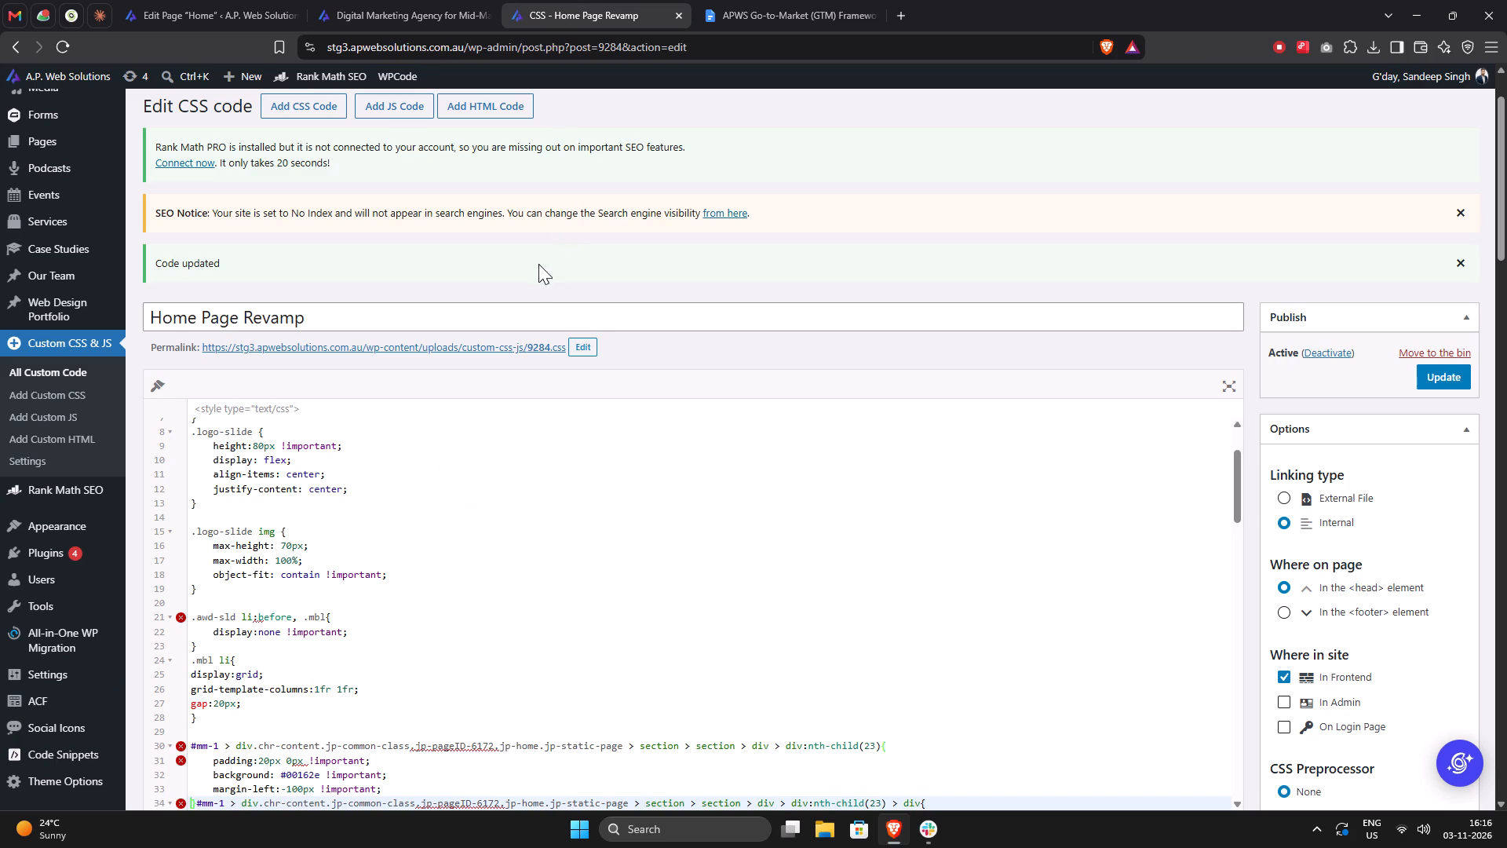
left_click(528, 285)
left_click(244, 9)
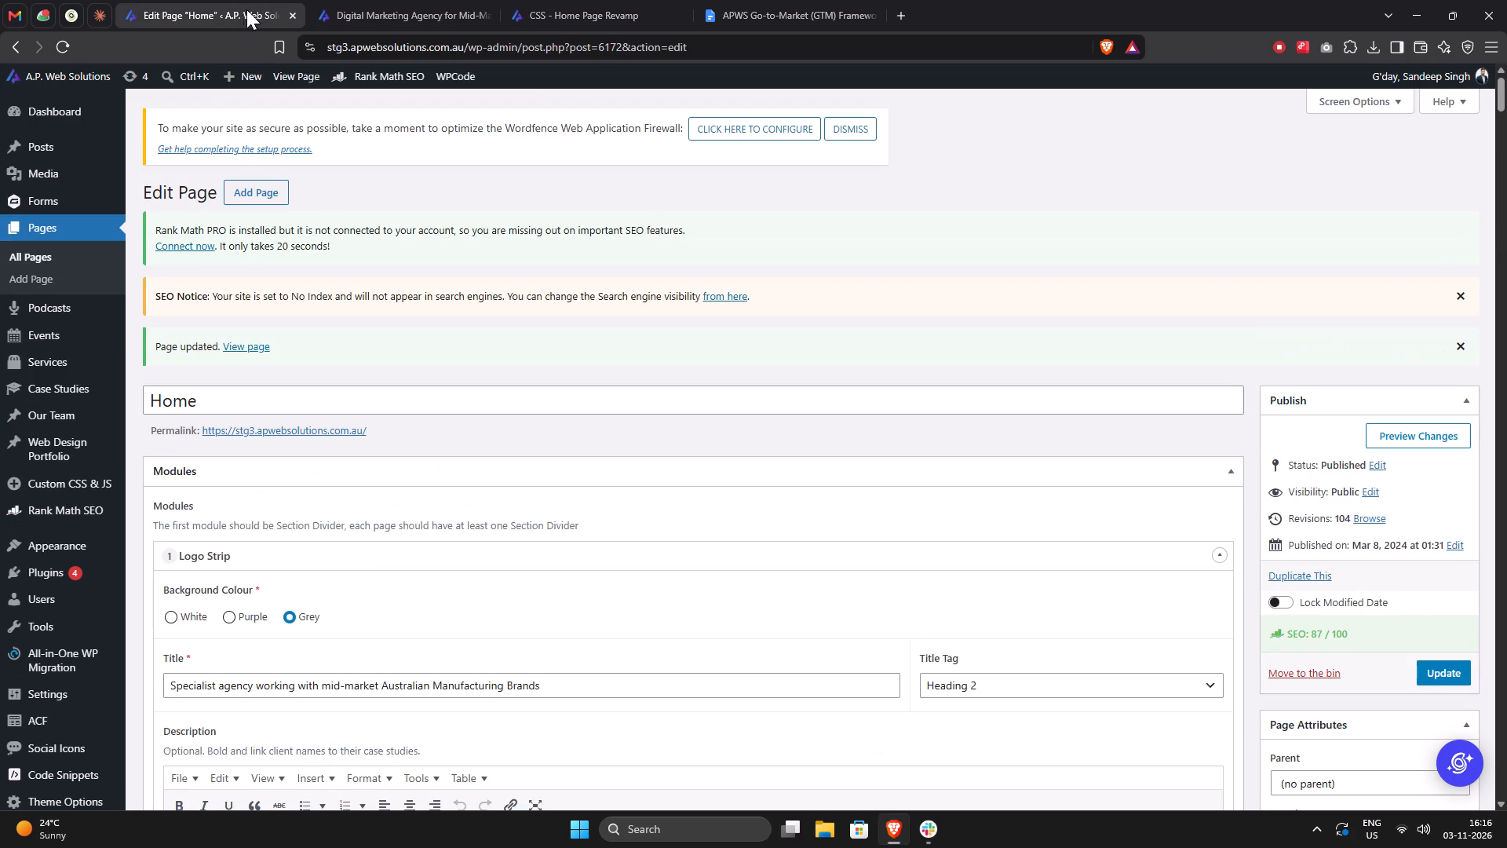
left_click(739, 8)
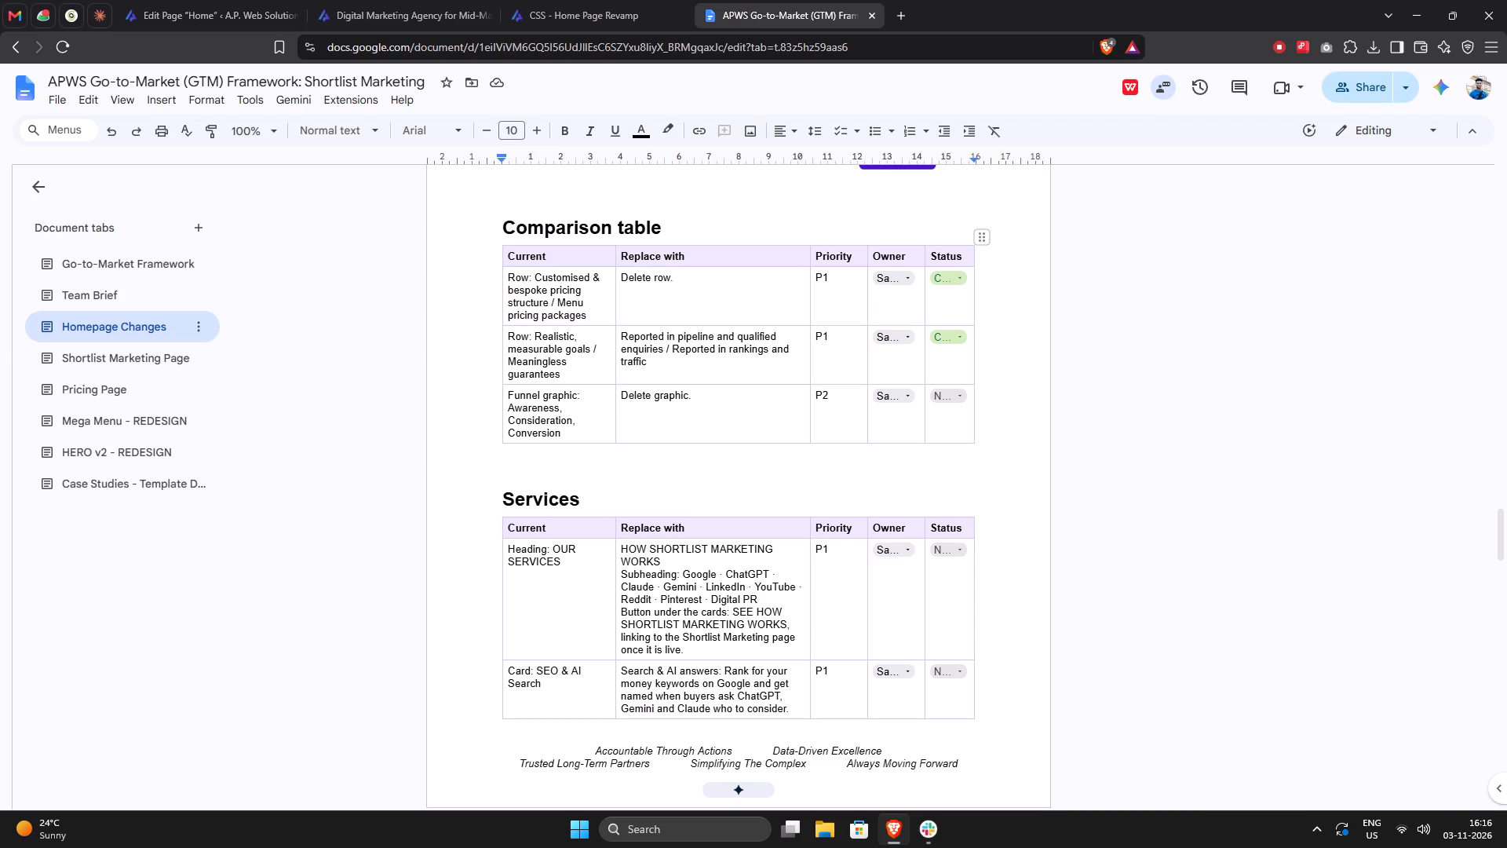
left_click(949, 393)
left_click(940, 492)
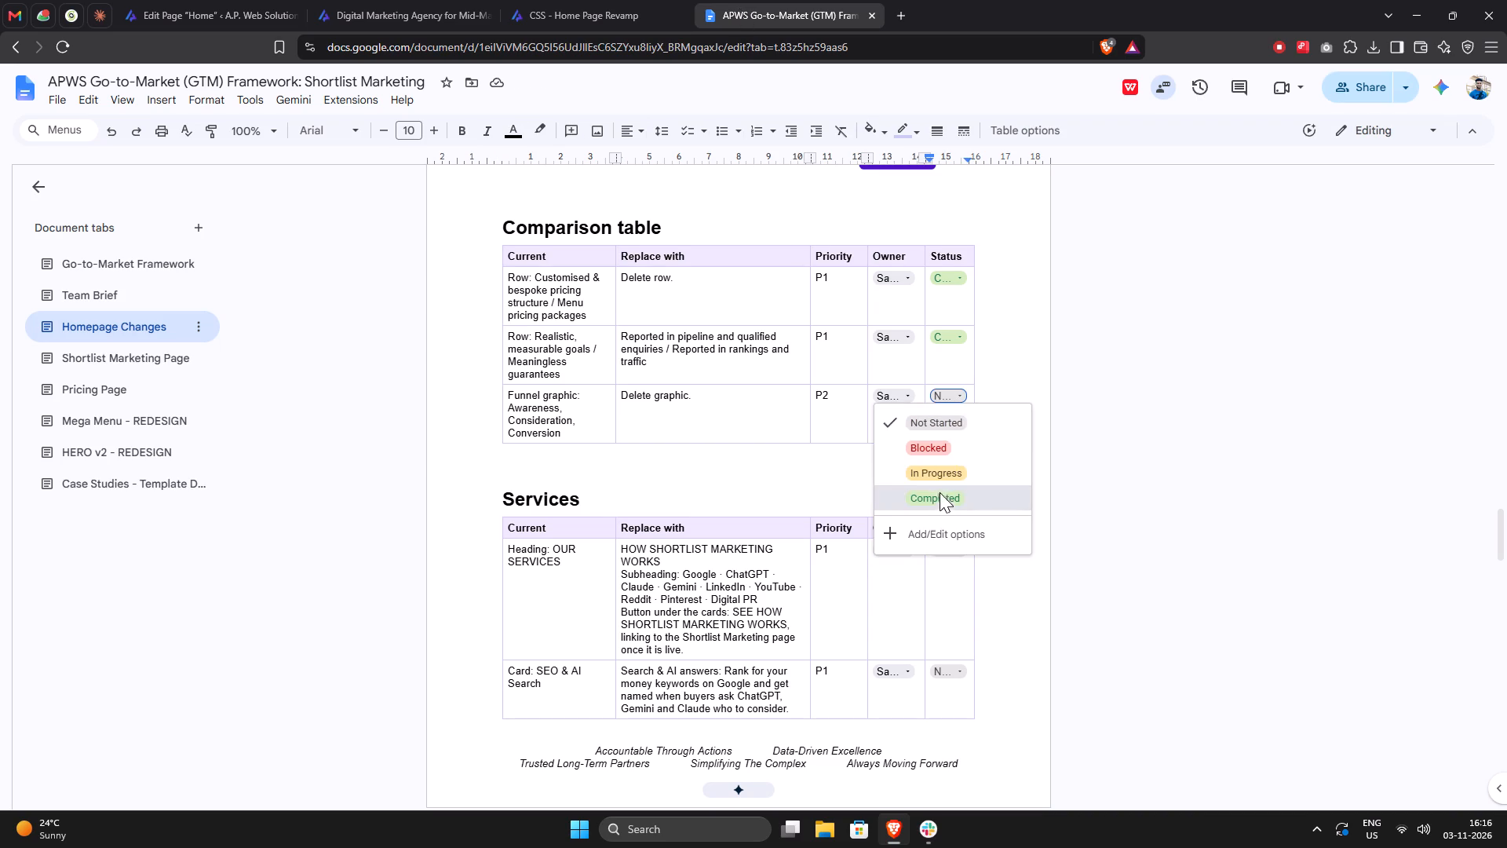
Copy the replacement heading "HOW SHORTLIST MARKETING WORKS" from the OUR SERVICES row of the Services table.
scroll(1016, 339, "down", 3)
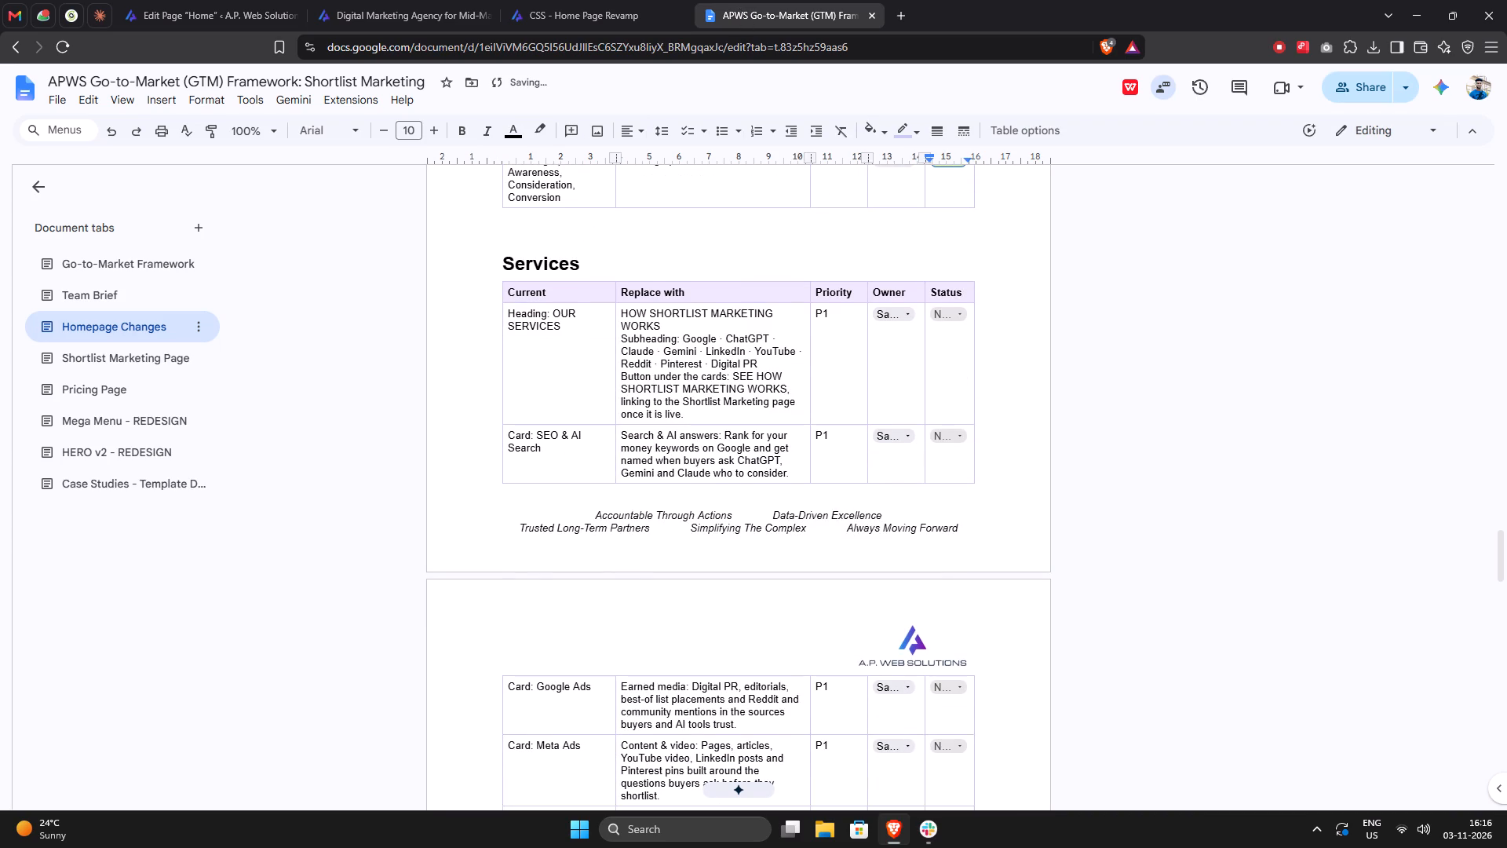
left_click_drag(675, 325, 621, 315)
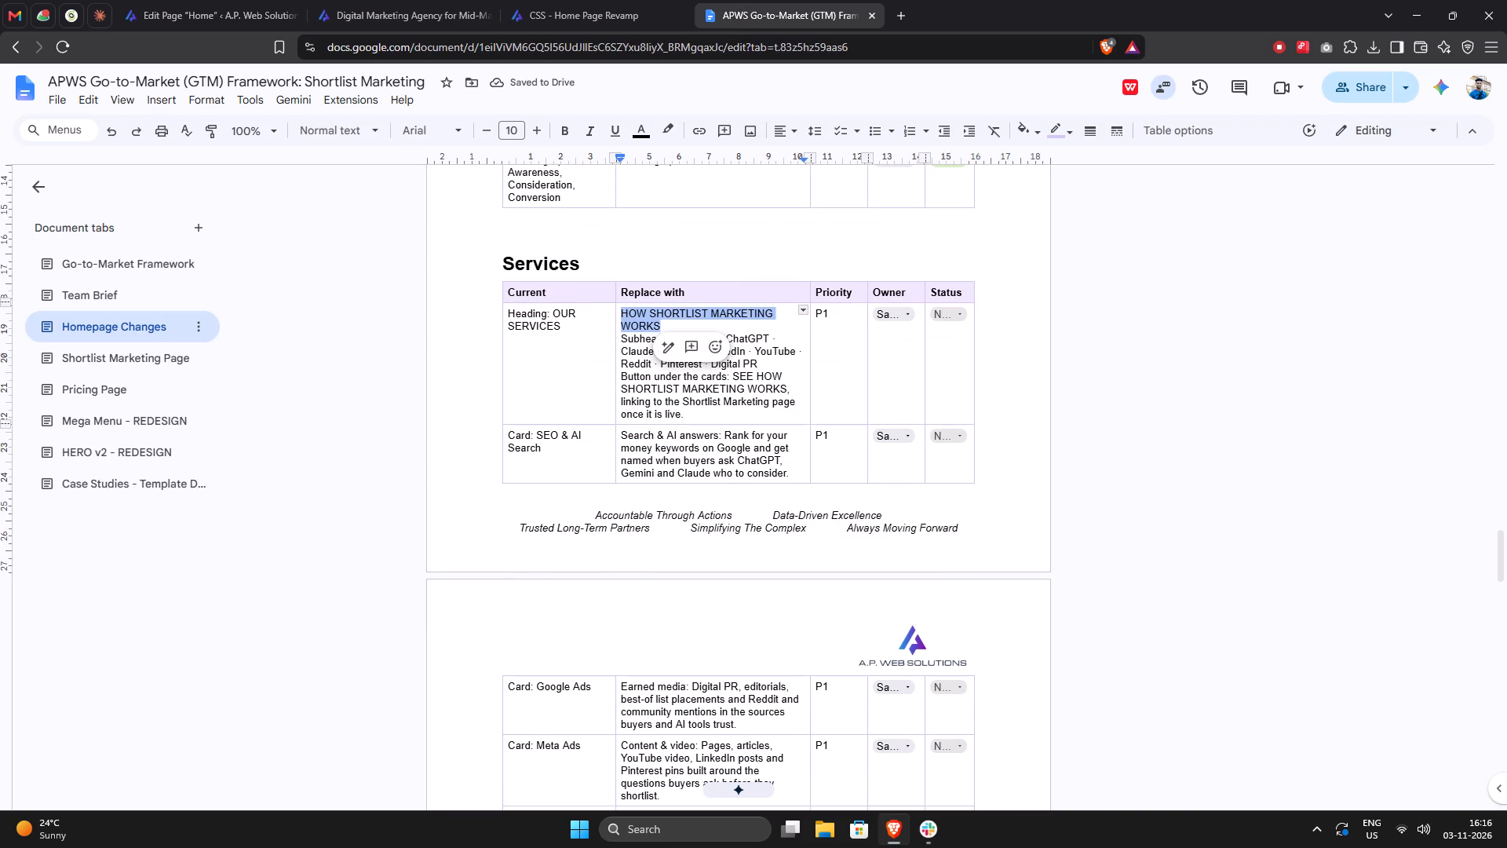
key("ctrl+c")
key("ctrl+c")
In the WordPress admin, open the Service Funnel Design code snippet for editing.
left_click(345, 9)
left_click(559, 8)
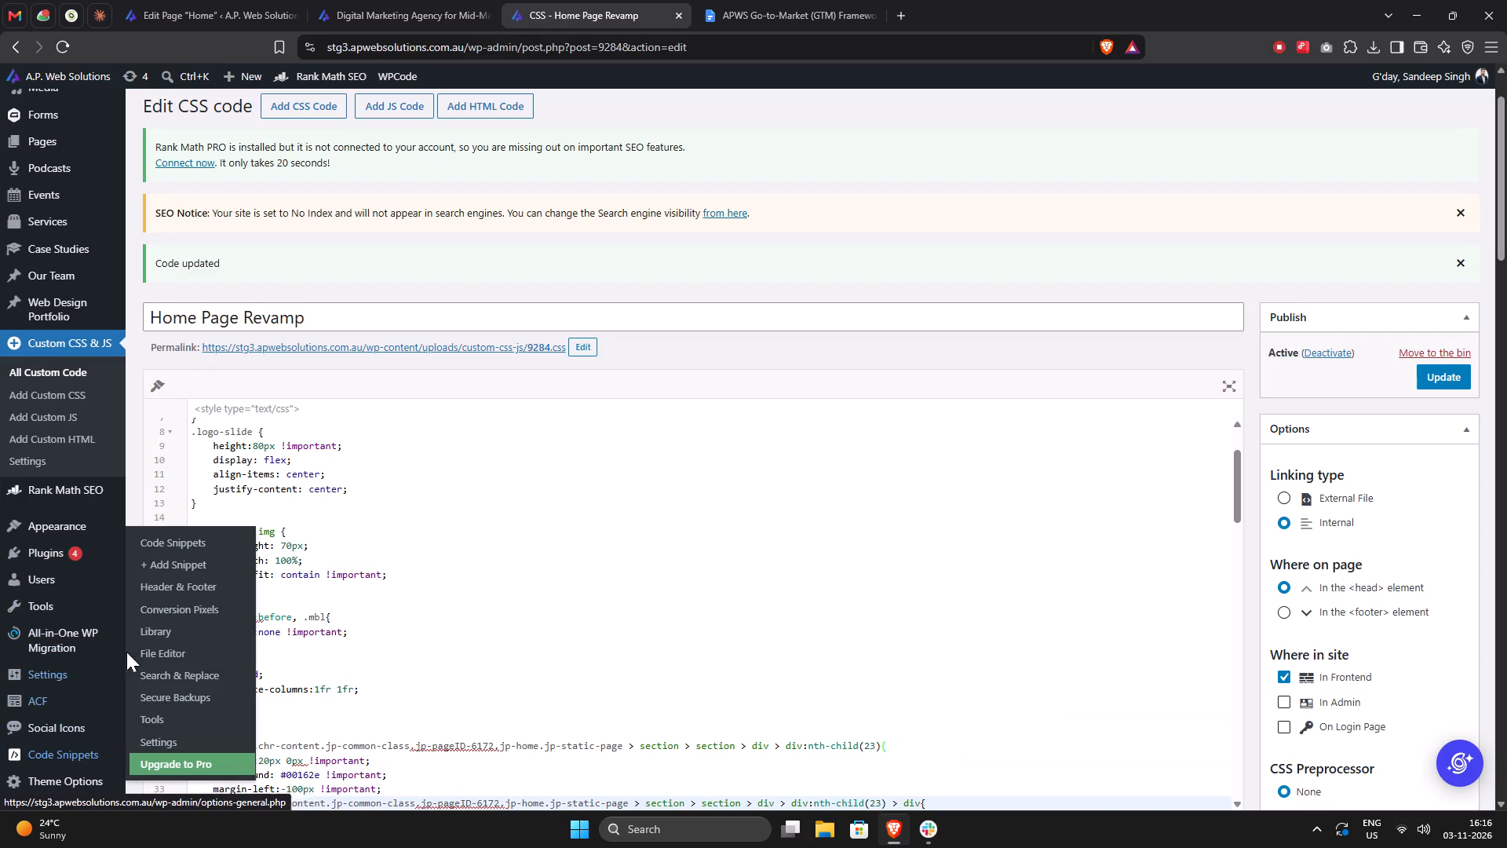
left_click(167, 532)
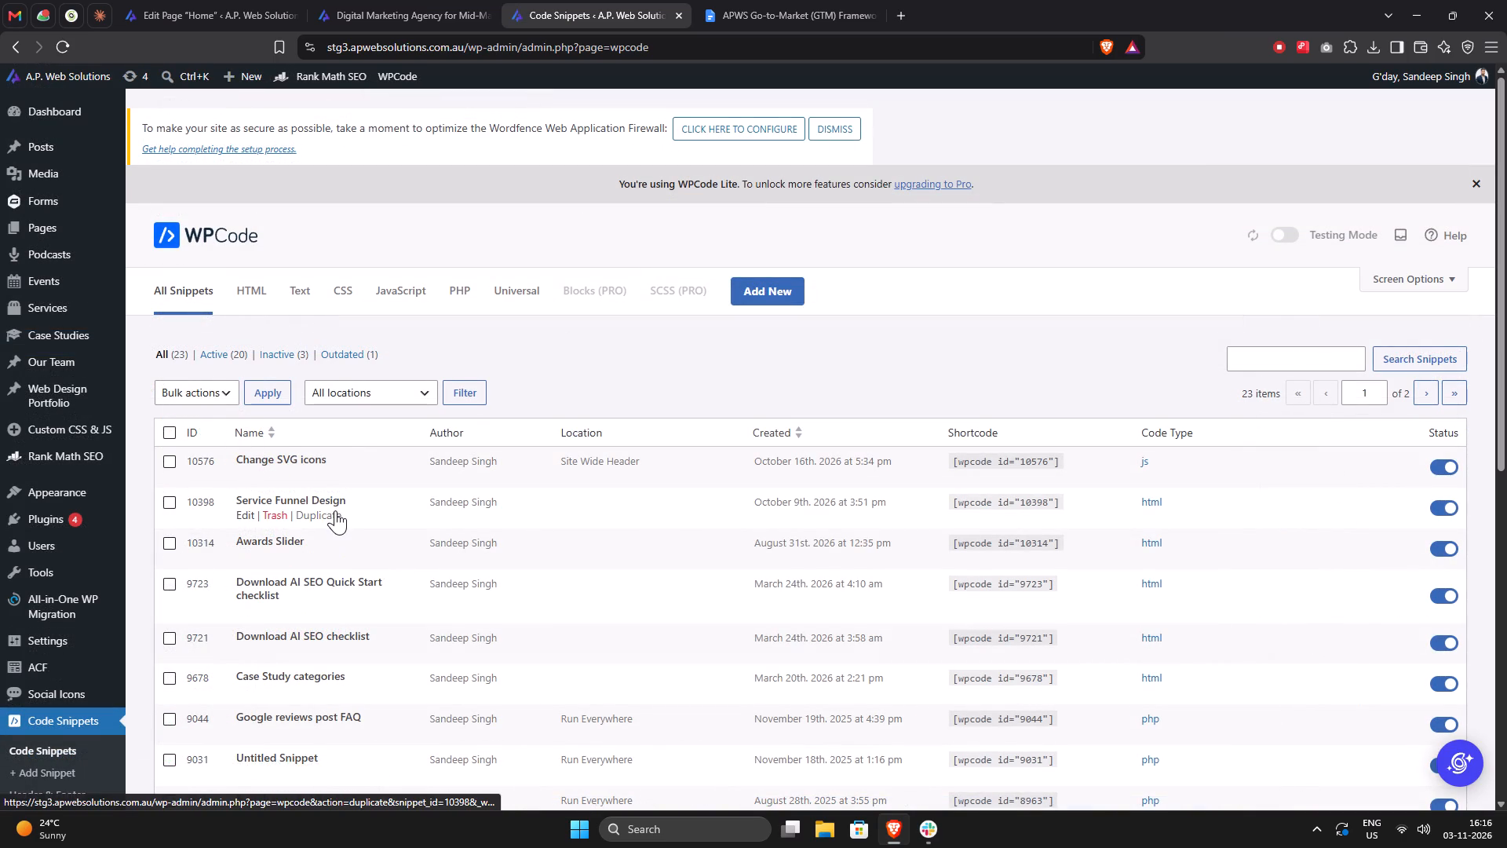
left_click(253, 511)
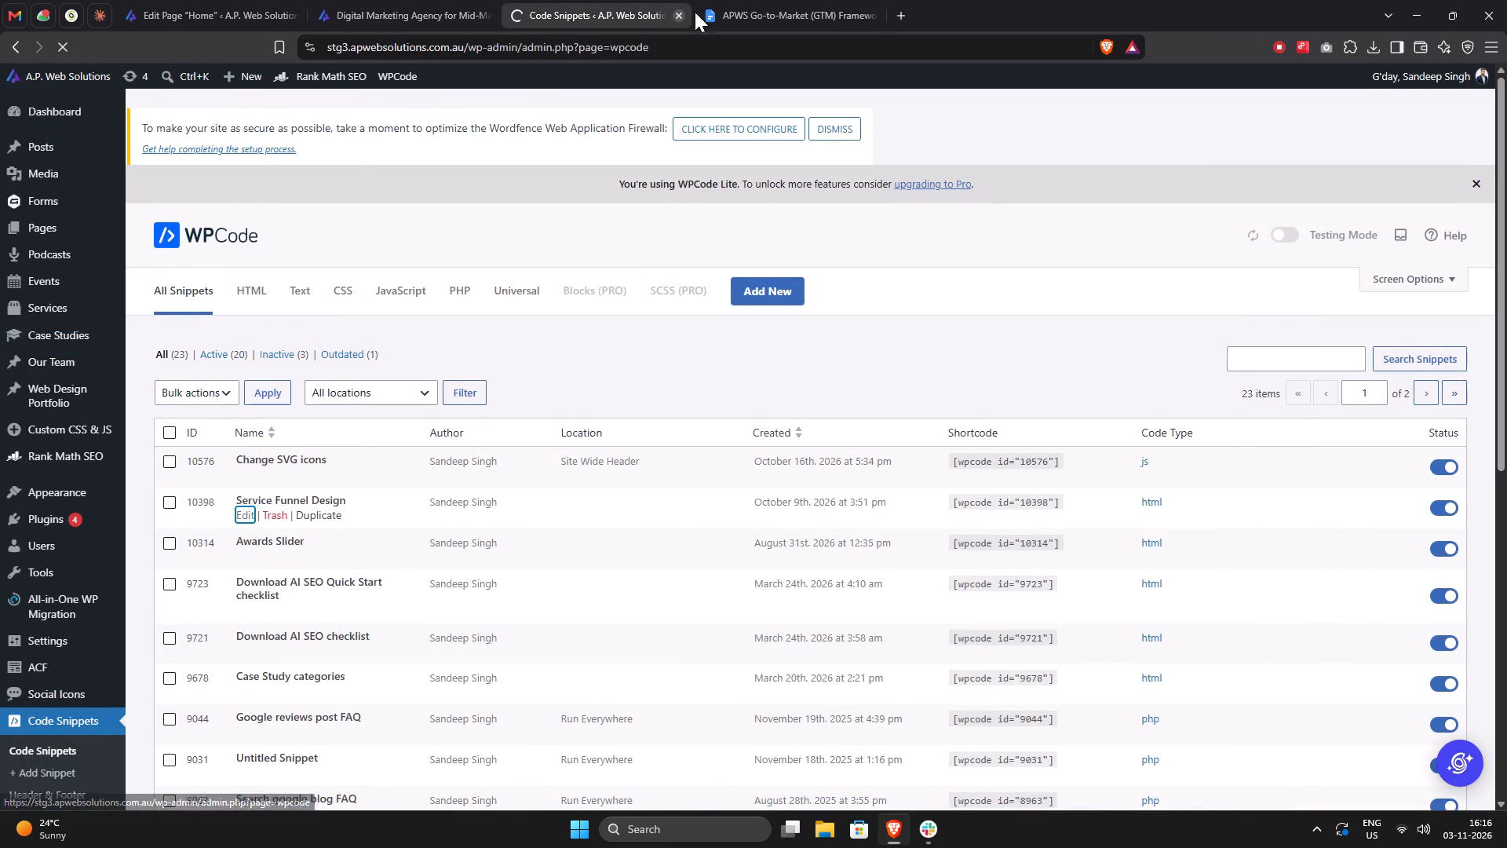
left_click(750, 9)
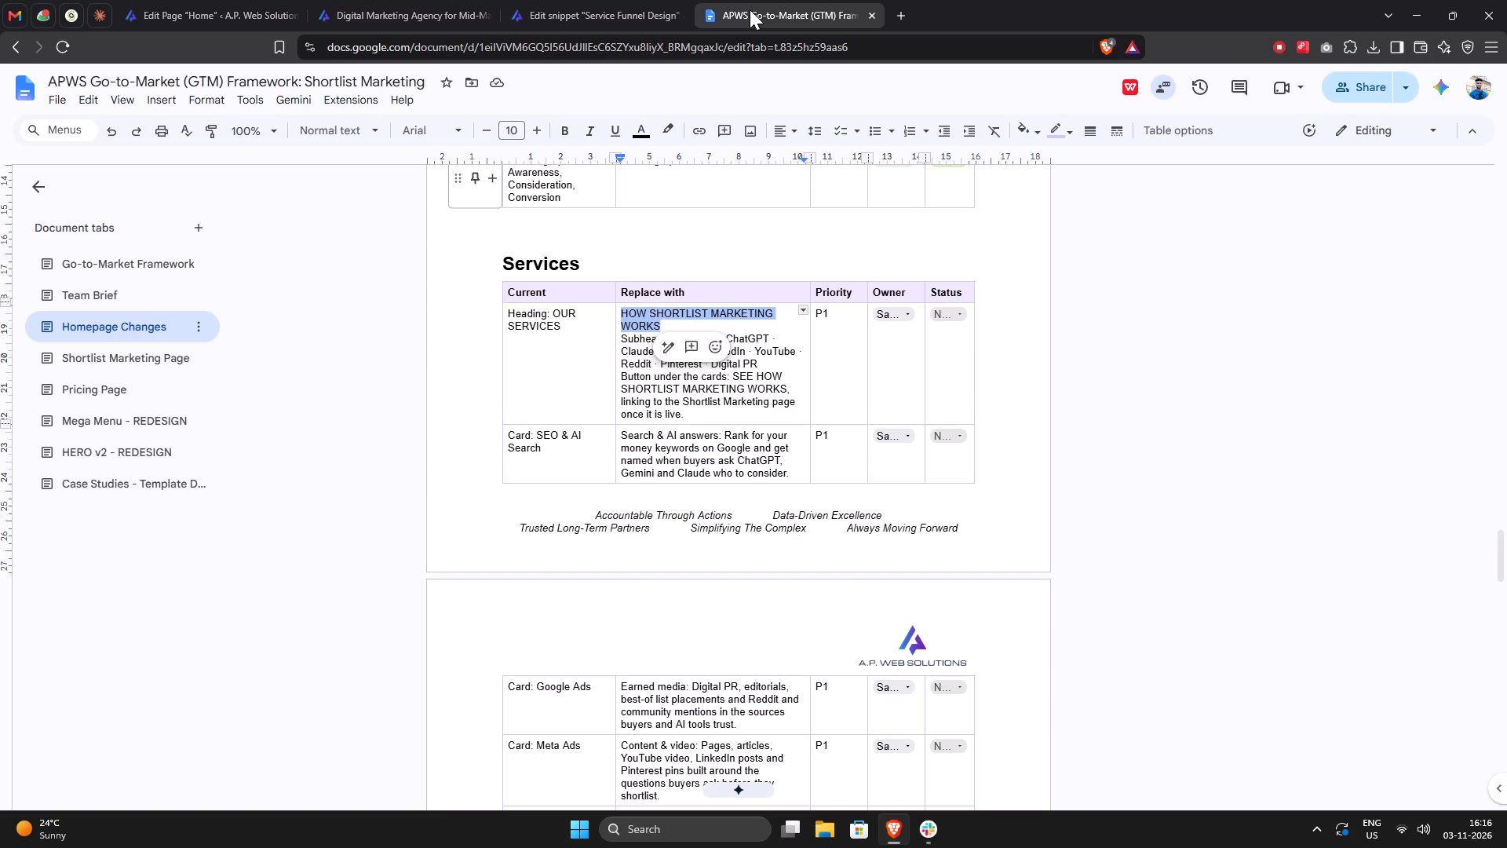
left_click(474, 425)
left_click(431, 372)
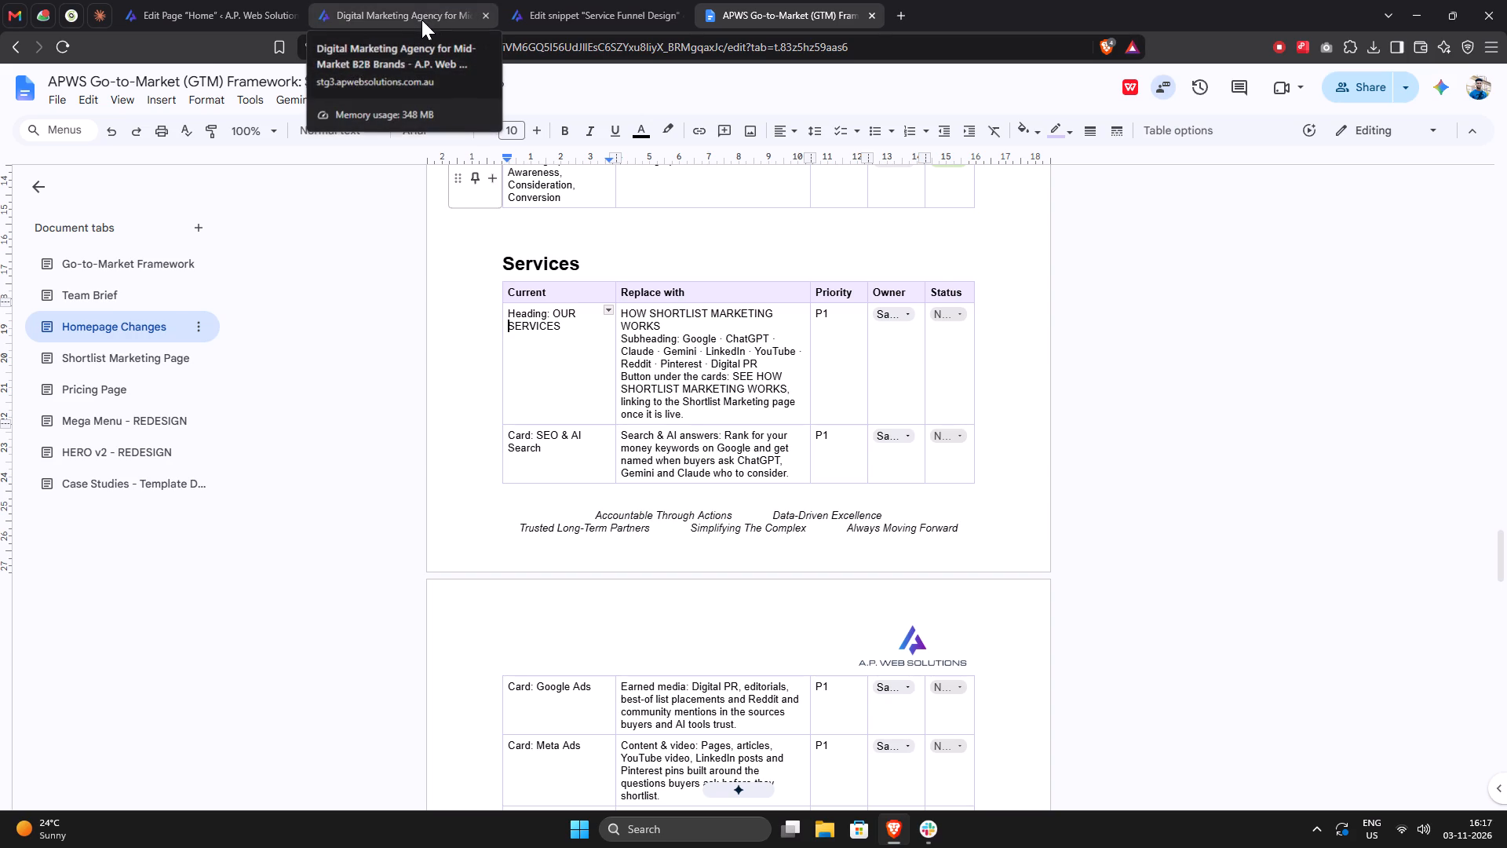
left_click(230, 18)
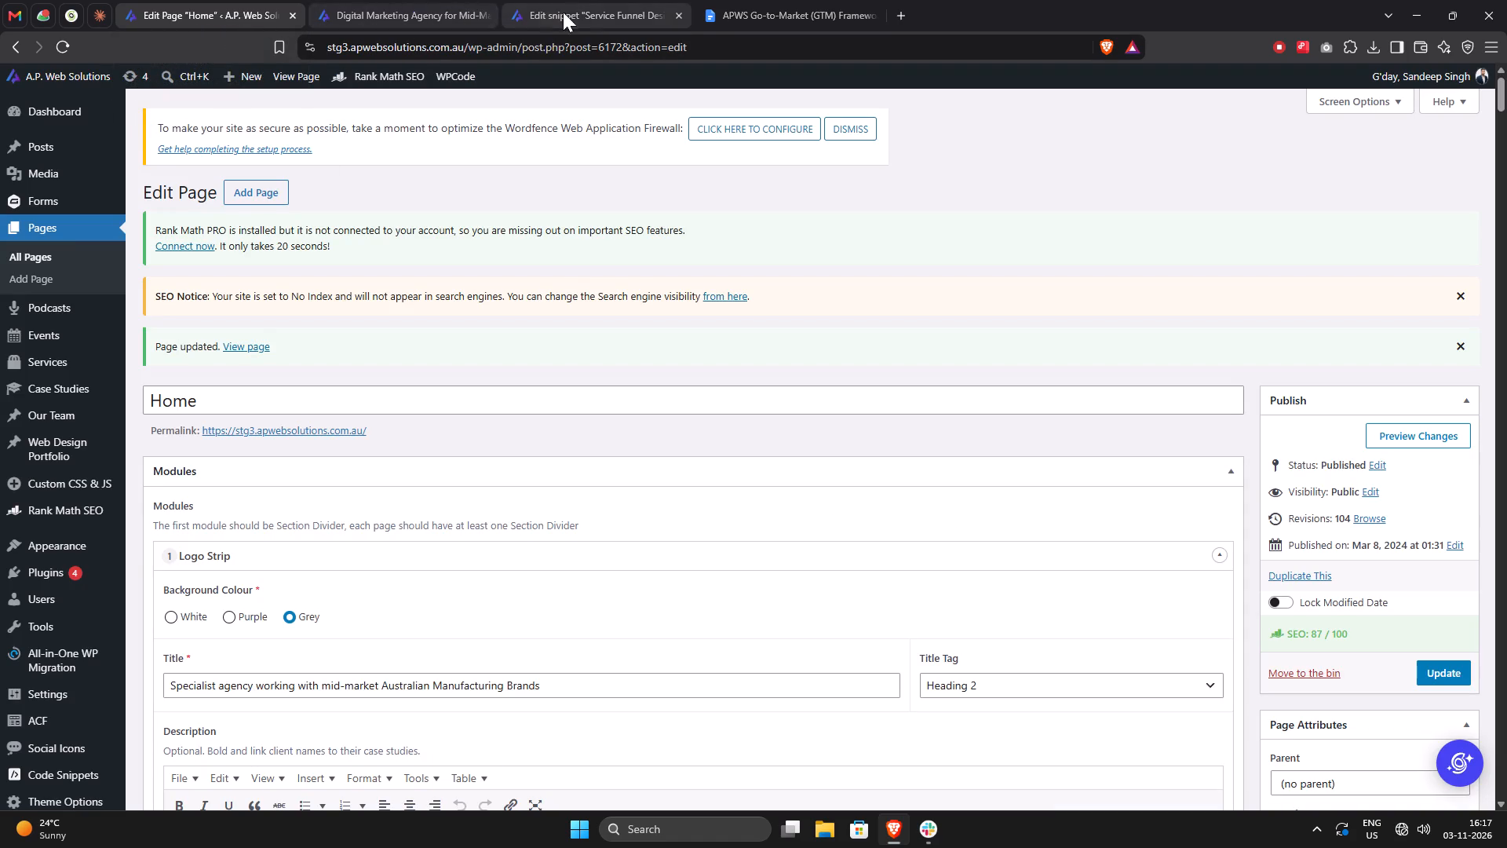
In the Service Funnel Design snippet, replace the "Our Services" h2 heading text with "HOW SHORTLIST MARKETING WORKS".
left_click(580, 9)
left_click(363, 493)
scroll(486, 463, "up", 1)
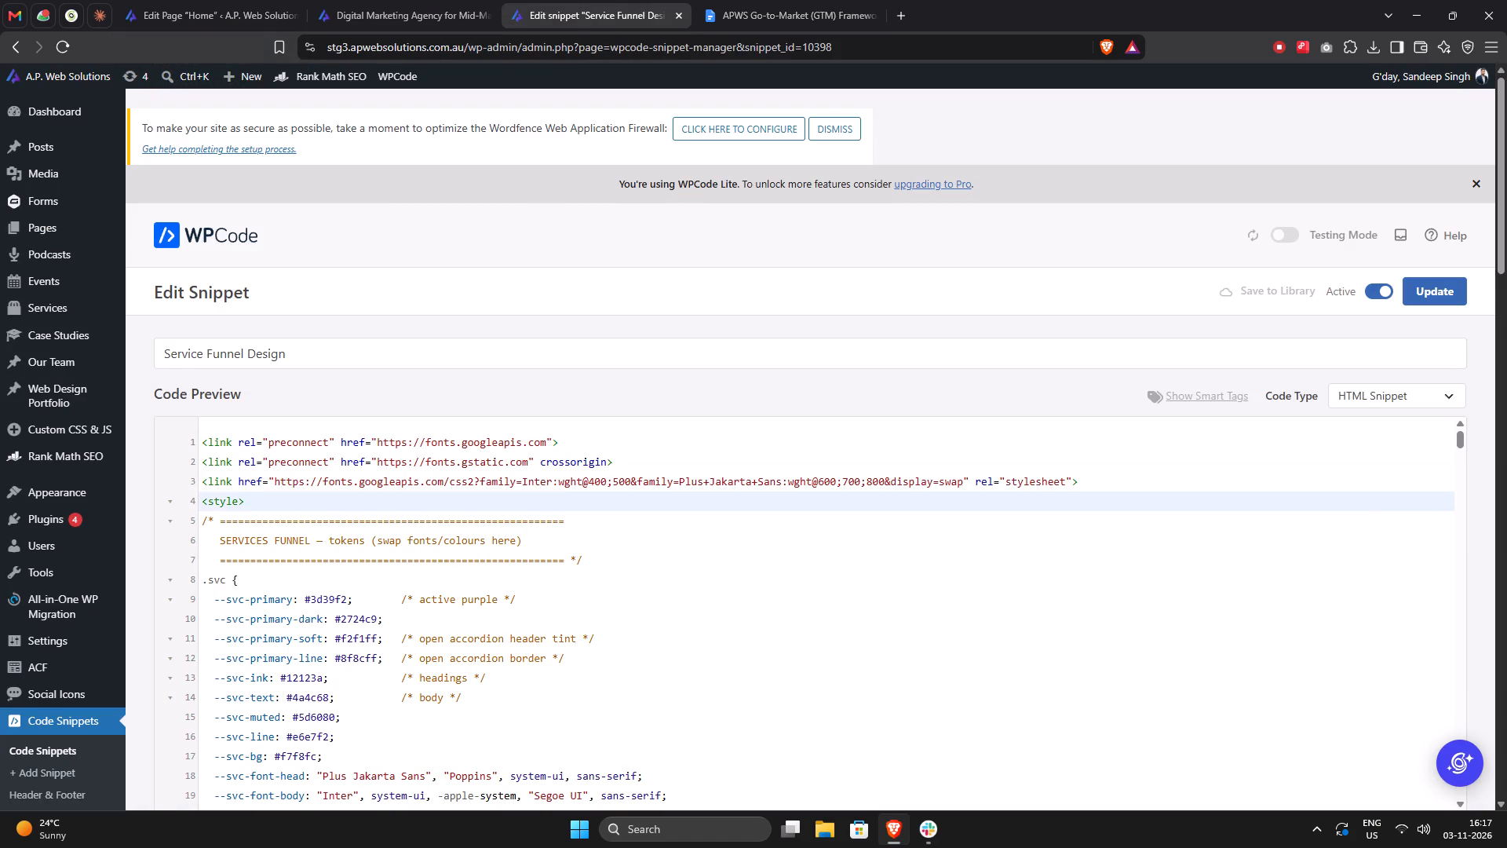
scroll(482, 514, "down", 5)
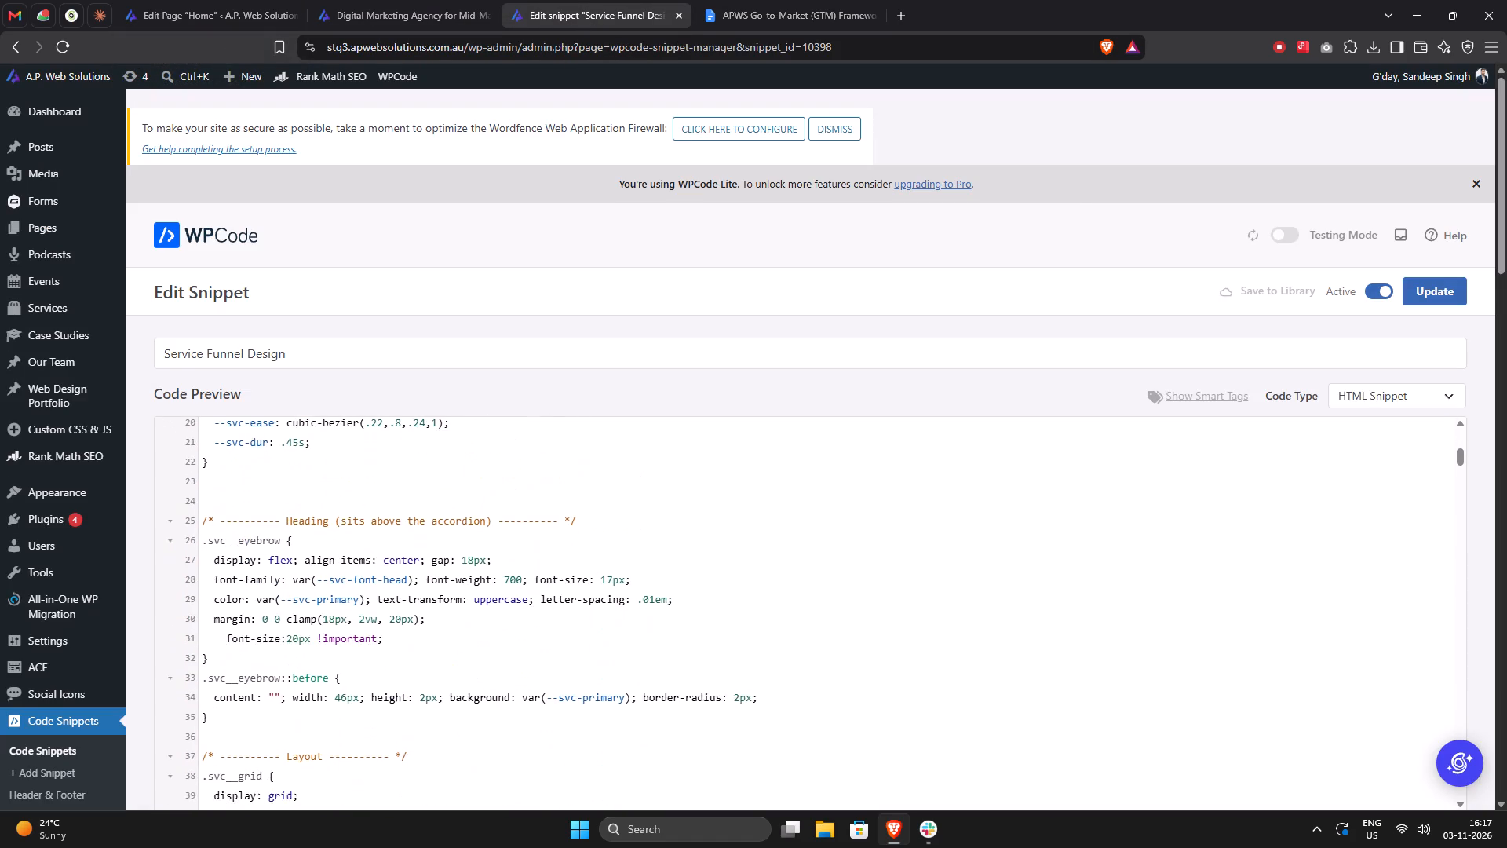
scroll(480, 522, "down", 17)
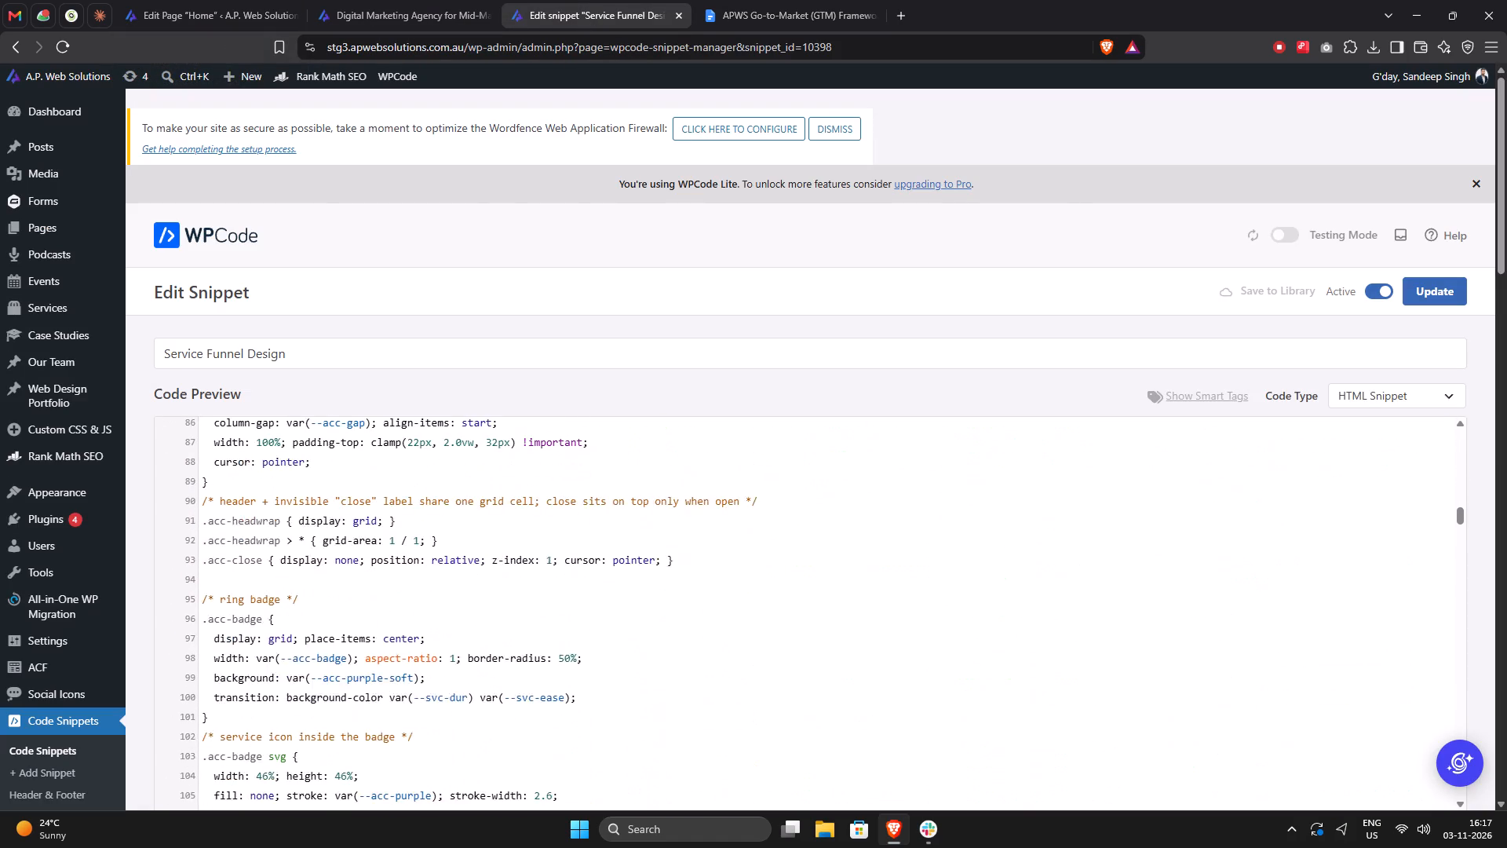
scroll(480, 522, "down", 2)
scroll(480, 605, "down", 5)
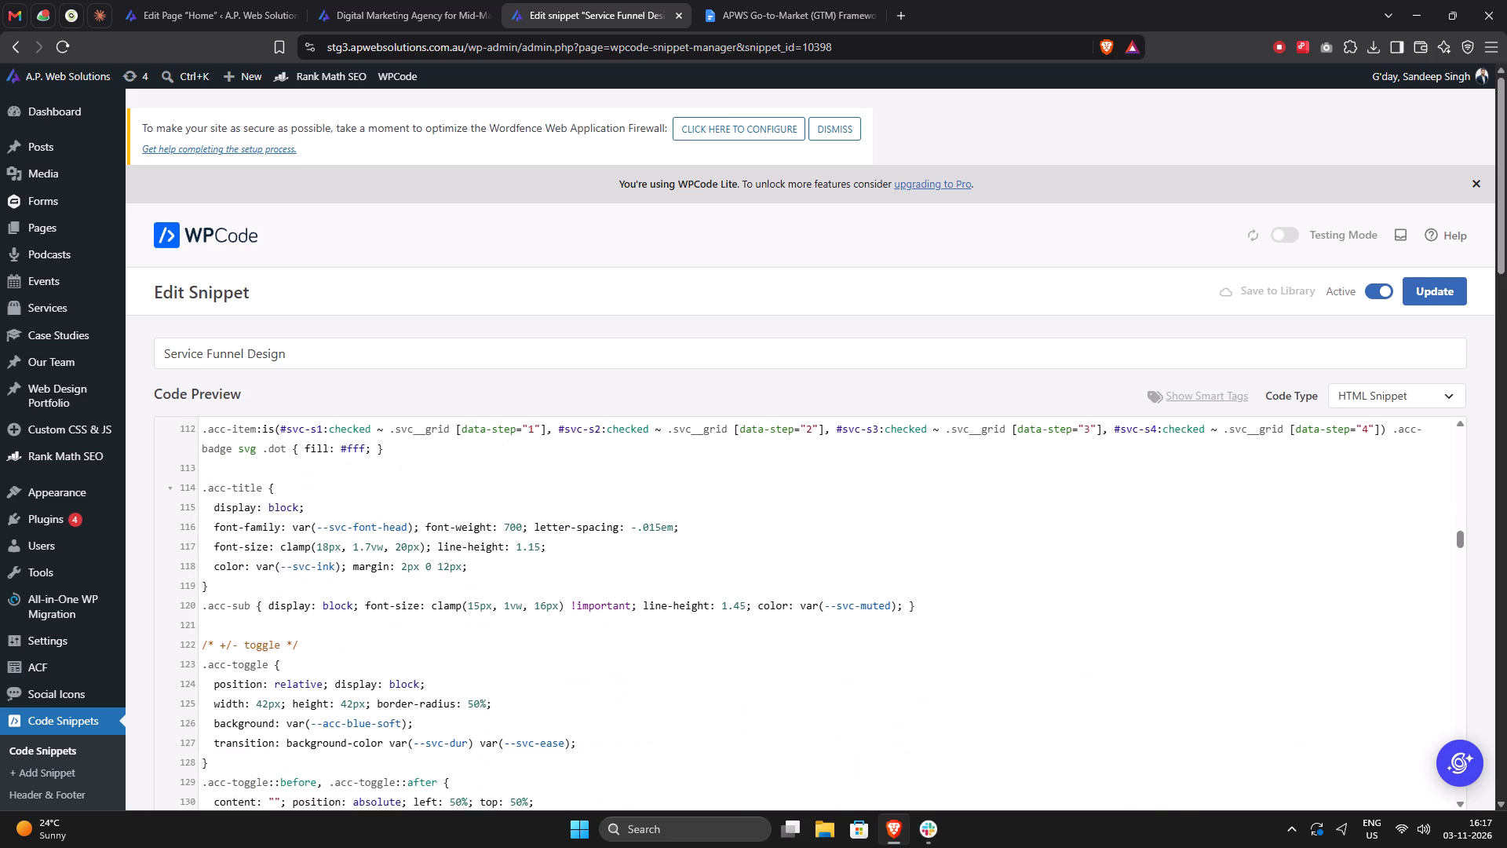
scroll(480, 605, "up", 14)
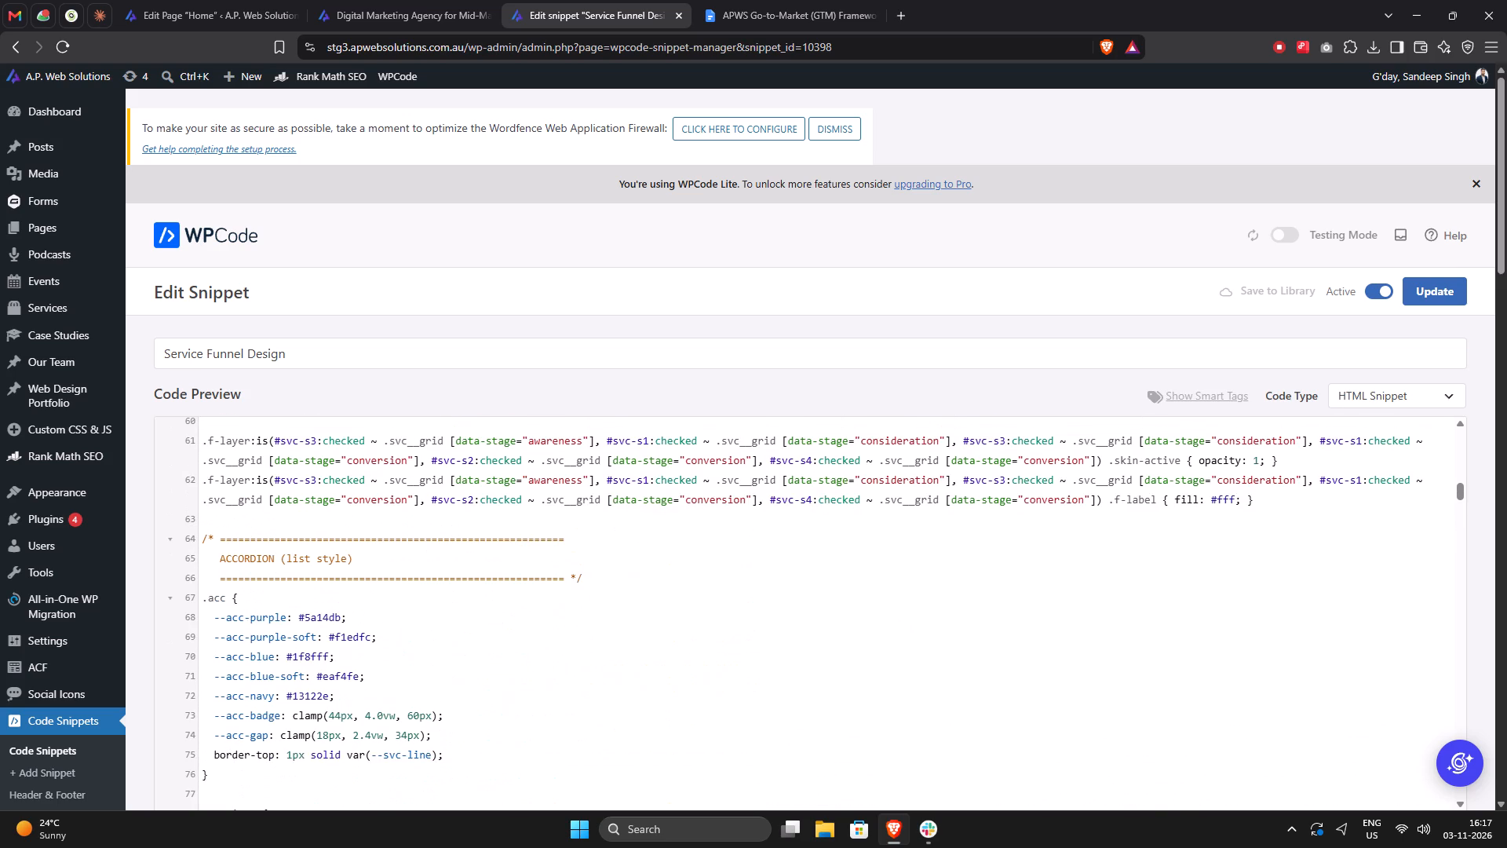
scroll(480, 605, "up", 1)
left_click(480, 576)
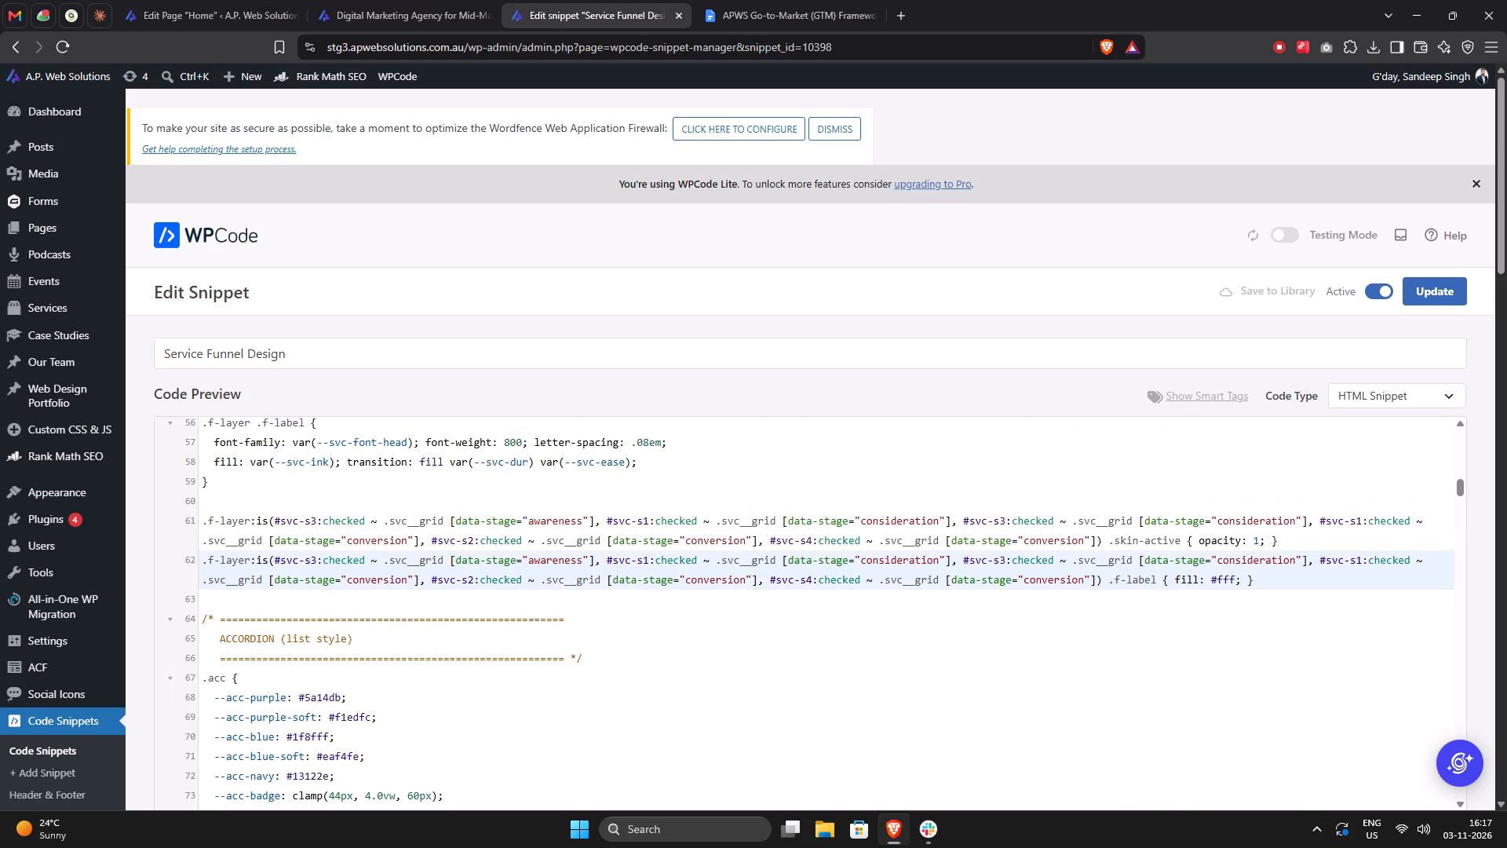
scroll(480, 576, "up", 3)
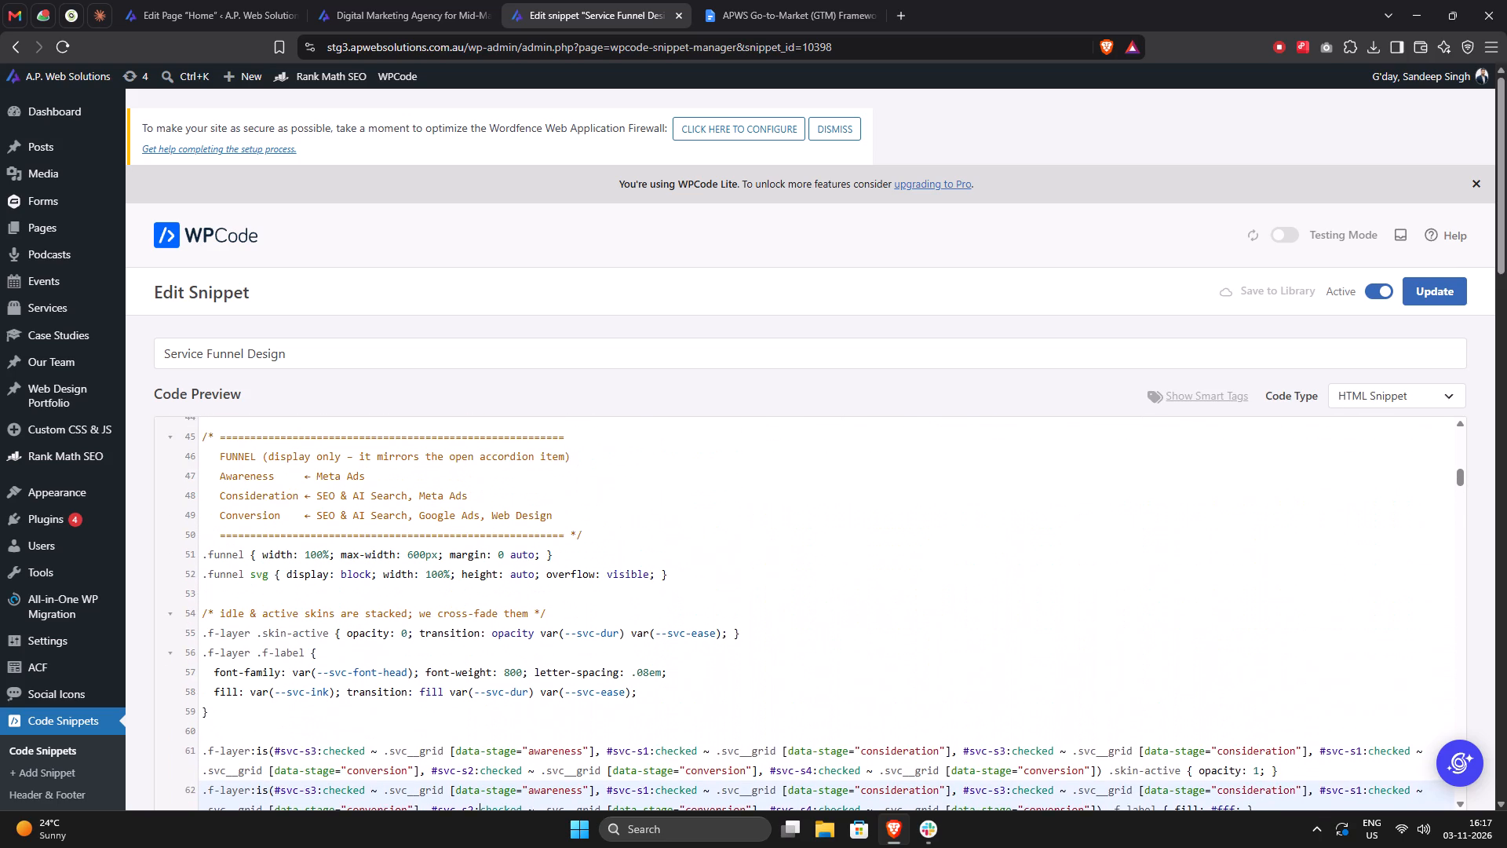
scroll(480, 576, "up", 1)
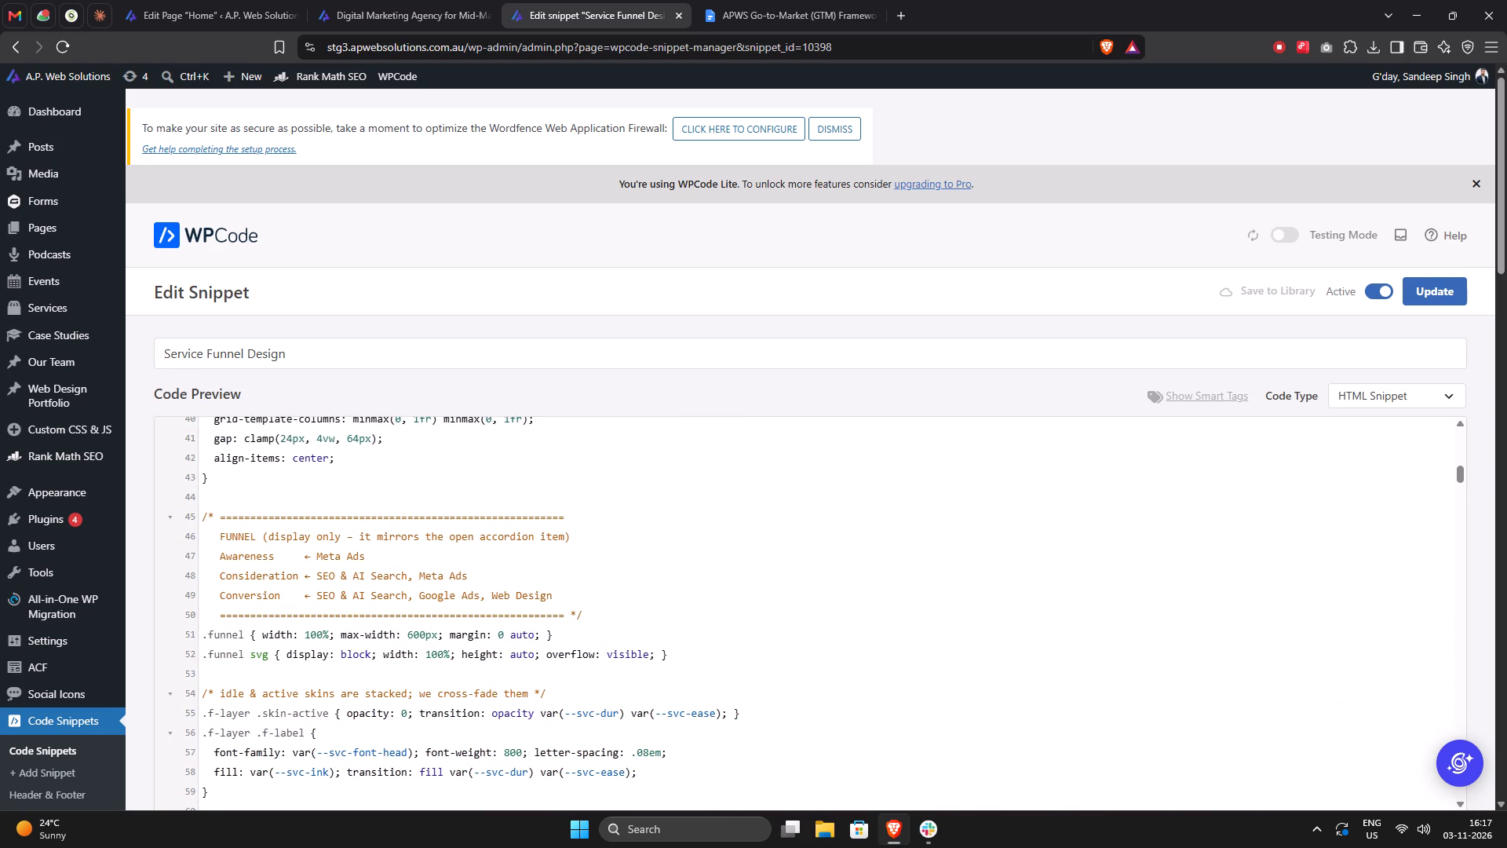
scroll(474, 567, "down", 3)
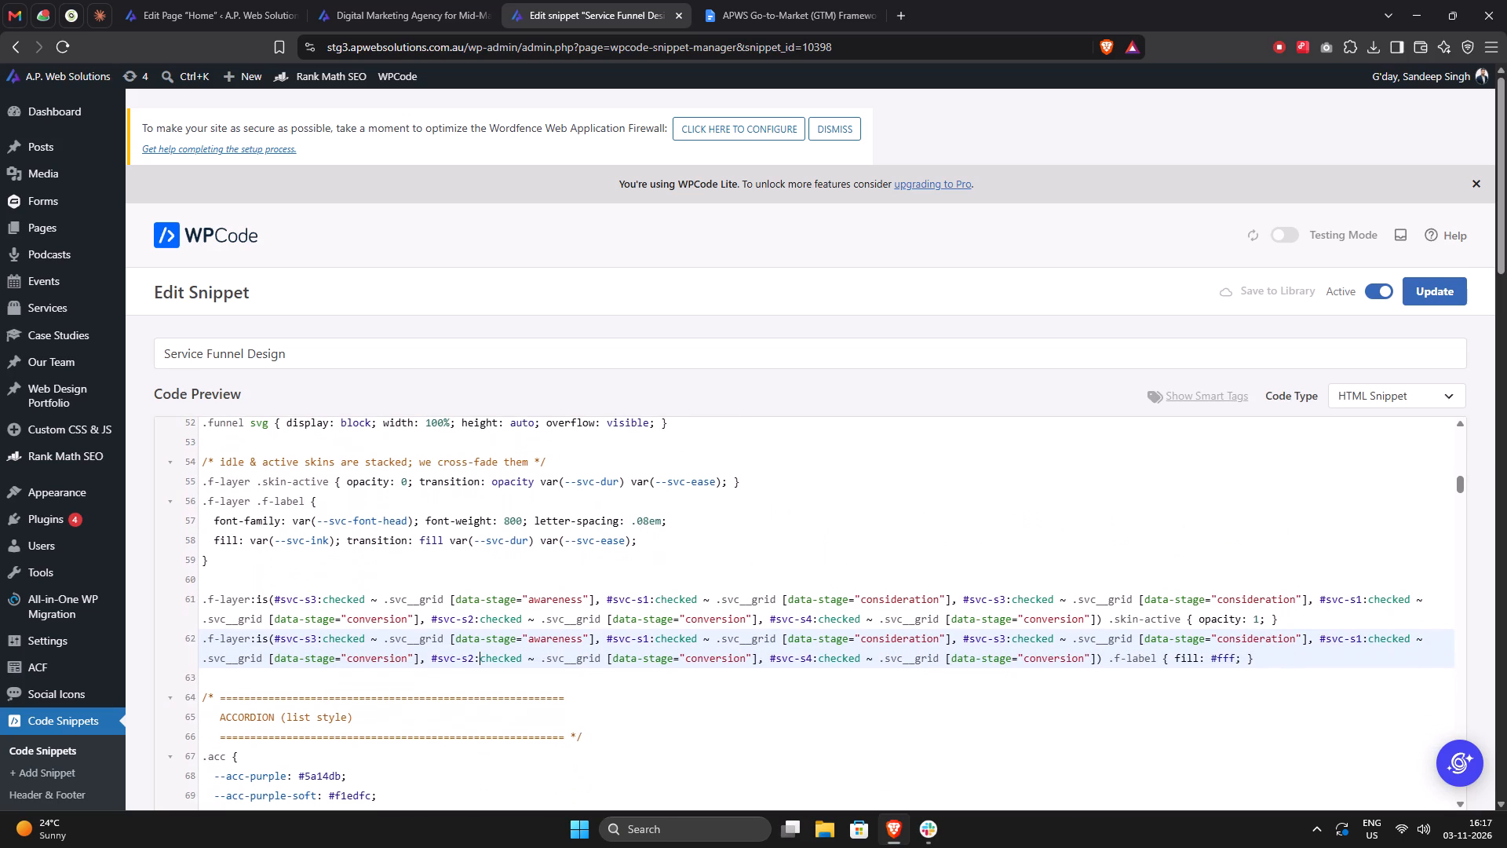
scroll(474, 567, "down", 17)
scroll(474, 567, "down", 19)
scroll(474, 567, "down", 4)
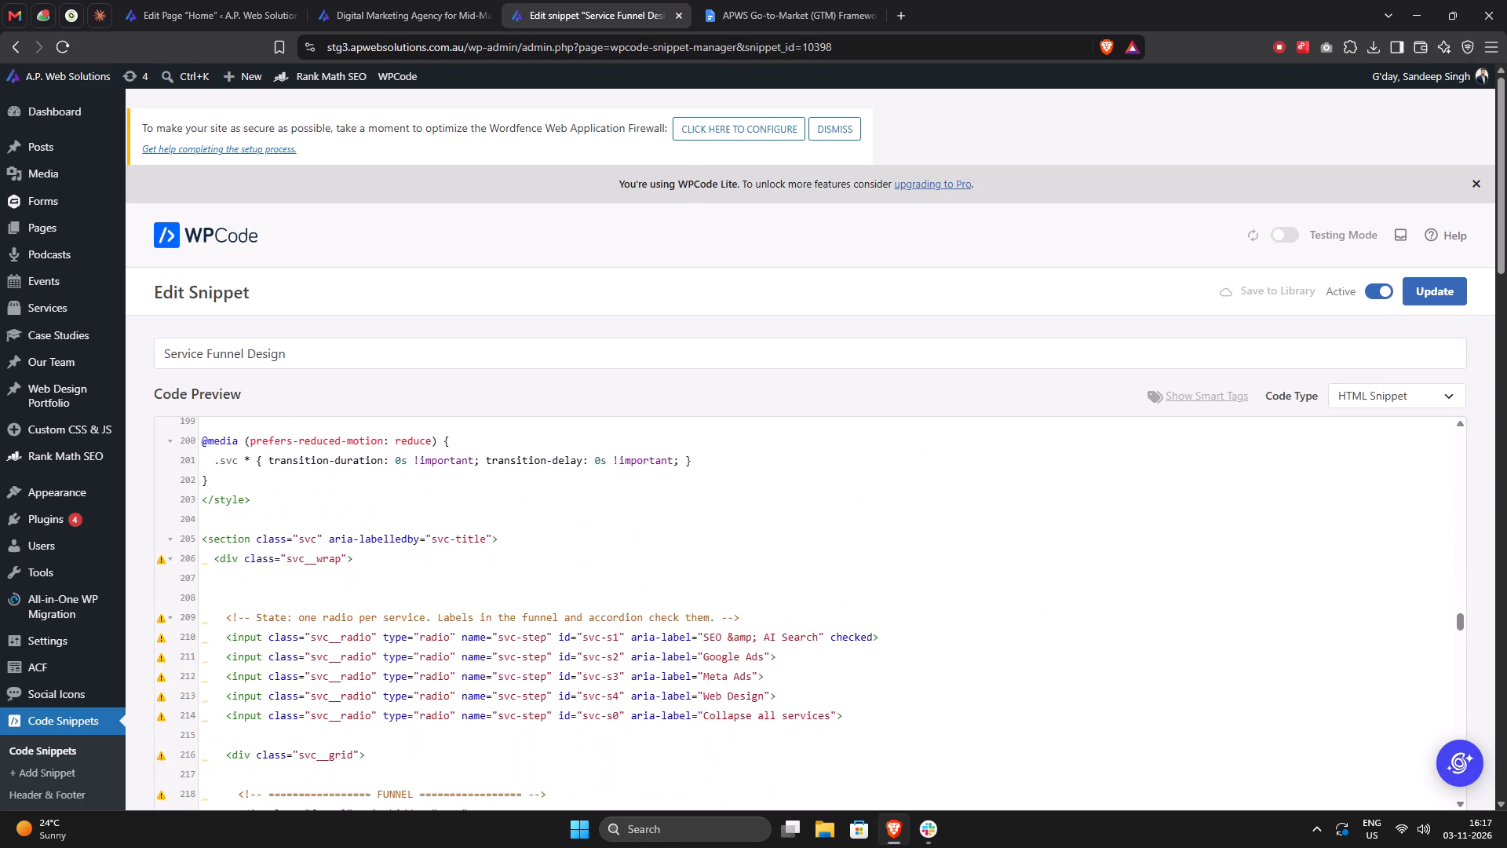
scroll(474, 567, "down", 10)
scroll(474, 567, "down", 11)
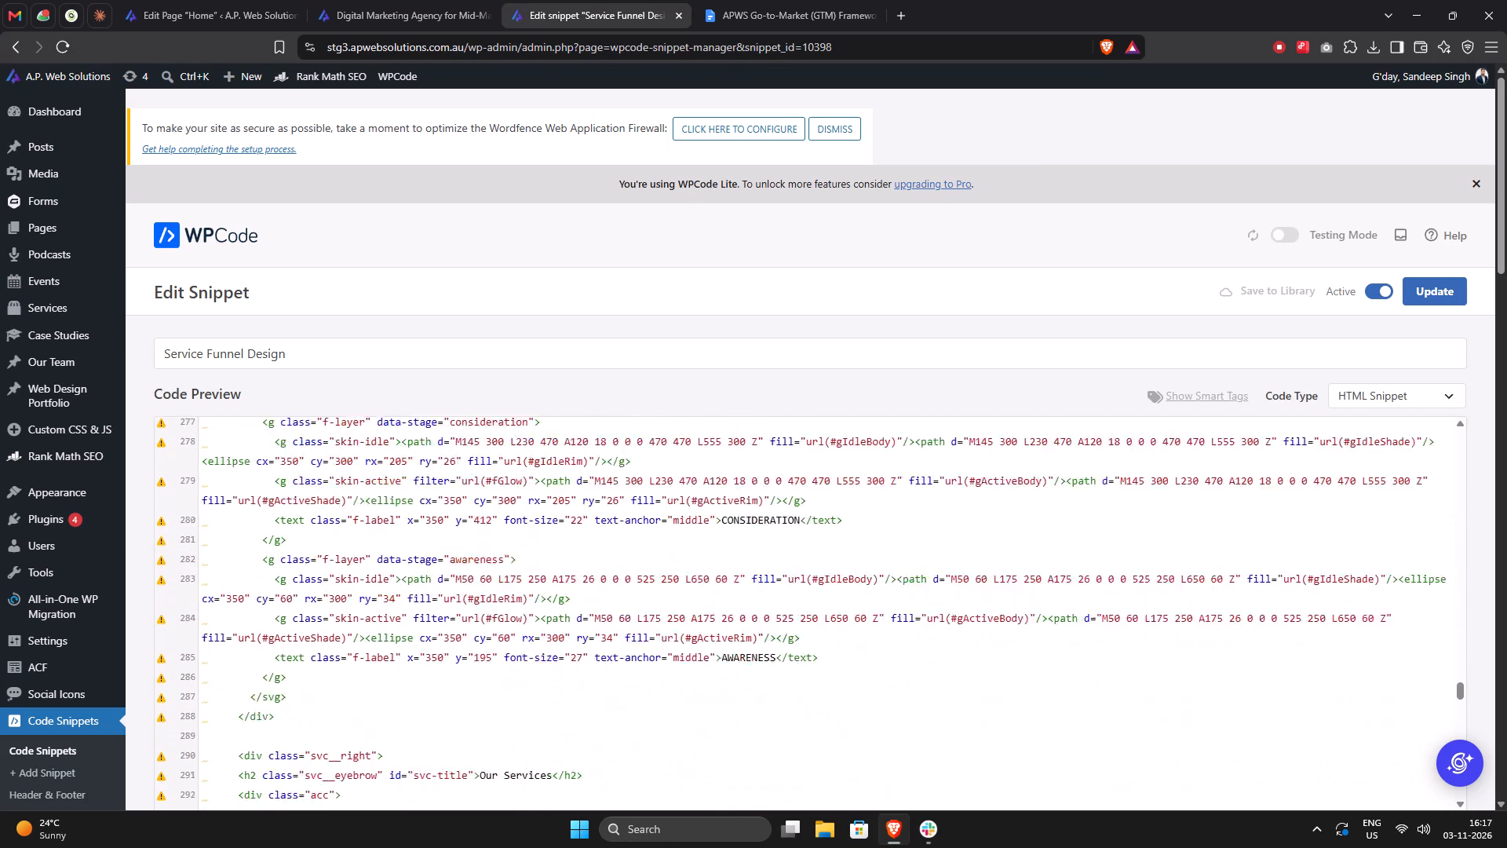
scroll(474, 567, "down", 13)
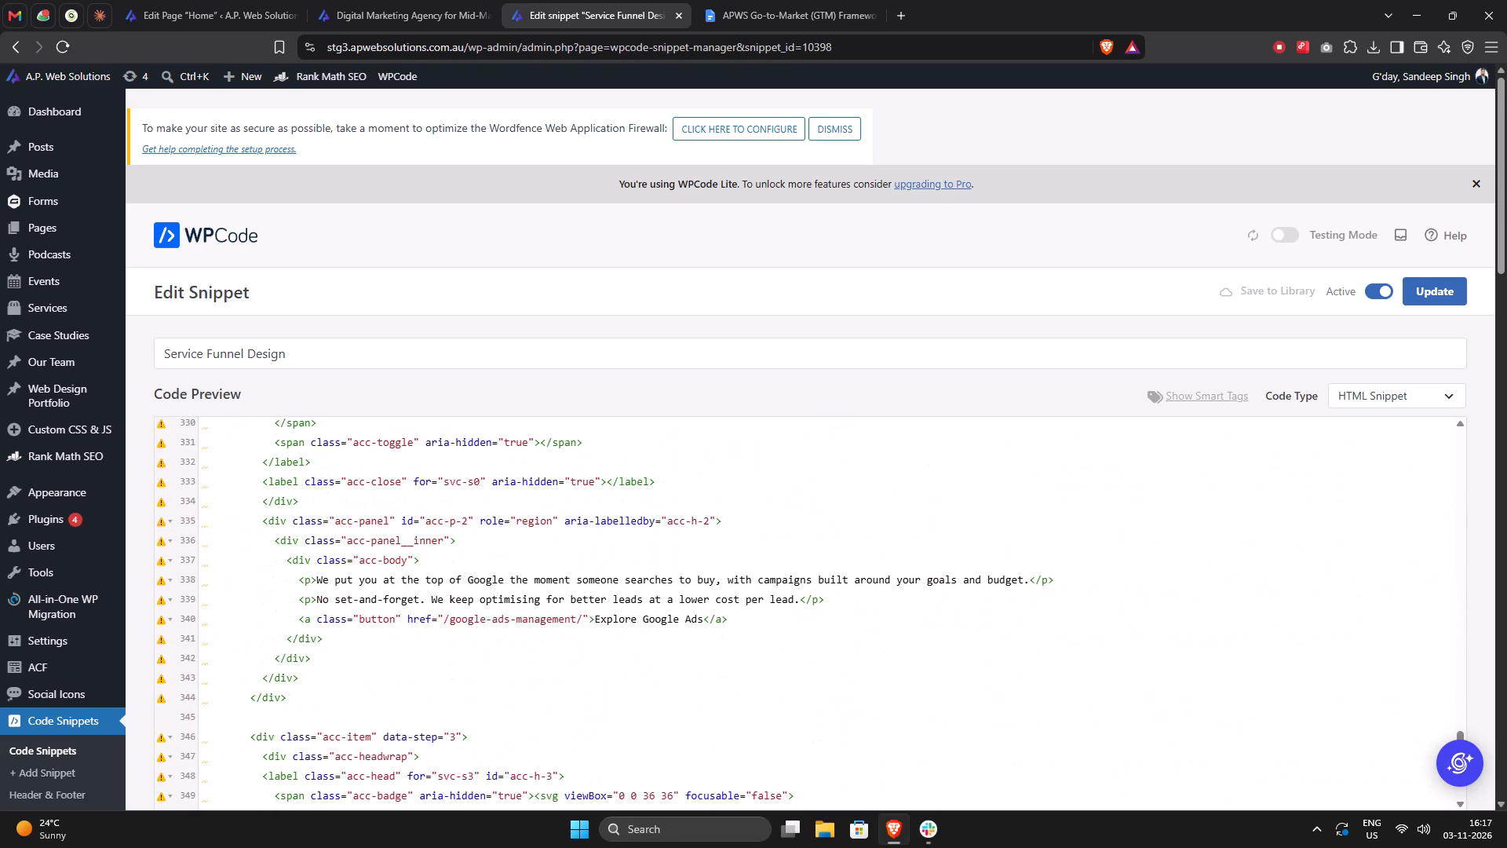
scroll(474, 567, "up", 7)
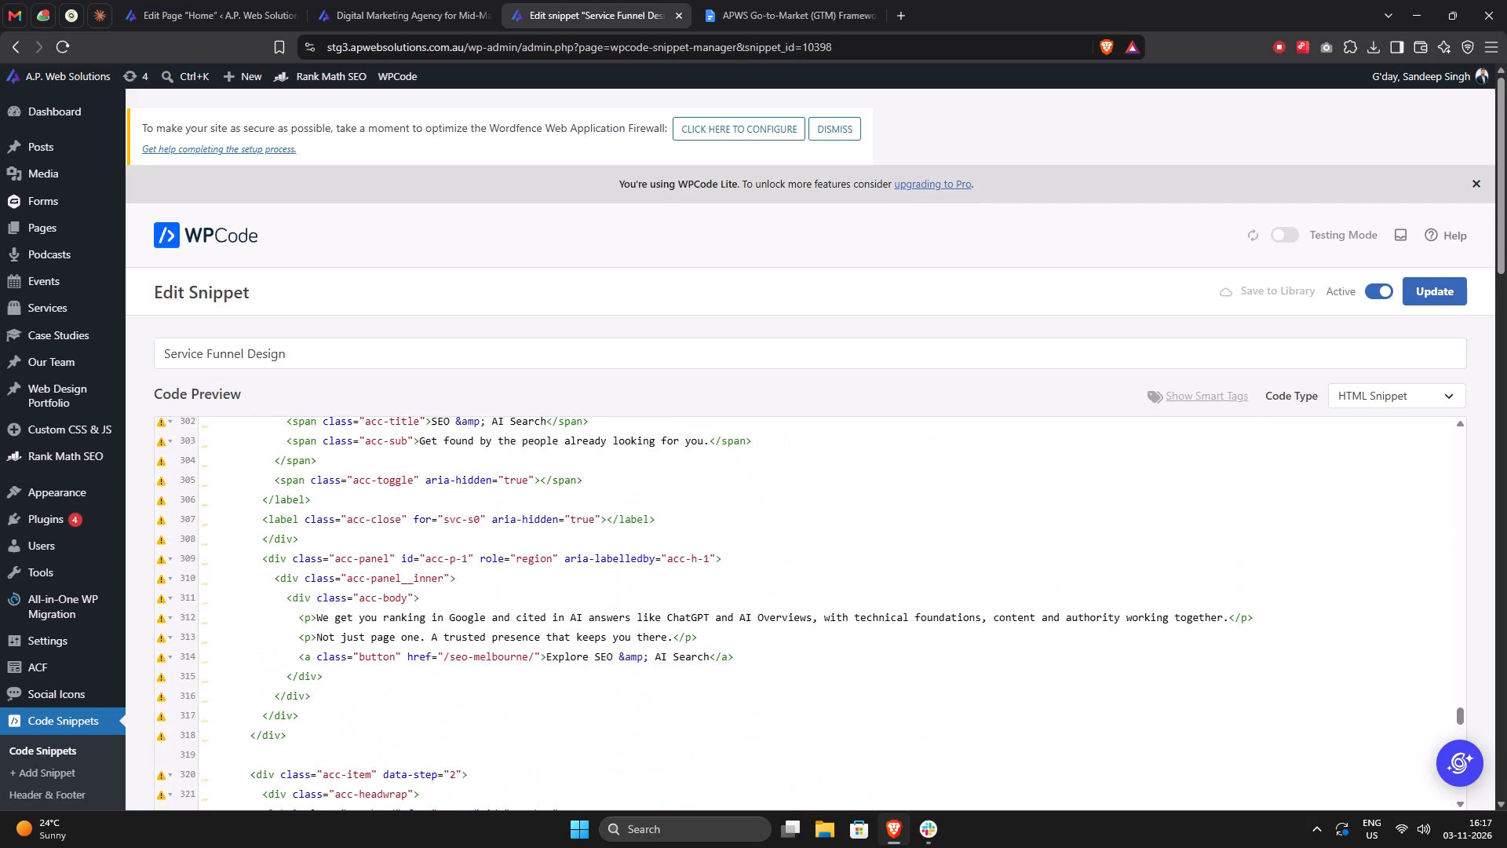
scroll(474, 567, "up", 3)
left_click(375, 590)
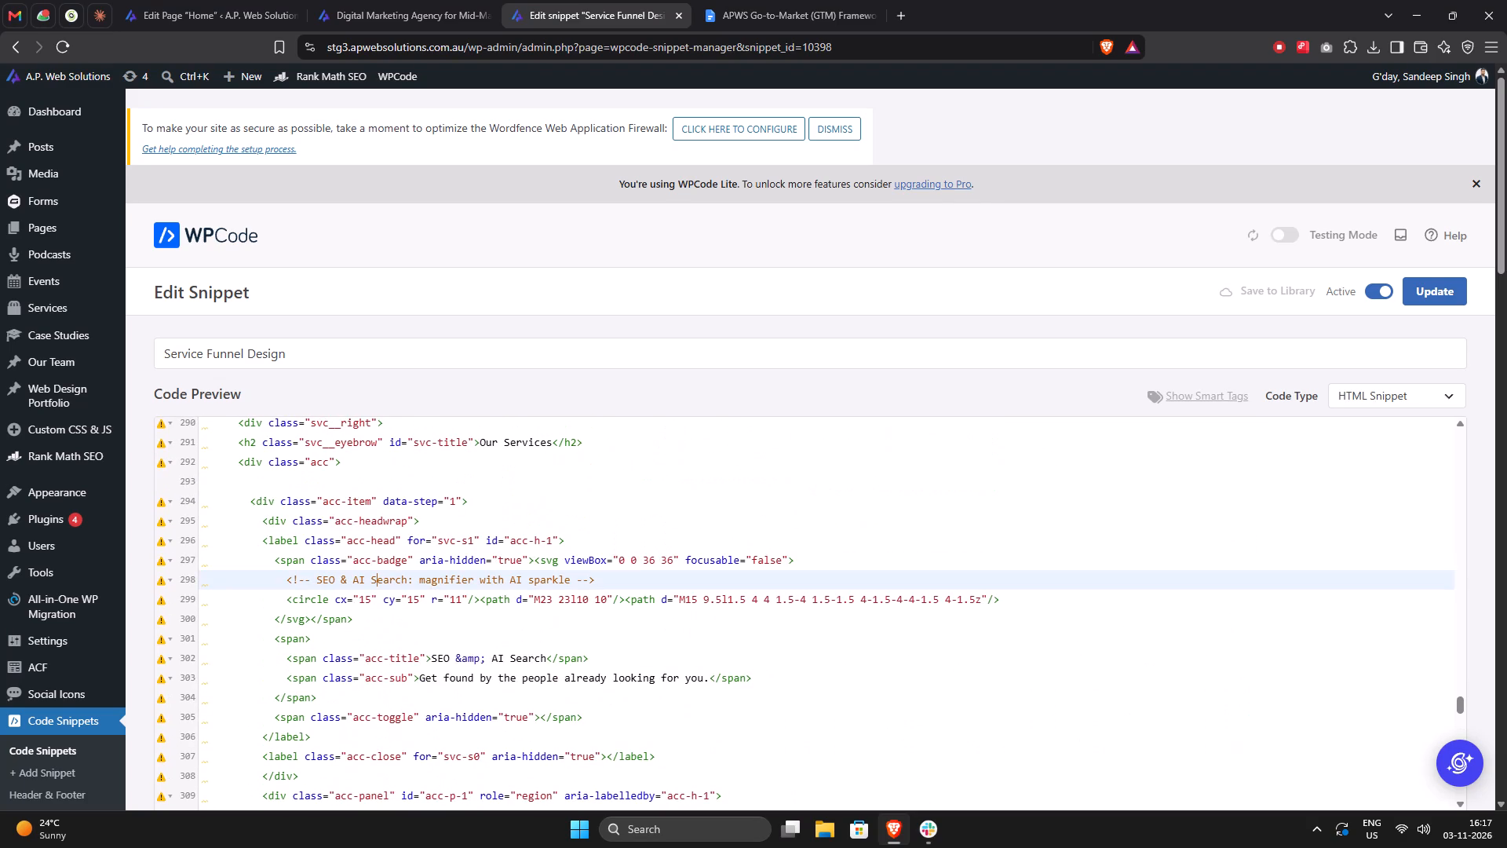
scroll(463, 566, "up", 2)
left_click(577, 569)
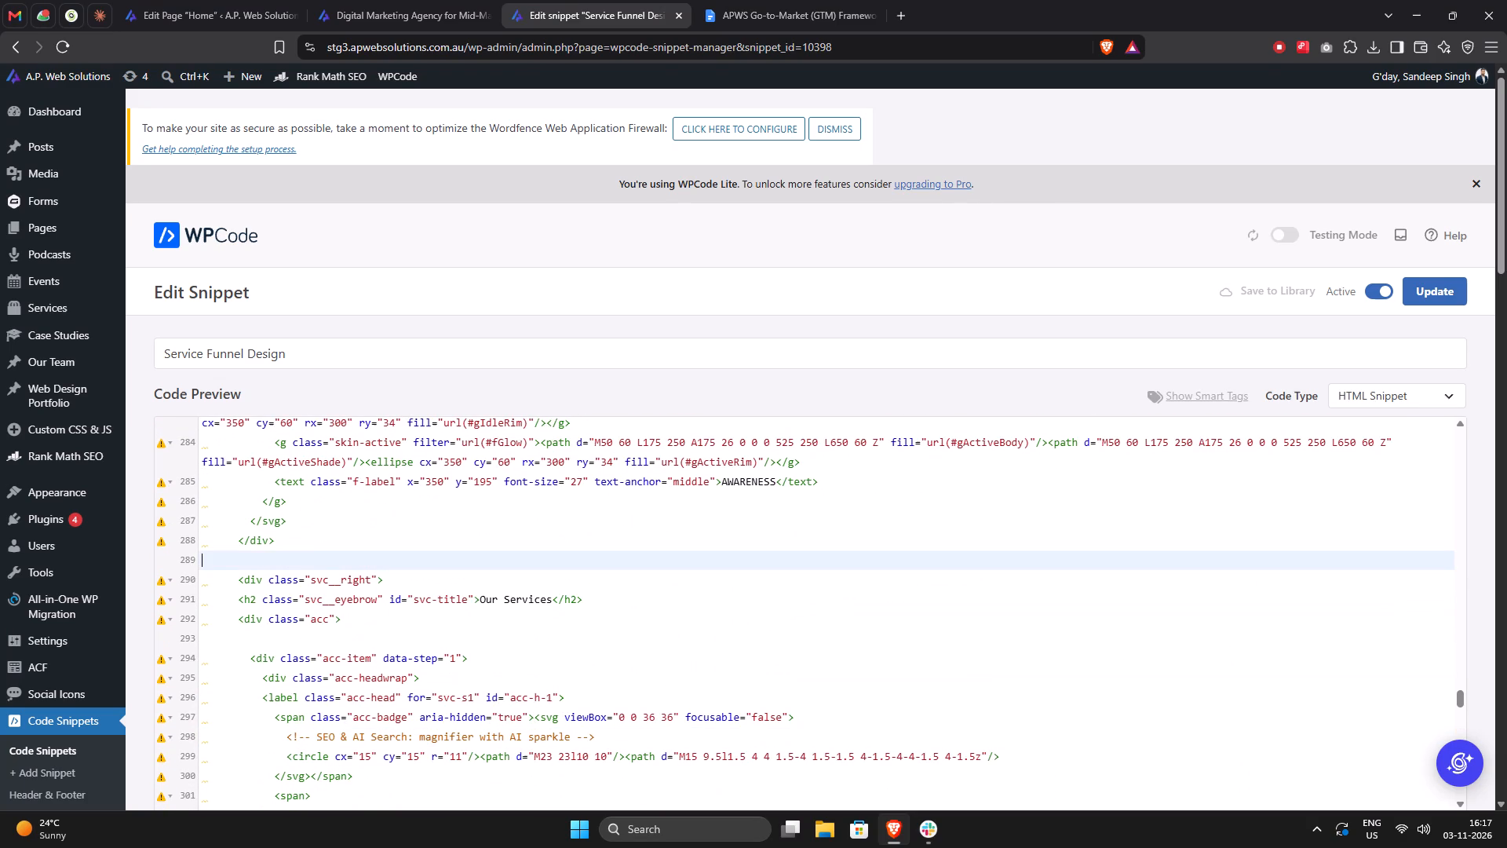
left_click_drag(549, 595, 479, 598)
key("ctrl+v")
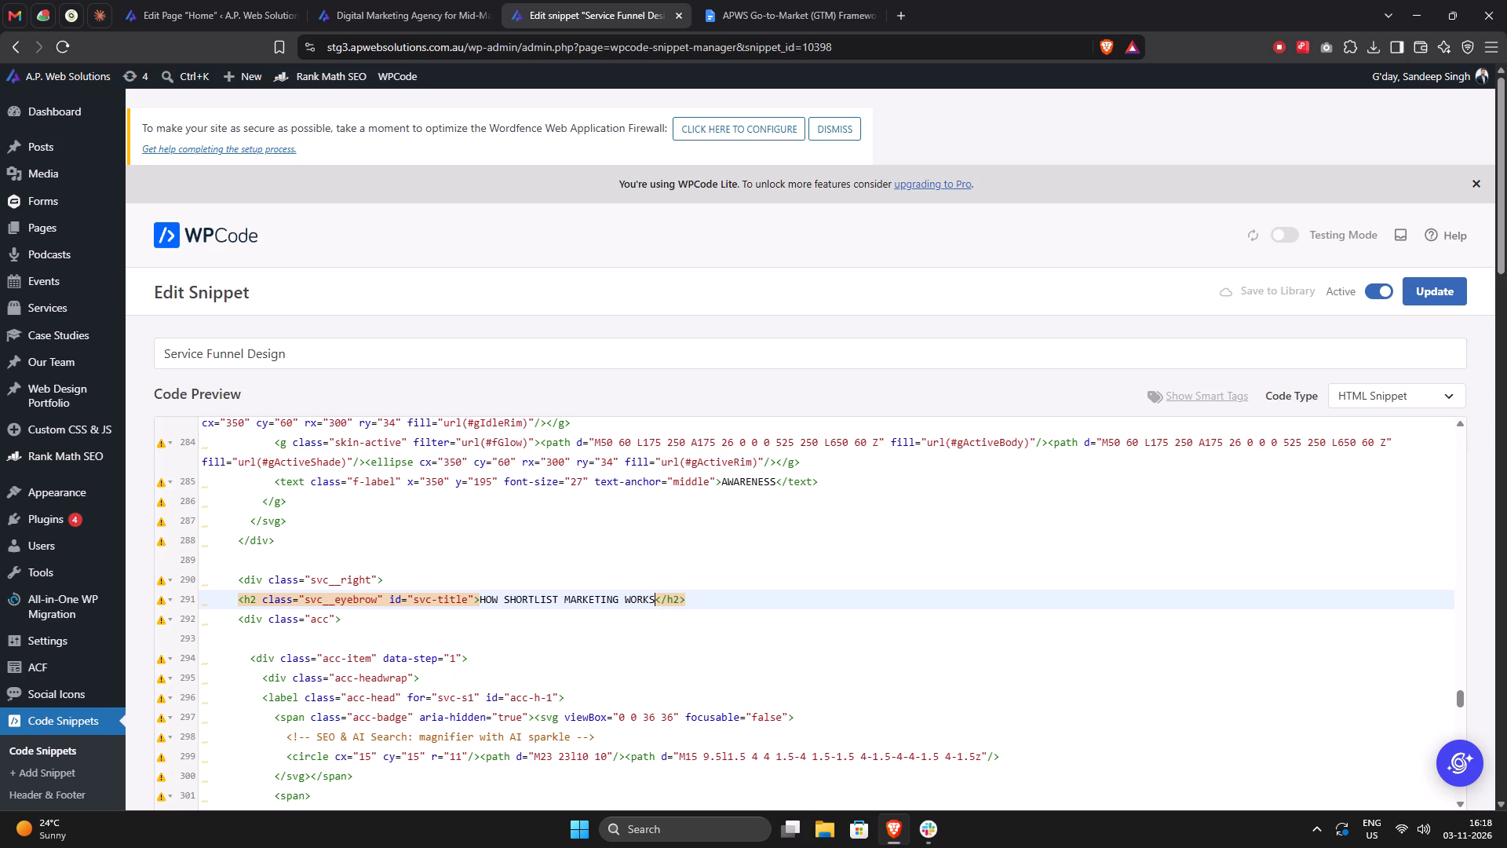
left_click(696, 598)
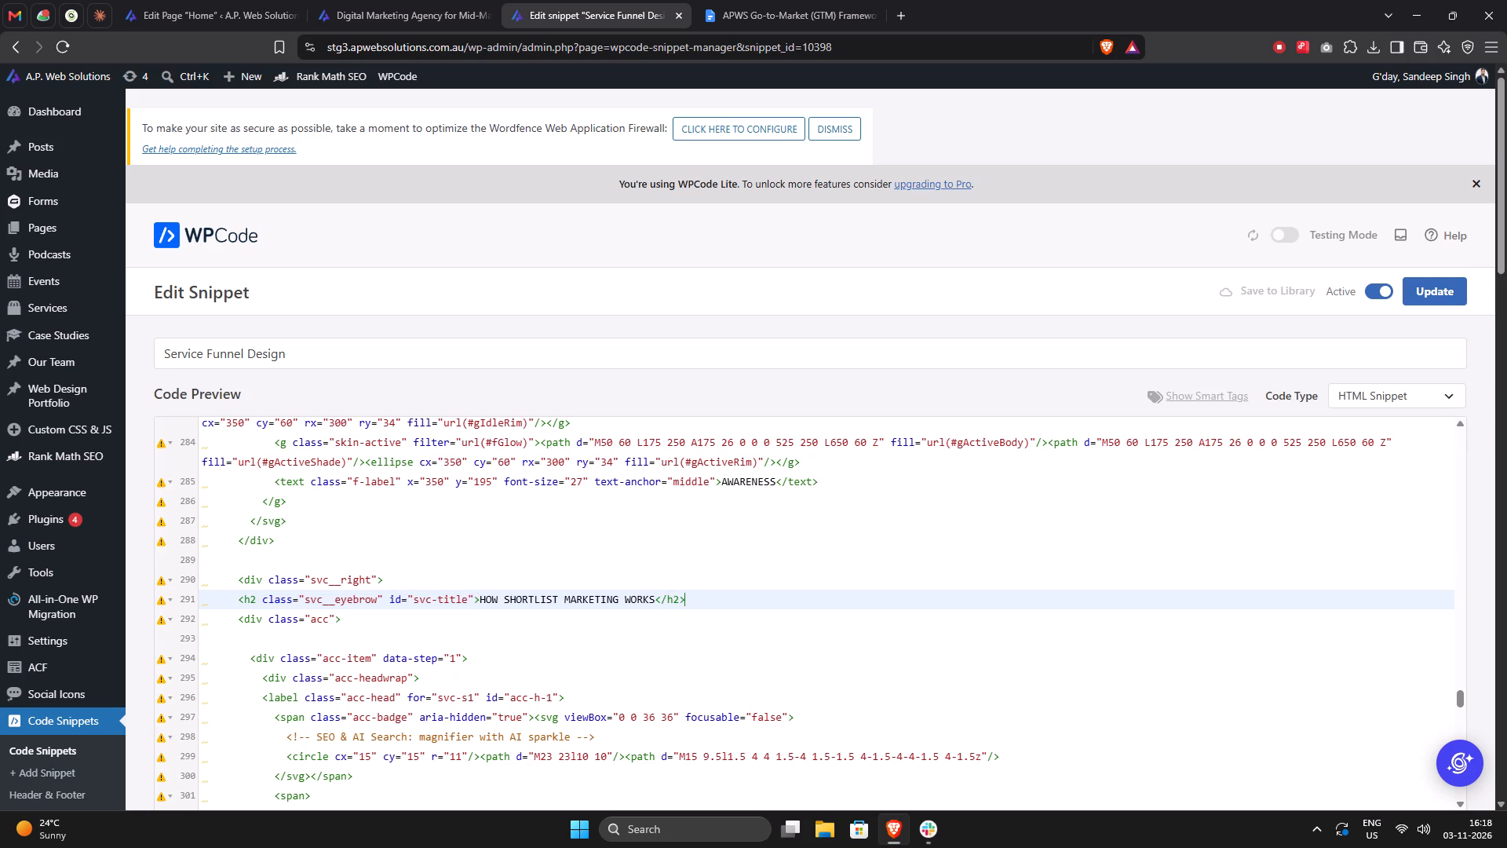
Examine the Our Services section on the staging Home page, checking its heading and service accordion against the Homepage Changes document.
left_click(416, 22)
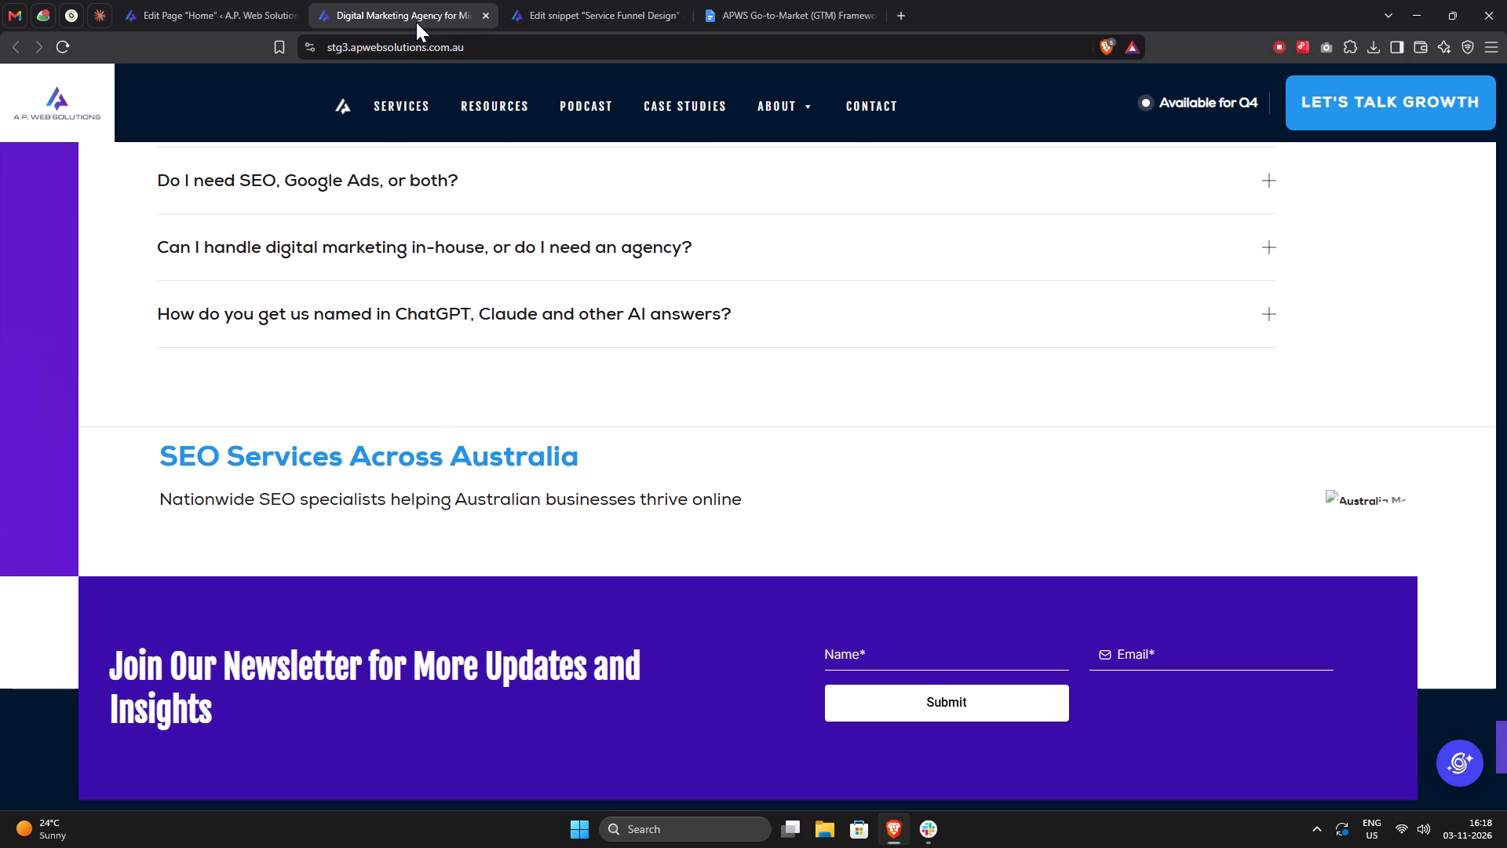
scroll(451, 283, "up", 13)
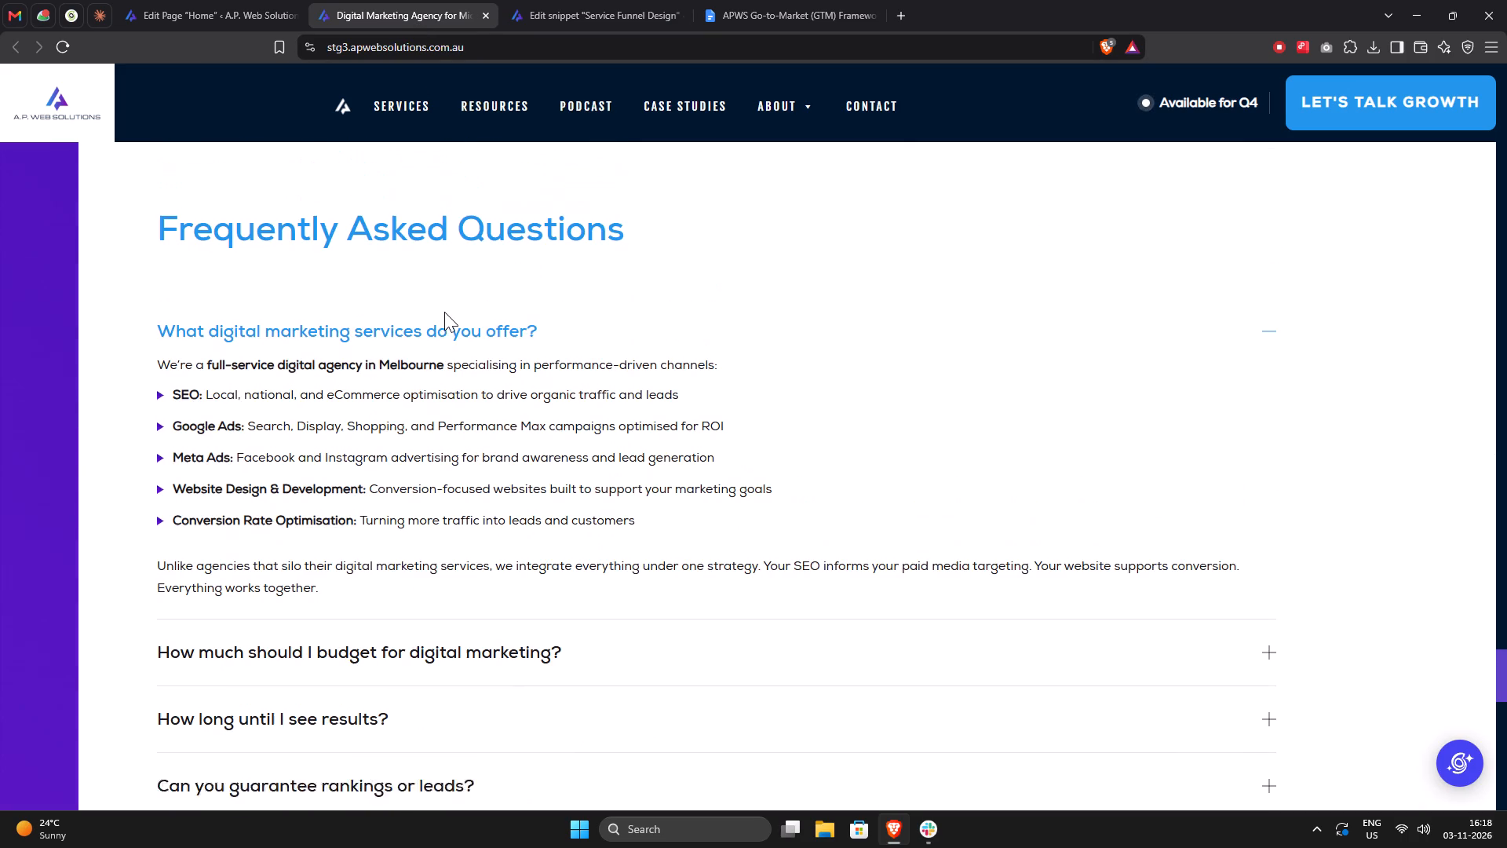
left_click(752, 15)
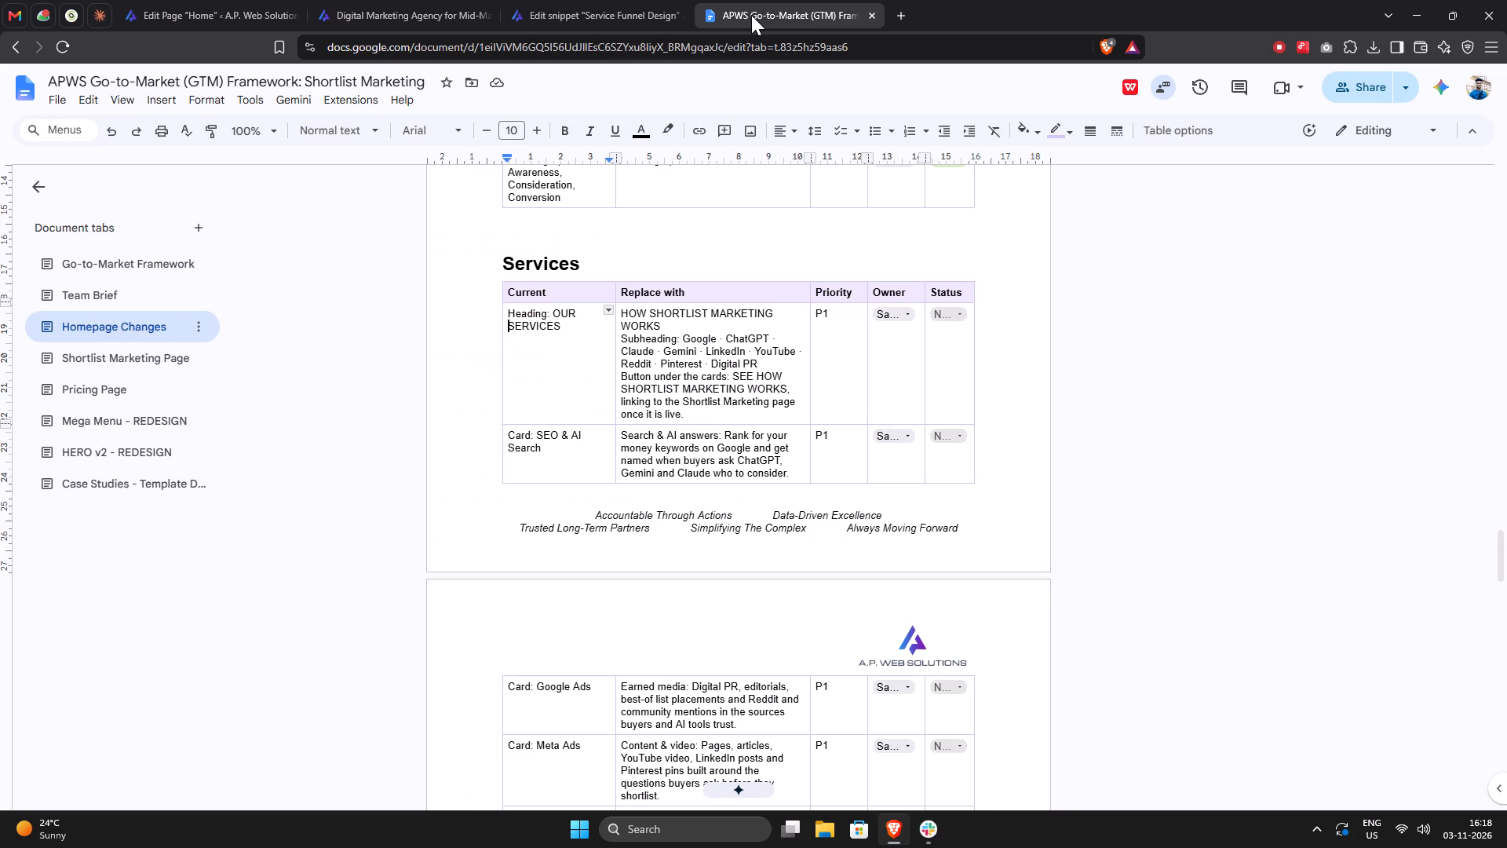
left_click(418, 4)
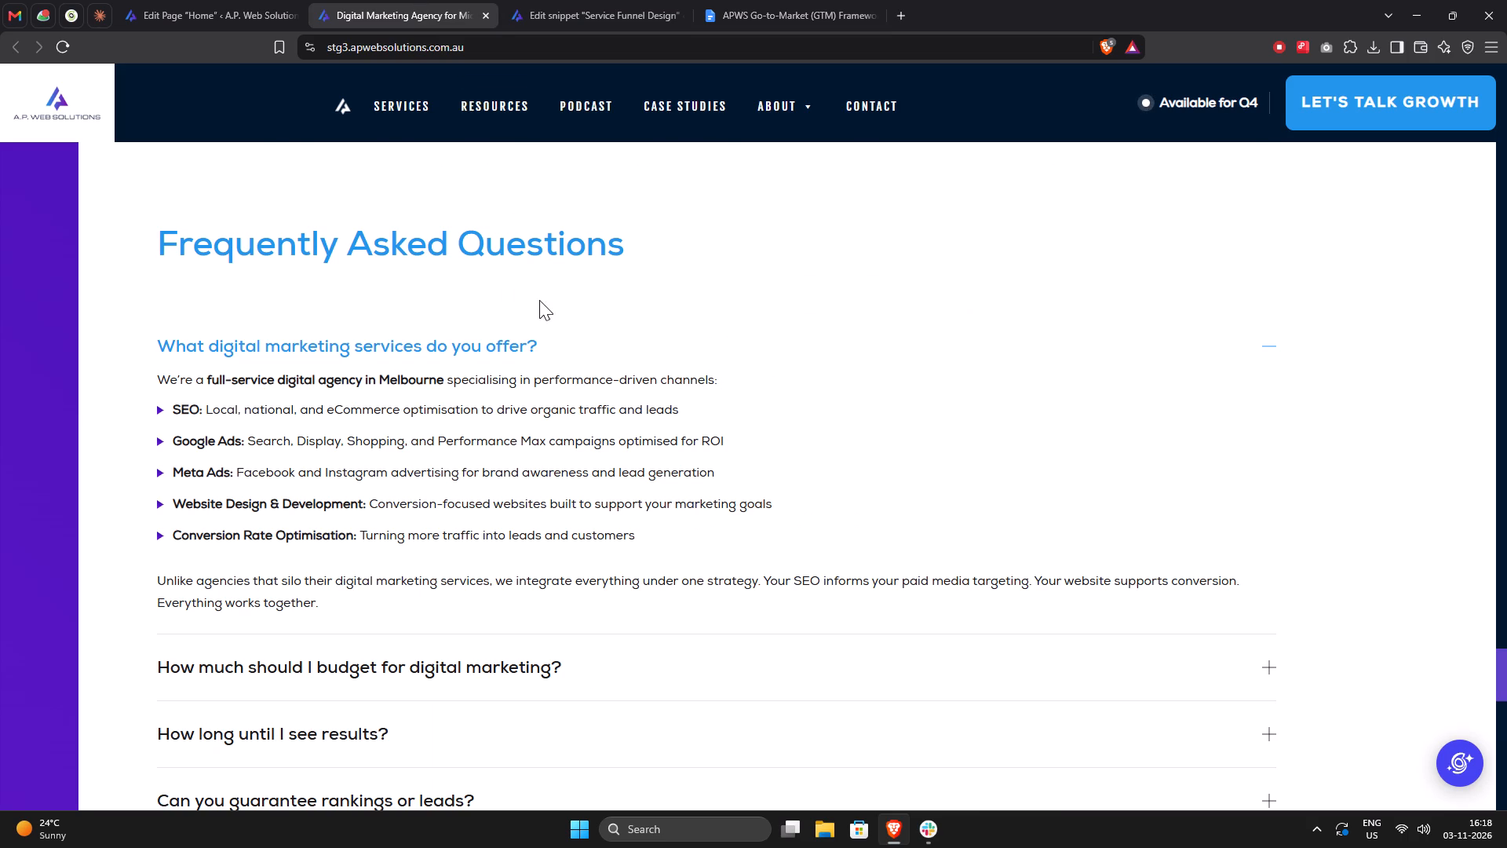
scroll(539, 300, "up", 20)
scroll(553, 351, "up", 13)
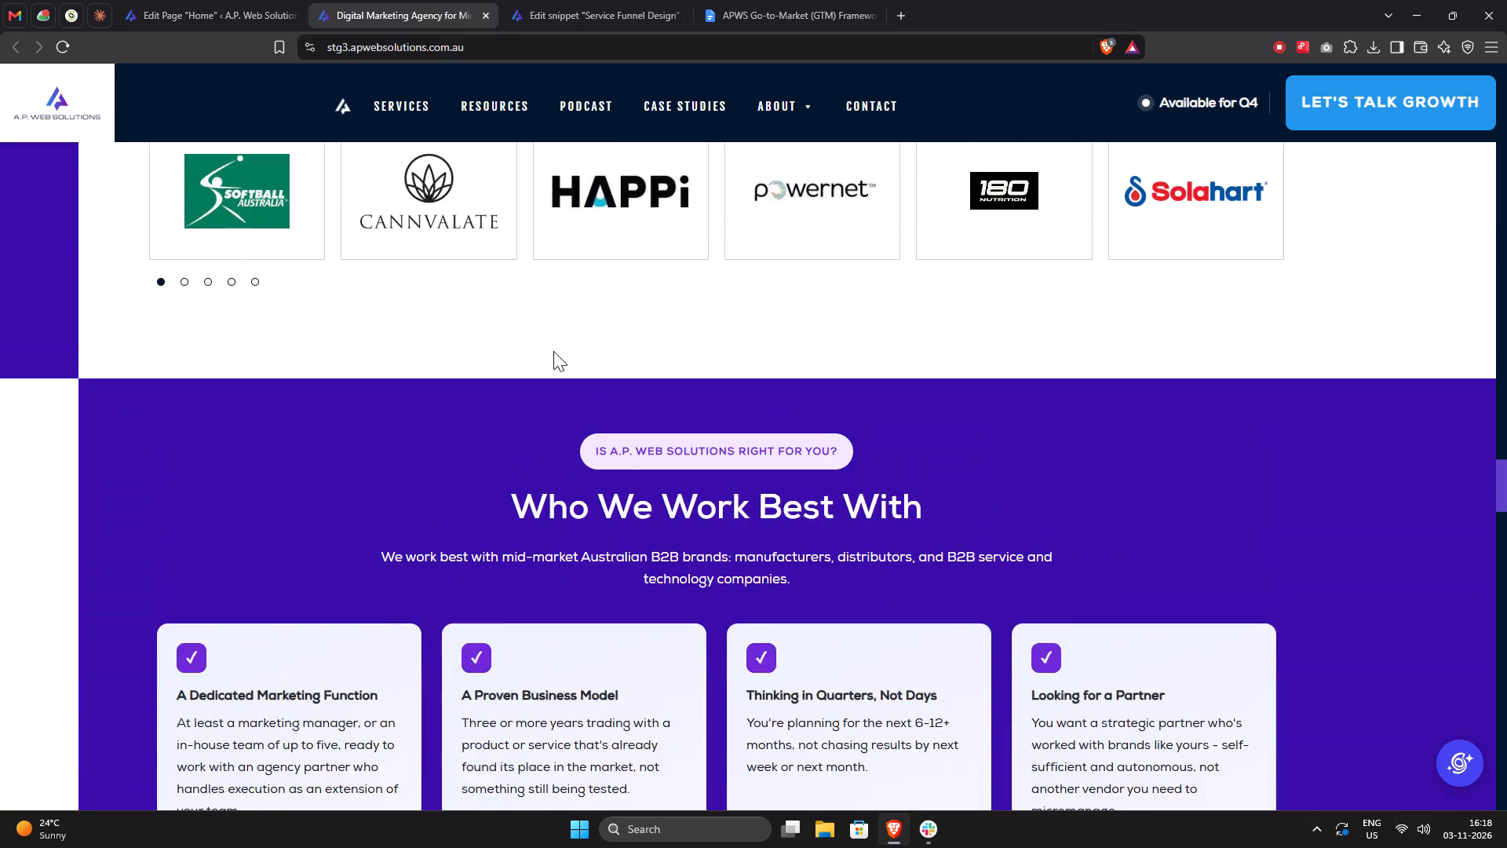
scroll(553, 351, "up", 16)
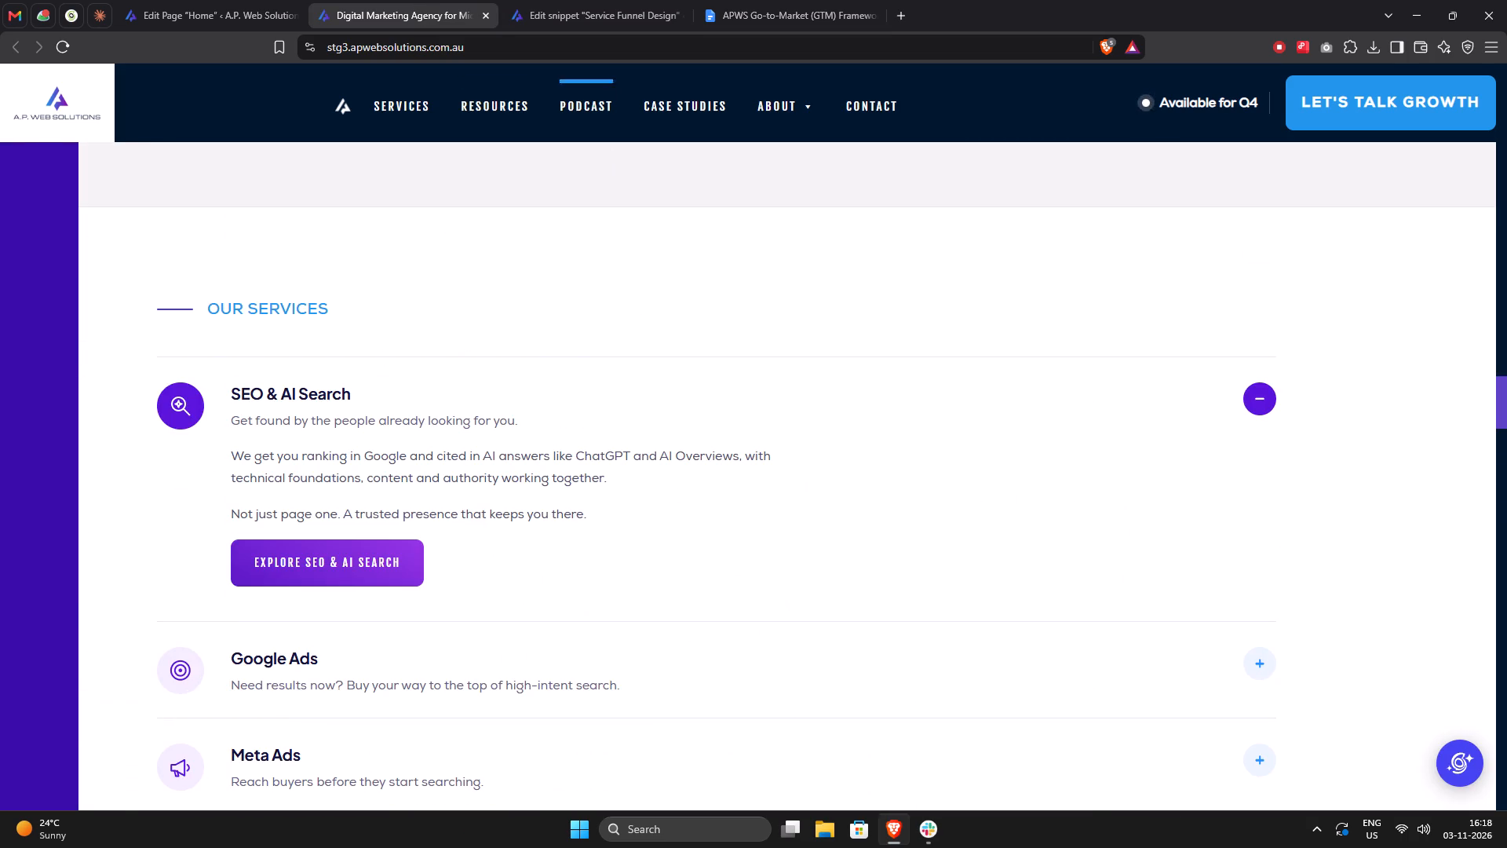
Copy the subheading "Google · ChatGPT · Claude · Gemini · LinkedIn · YouTube · Reddit · Pinterest · Digital PR" from the document's OUR SERVICES row.
left_click(615, 19)
left_click(755, 17)
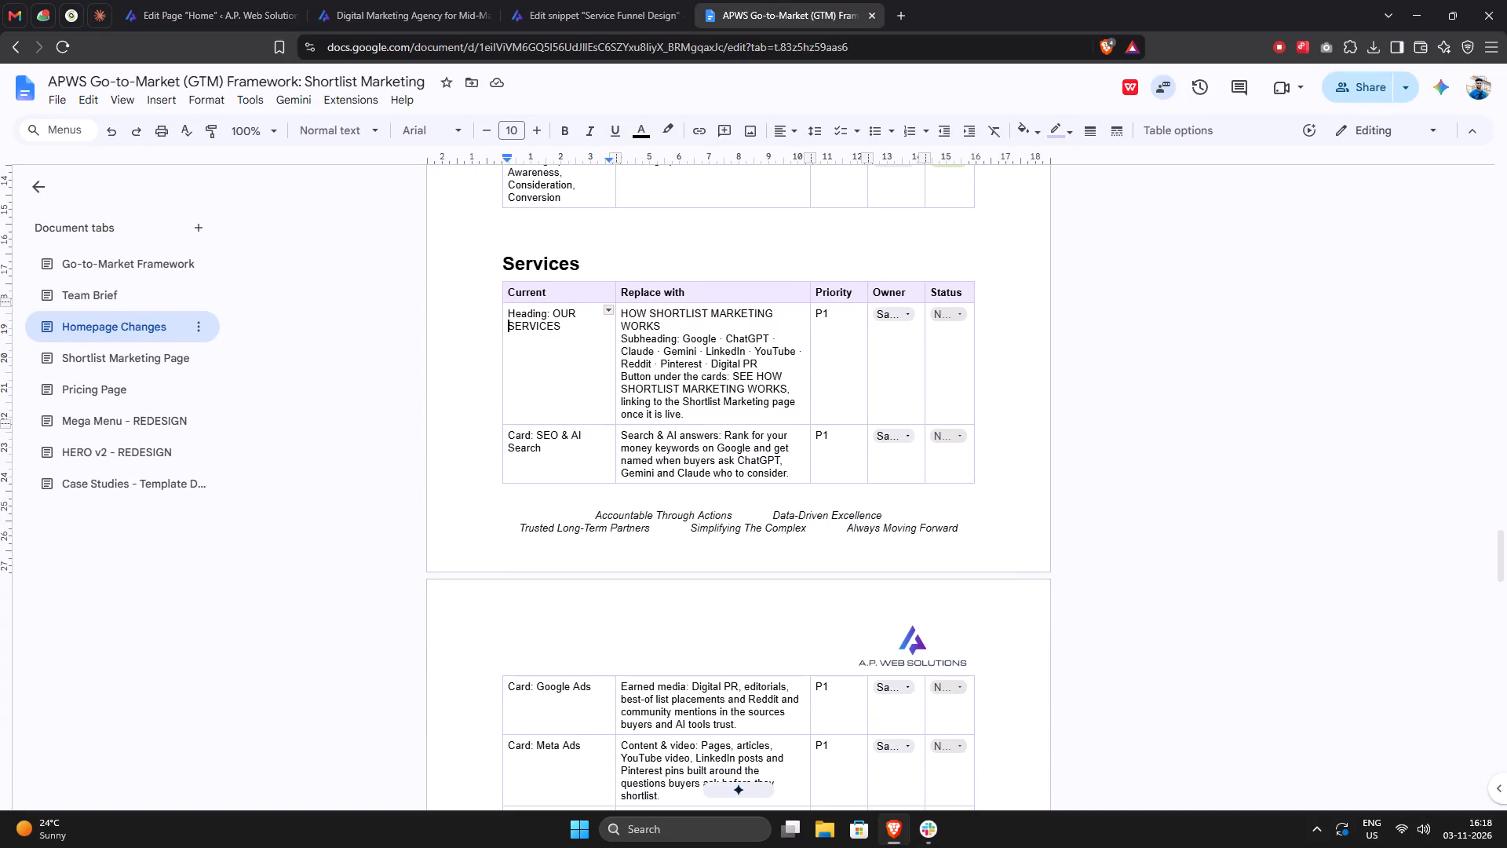
left_click_drag(683, 340, 714, 363)
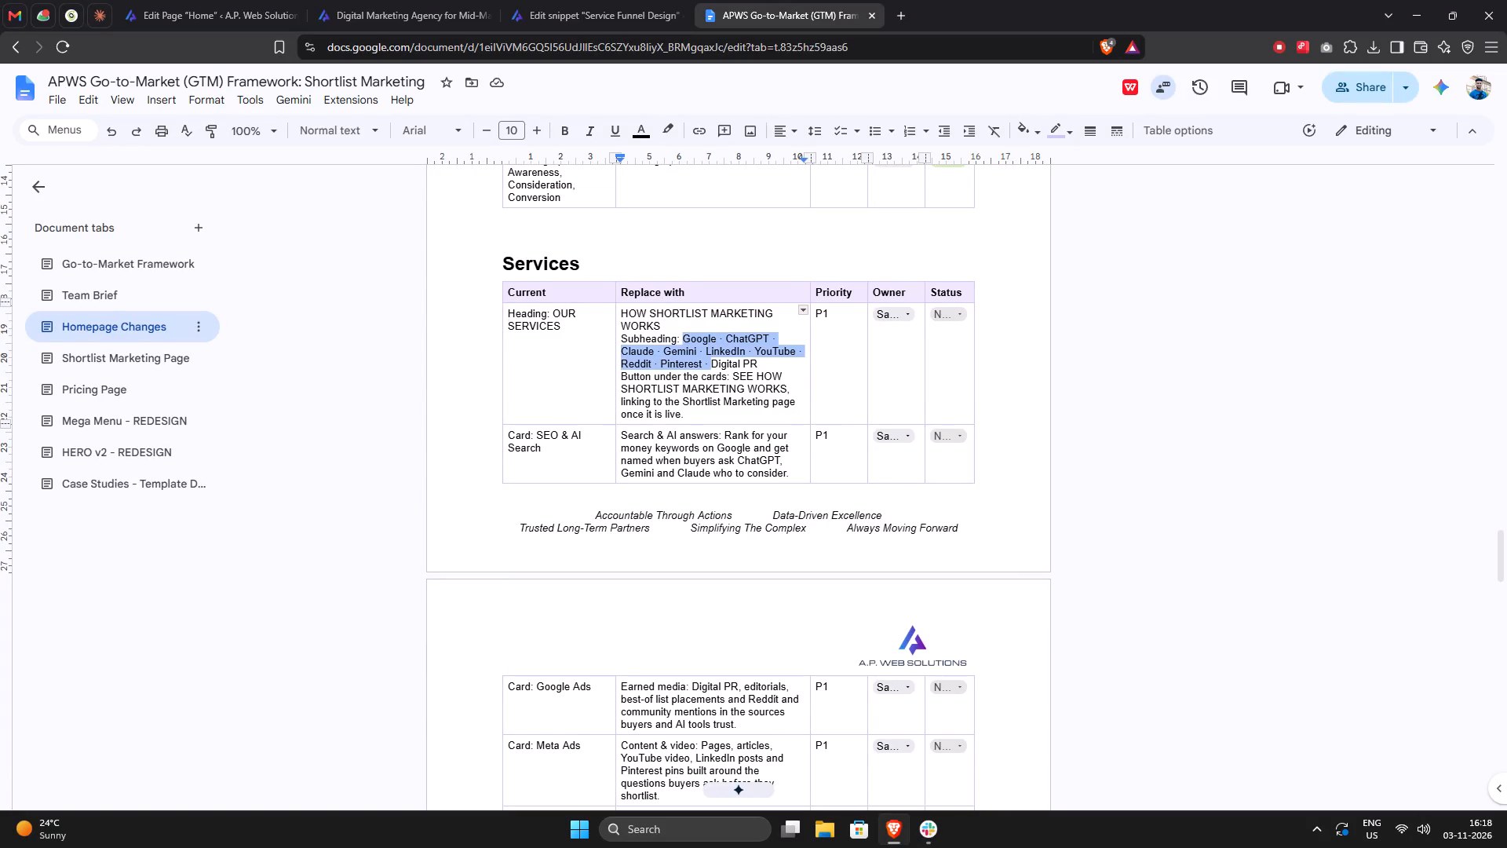
left_click_drag(714, 363, 766, 363)
key("ctrl+c")
key("ctrl+c")
key("ctrl+c")
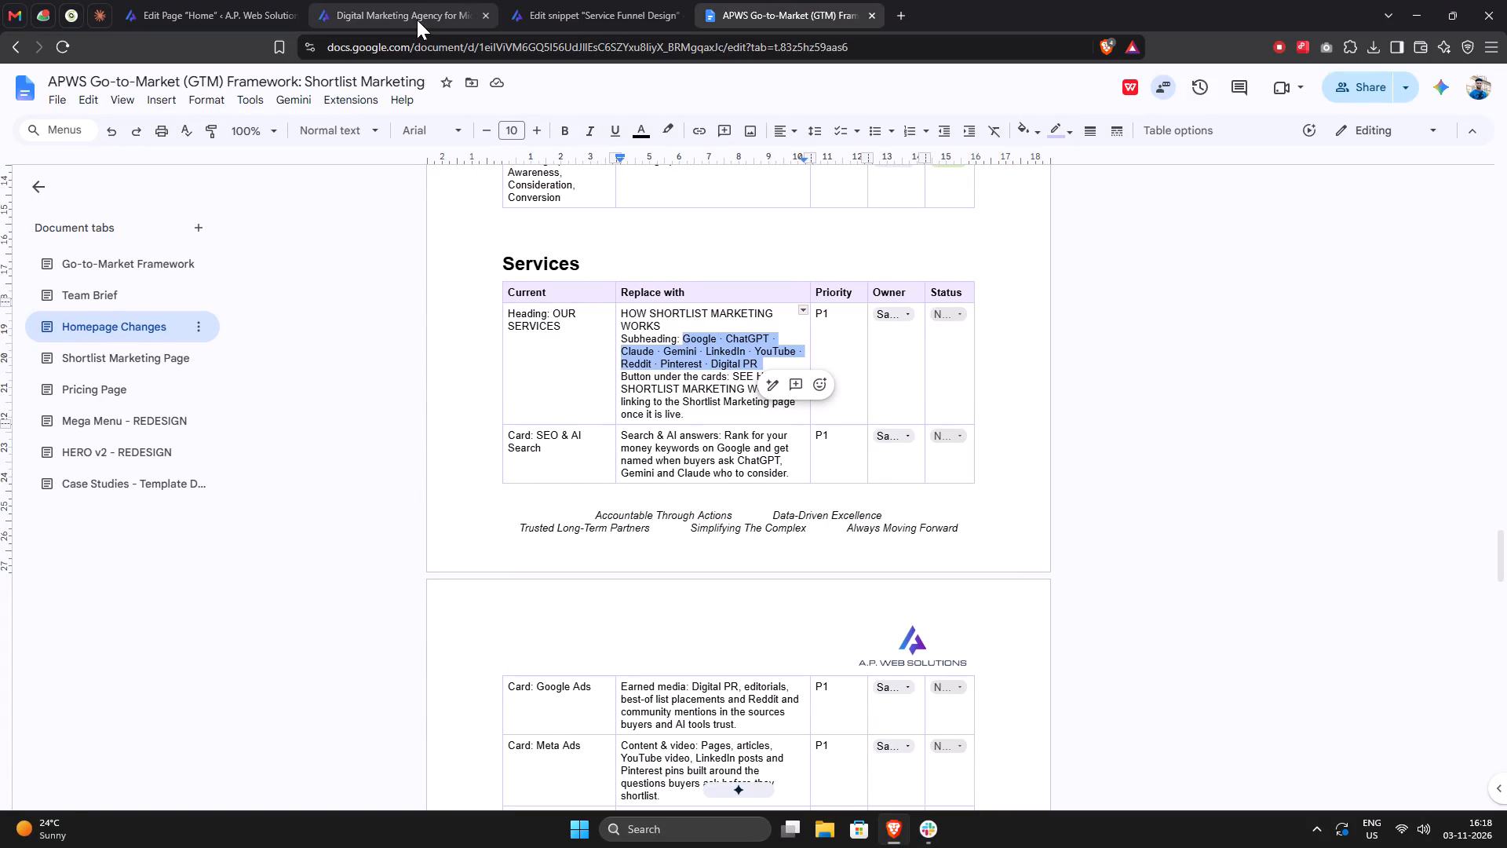
Below the snippet's h2 heading, add the paragraph "Google · ChatGPT · Claude · Gemini · LinkedIn · YouTube · Reddit · Pinterest · Digital PR" and update the snippet.
left_click(416, 20)
scroll(480, 334, "down", 5)
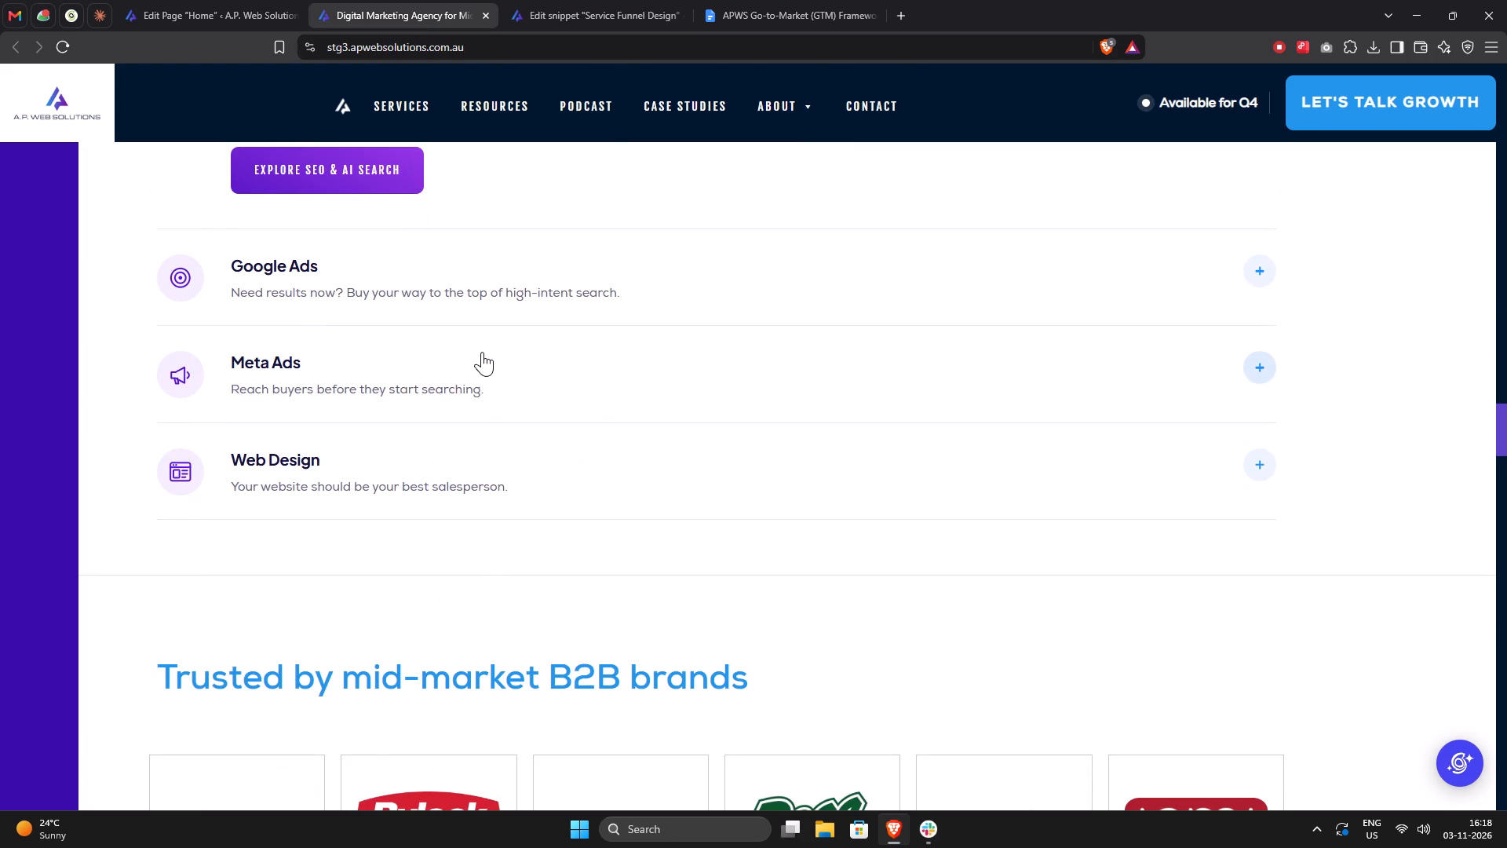
scroll(482, 352, "up", 2)
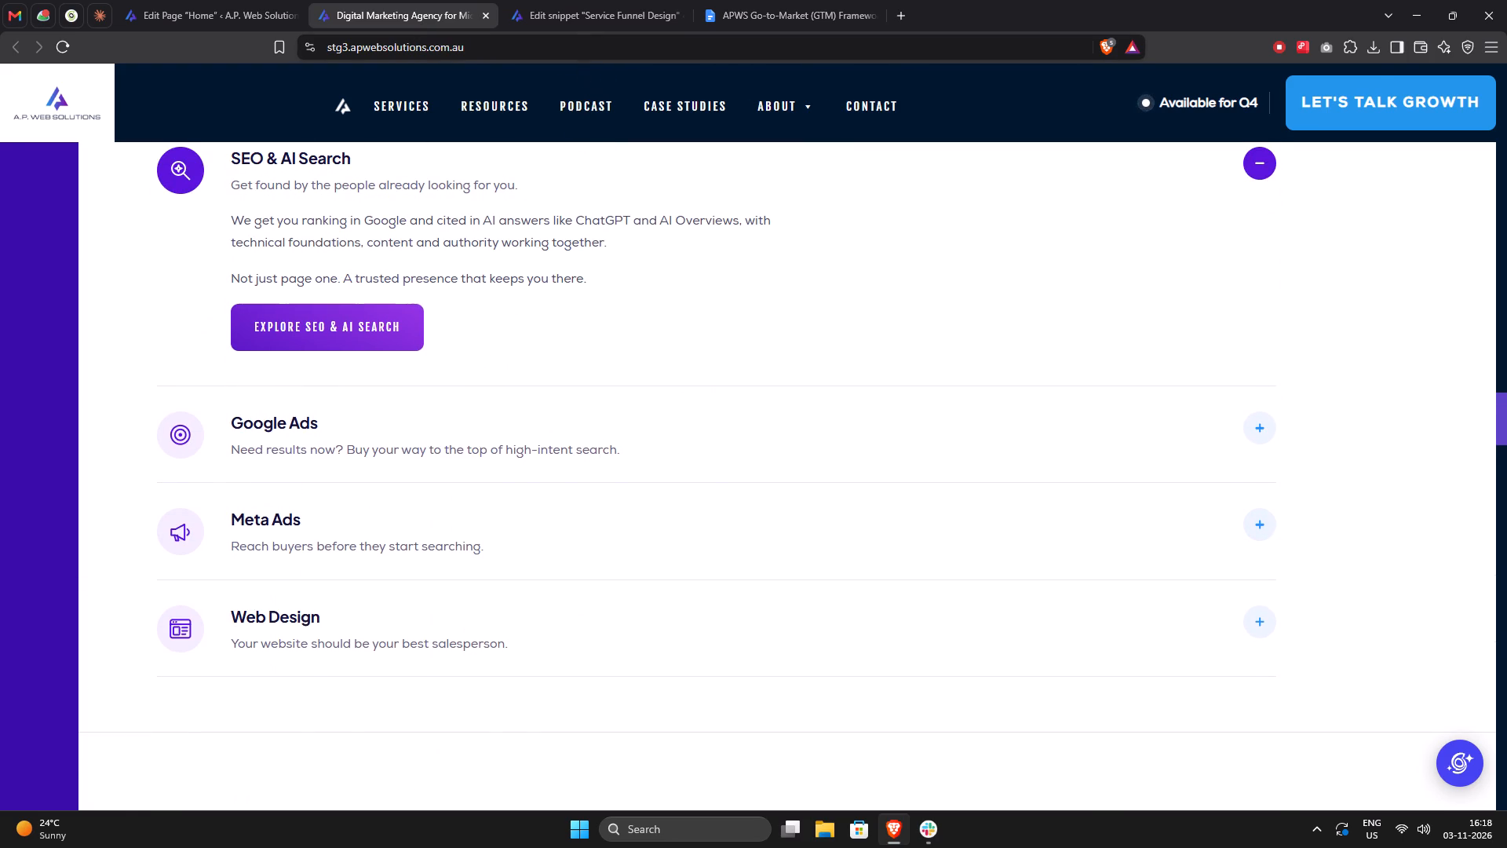
left_click(578, 20)
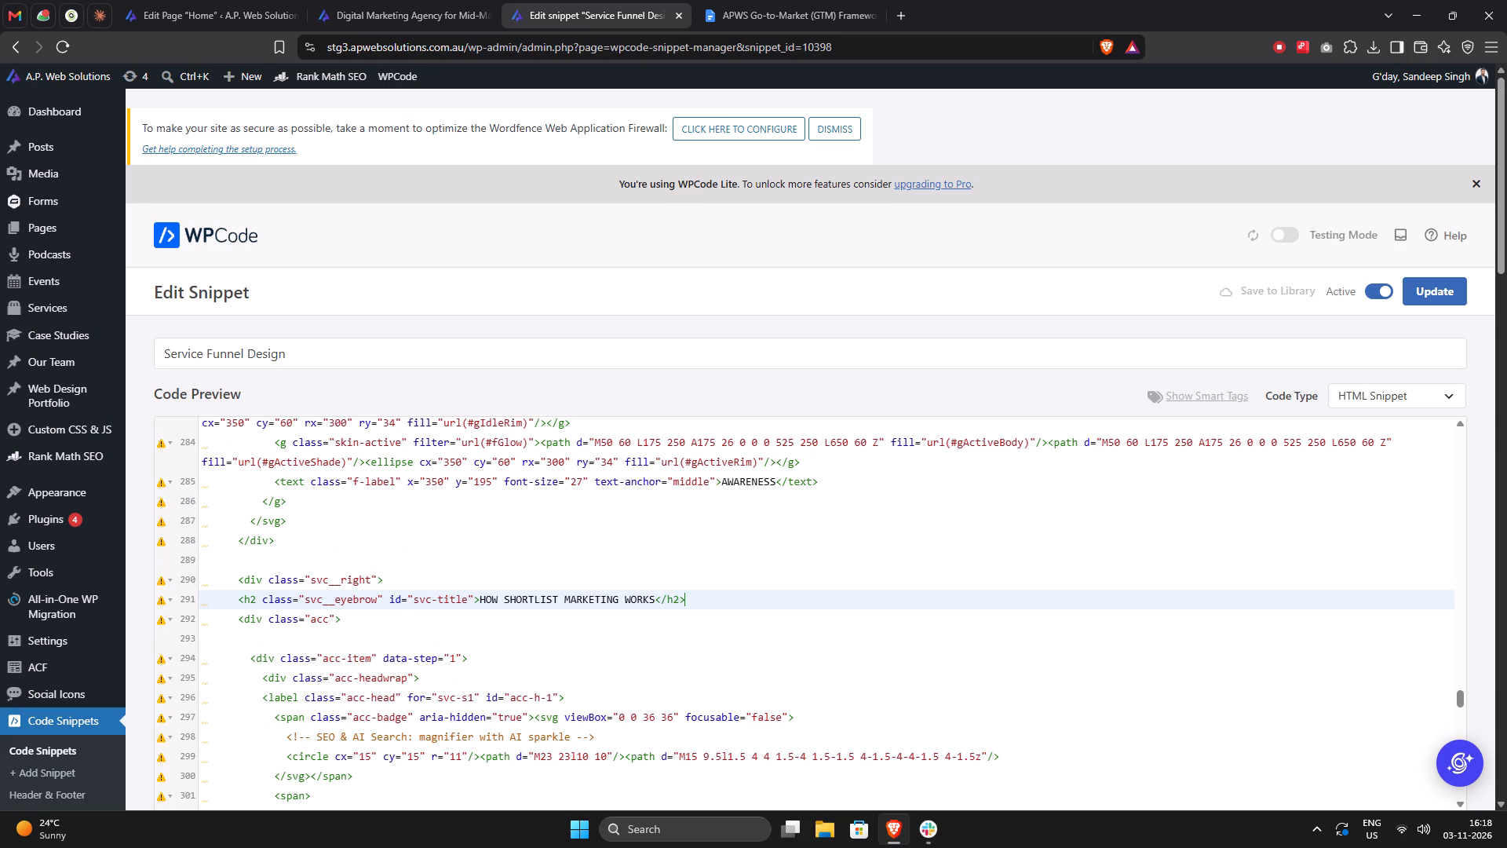
left_click(699, 594)
key("Return")
type("<>")
key("Left")
key("p")
key("Right")
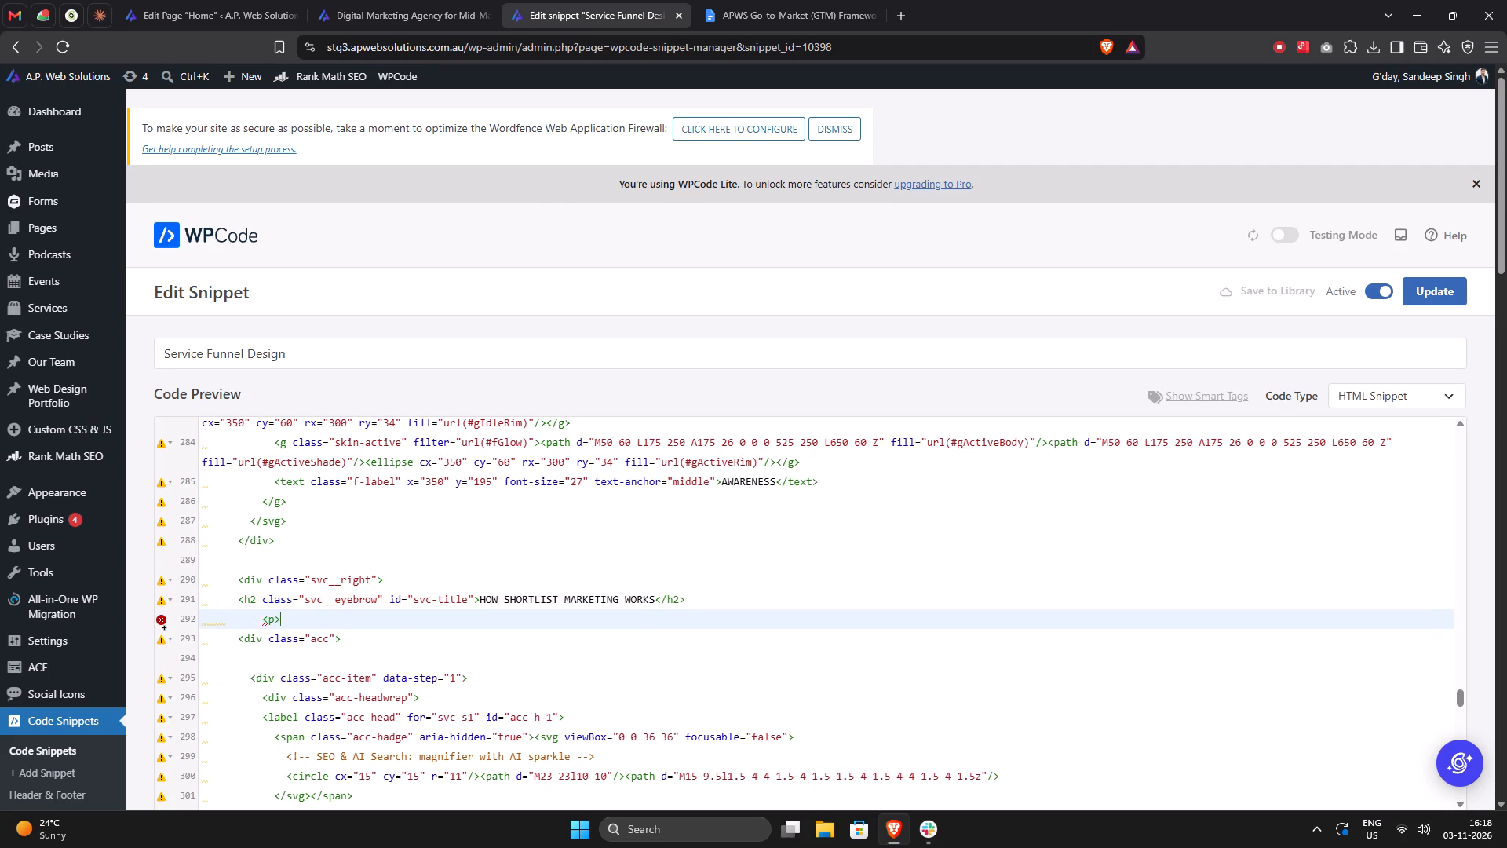
key("ctrl+v")
key("BackSpace")
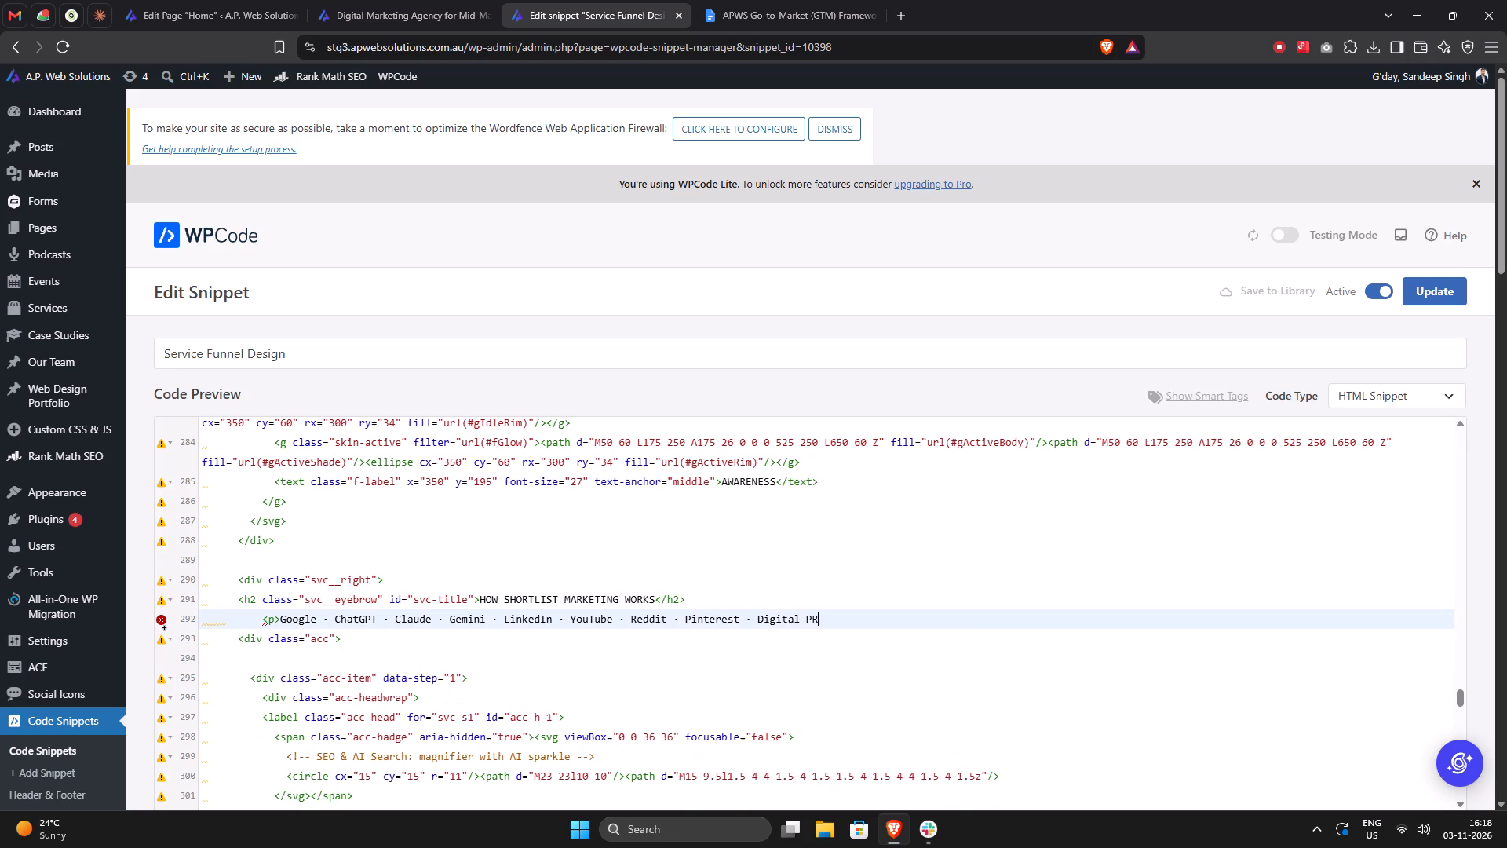
type("<>")
key("Left")
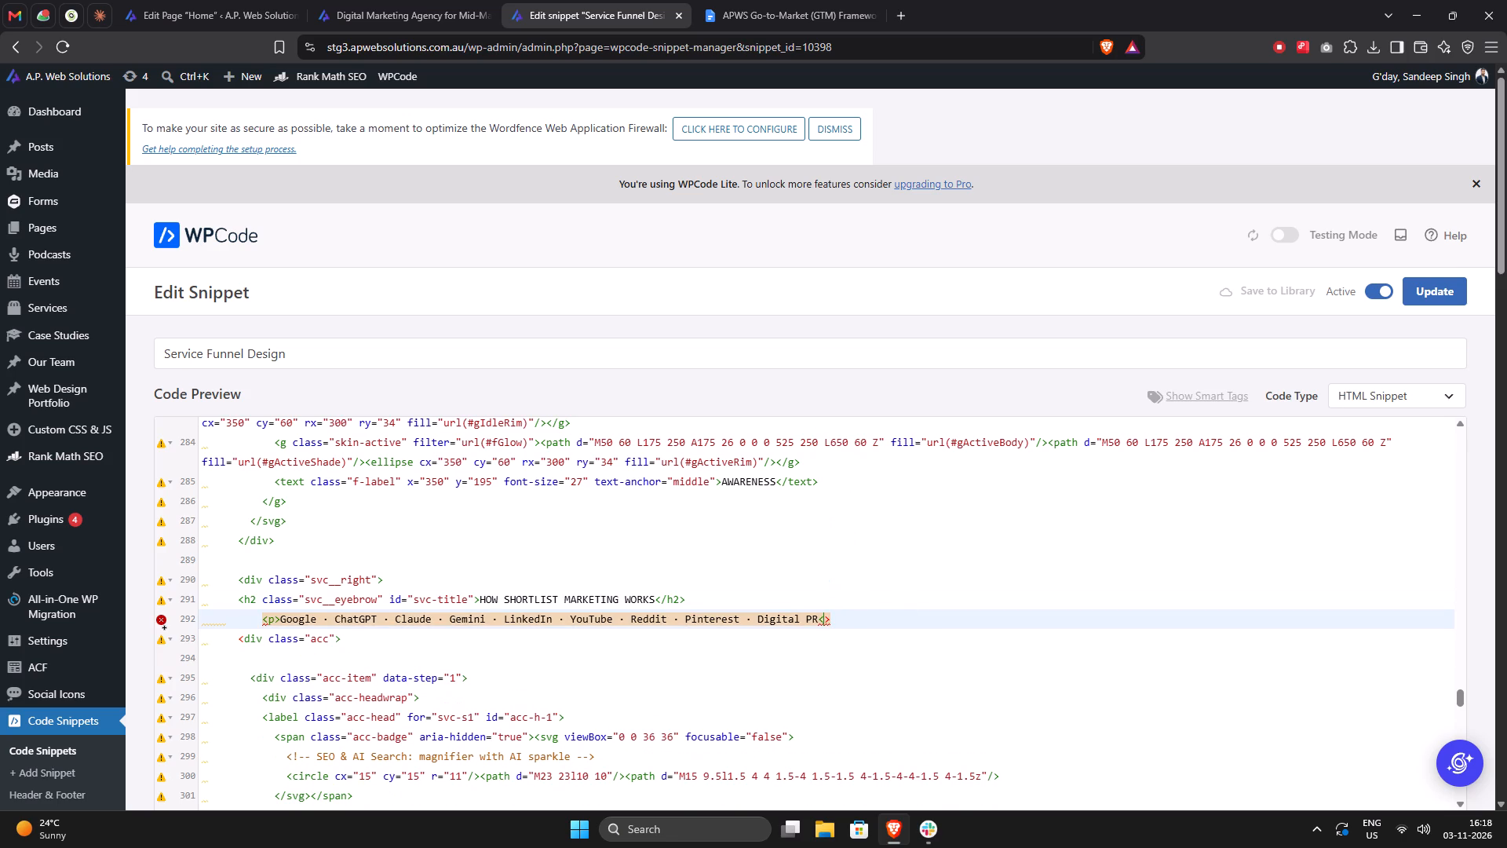
type("/p")
key("BackSpace")
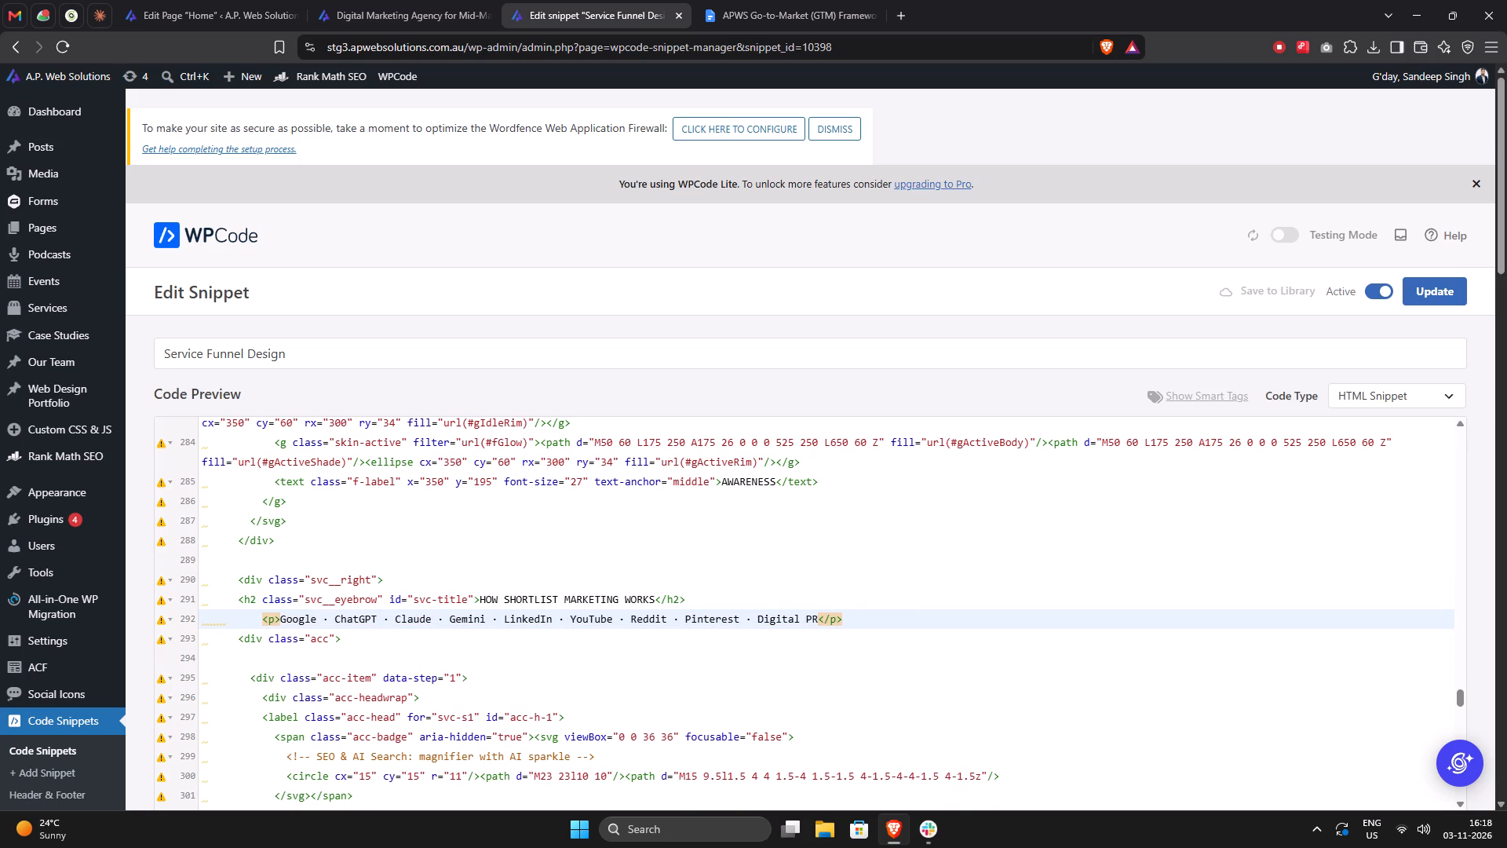
left_click(1423, 300)
Replace the SEO & AI Search card's first body paragraph with the document's text beginning "Rank for your money keywords on Google".
left_click(455, 5)
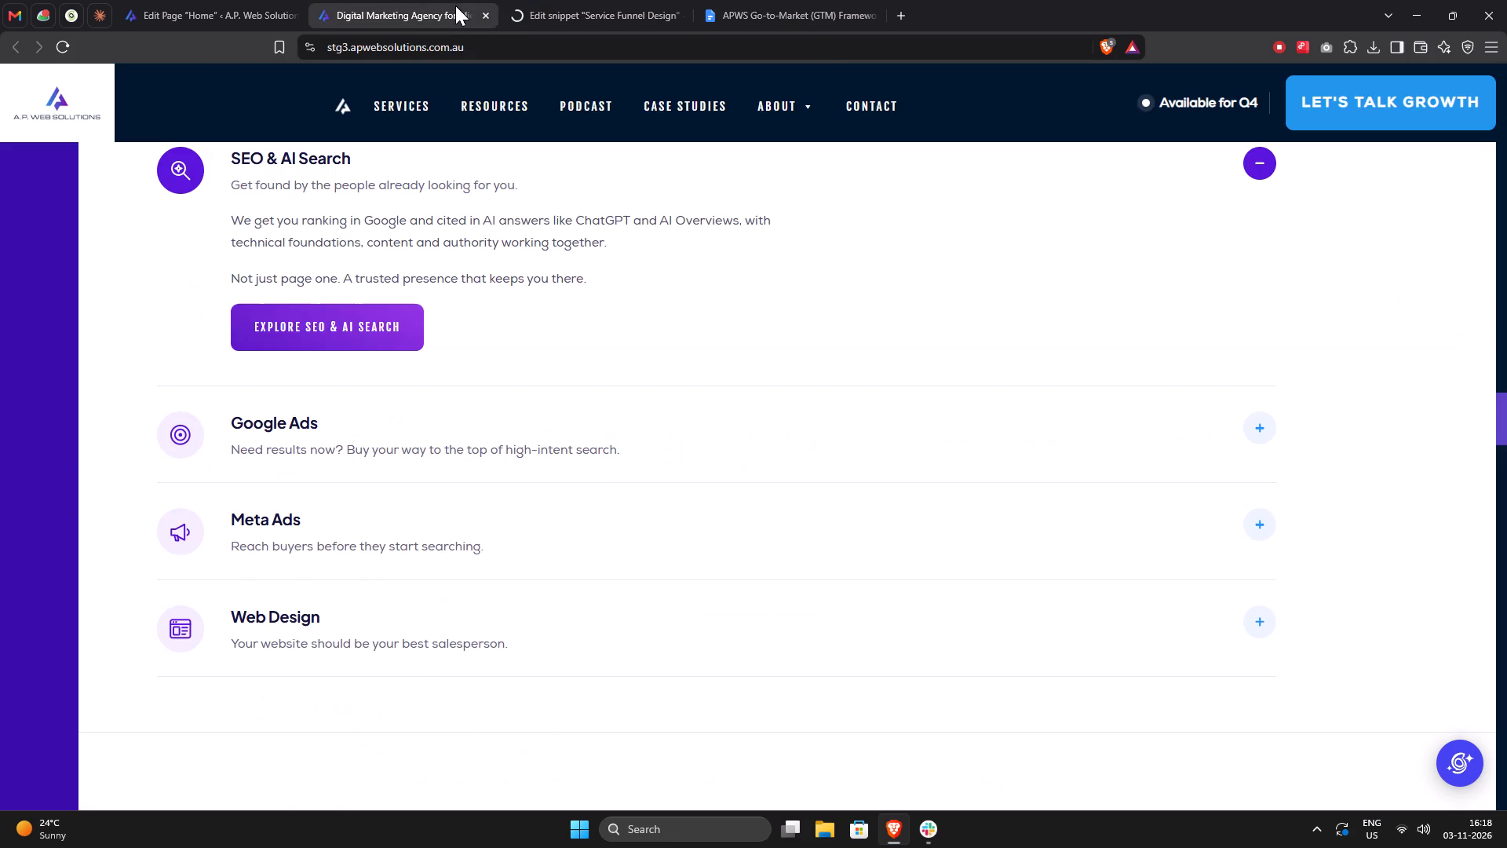
left_click(768, 21)
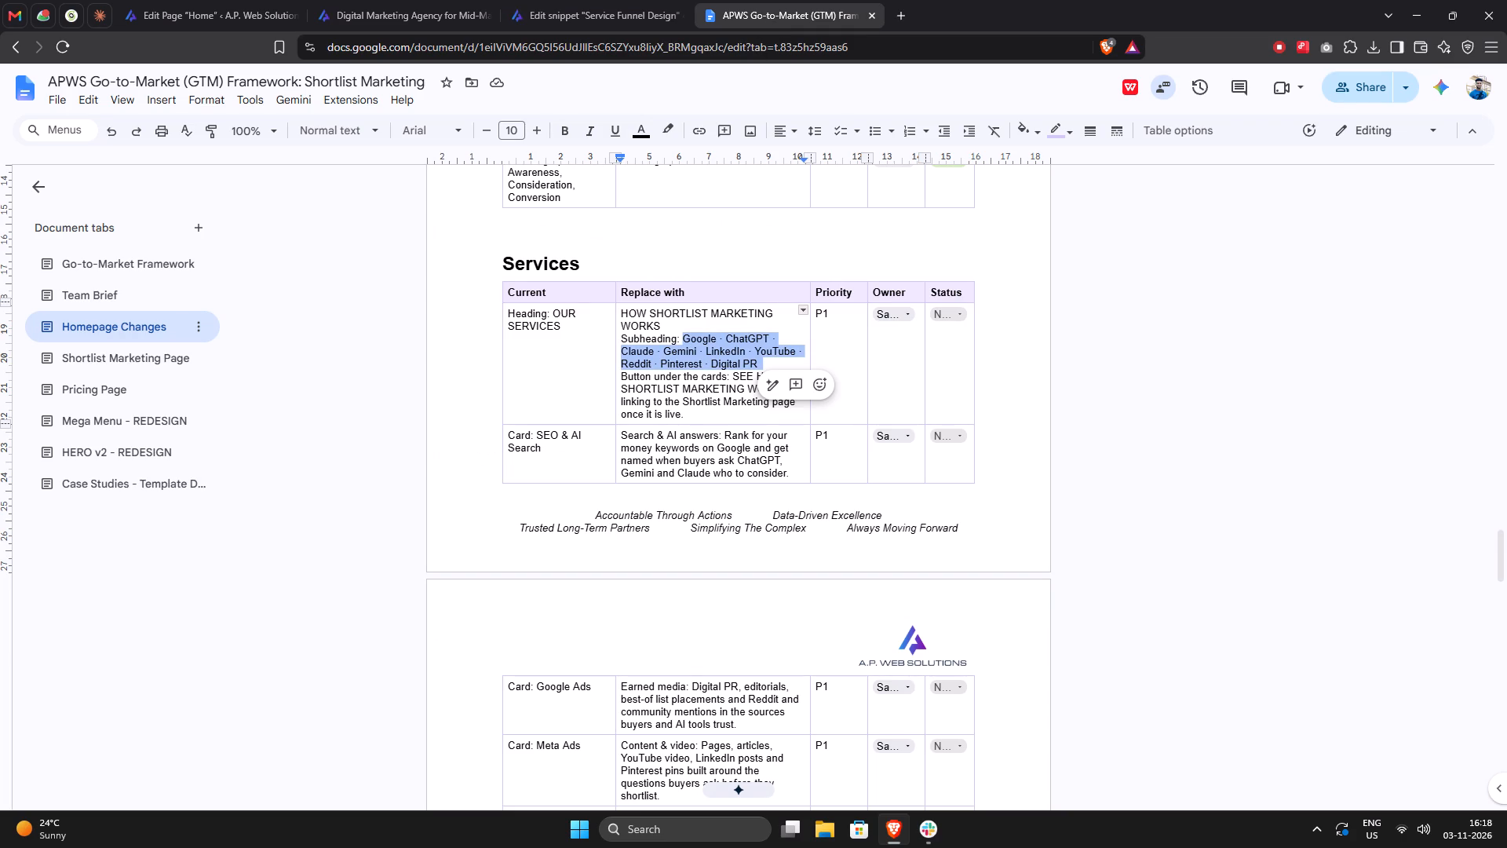
left_click(738, 413)
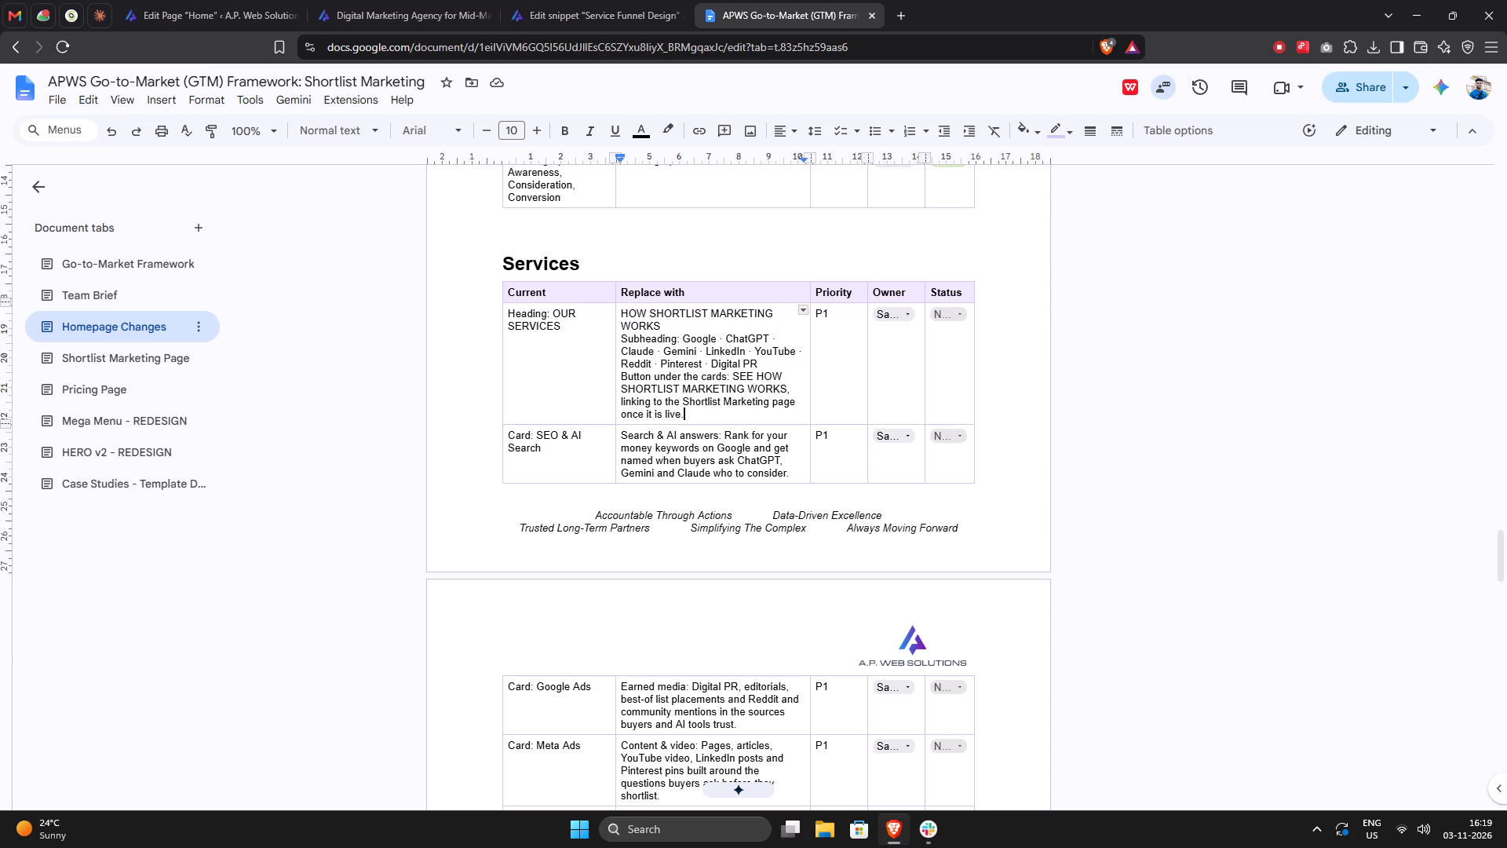
left_click_drag(554, 448, 537, 434)
left_click_drag(537, 434, 536, 433)
key("ctrl+c")
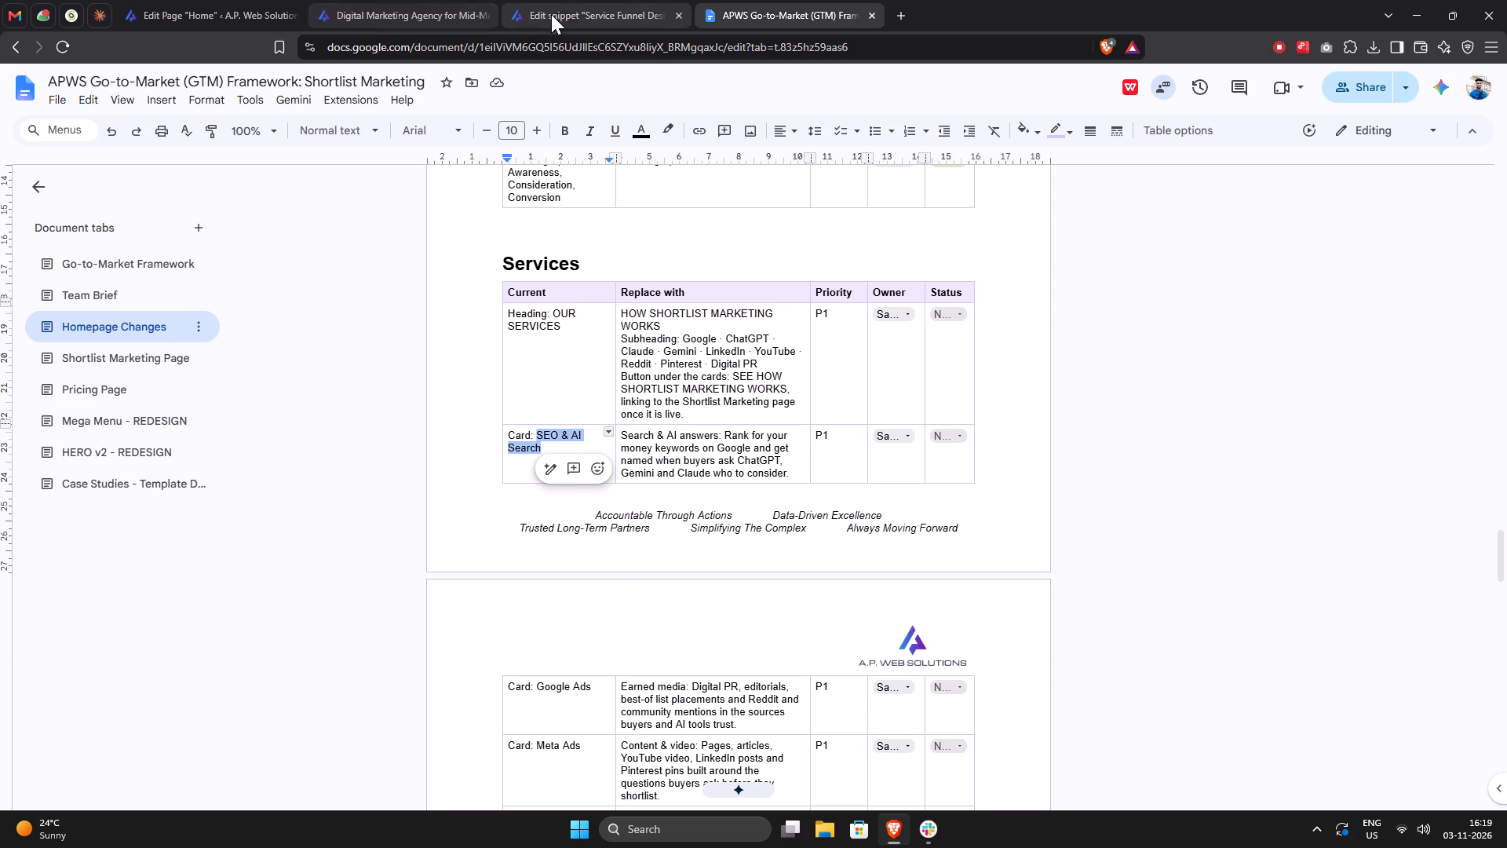
left_click(570, 13)
scroll(499, 605, "down", 4)
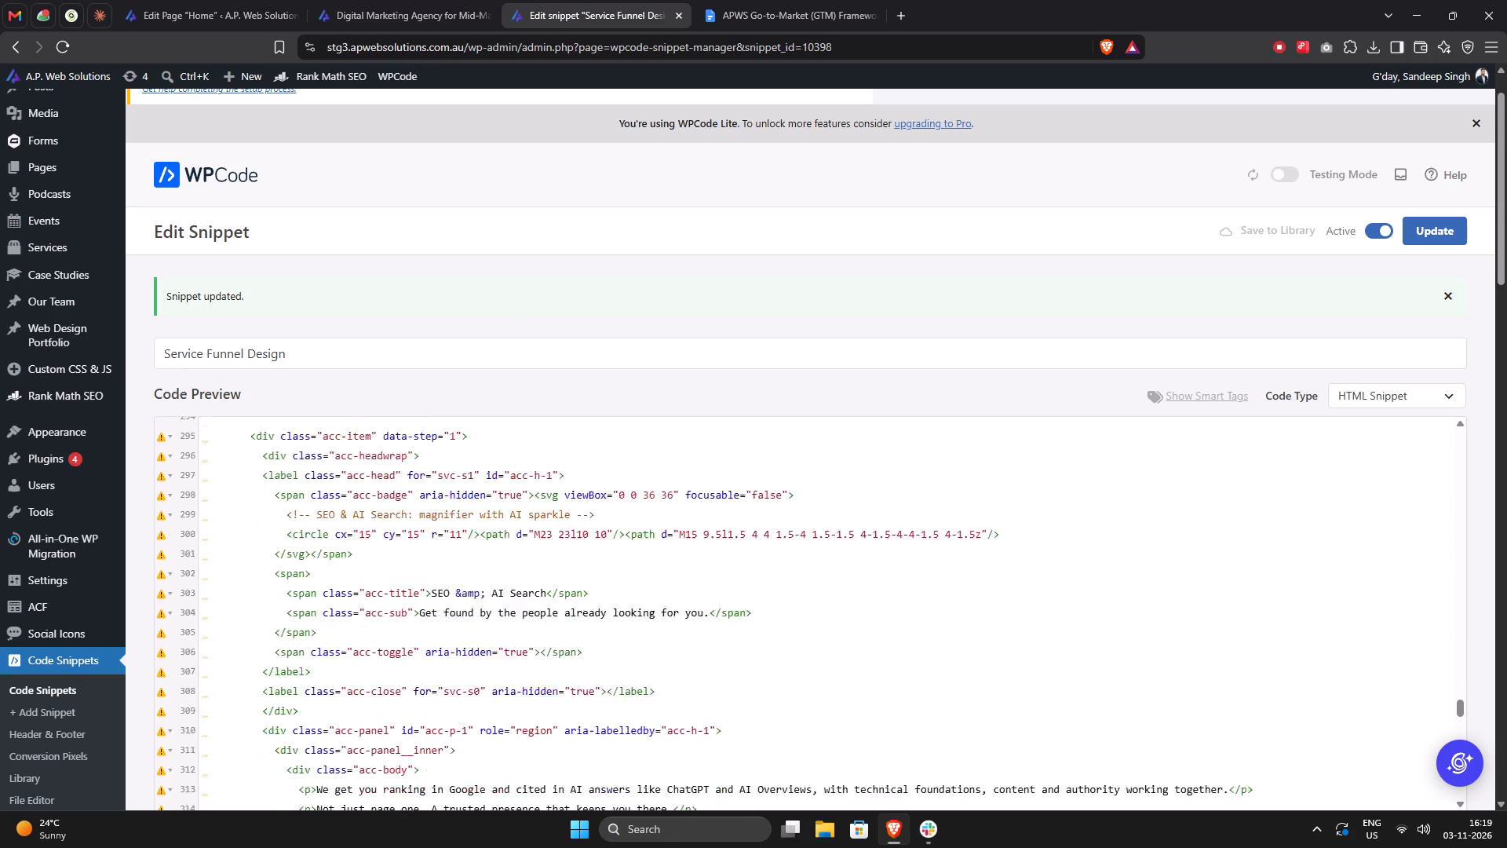
left_click(501, 612)
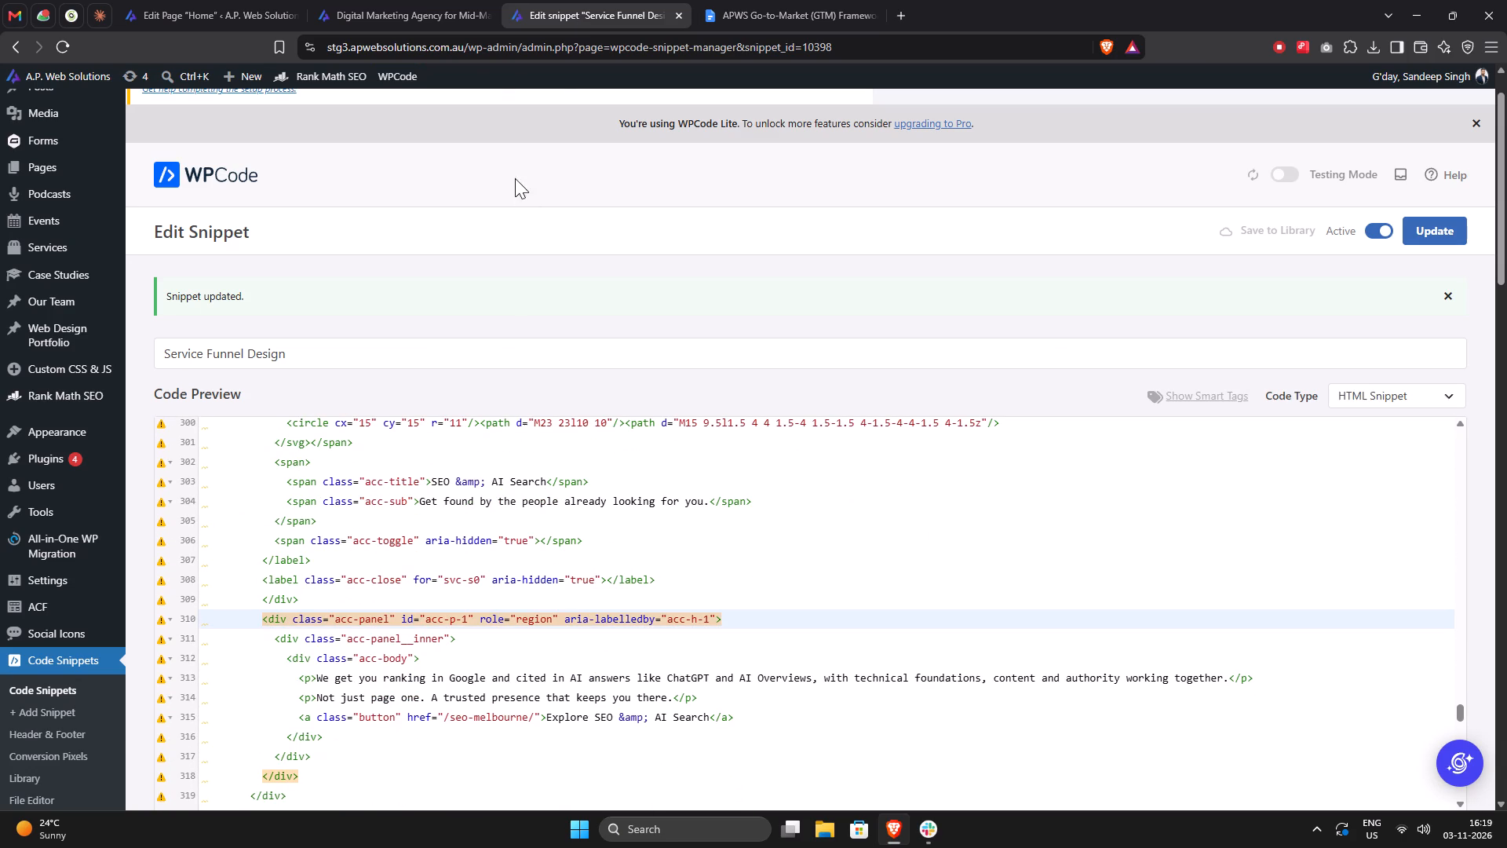
left_click(745, 12)
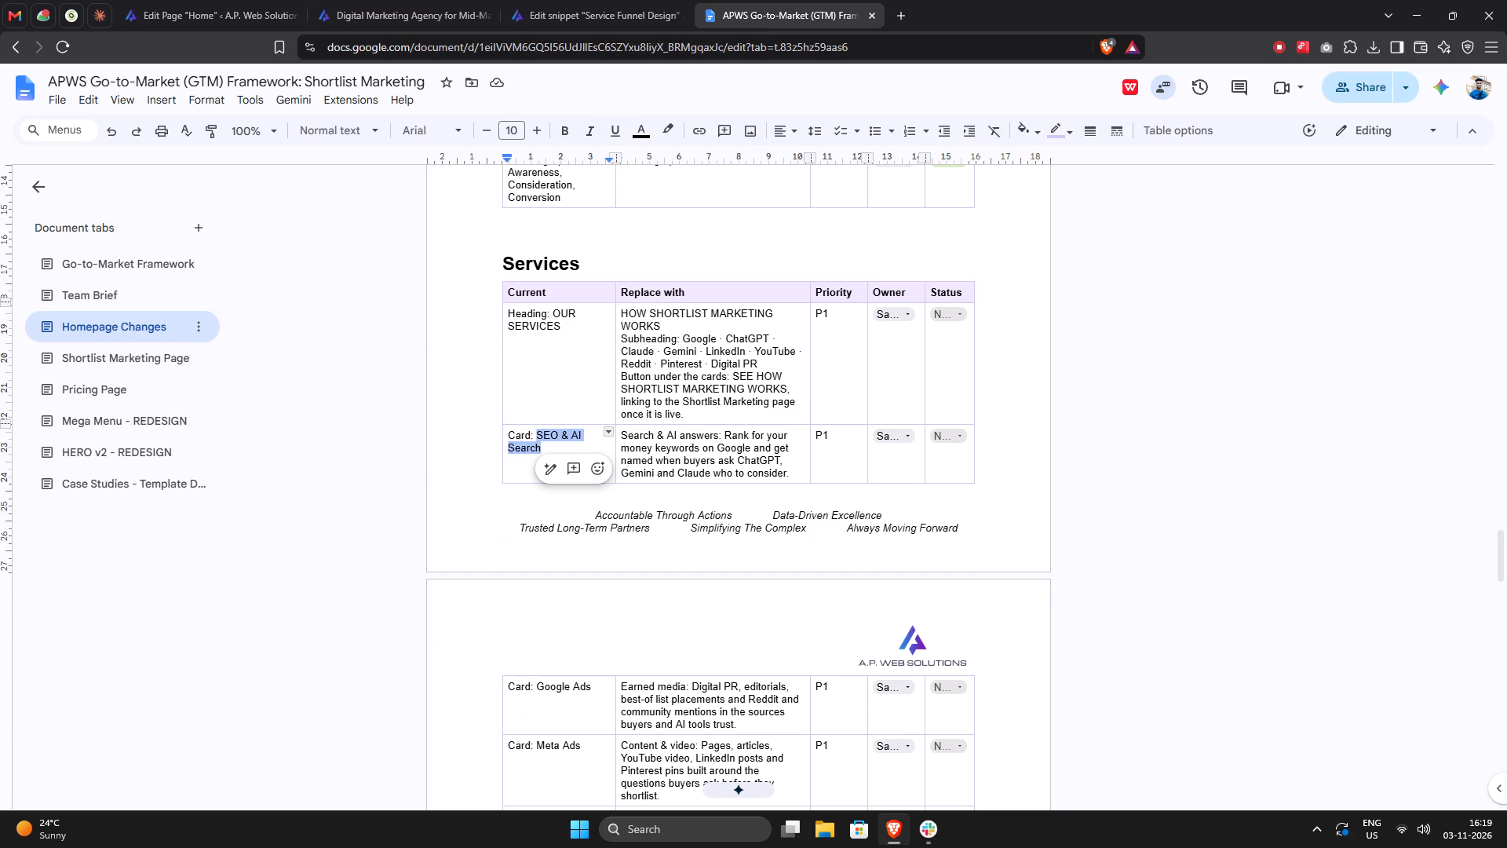
left_click_drag(792, 468, 725, 434)
key("ctrl+c")
key("ctrl+c")
left_click(571, 6)
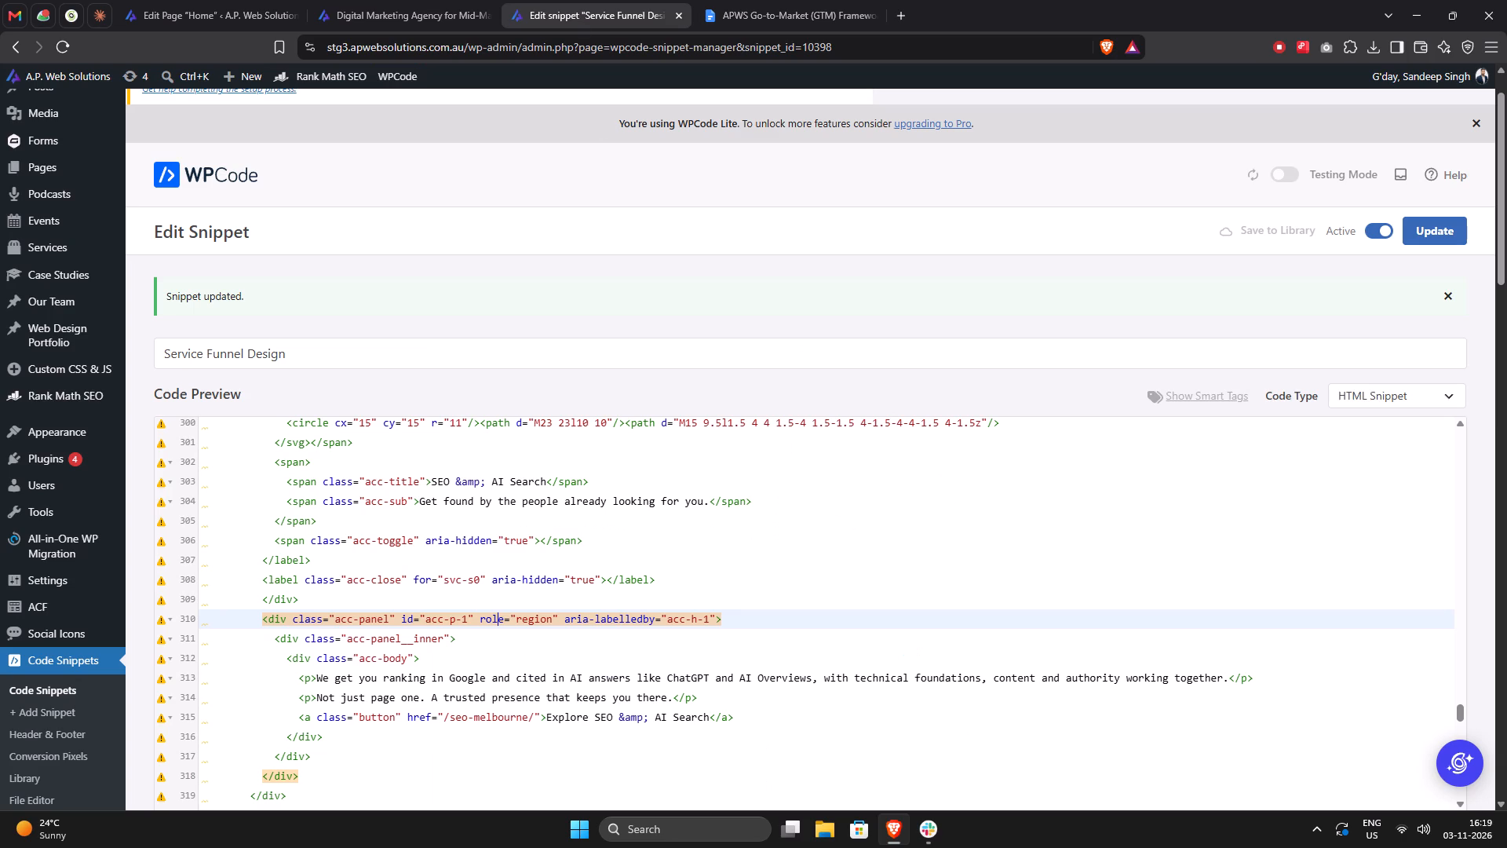
left_click_drag(315, 676, 1230, 677)
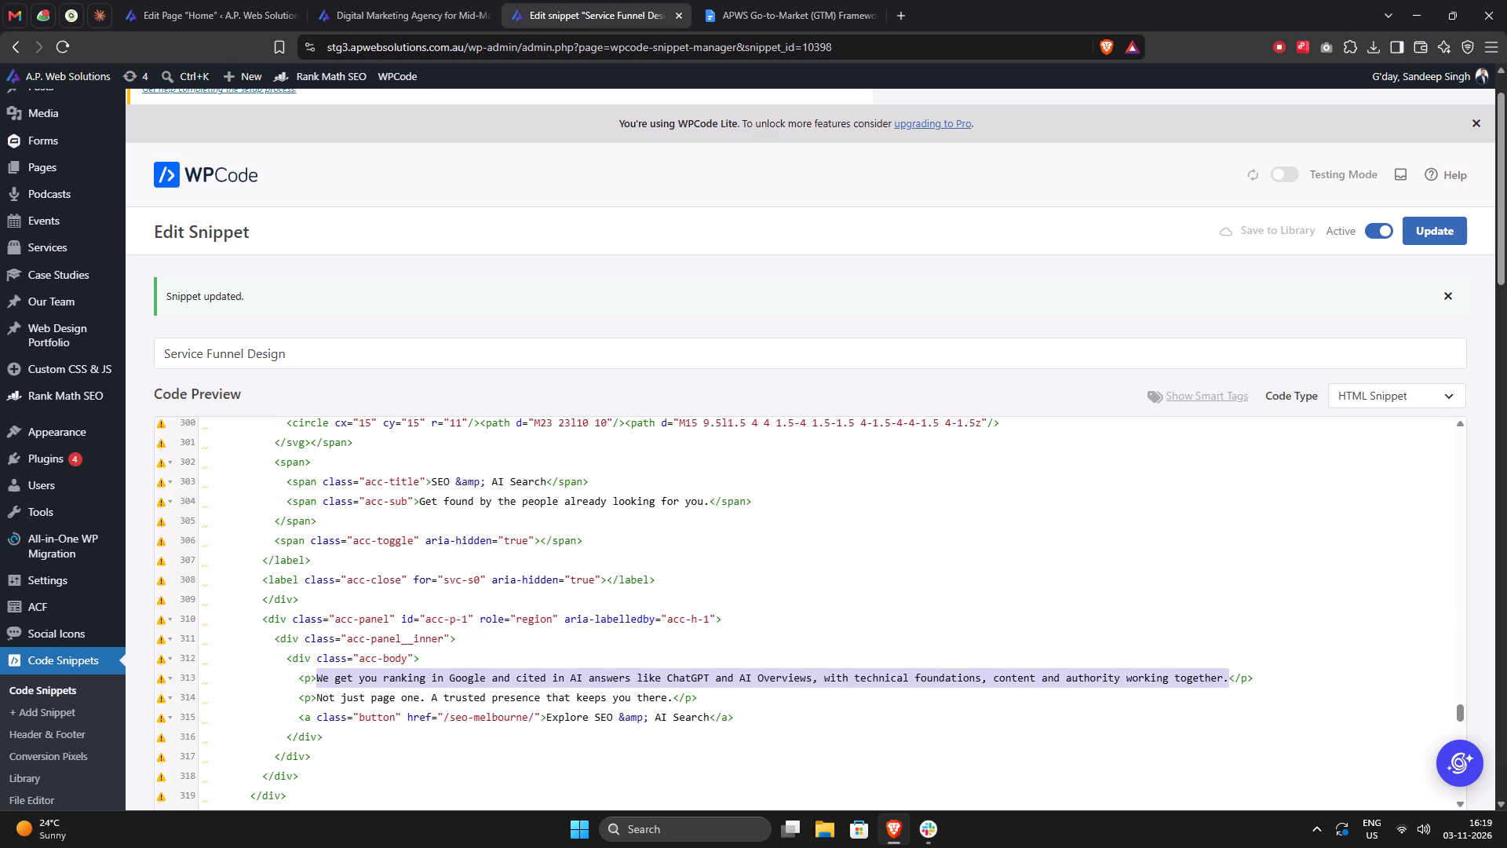
key("ctrl+v")
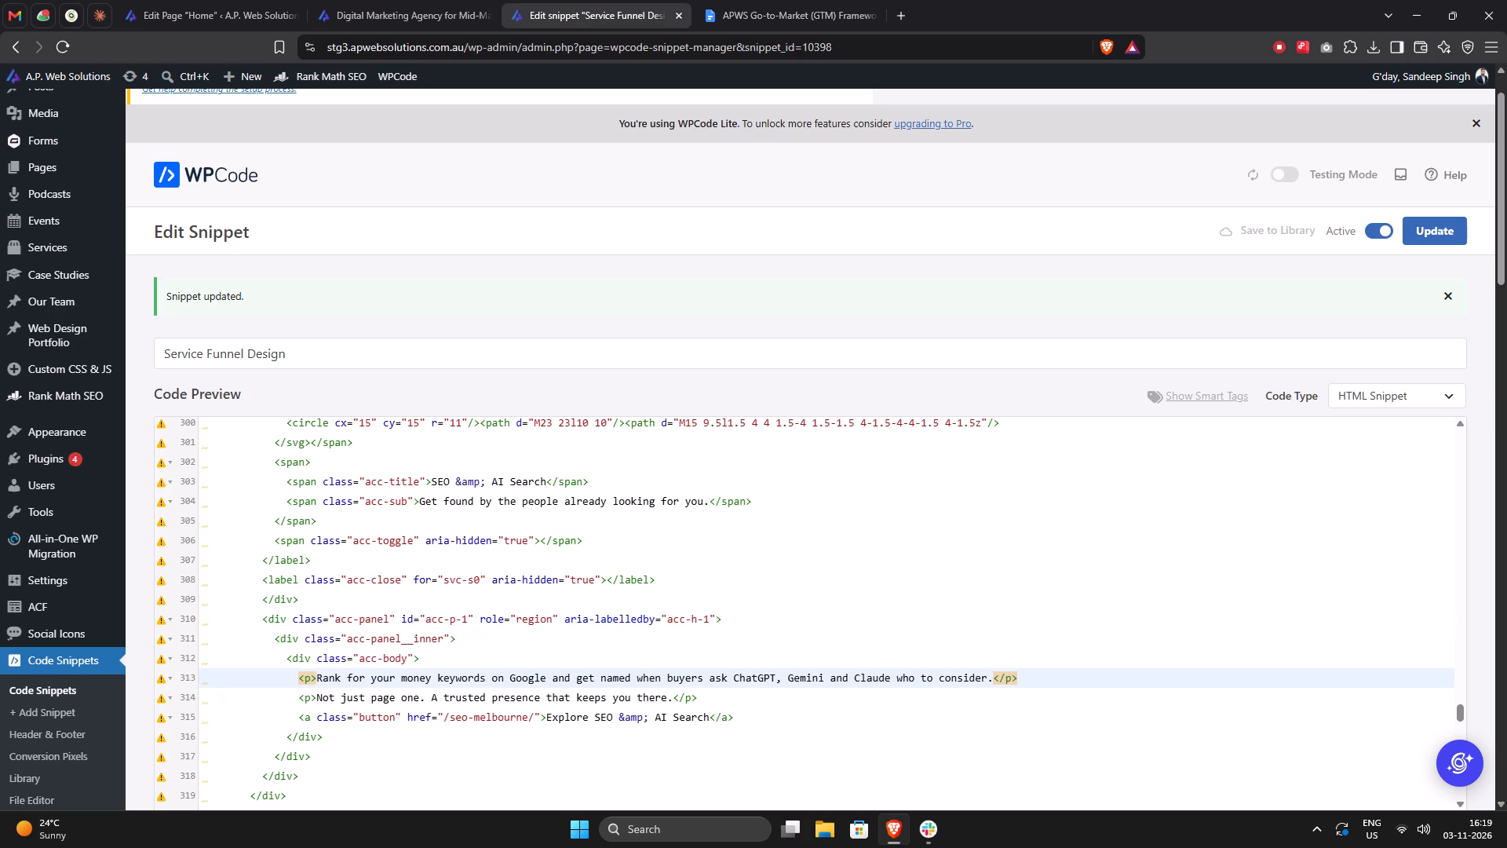
Delete the SEO & AI Search card's second paragraph, "Not just page one. A trusted presence that keeps you there.".
left_click(910, 718)
left_click_drag(752, 696, 1020, 685)
key("BackSpace")
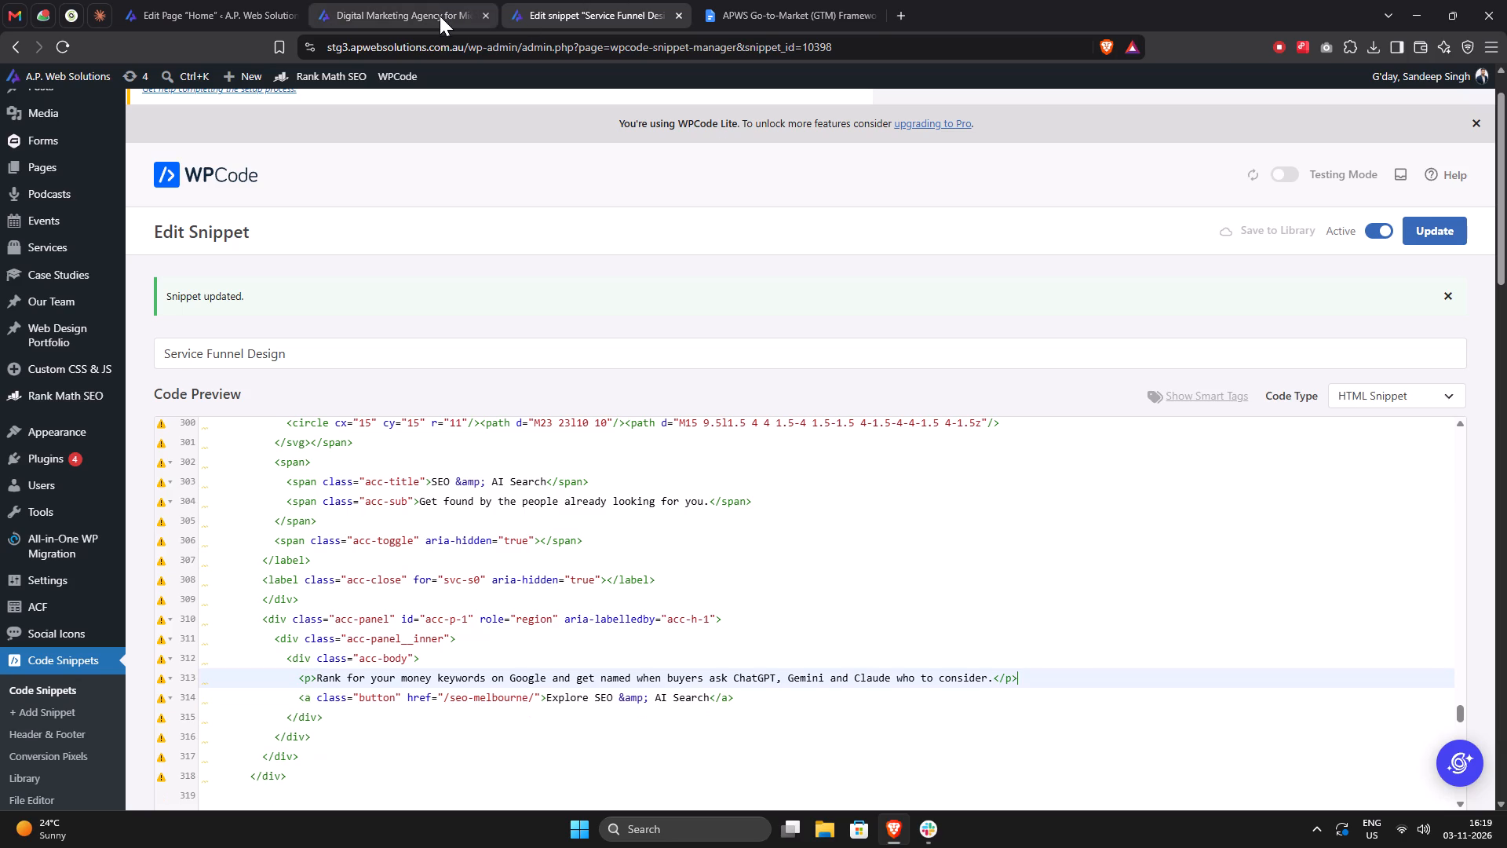
Compare the document's Google Ads replacement text with the expanded content of each service accordion card on the staging Home page.
left_click(769, 16)
scroll(681, 590, "down", 2)
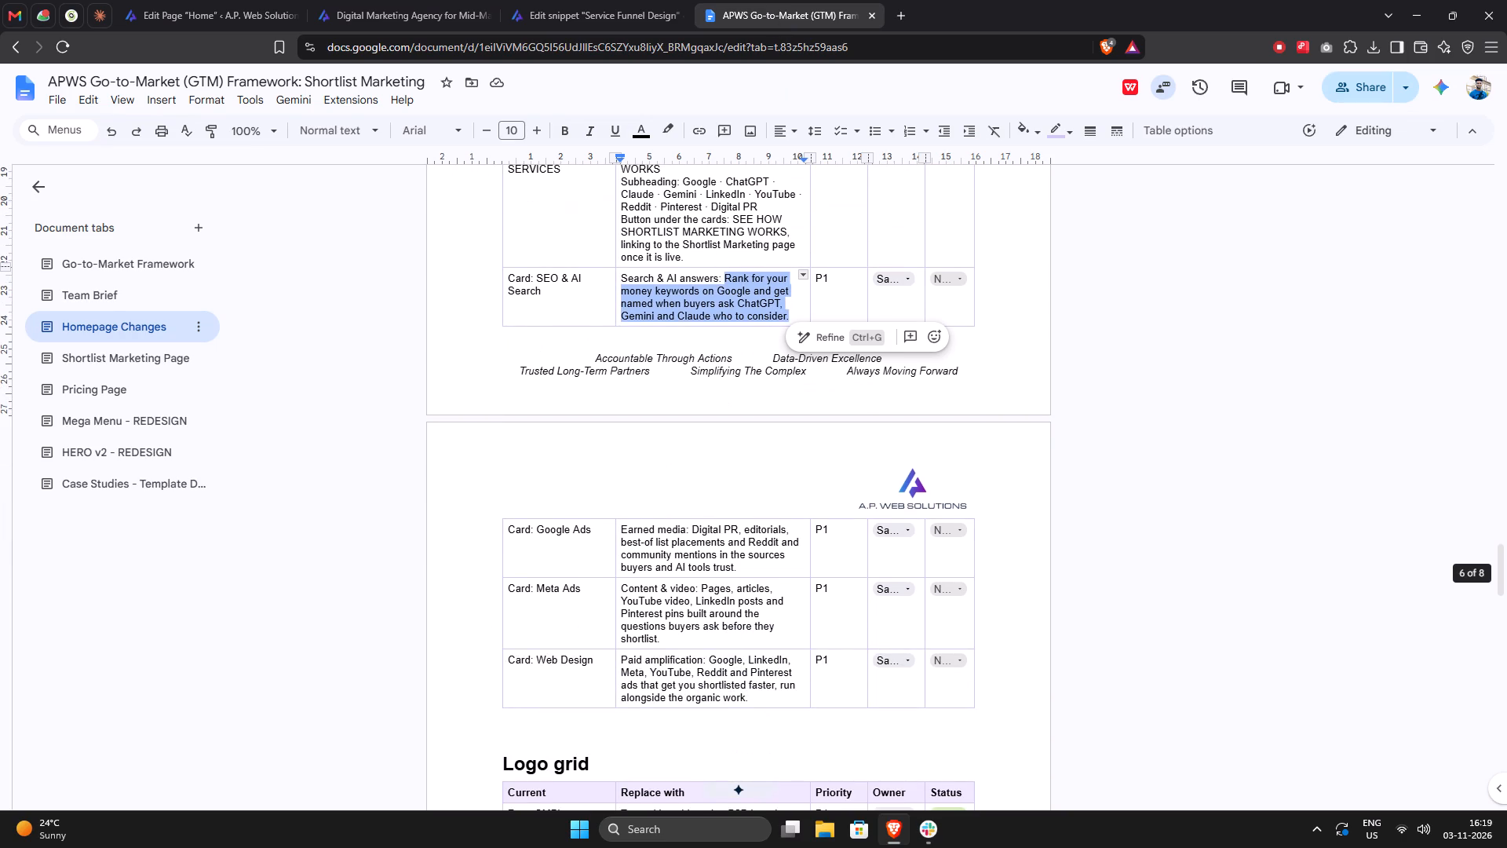
left_click_drag(693, 528, 746, 565)
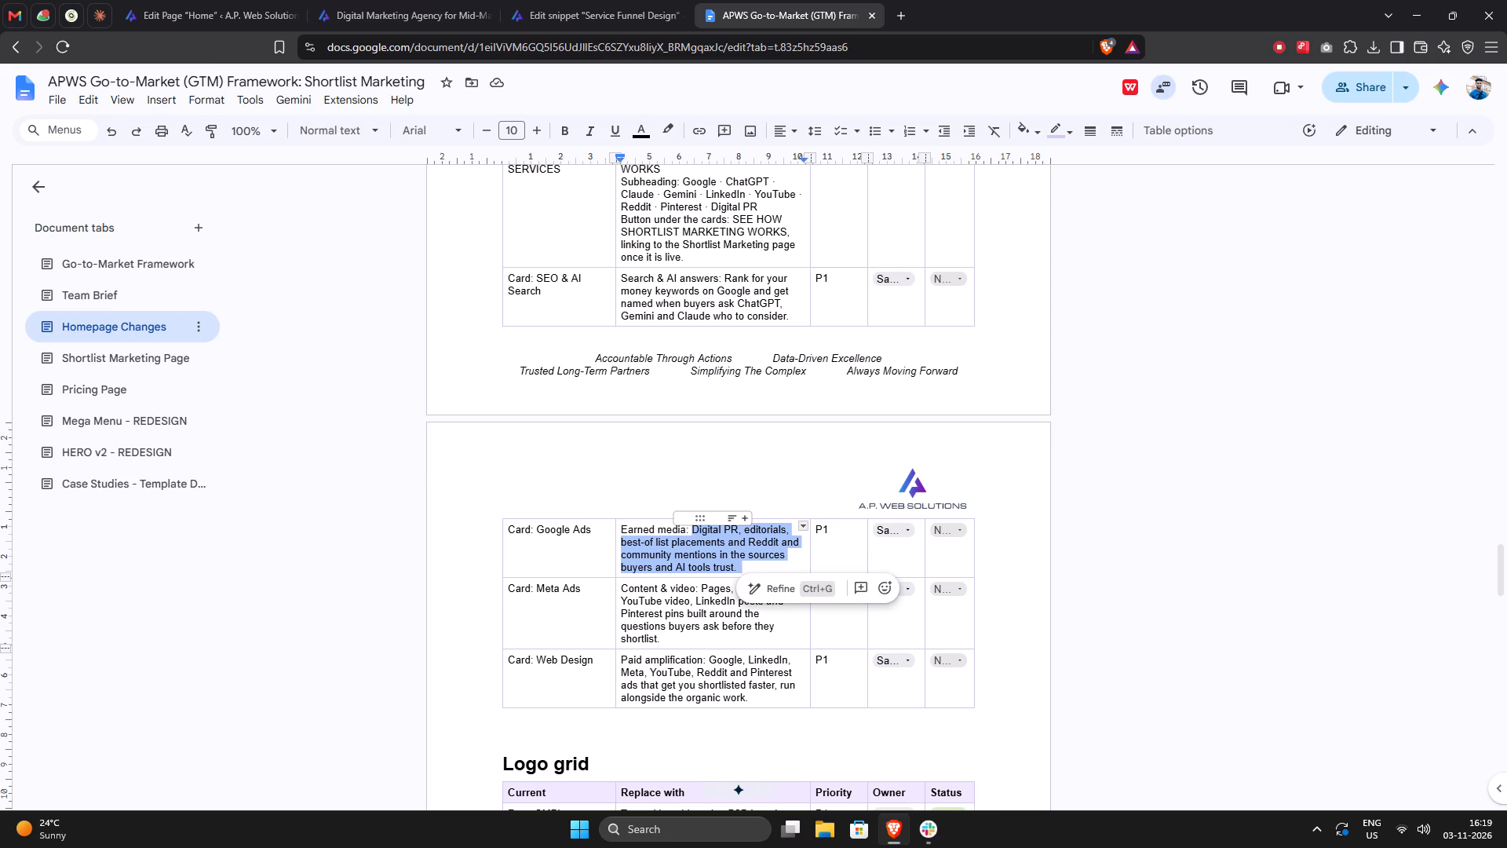
left_click(583, 19)
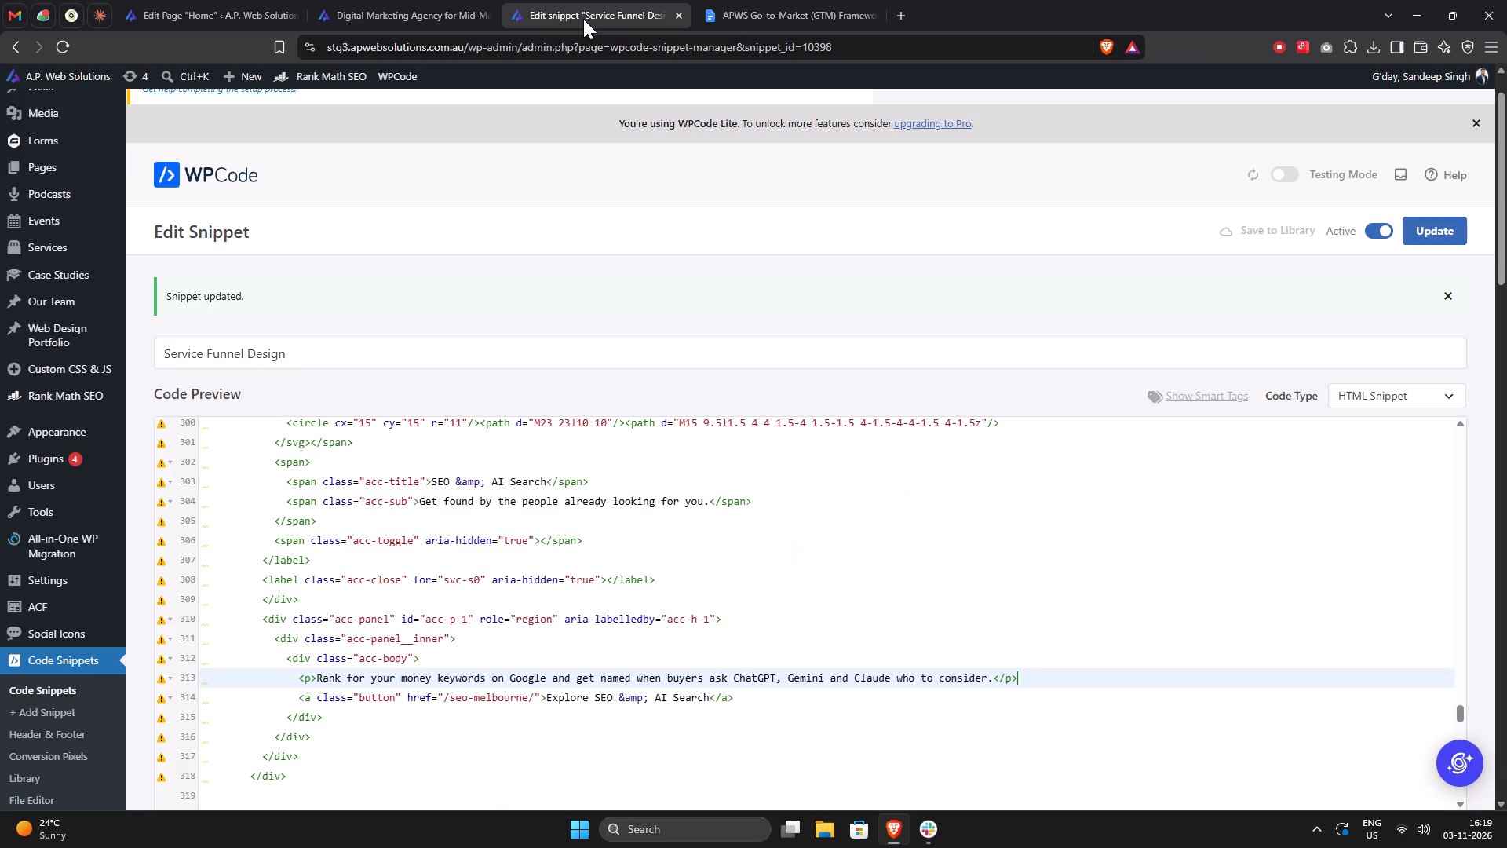
left_click(349, 17)
left_click(556, 455)
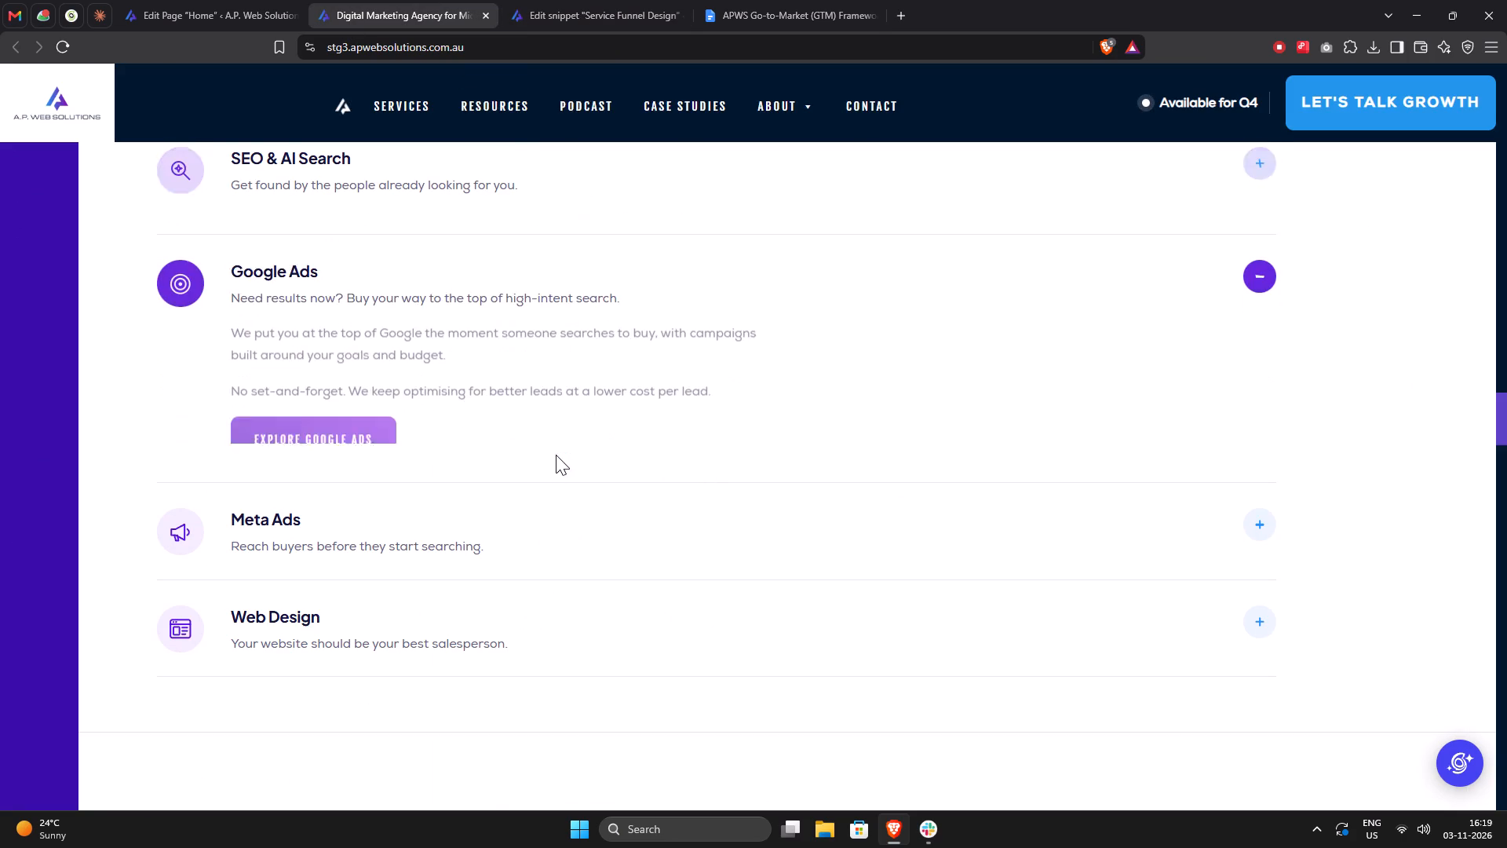
left_click(496, 539)
left_click(454, 633)
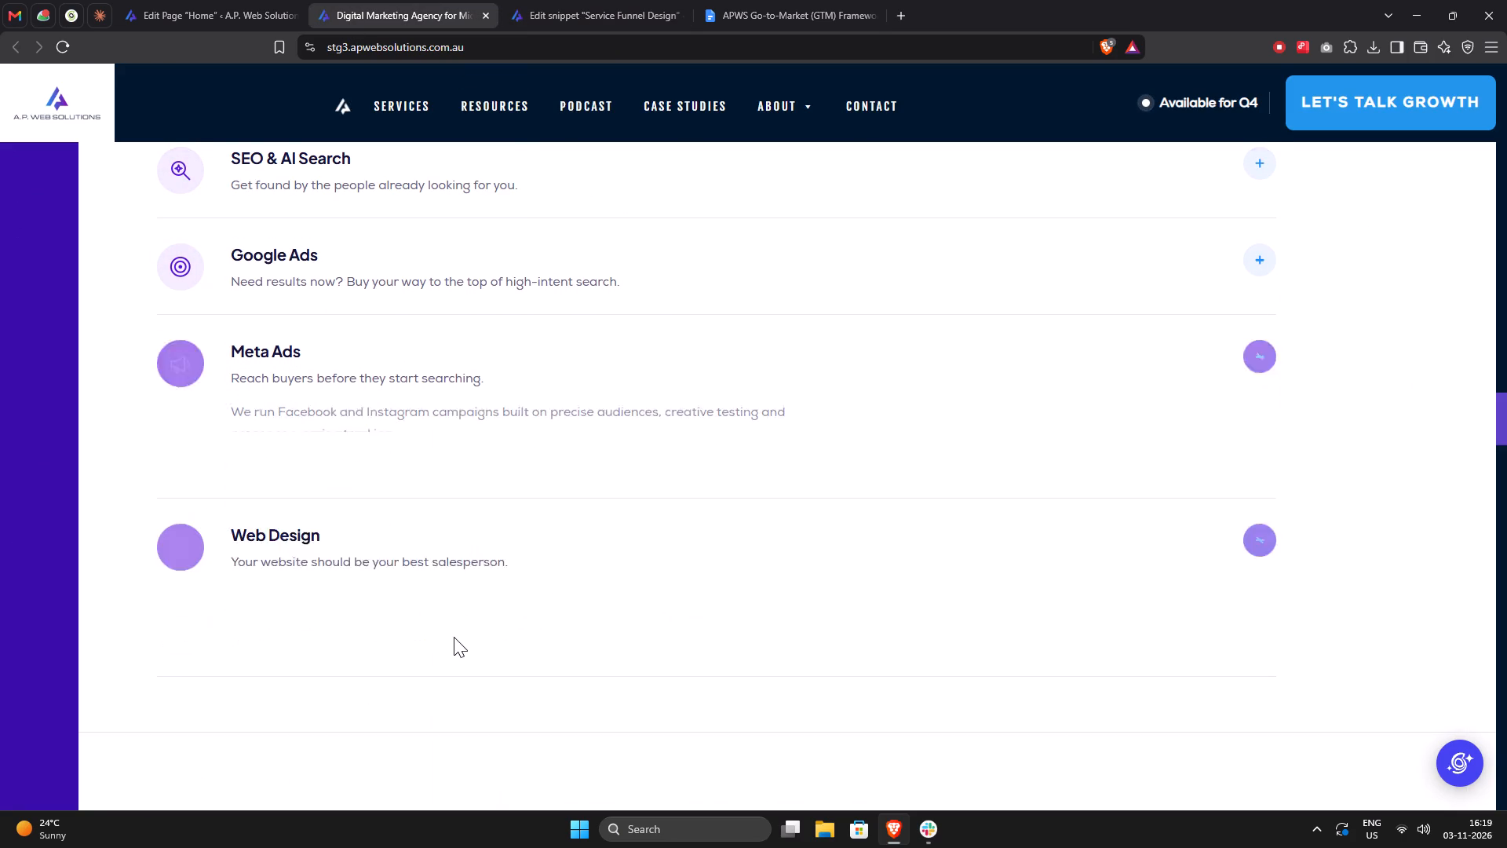
left_click(393, 364)
left_click(400, 288)
left_click(406, 181)
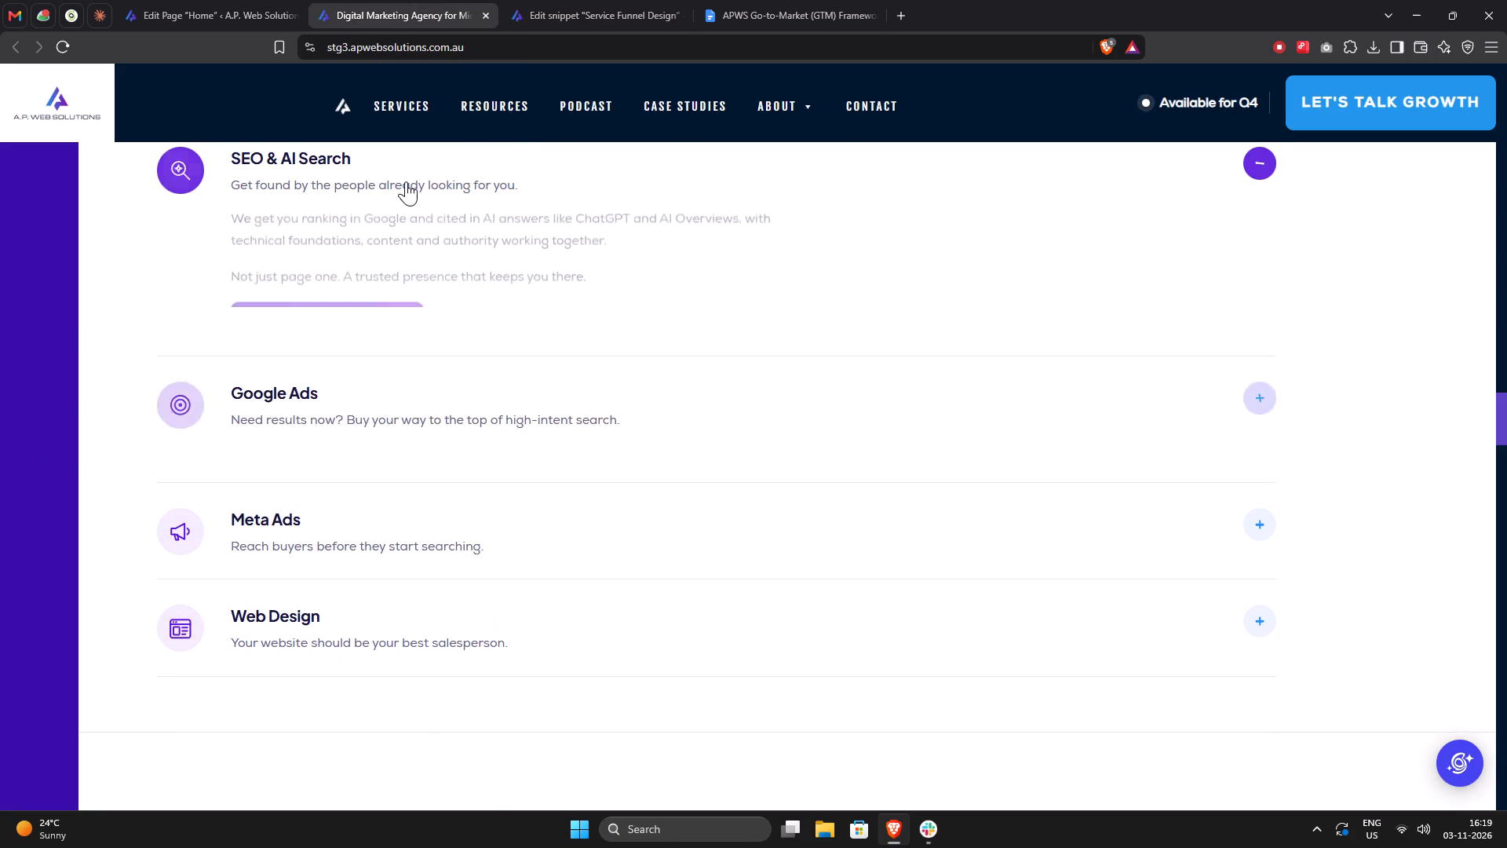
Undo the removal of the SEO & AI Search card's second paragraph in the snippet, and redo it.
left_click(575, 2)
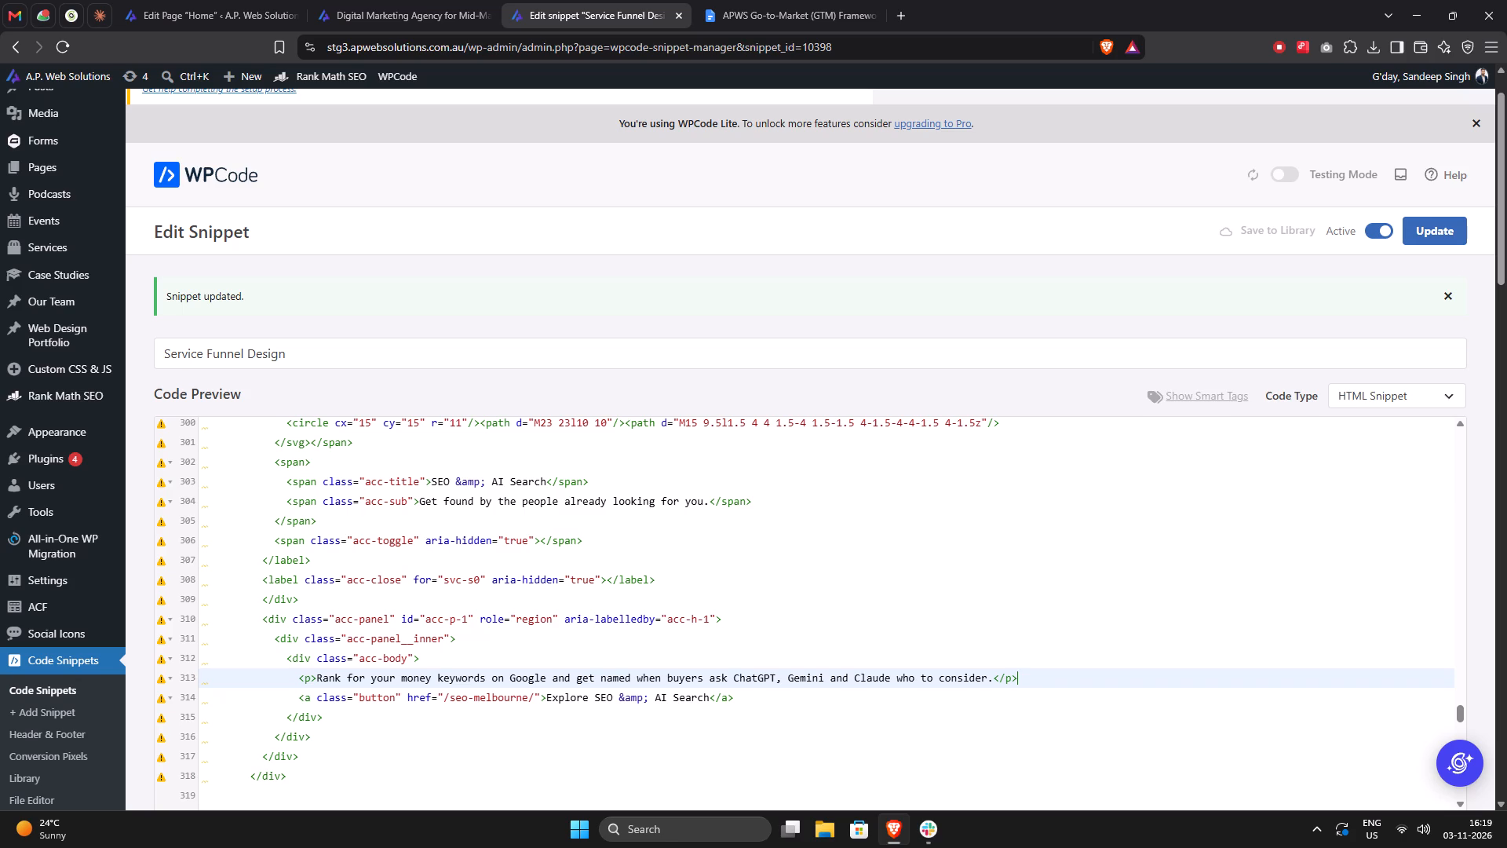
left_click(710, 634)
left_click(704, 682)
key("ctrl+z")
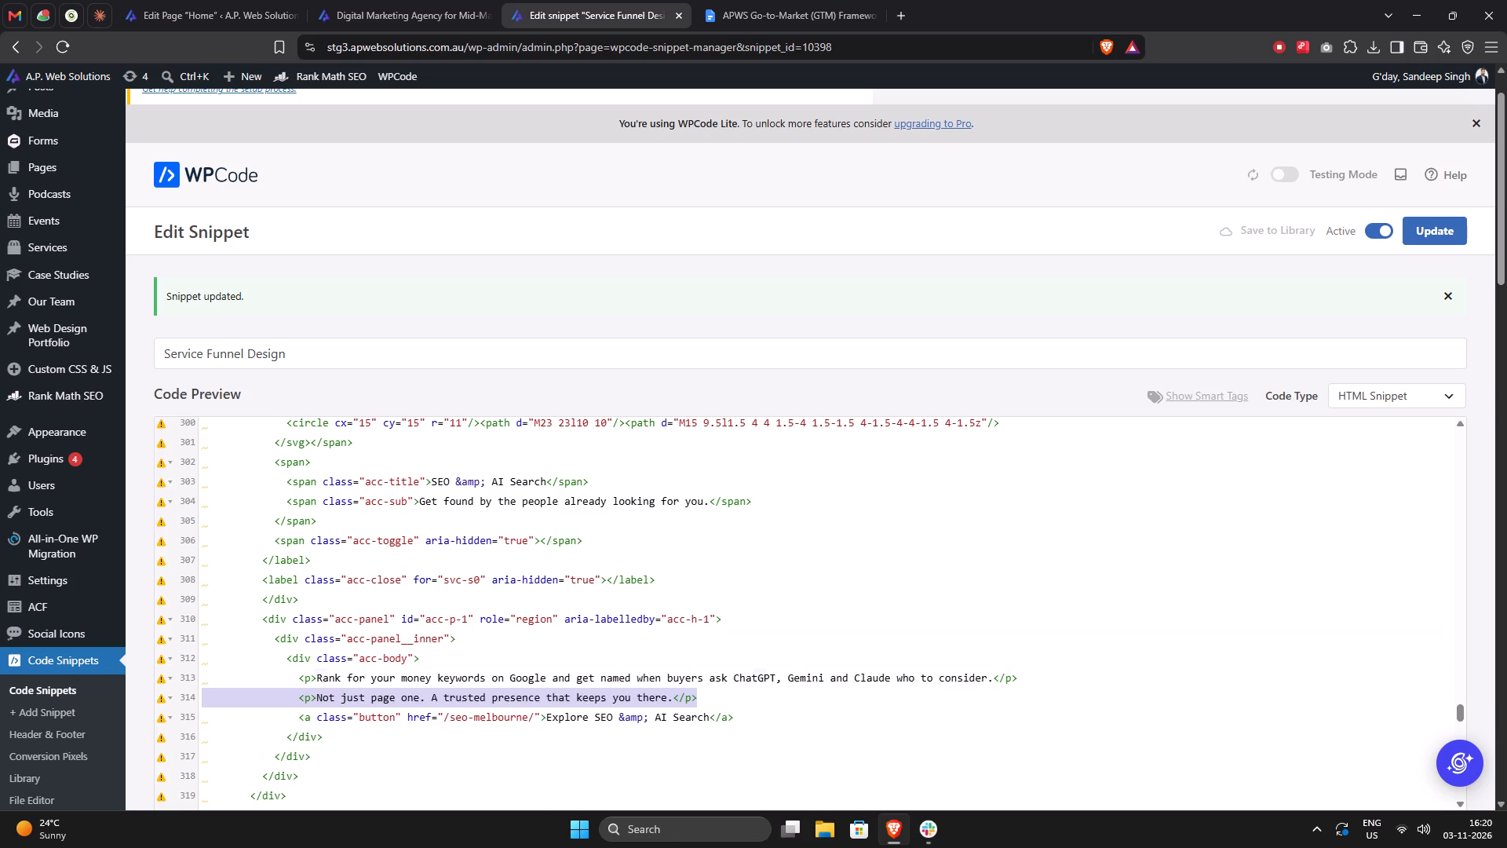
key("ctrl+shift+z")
Compare the Google Ads card's code in the snippet with the live accordion and the document's Services replacement texts.
scroll(702, 685, "down", 3)
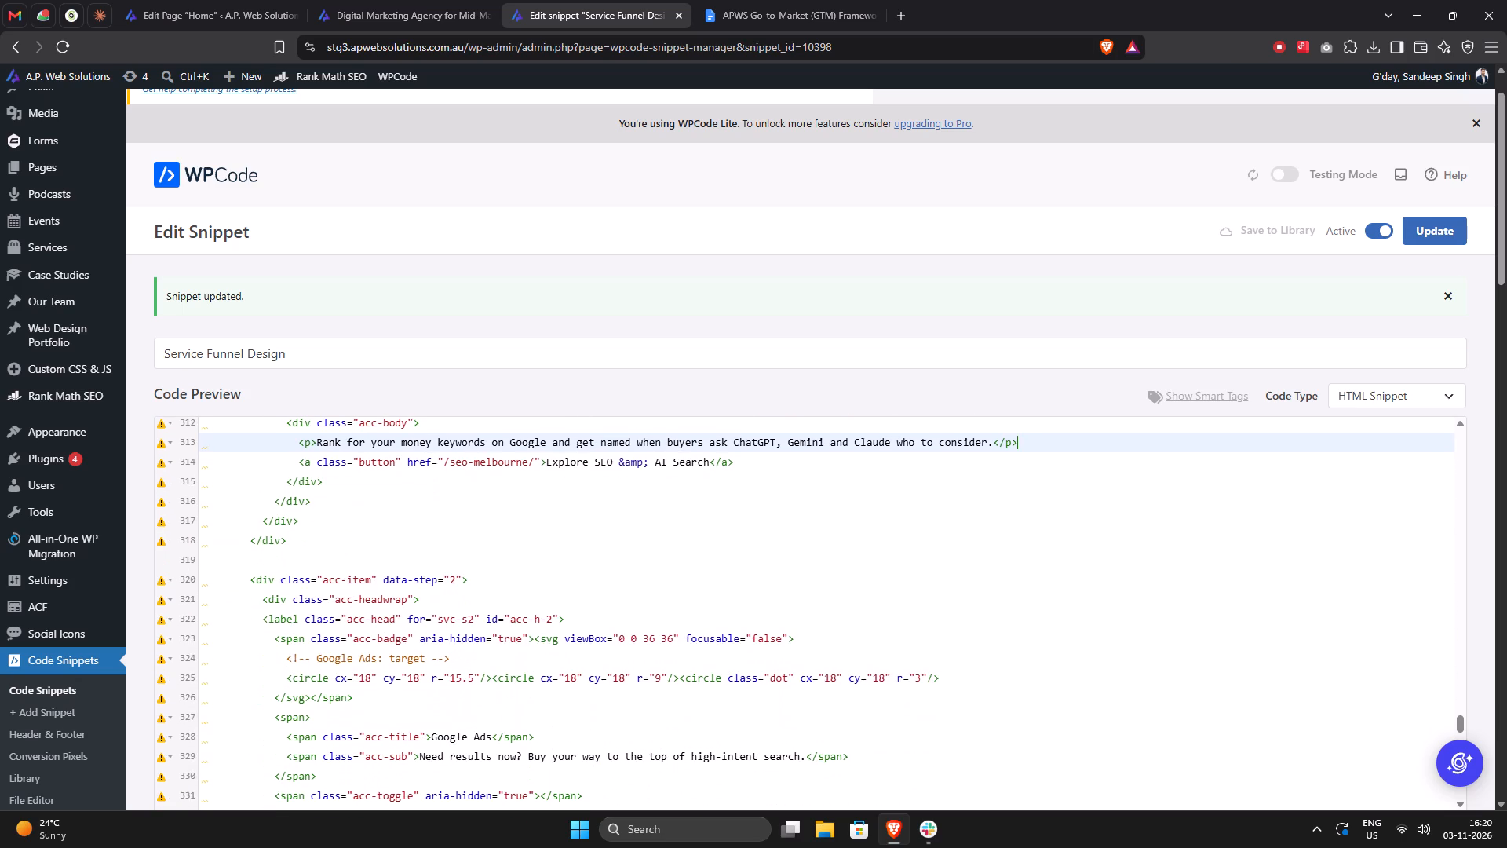
scroll(702, 685, "down", 3)
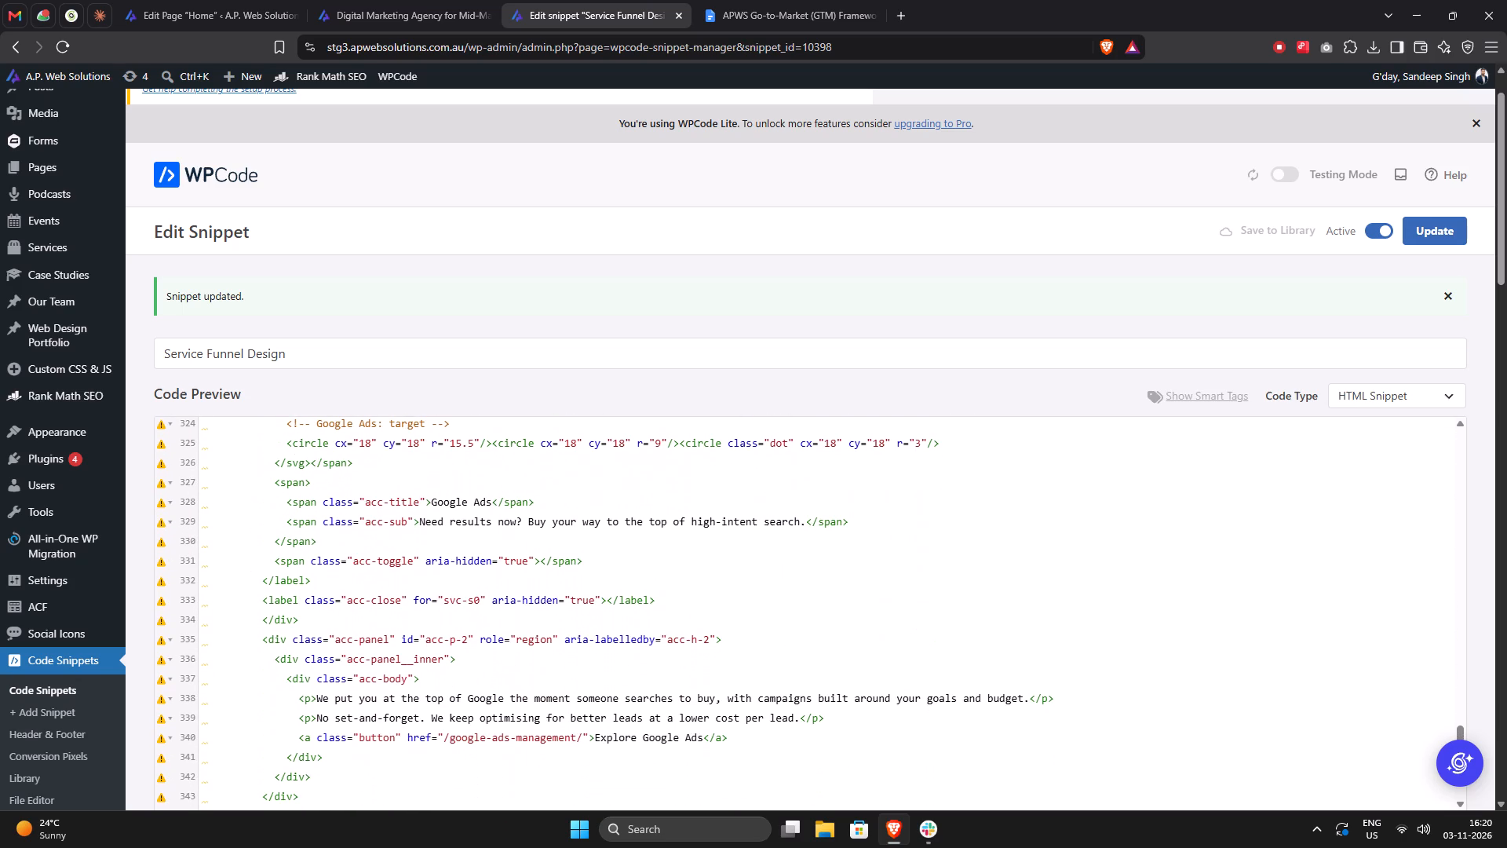
left_click(463, 0)
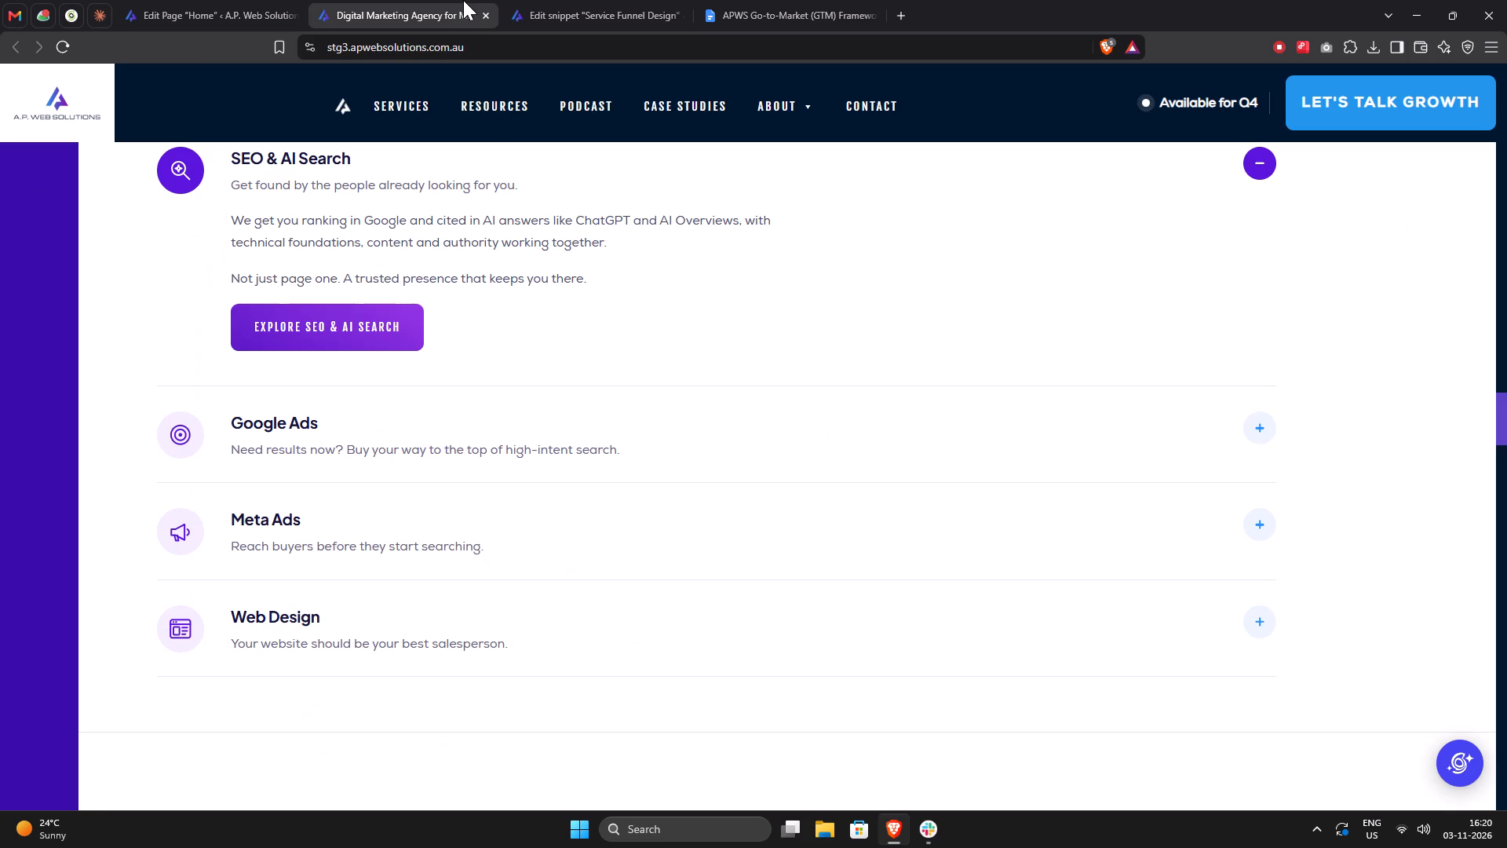
left_click(719, 8)
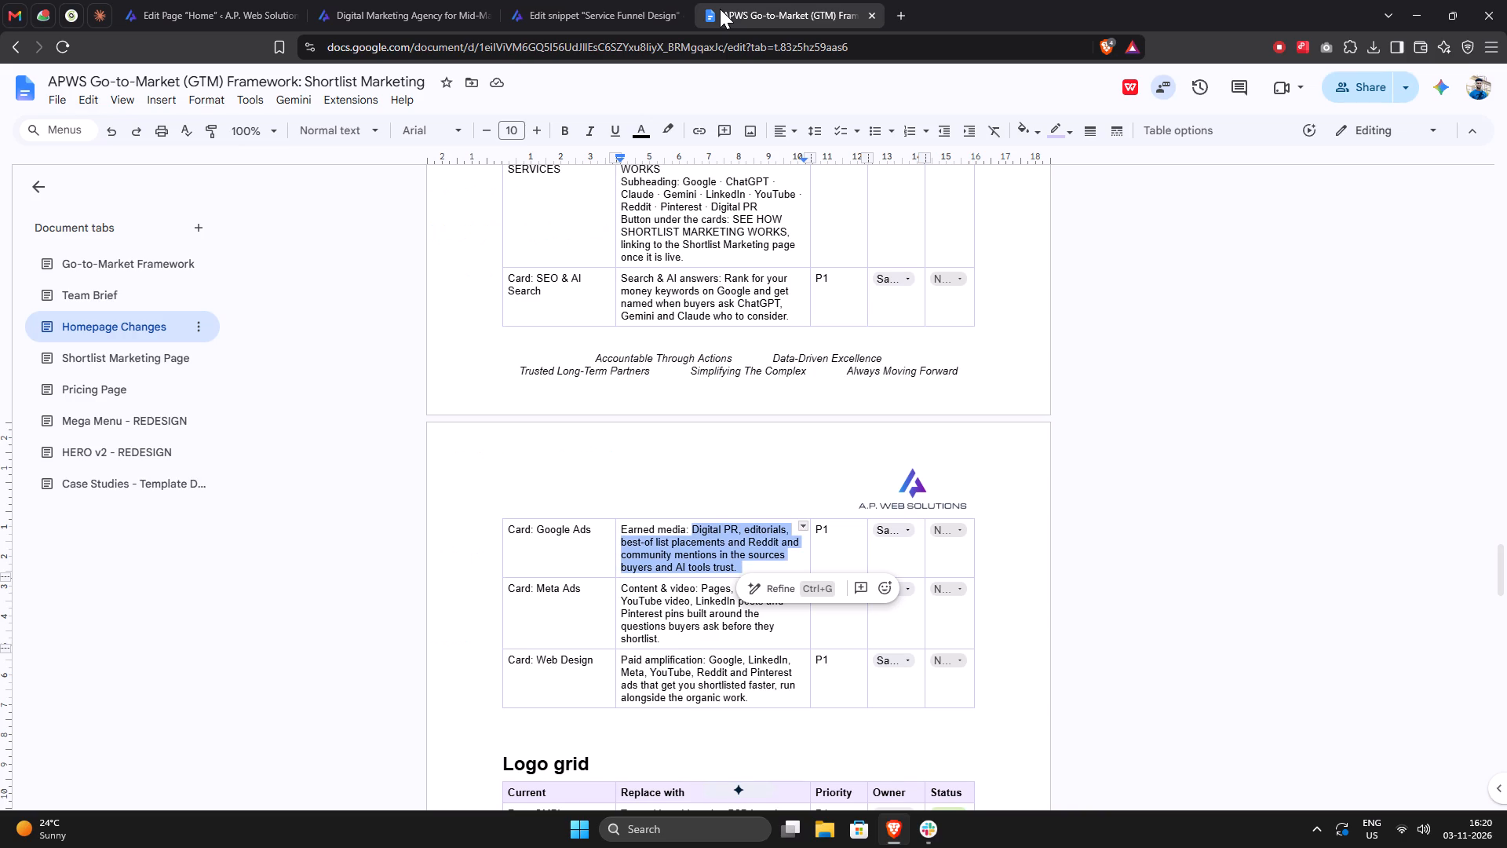
scroll(725, 404, "up", 2)
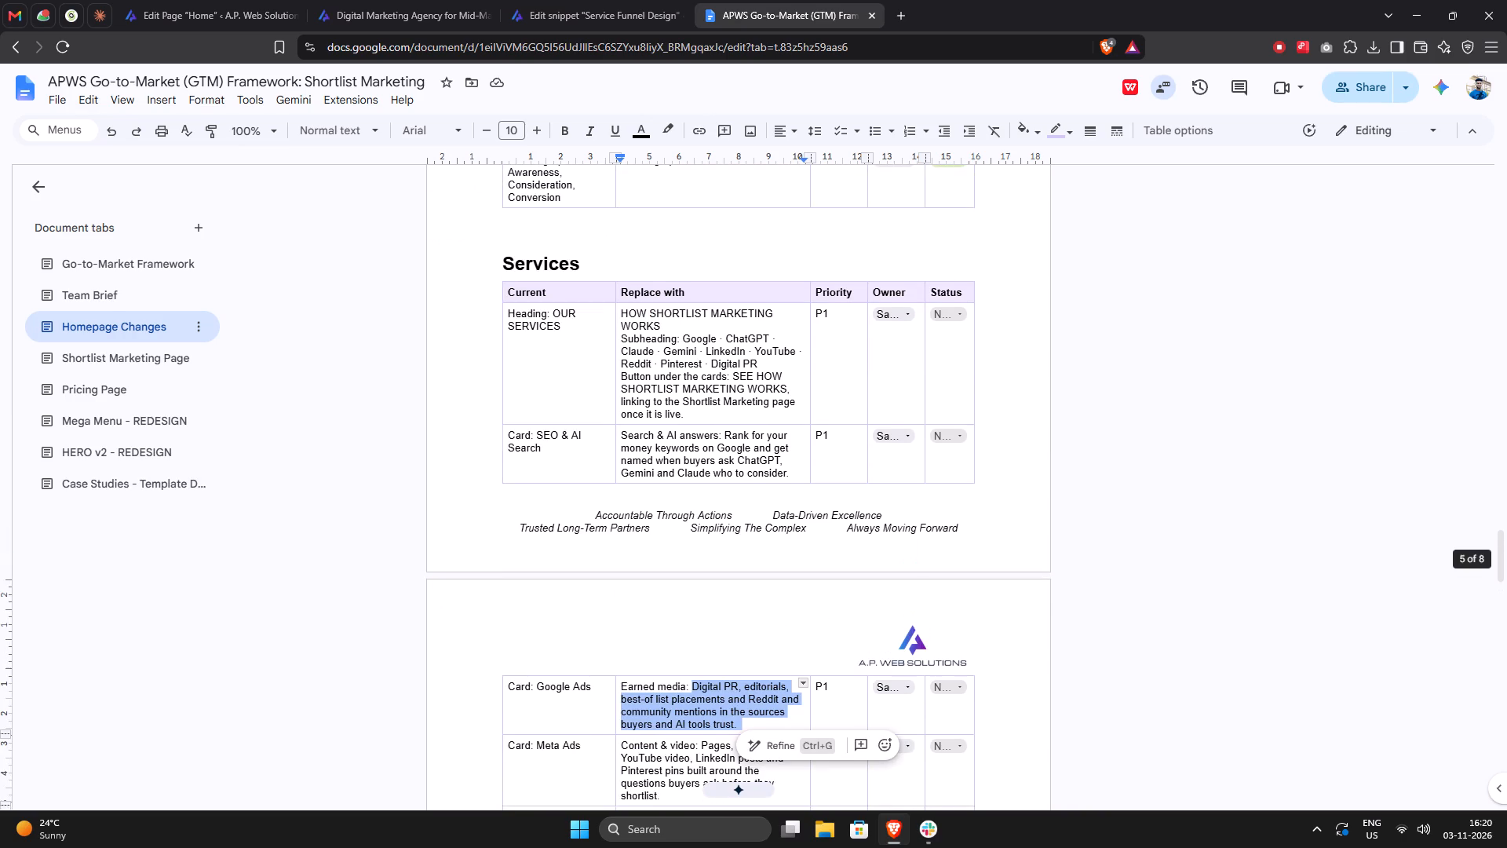
scroll(725, 405, "down", 3)
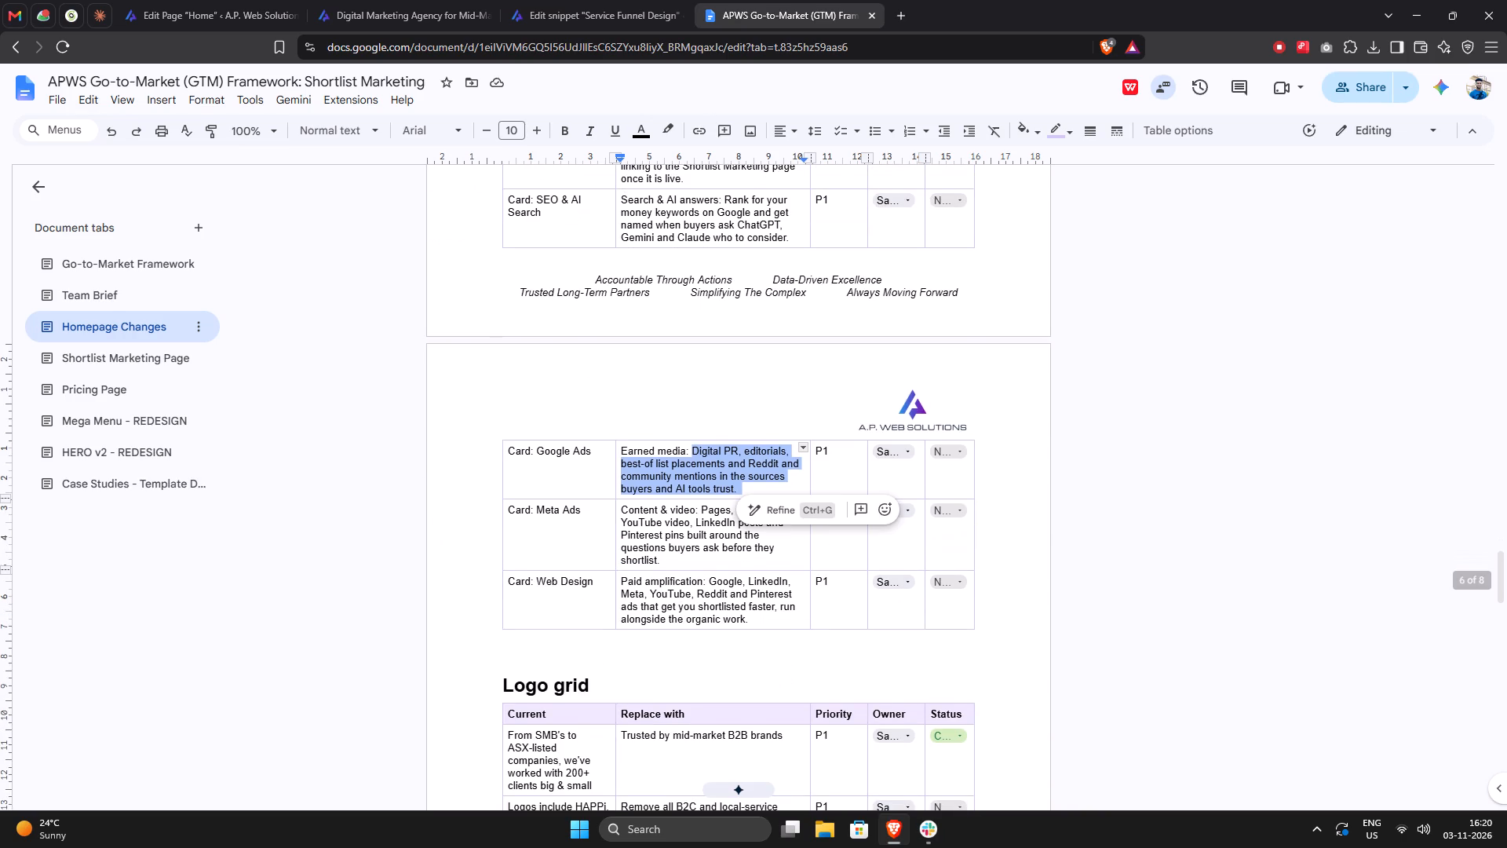
scroll(725, 405, "up", 1)
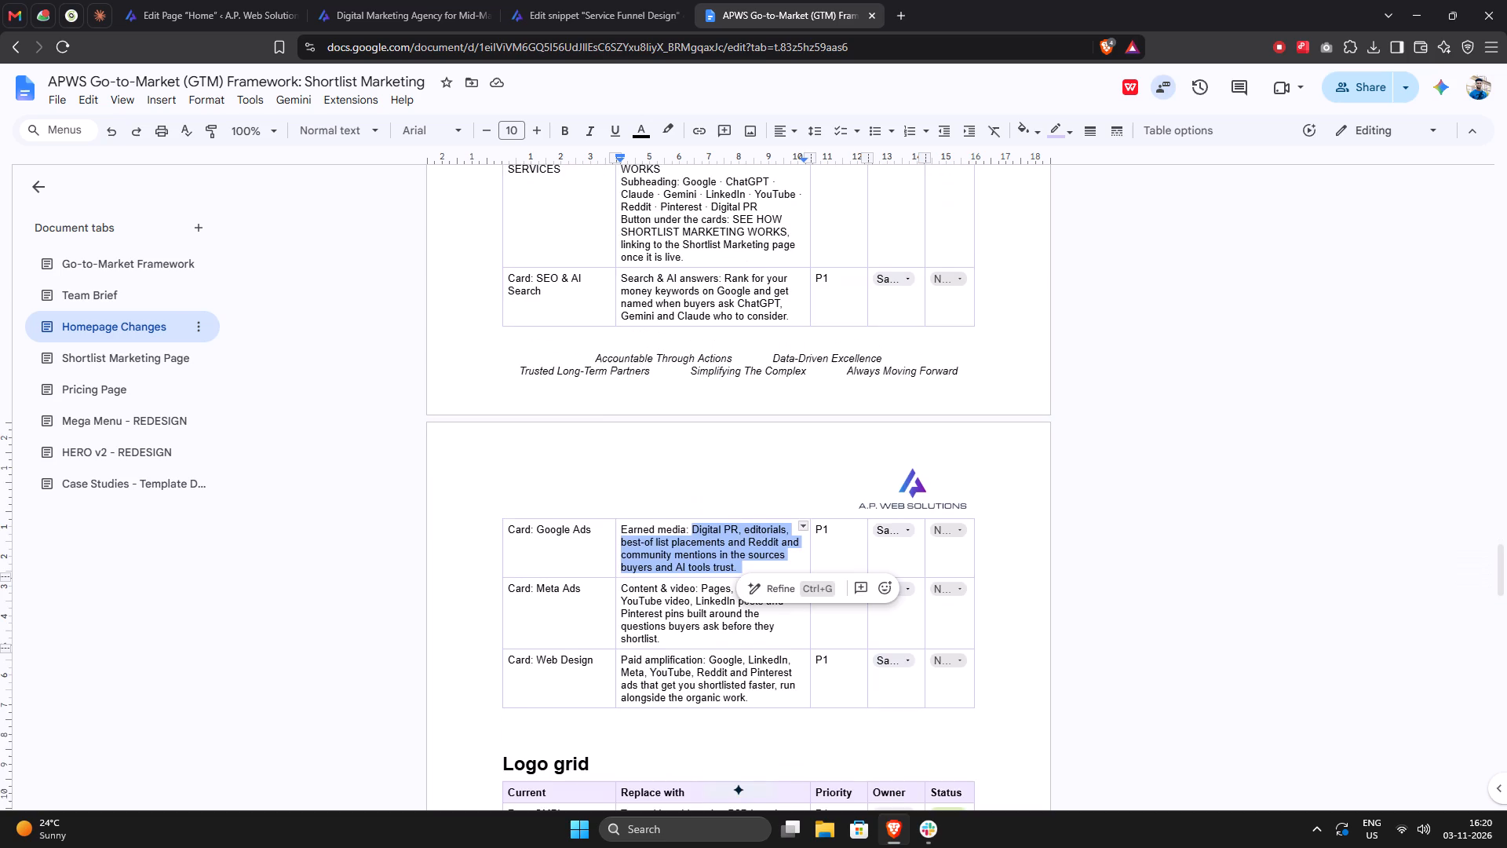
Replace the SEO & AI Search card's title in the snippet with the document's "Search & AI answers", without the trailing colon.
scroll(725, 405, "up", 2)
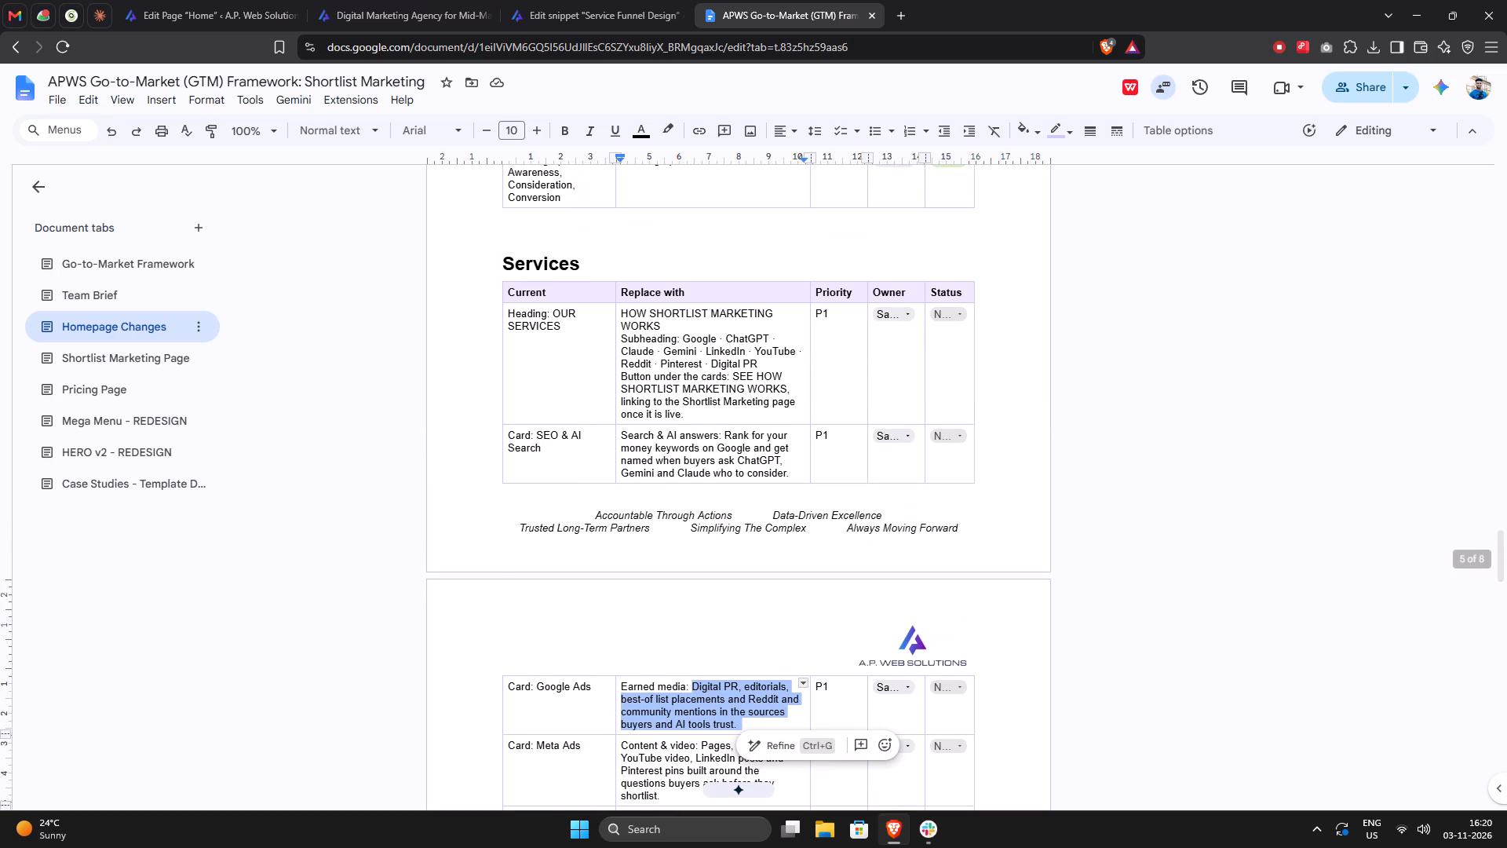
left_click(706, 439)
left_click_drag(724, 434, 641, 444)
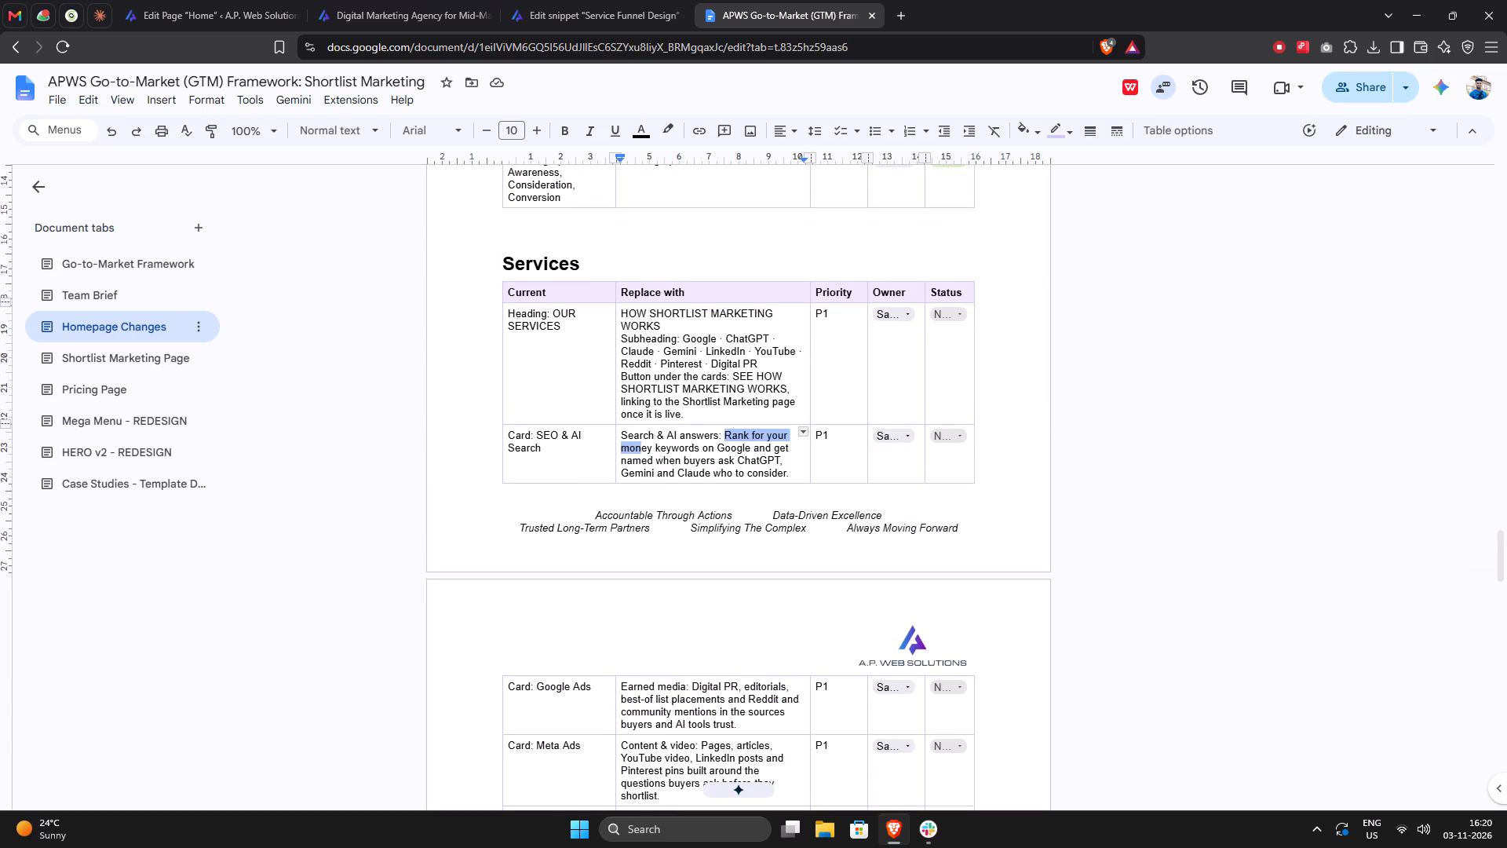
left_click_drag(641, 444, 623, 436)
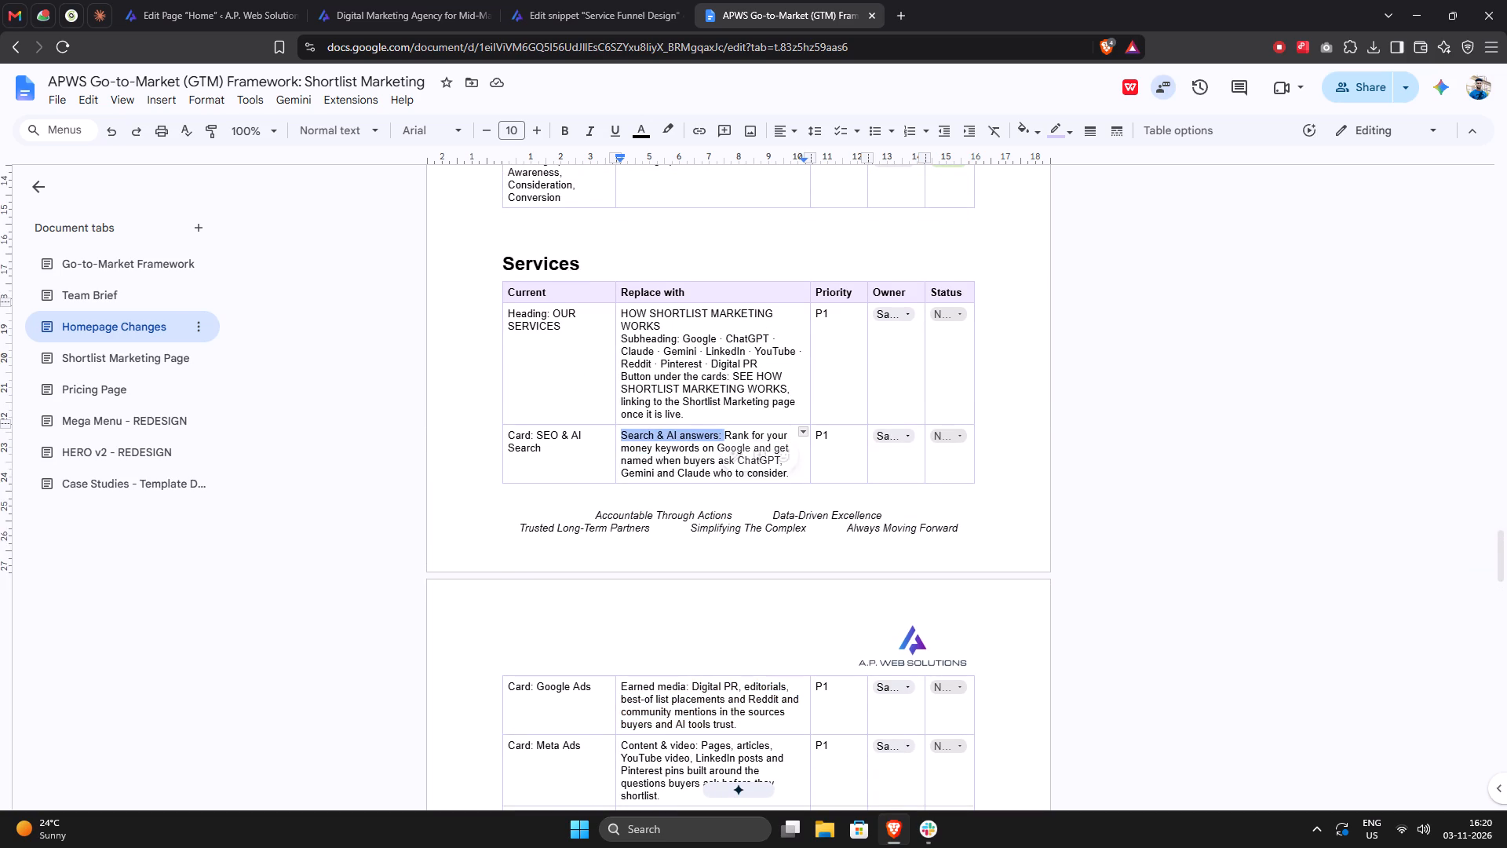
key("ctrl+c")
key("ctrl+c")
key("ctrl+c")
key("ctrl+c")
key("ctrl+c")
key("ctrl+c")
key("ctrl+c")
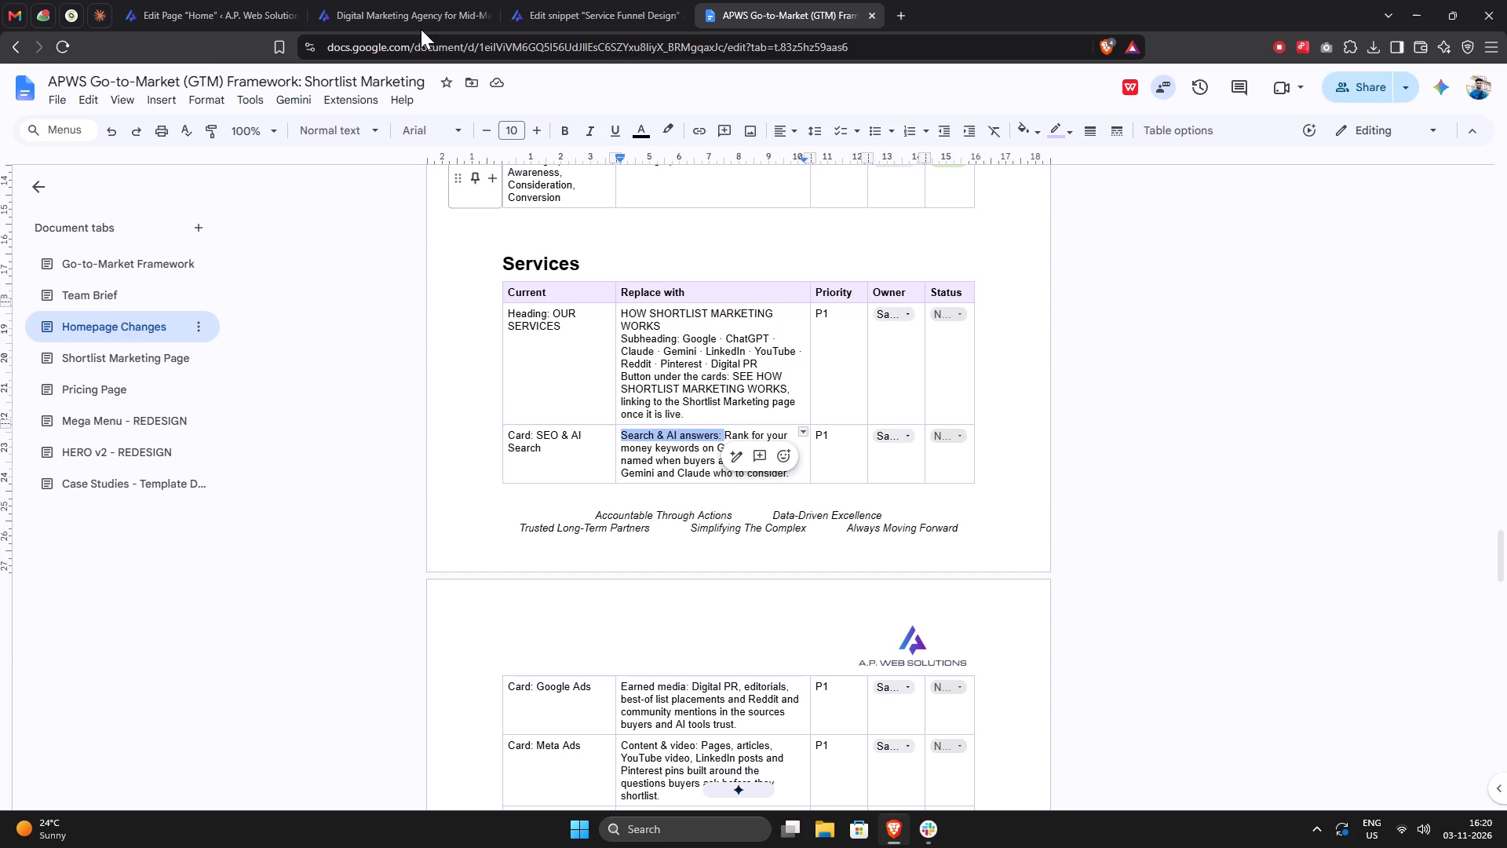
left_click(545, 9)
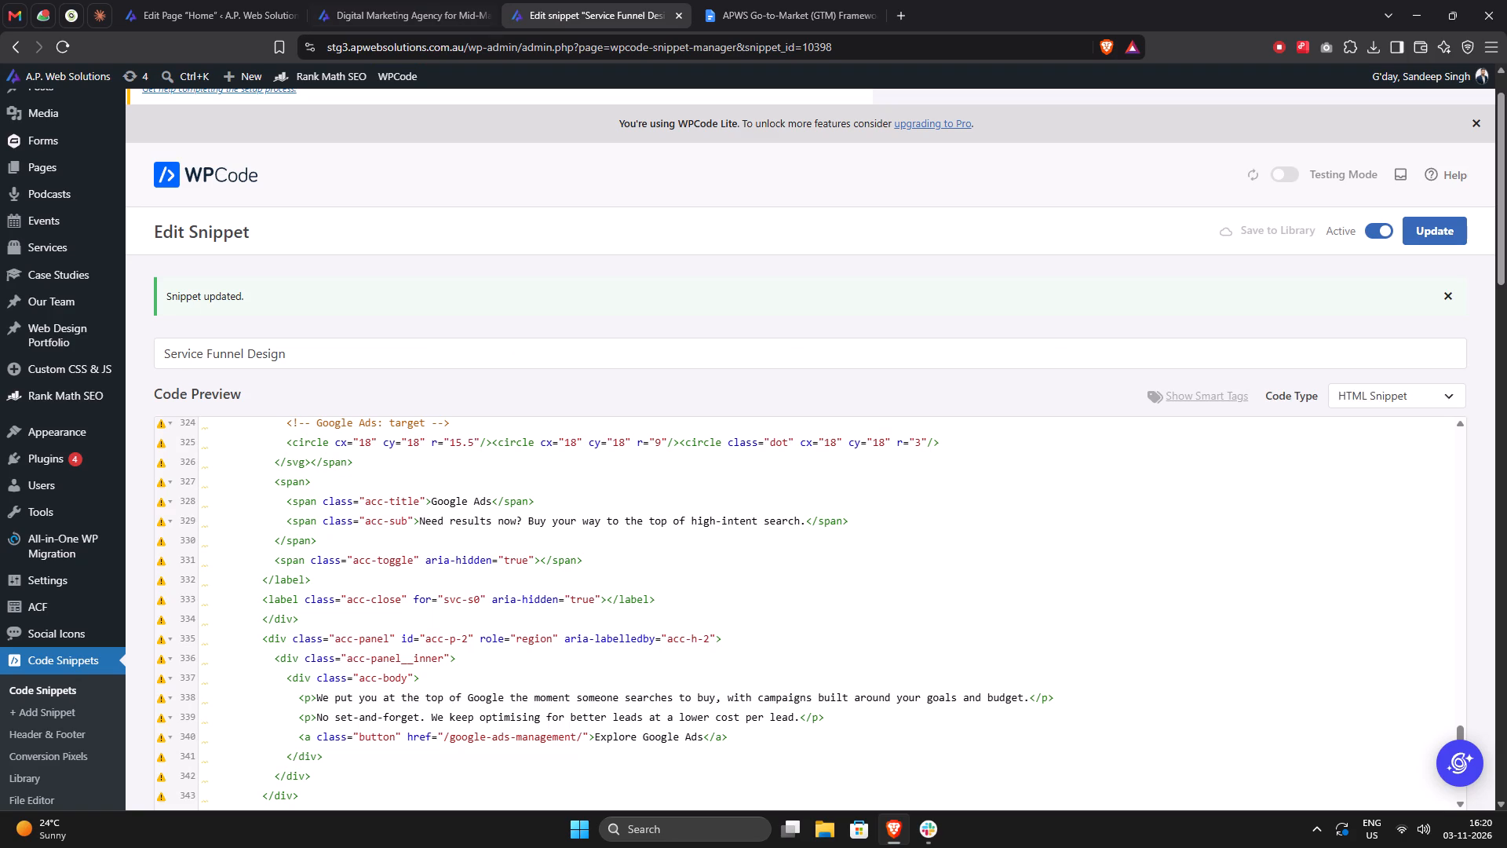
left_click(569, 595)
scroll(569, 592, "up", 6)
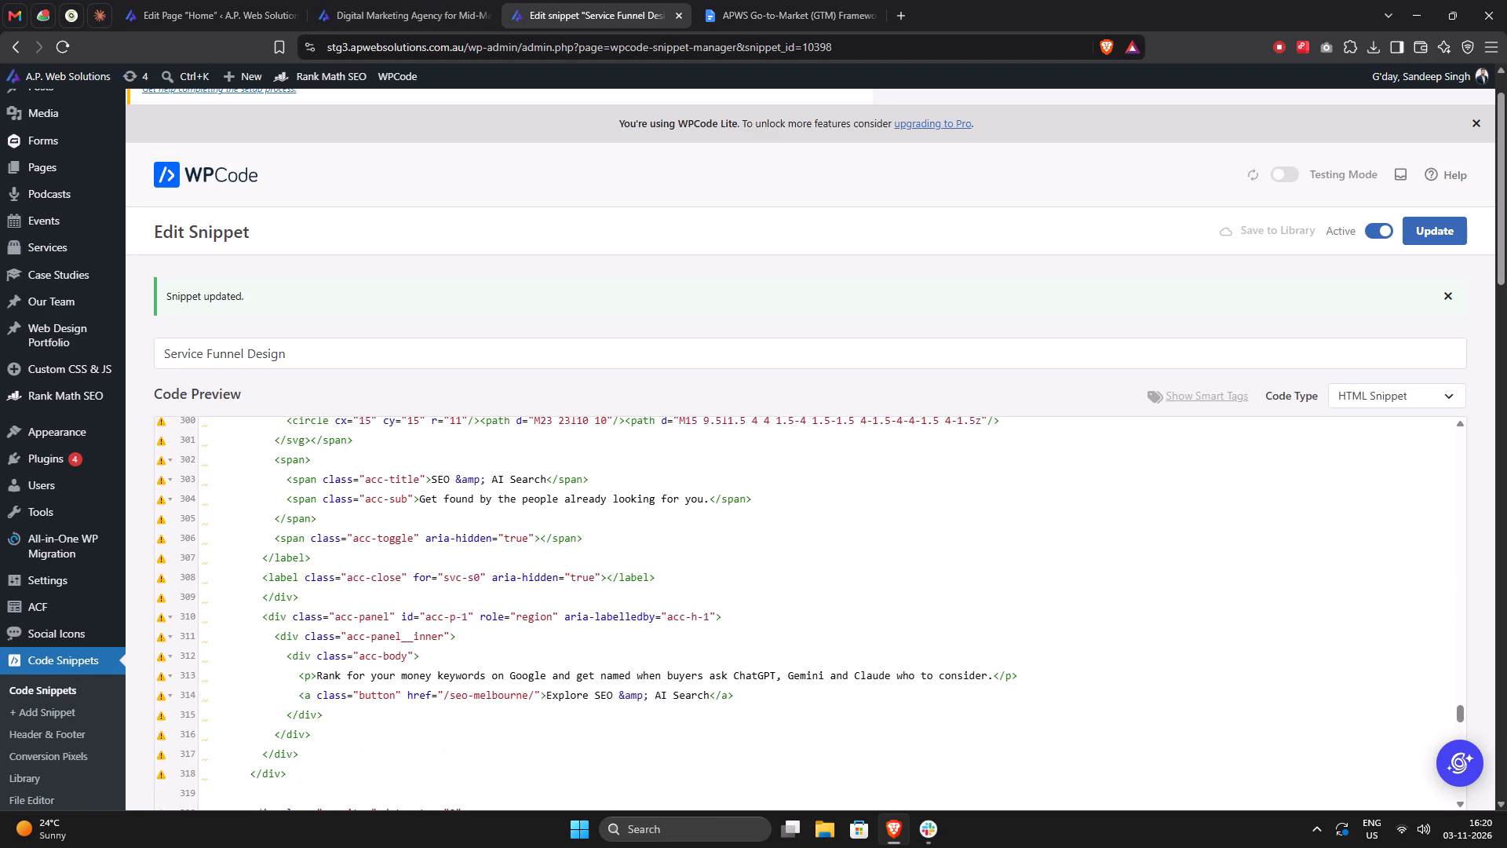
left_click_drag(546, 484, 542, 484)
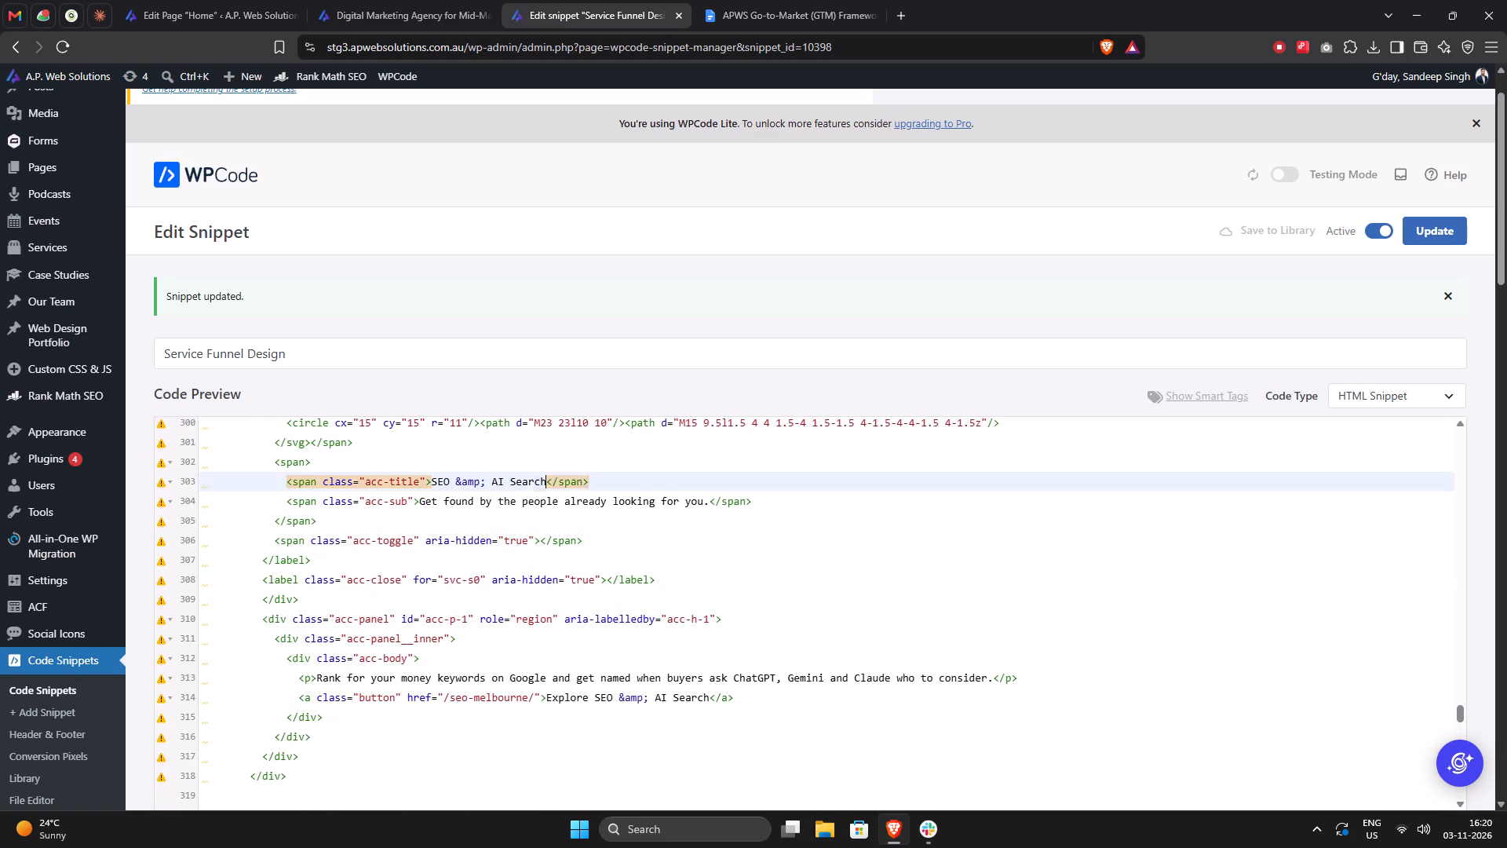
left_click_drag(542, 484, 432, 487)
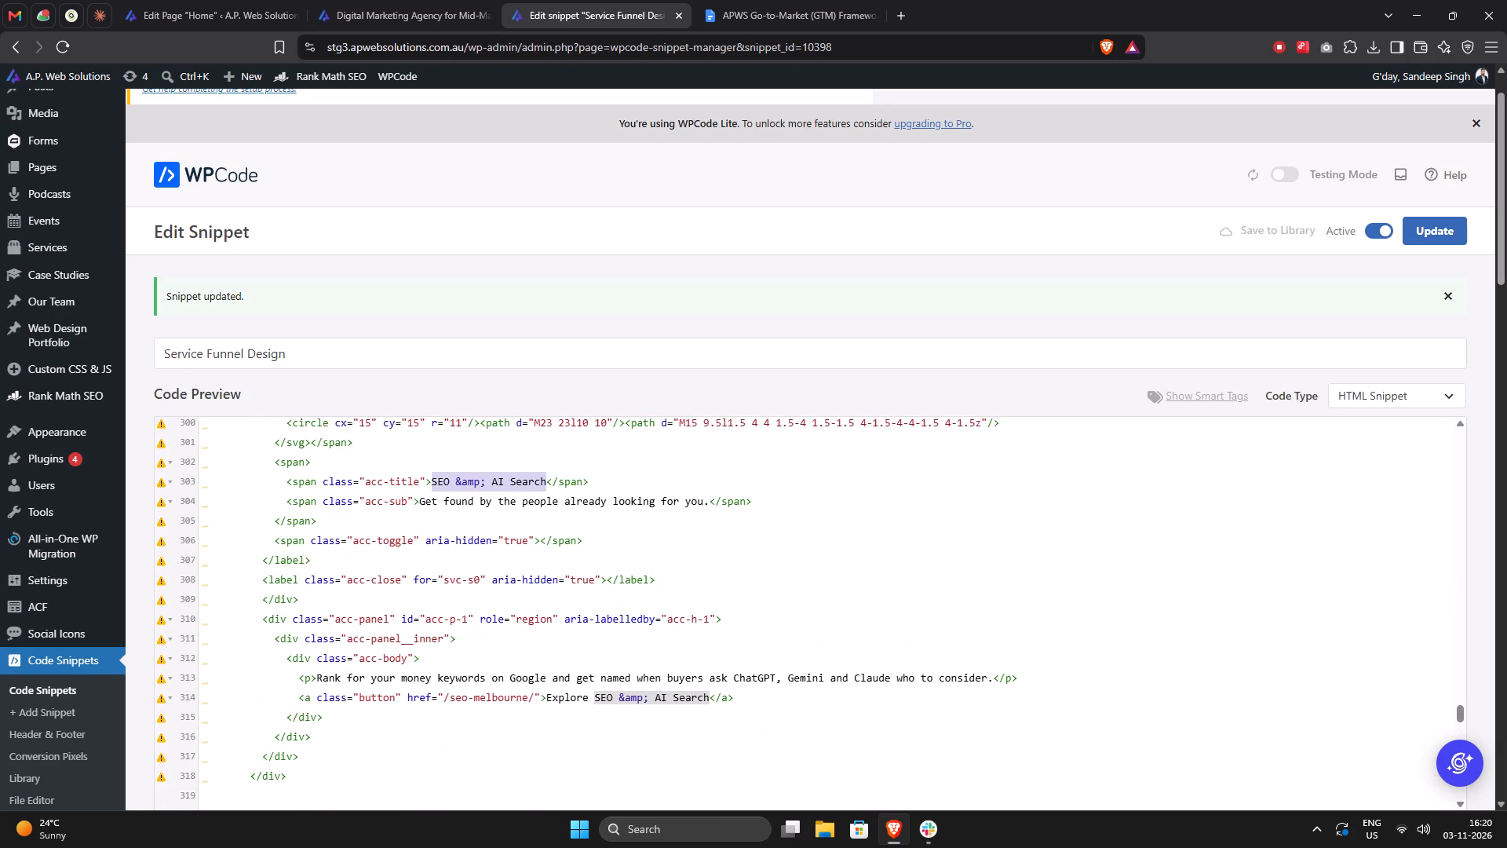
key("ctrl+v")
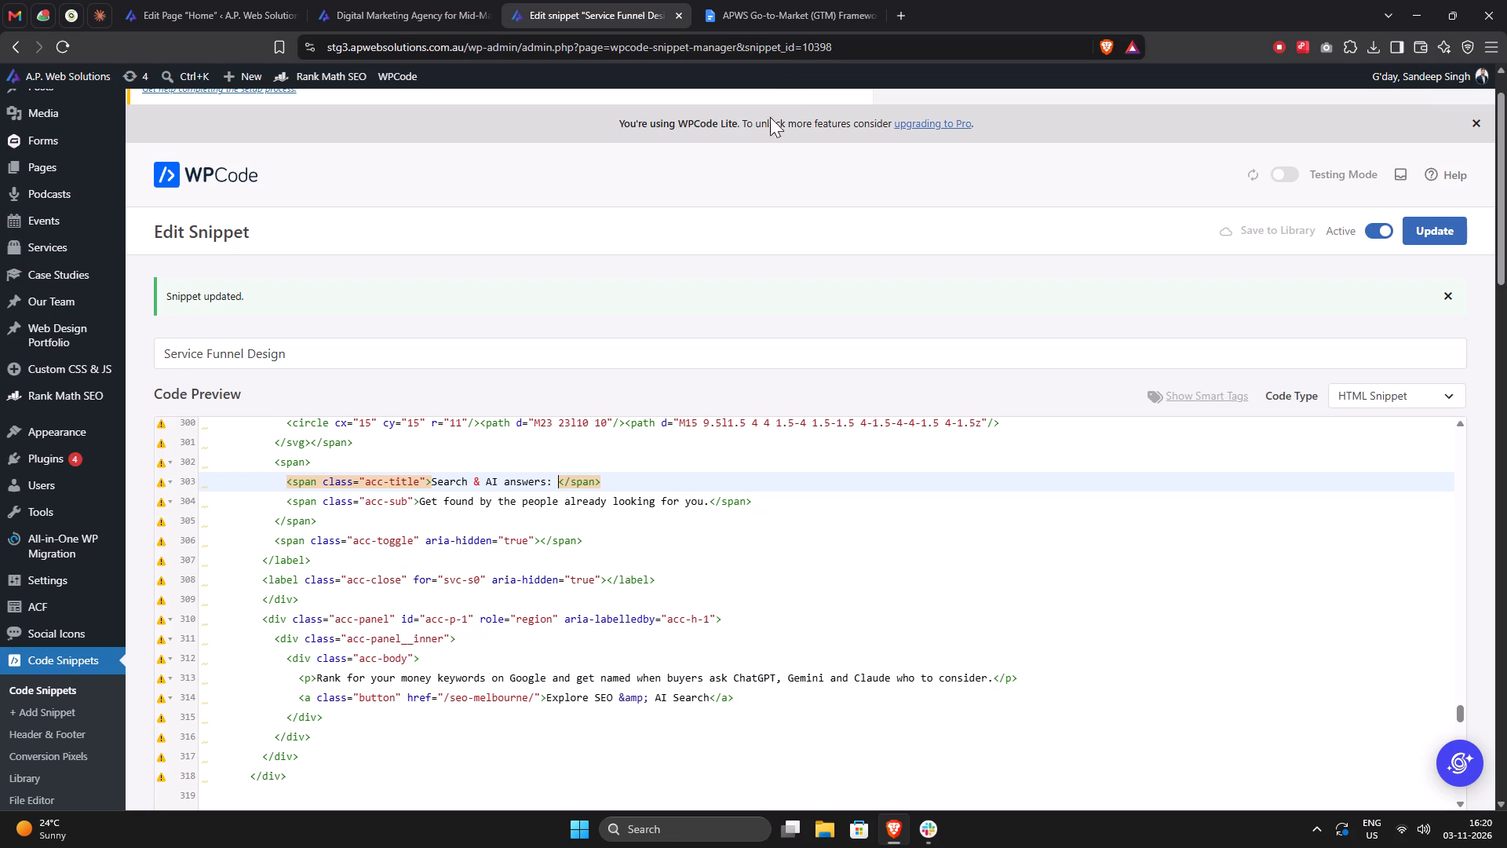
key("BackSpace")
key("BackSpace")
Copy the SEO & AI Search card's replacement sentence beginning "Rank for your money keywords on Google" from the document.
left_click(737, 13)
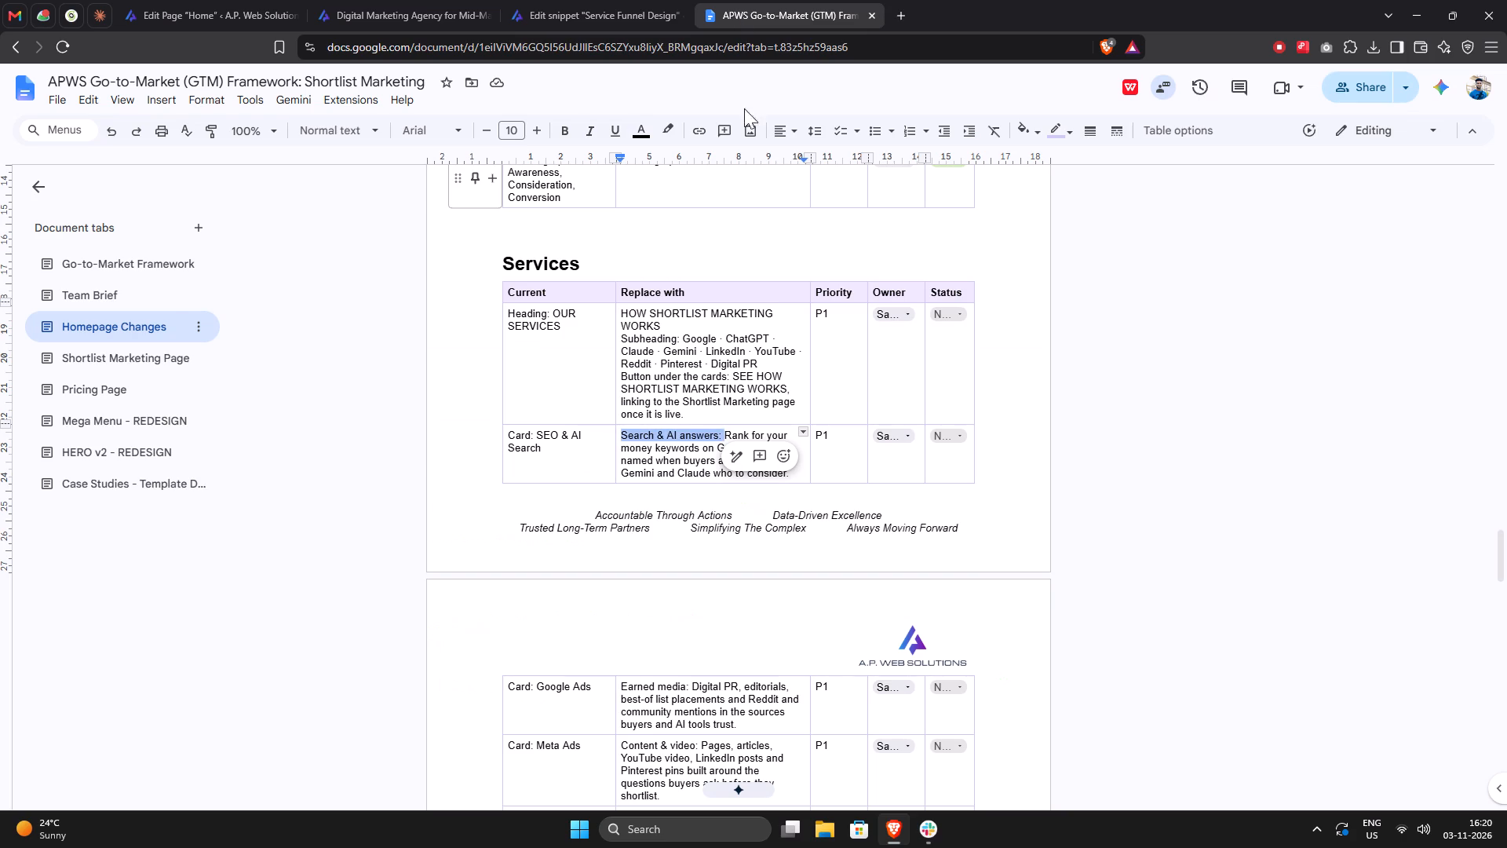
left_click(688, 426)
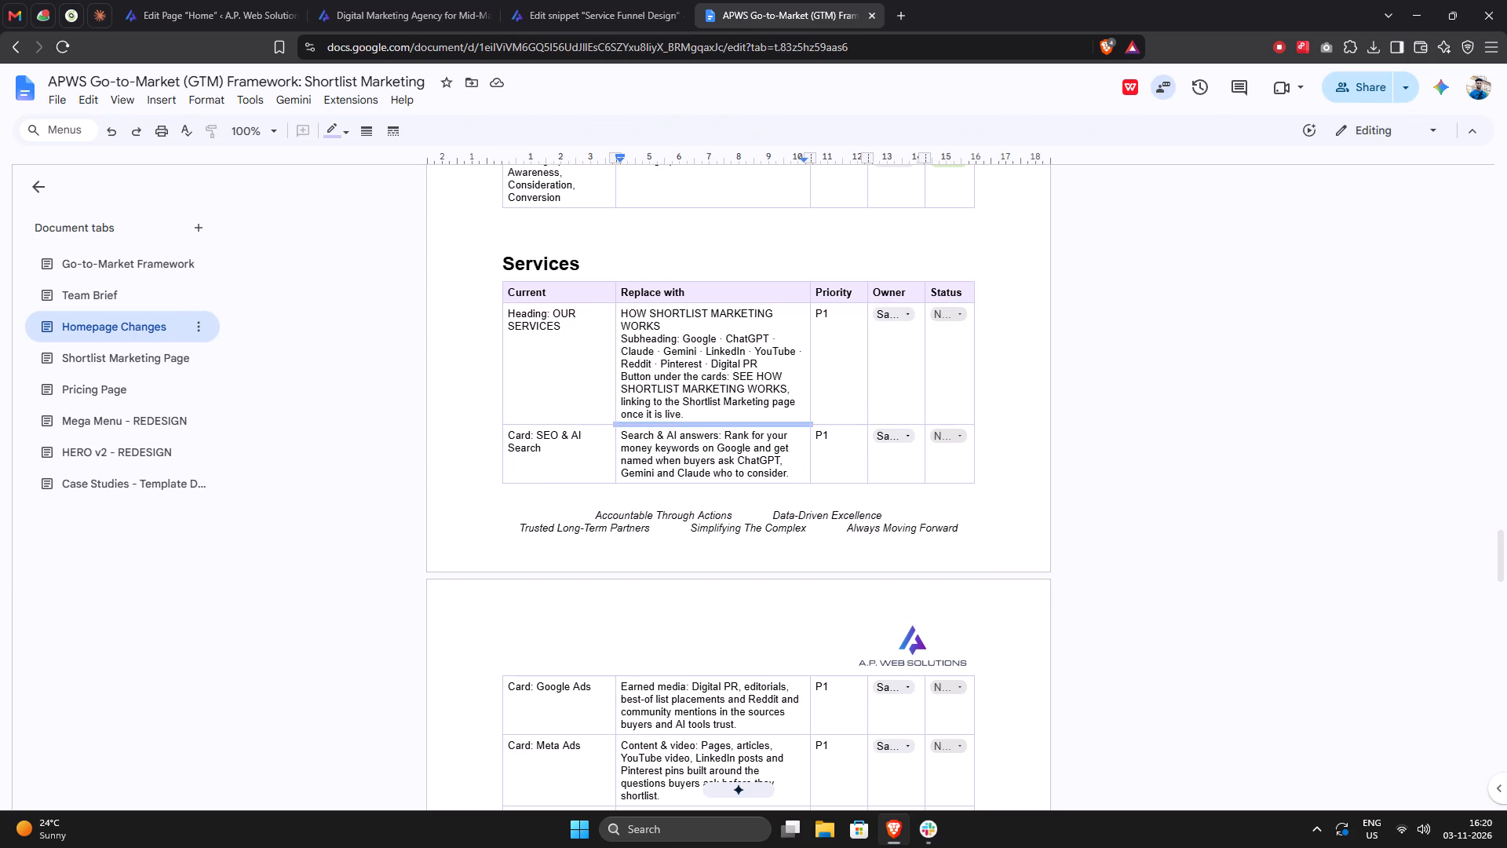
left_click_drag(725, 434, 795, 467)
key("ctrl+c")
key("ctrl+c")
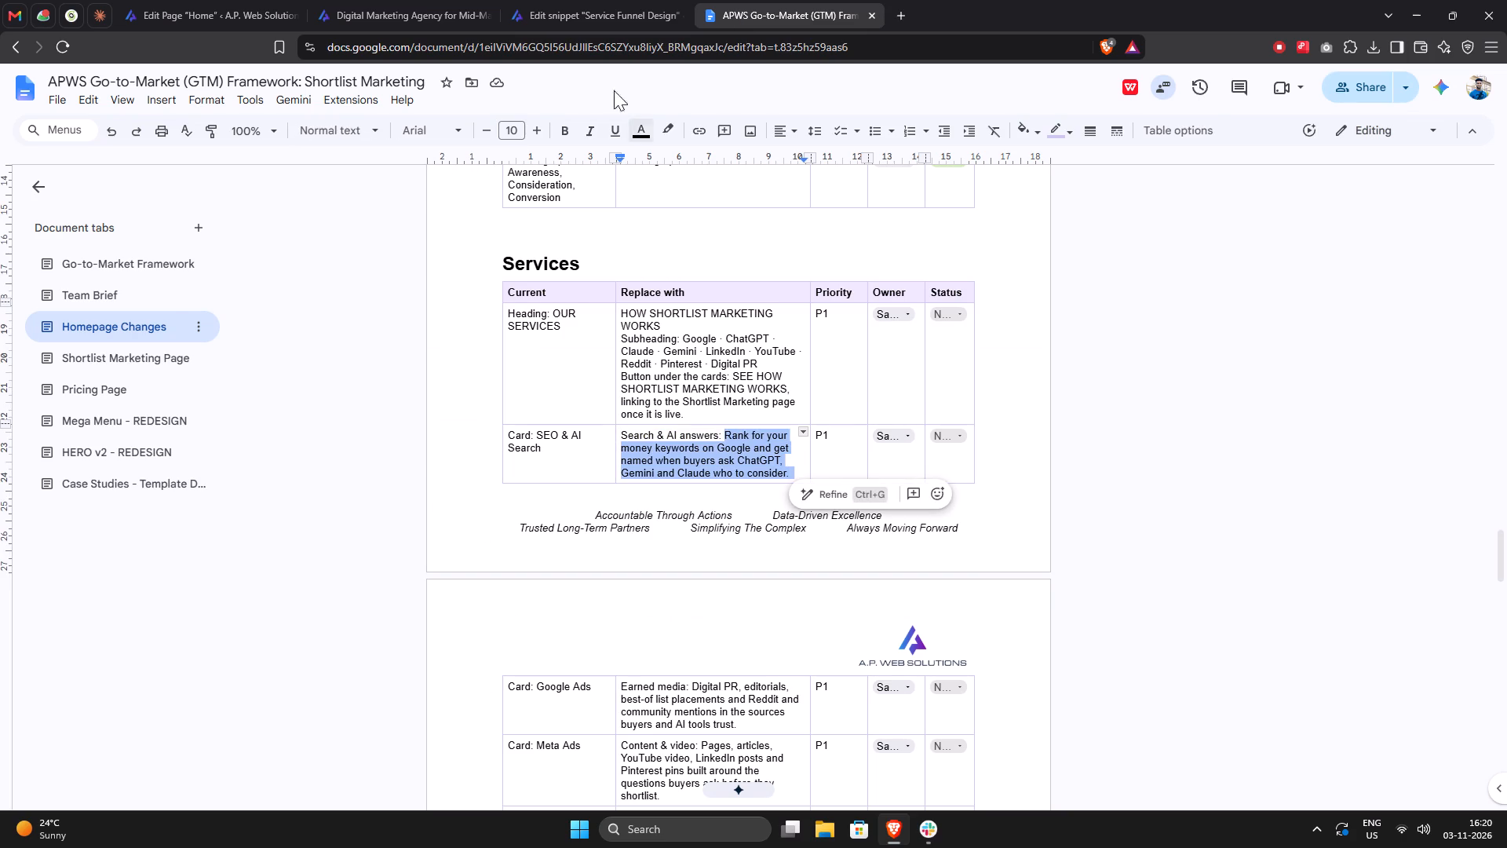
key("ctrl+c")
Undo the SEO & AI Search card's title change and both body paragraph edits in the snippet.
left_click(586, 29)
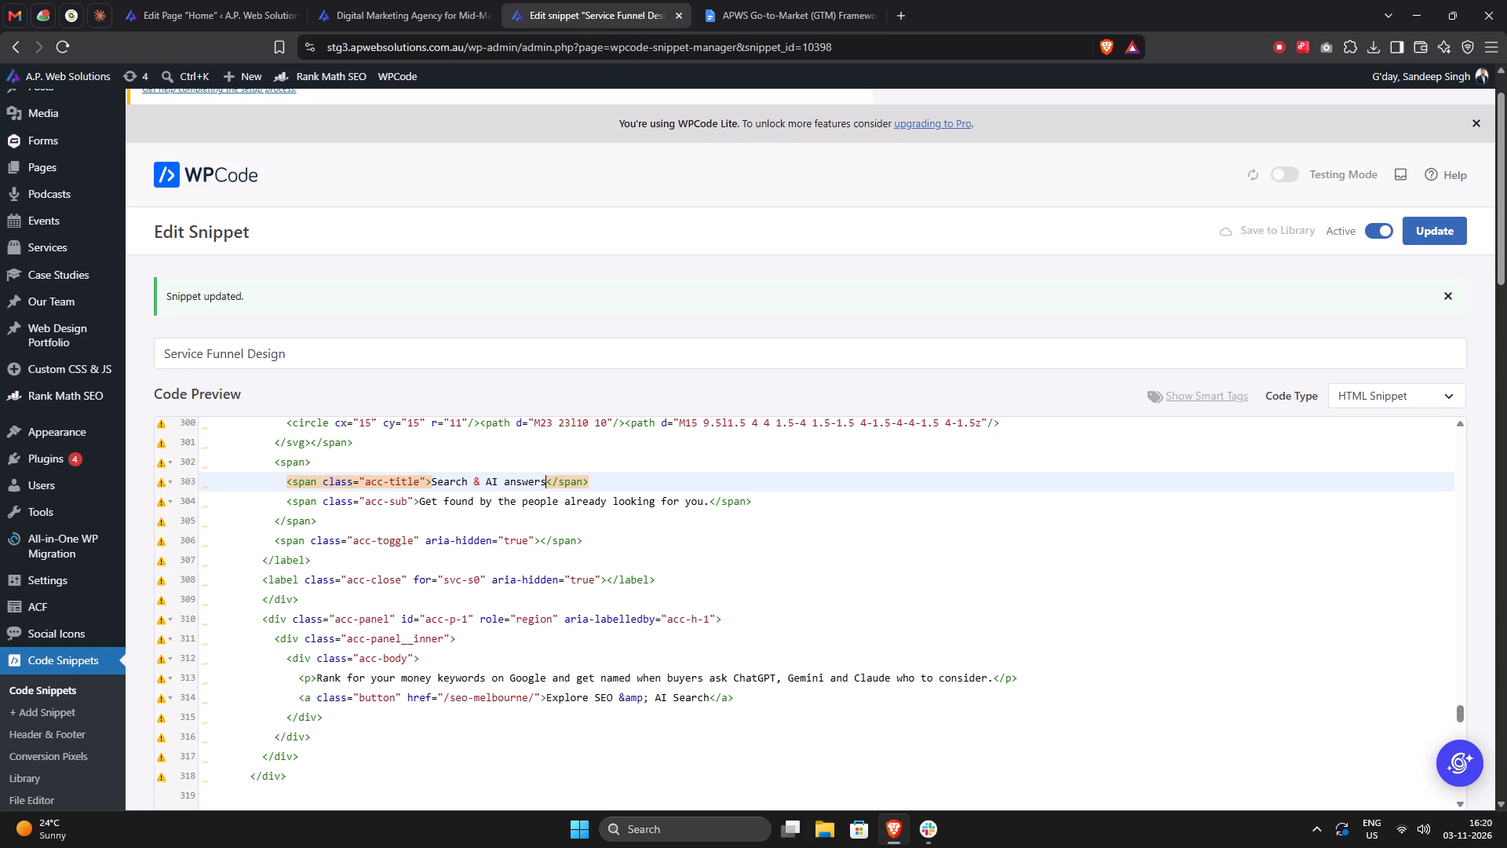
key("ctrl+z")
key("ctrl+z")
key("ctrl+z")
key("ctrl+z")
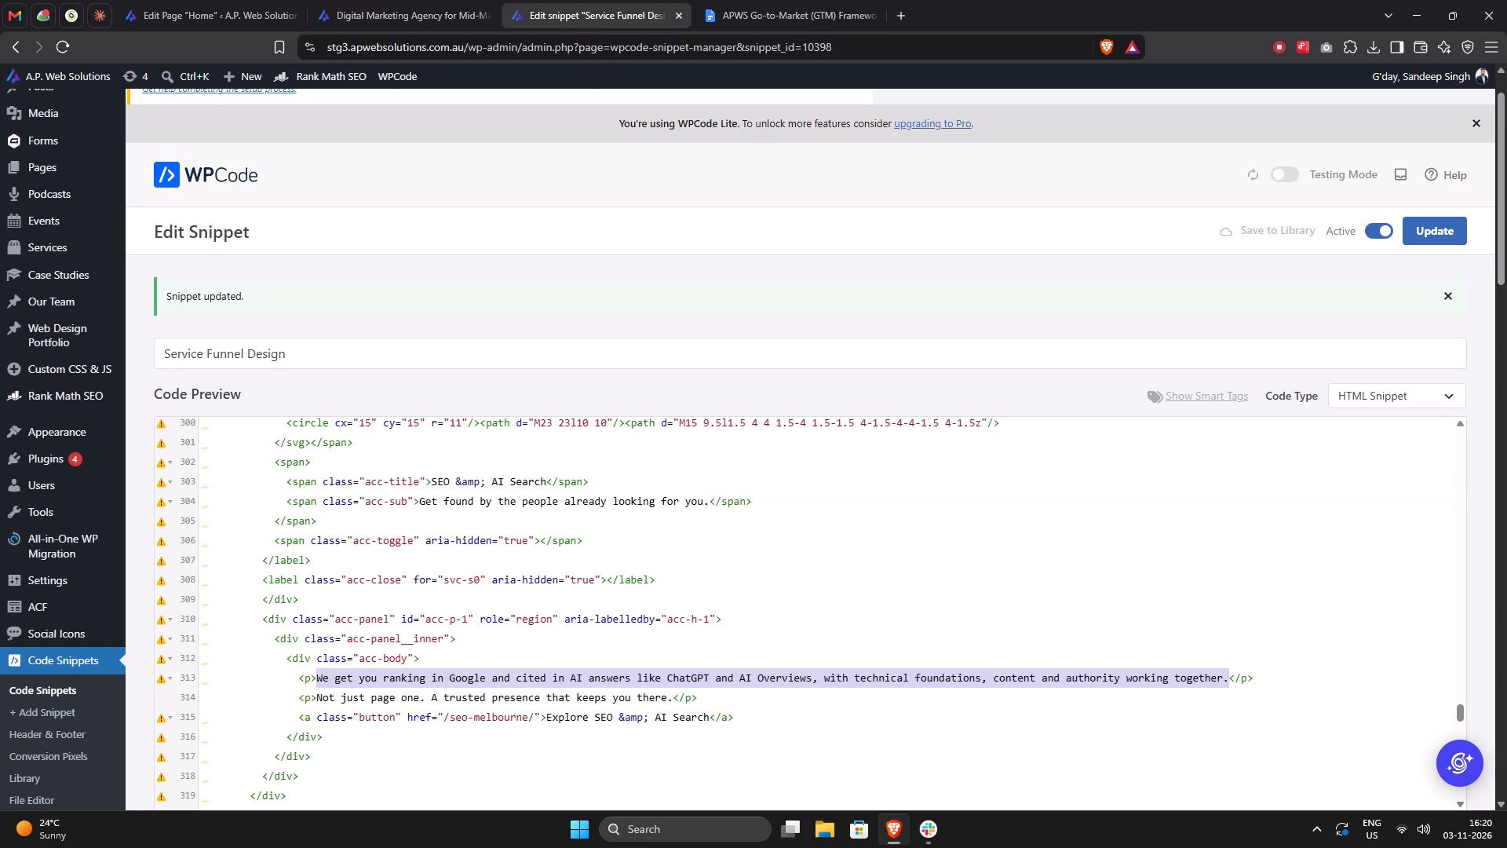
Replace the SEO & AI Search card's subtitle with the copied "Rank for your money keywords on Google" sentence, without the extra line break.
left_click(707, 497)
left_click_drag(708, 497, 636, 499)
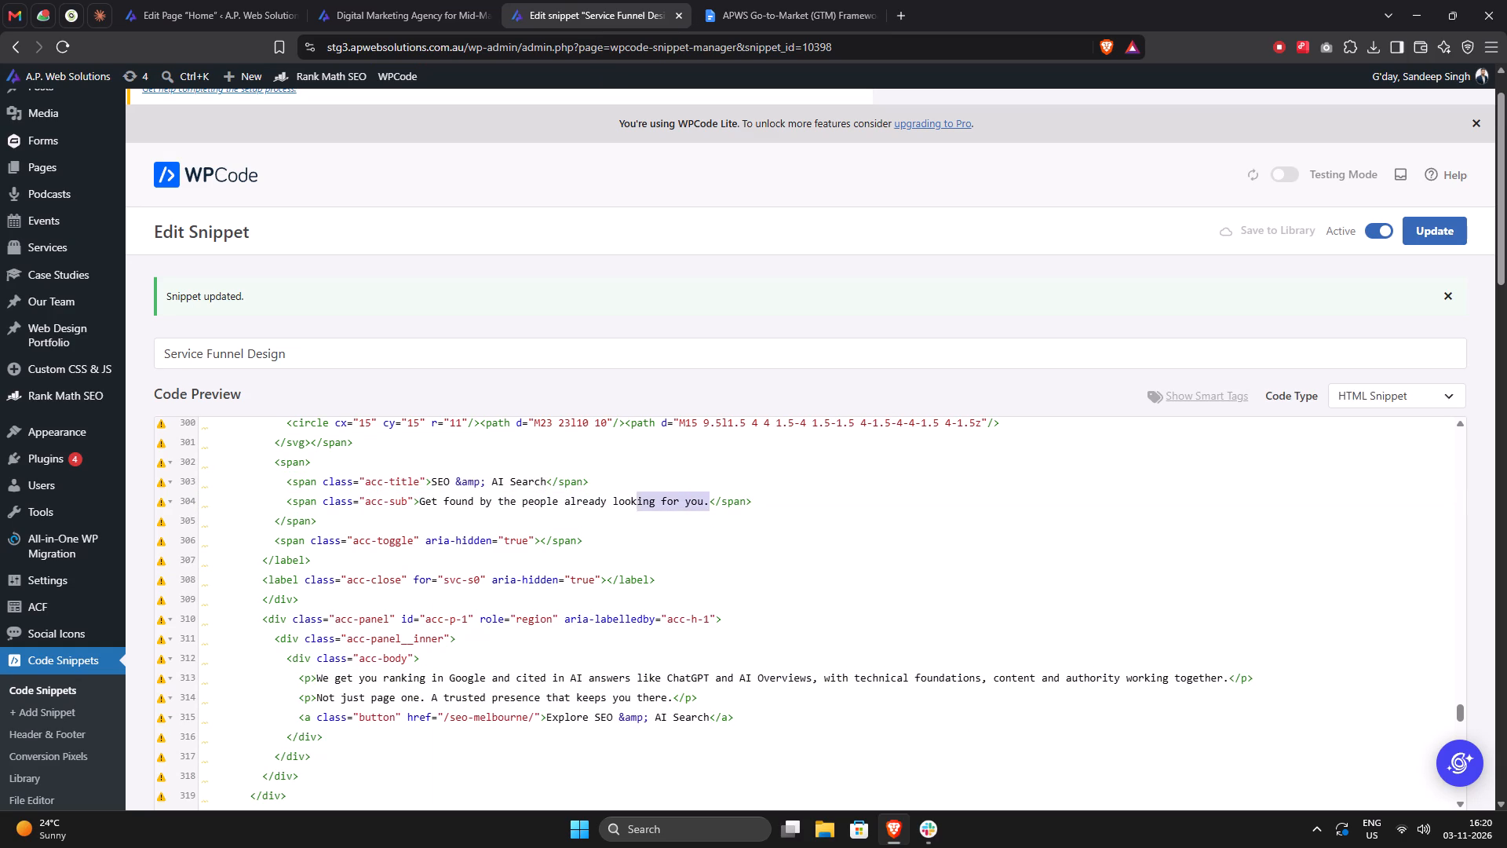
left_click_drag(636, 499, 418, 506)
key("ctrl+v")
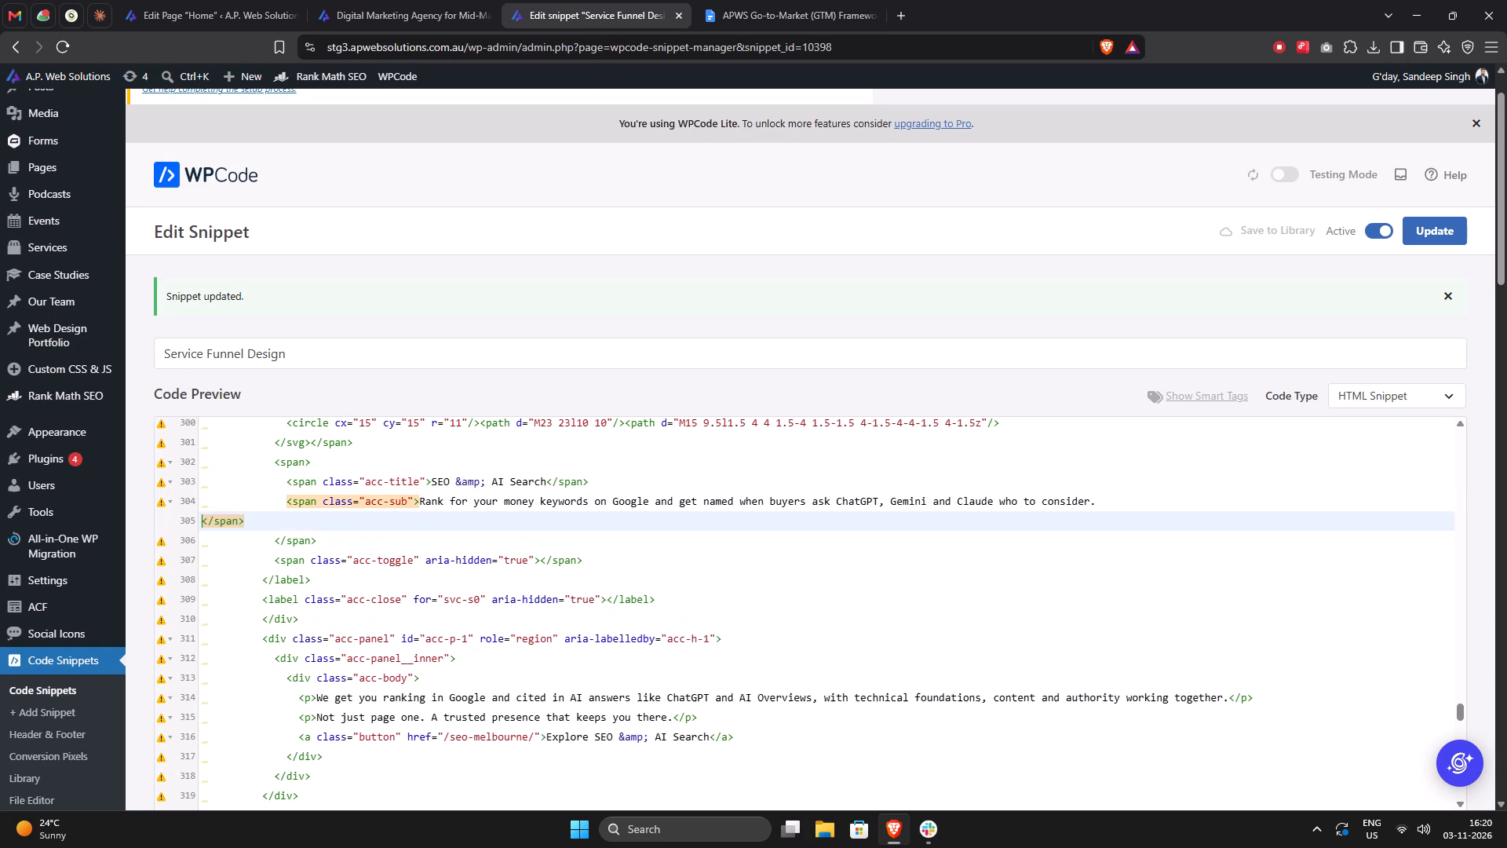
key("BackSpace")
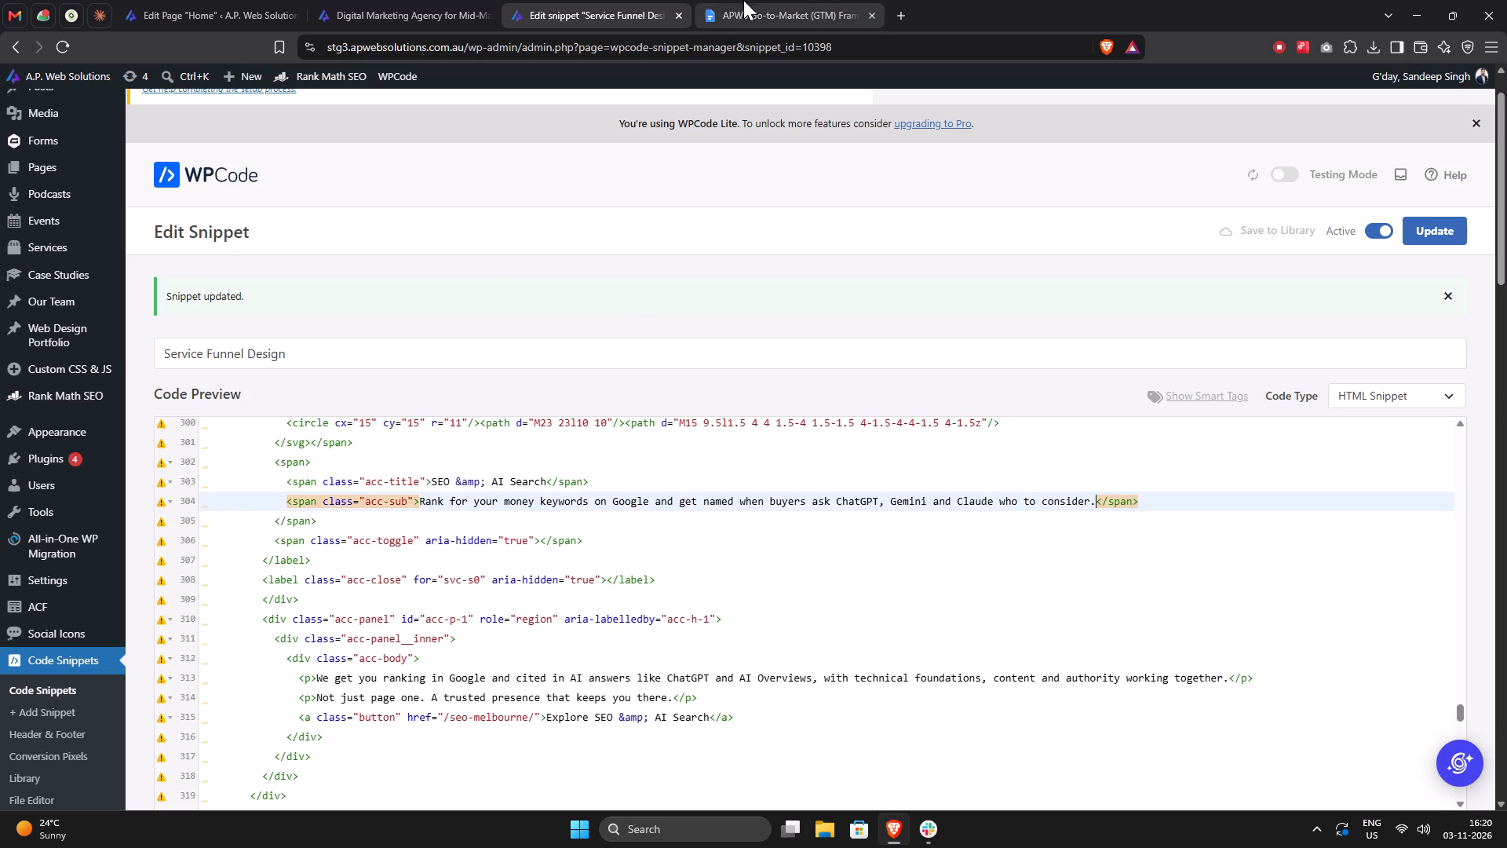
Replace the SEO & AI Search card's title in the snippet with "Search & AI answers" from the document.
left_click(747, 8)
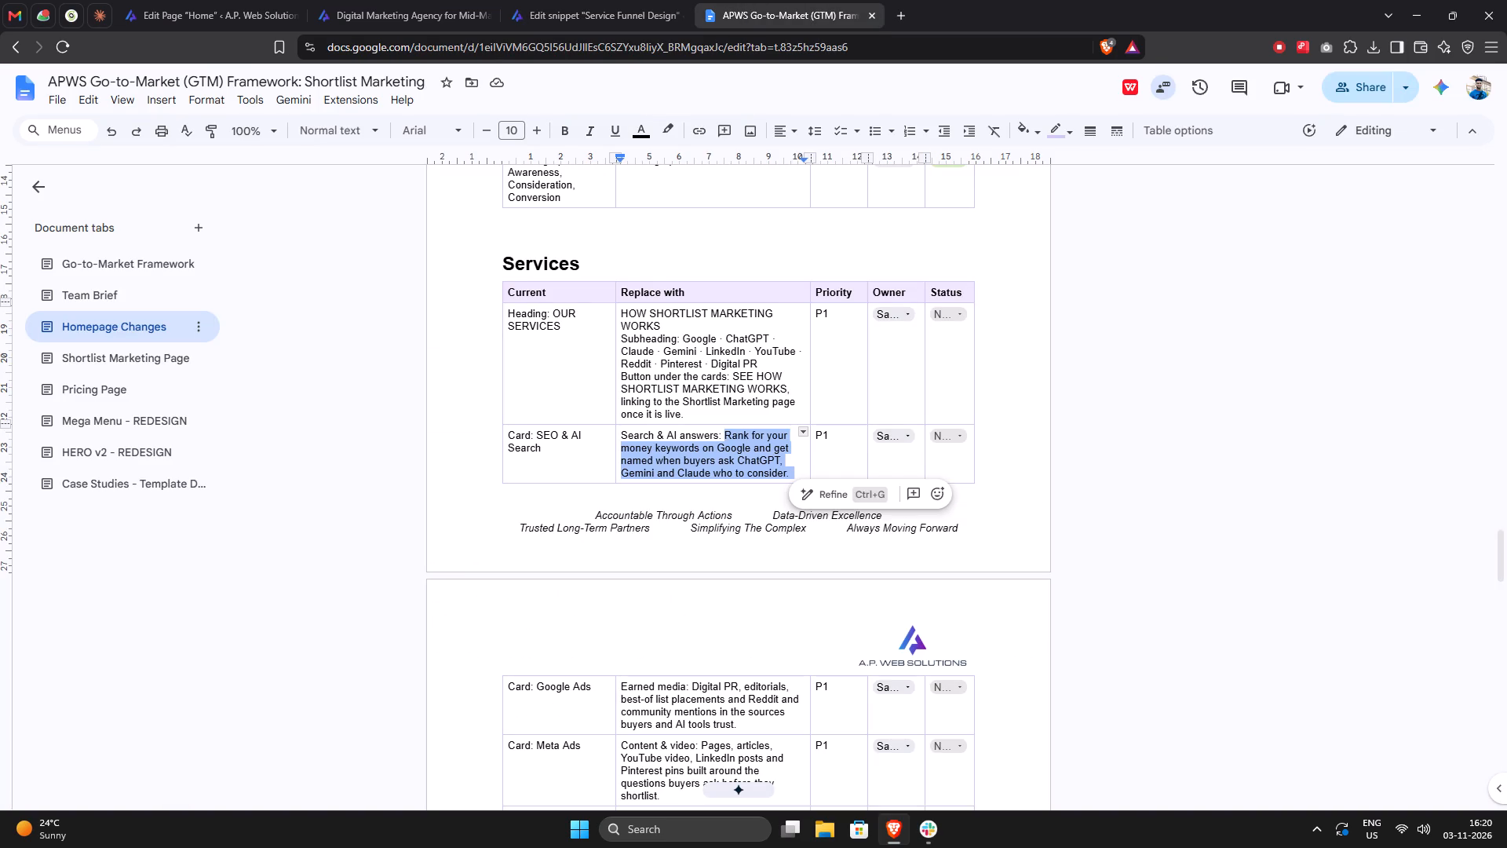
left_click_drag(717, 436, 619, 440)
key("ctrl+c")
key("ctrl+c")
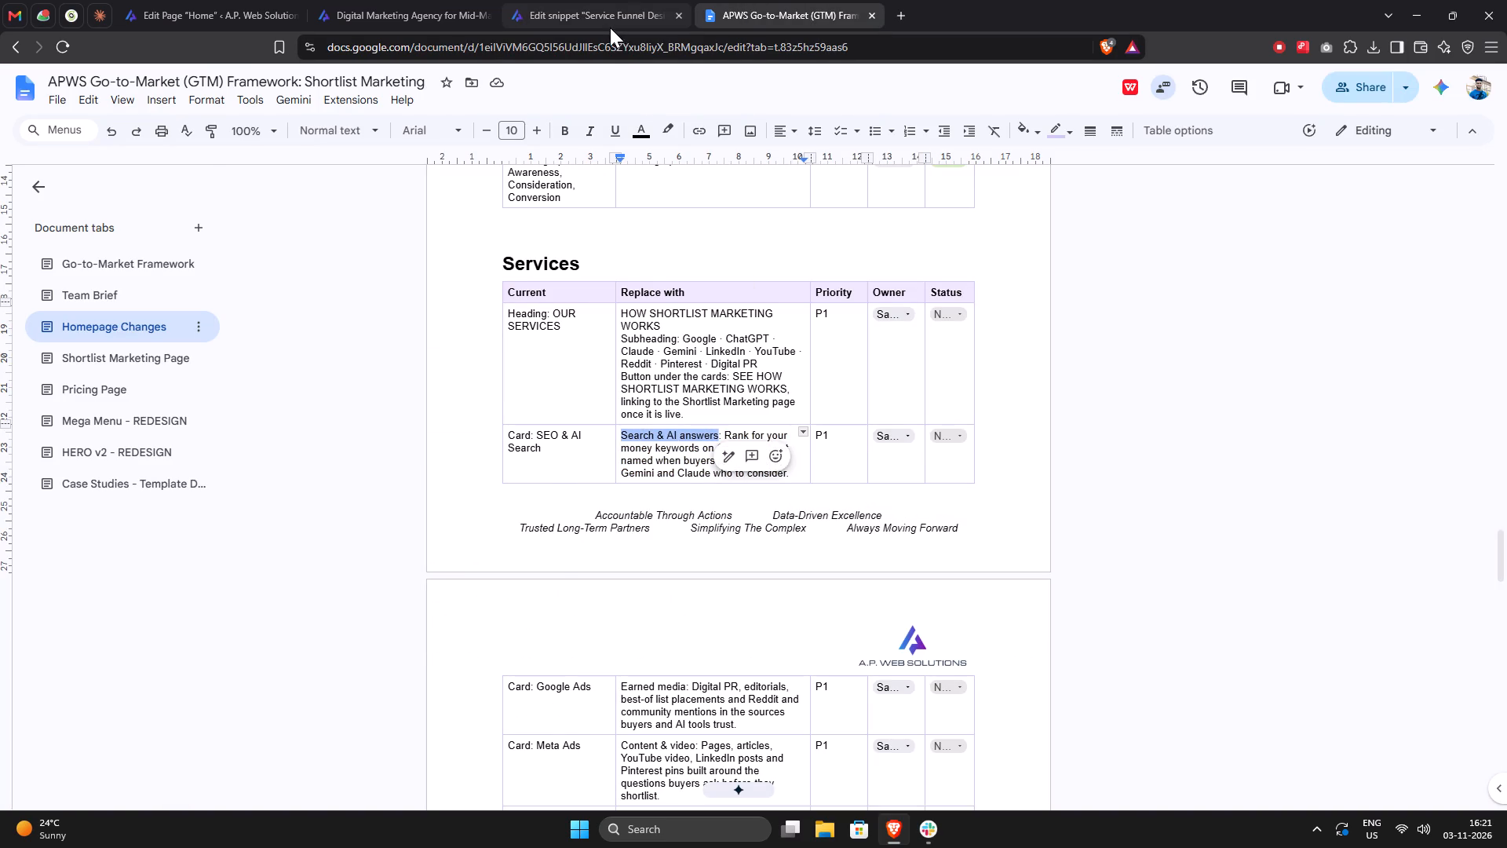
left_click(608, 25)
left_click_drag(547, 477, 525, 481)
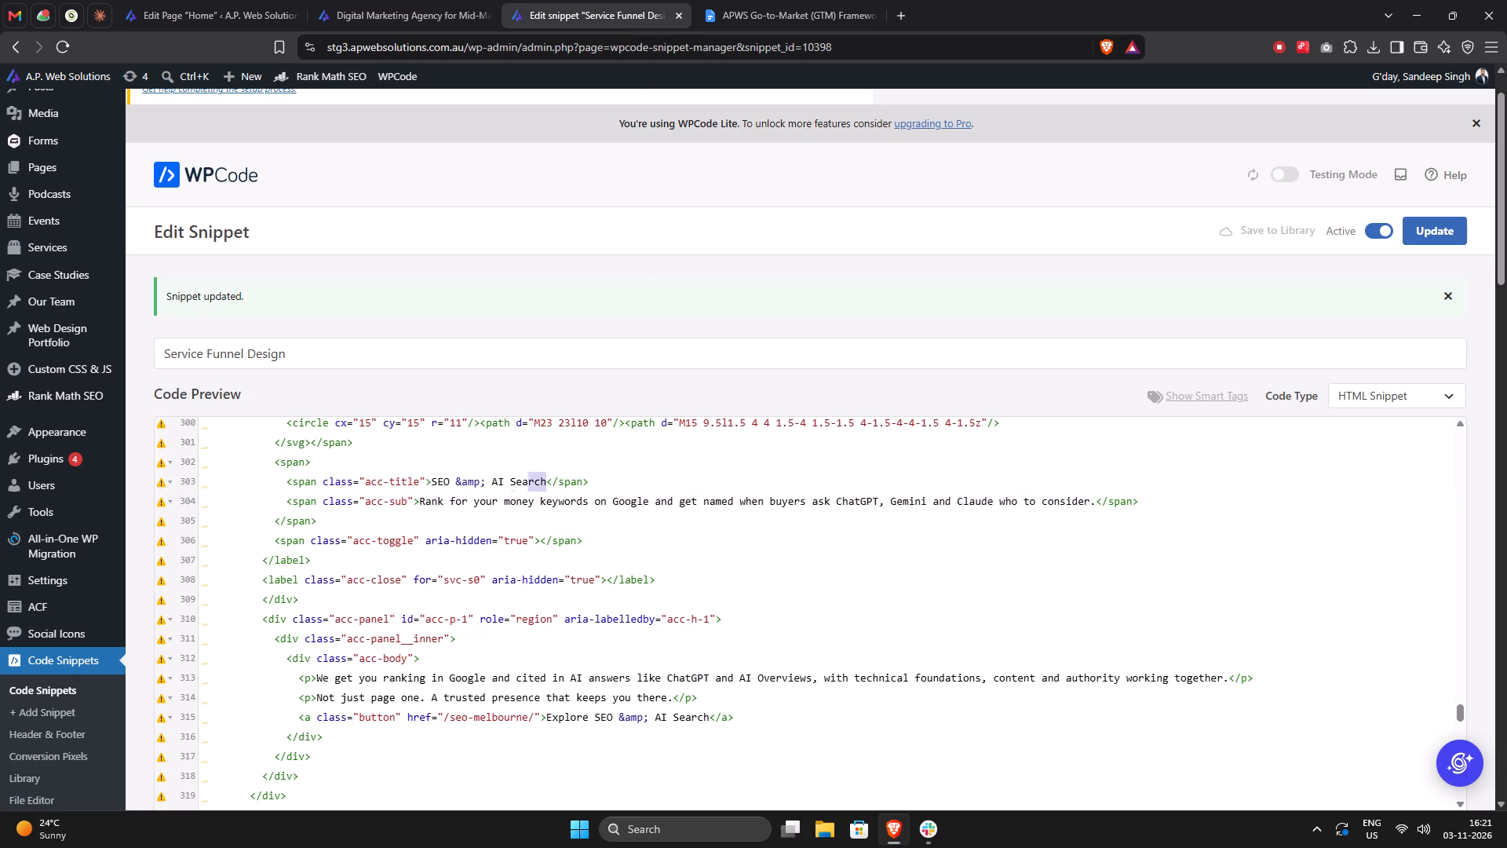
left_click_drag(525, 481, 431, 483)
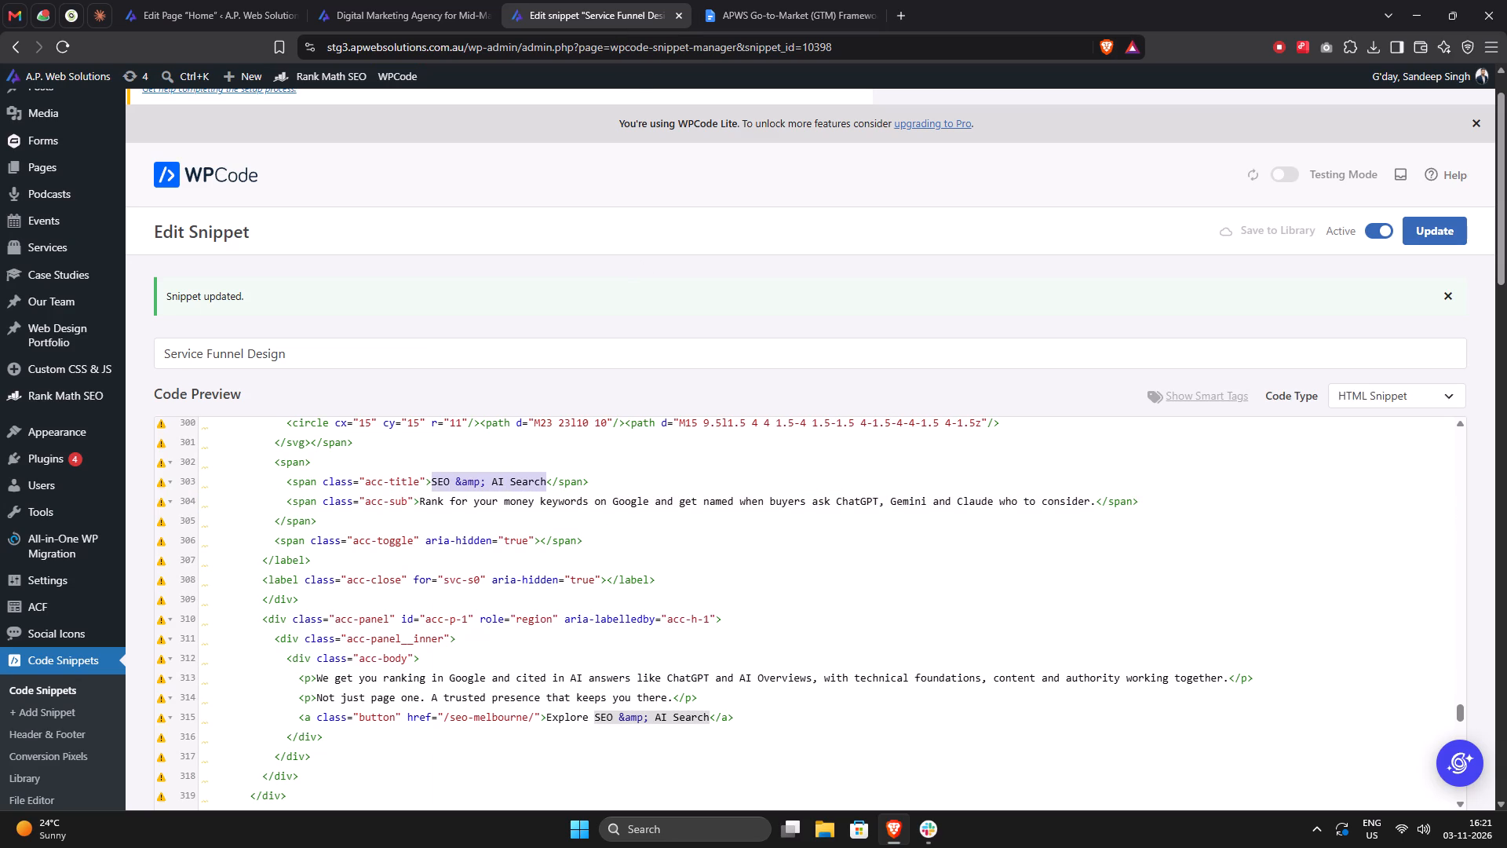
key("ctrl+v")
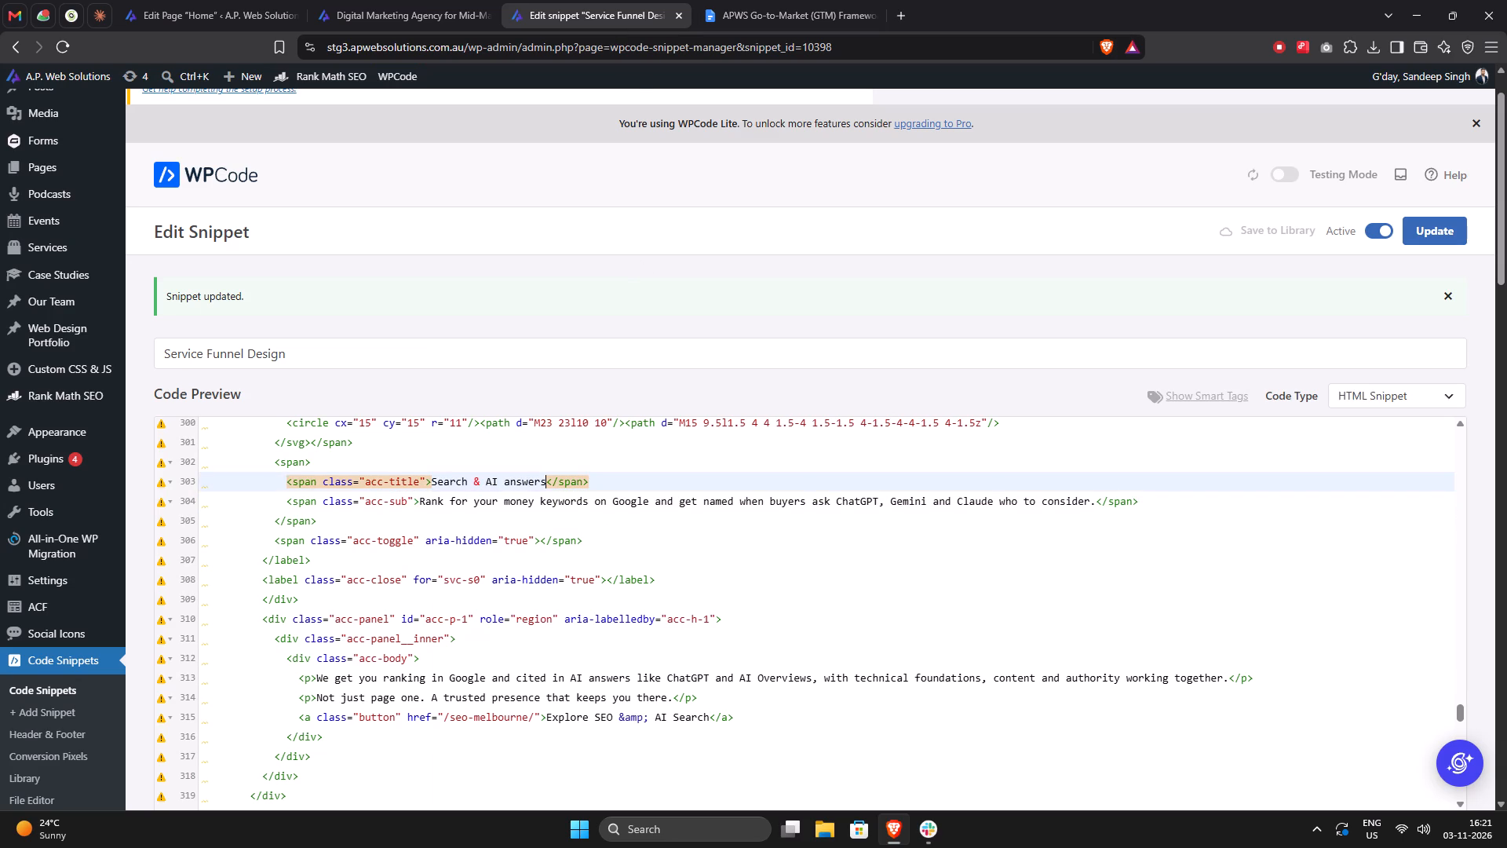
Replace the Google Ads card's title in the snippet with "Earned media" from the document.
scroll(547, 448, "down", 1)
left_click(747, 13)
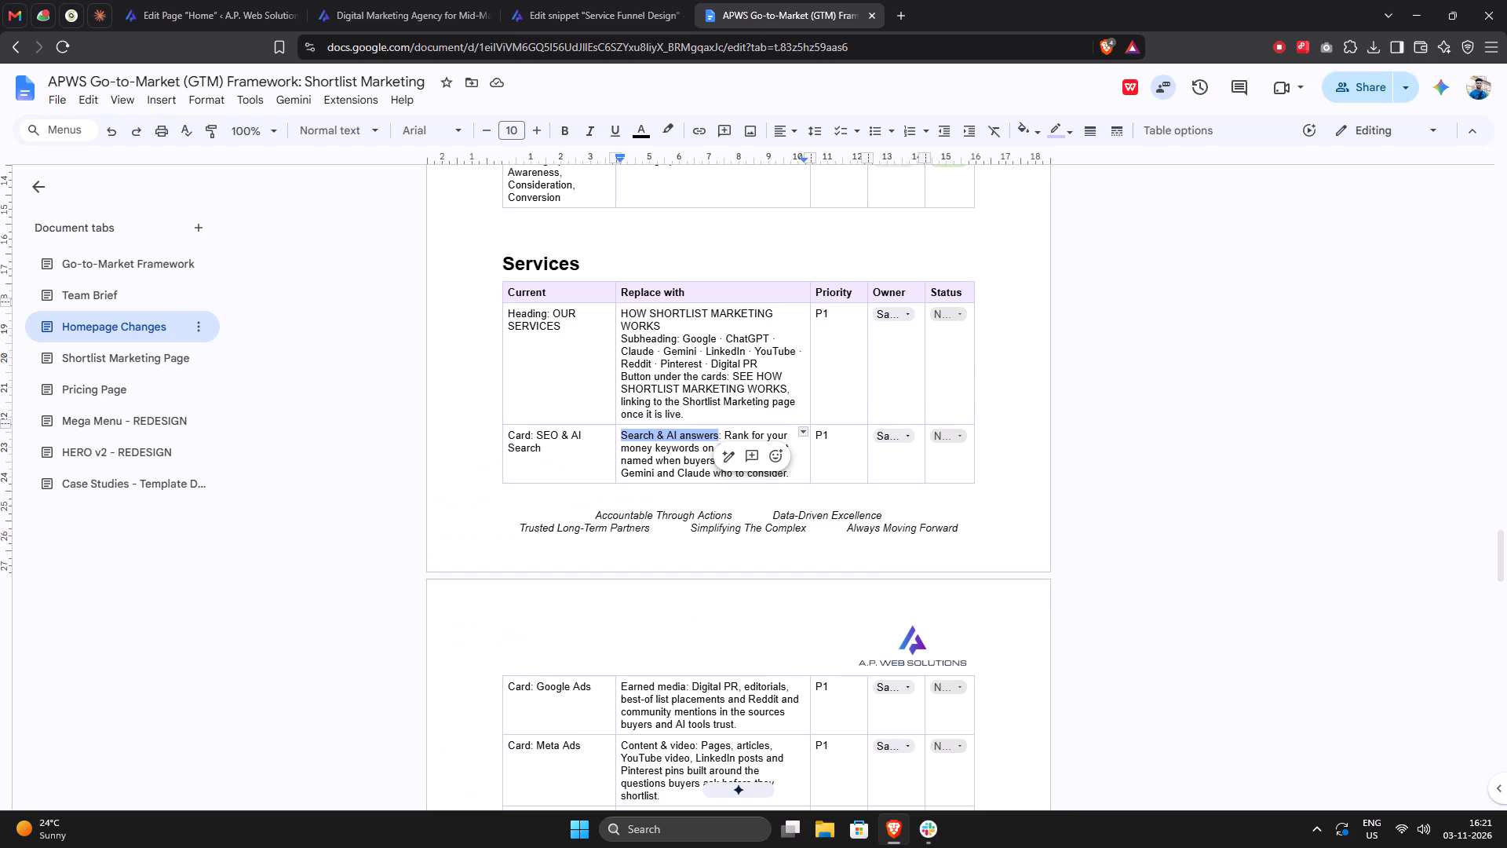
left_click(687, 440)
scroll(687, 440, "down", 1)
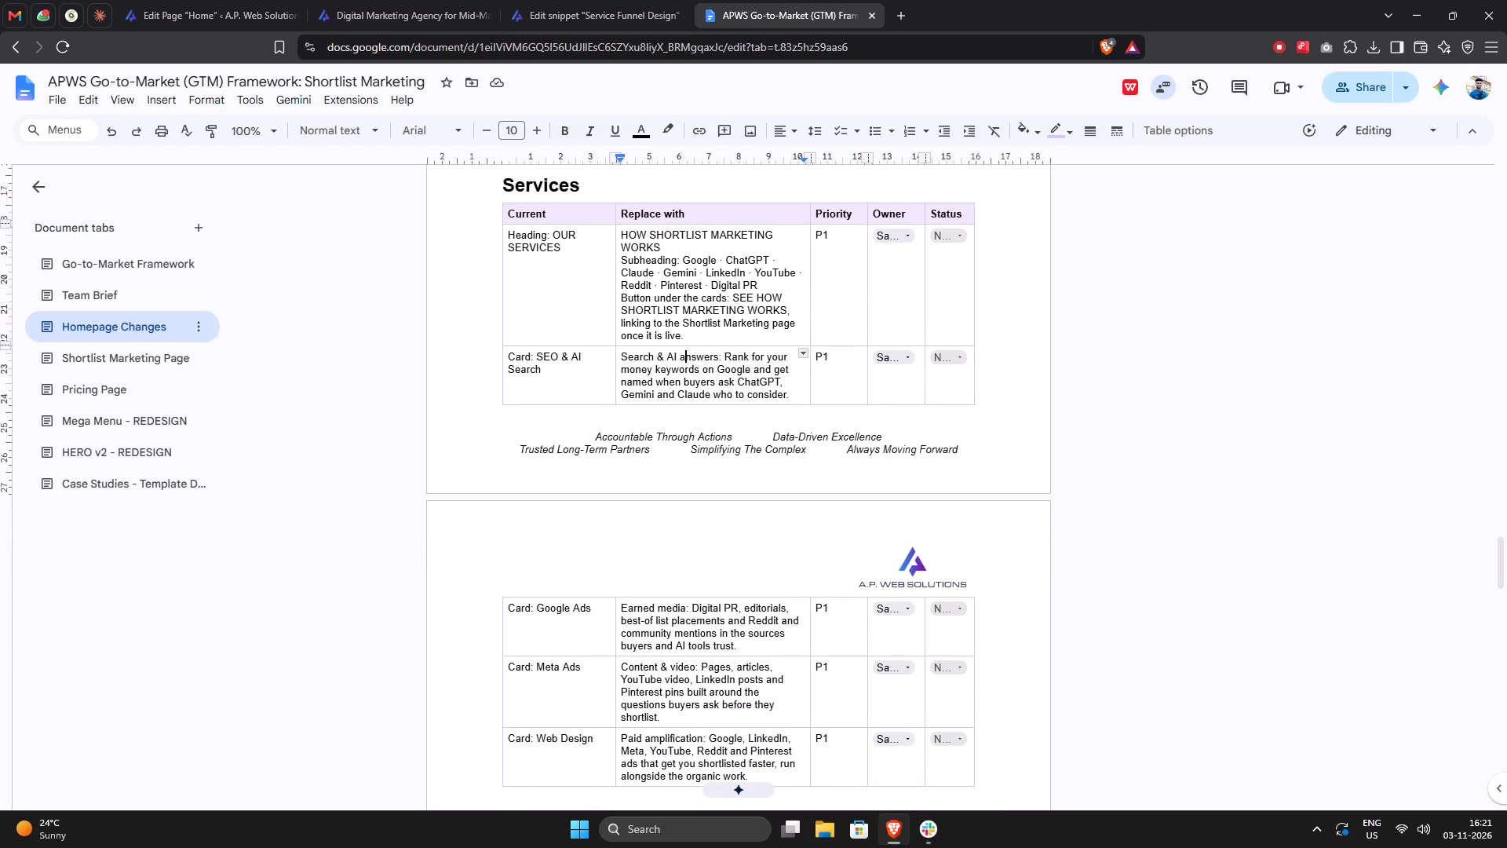
scroll(743, 363, "down", 2)
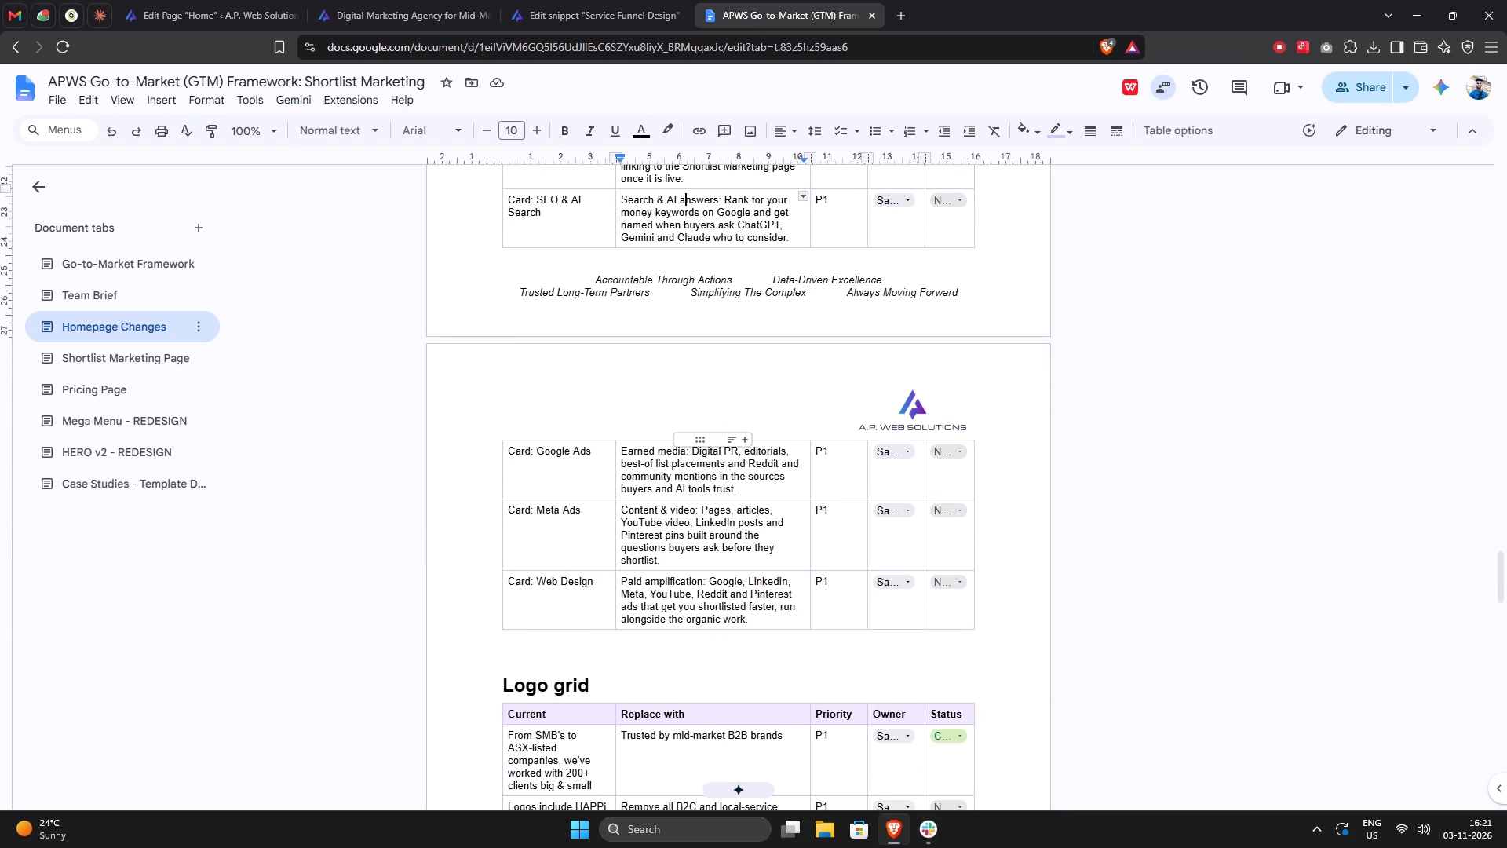
left_click(683, 478)
left_click_drag(684, 455, 644, 453)
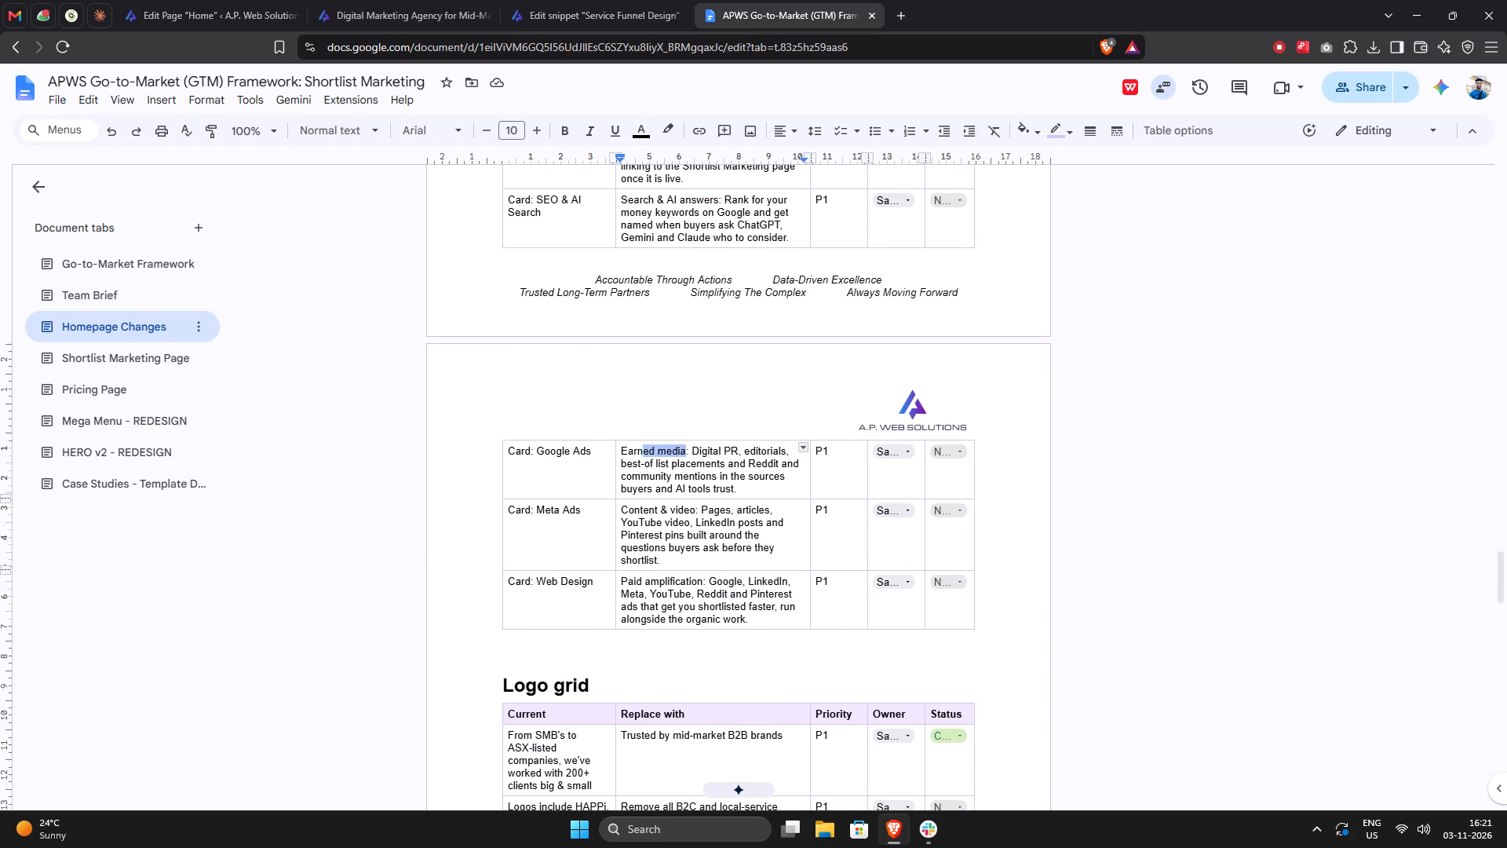
left_click_drag(644, 453, 621, 453)
key("ctrl+c")
key("ctrl+c")
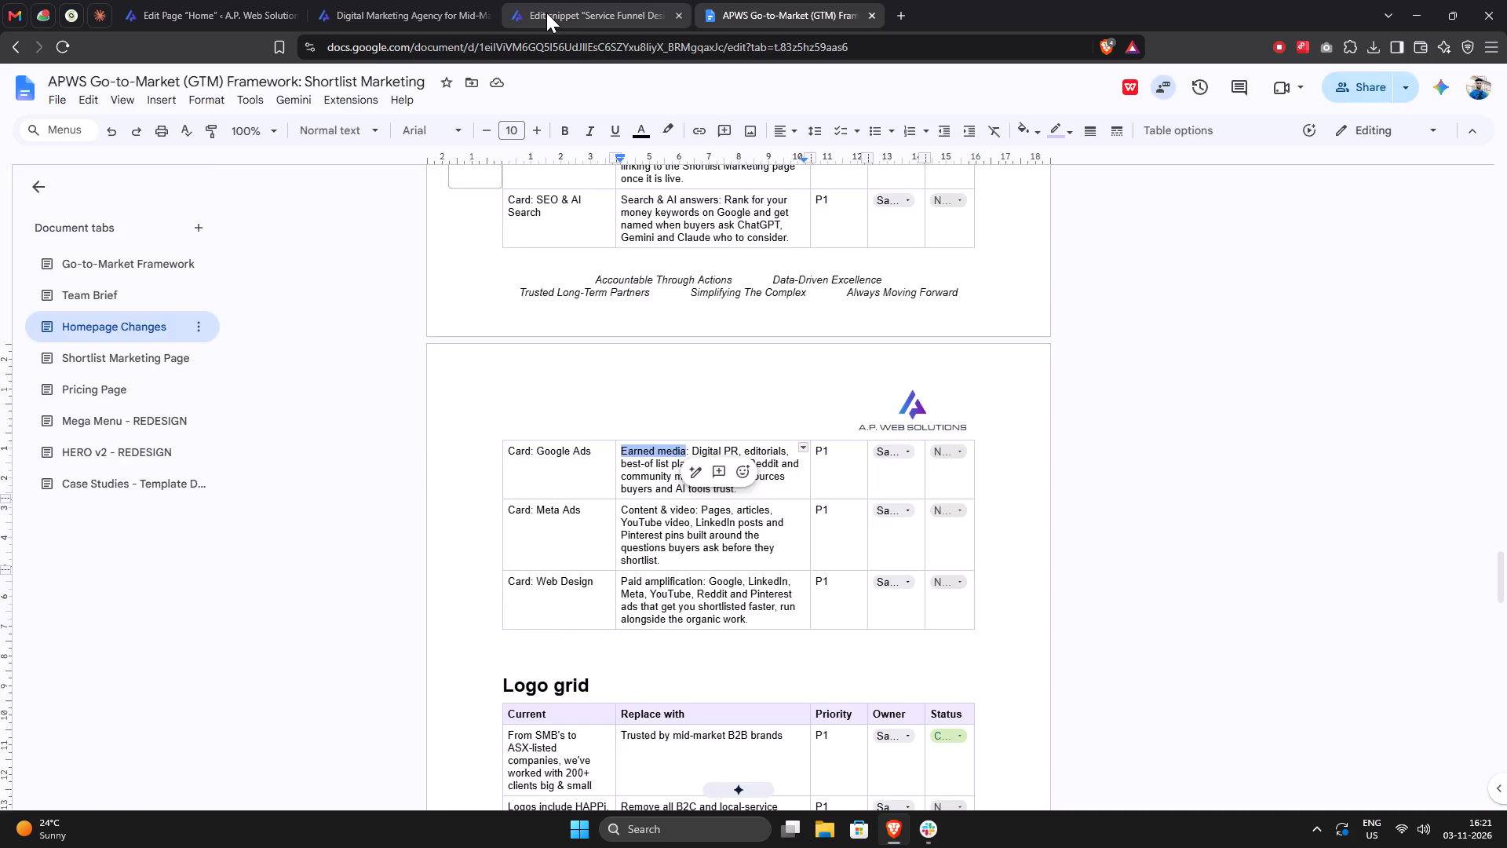
left_click(546, 13)
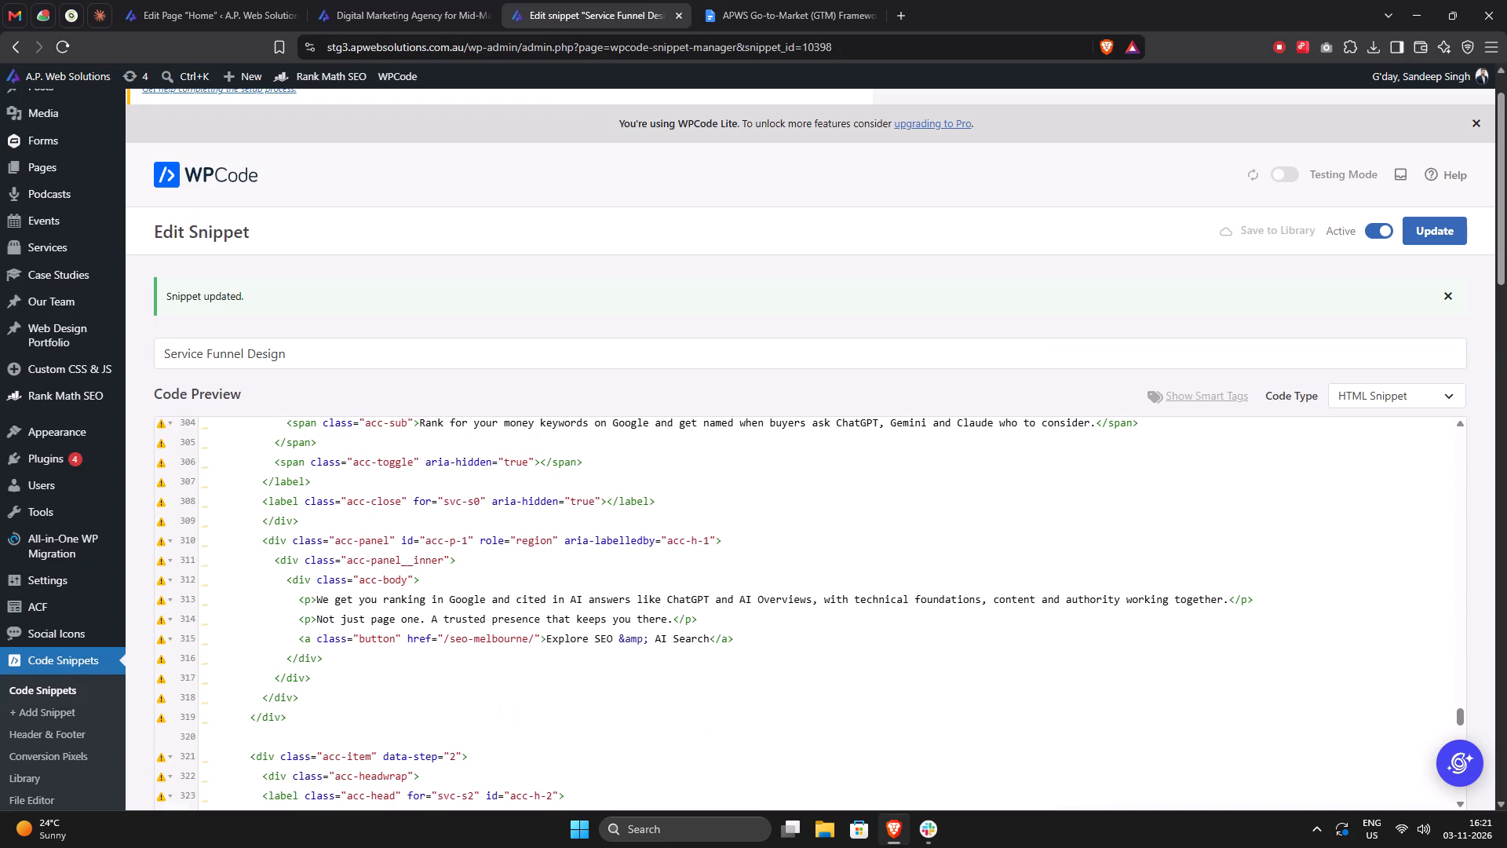
scroll(566, 514, "up", 1)
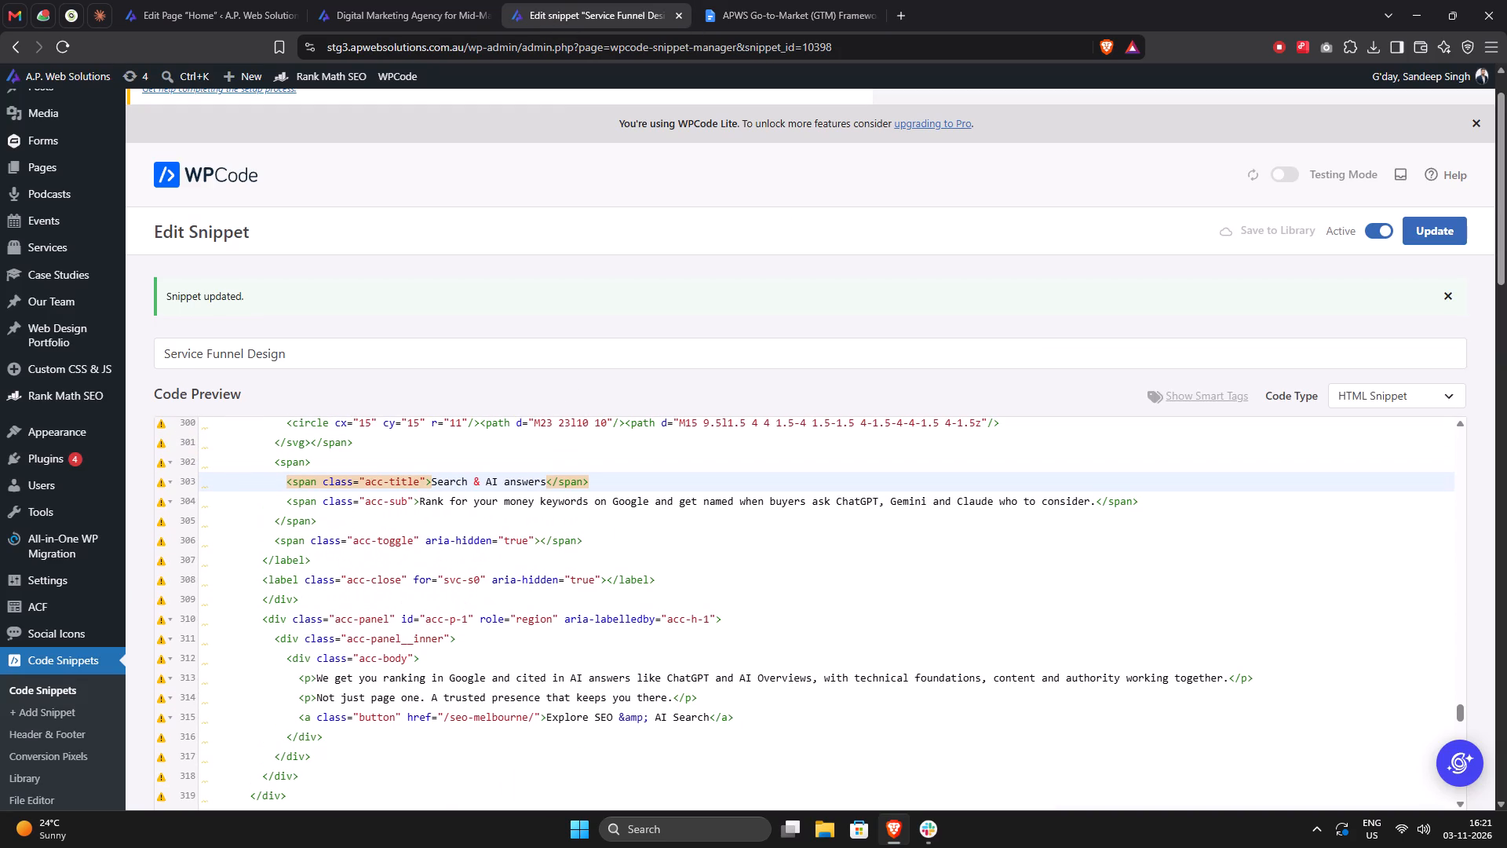
scroll(566, 514, "down", 5)
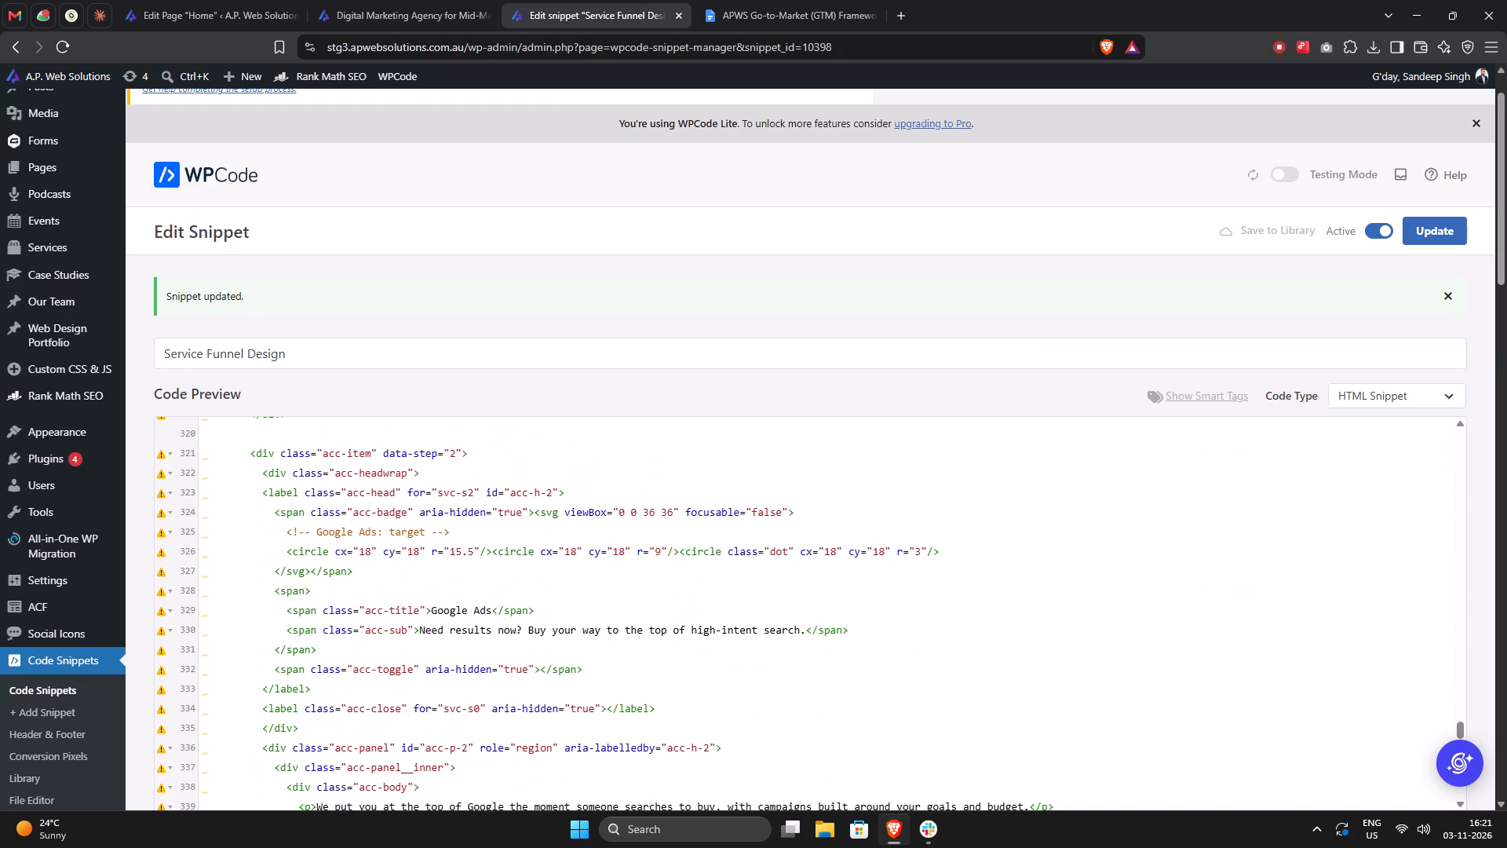
left_click_drag(493, 598, 432, 603)
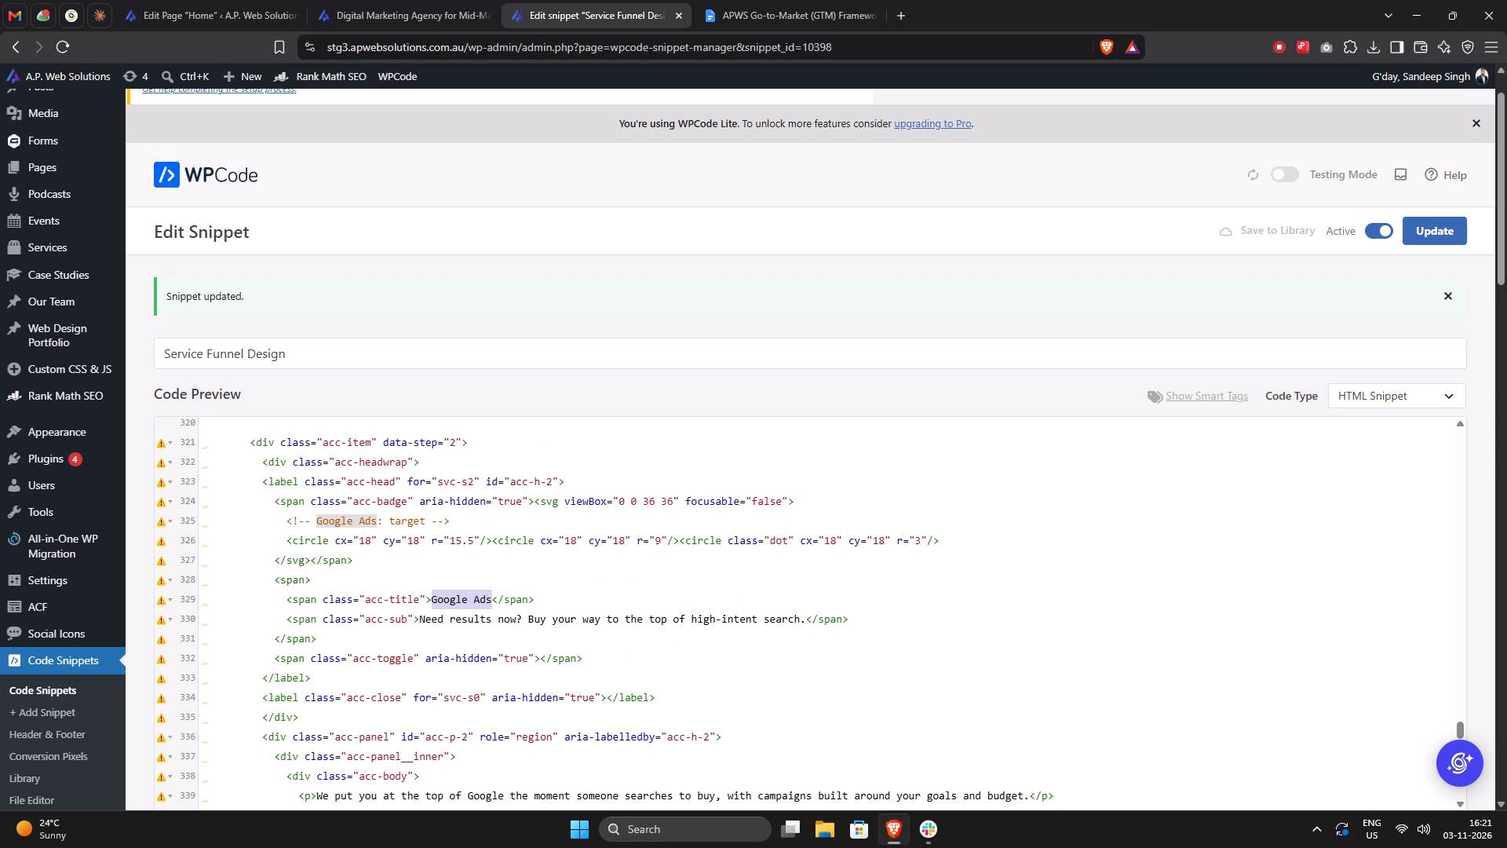
key("ctrl+v")
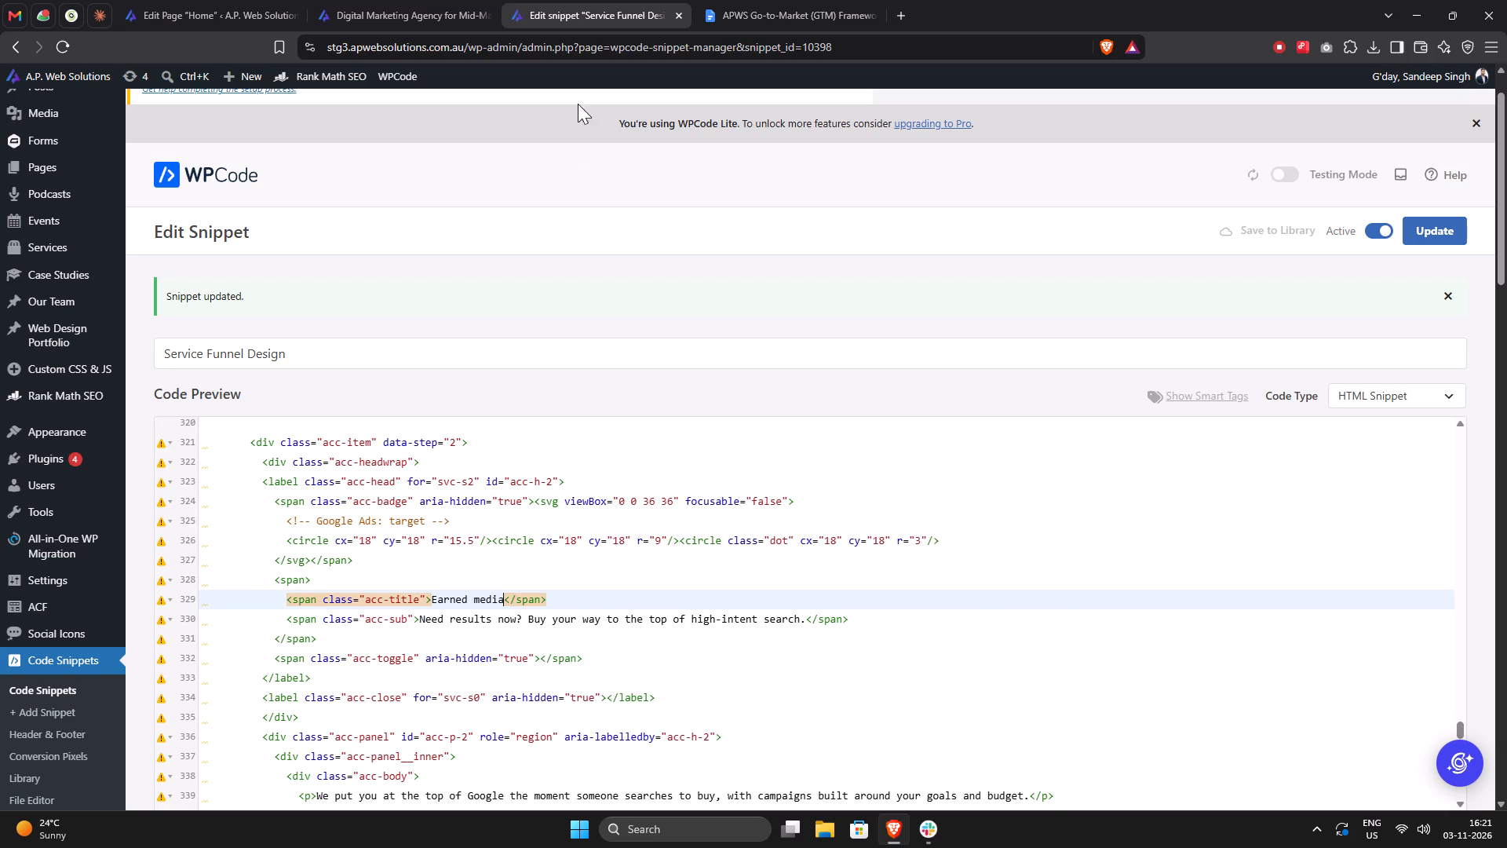
Replace the Google Ads card's subtitle with the document's sentence beginning "Digital PR, editorials, best-of list placements", without the extra line break.
left_click(732, 18)
left_click(763, 490)
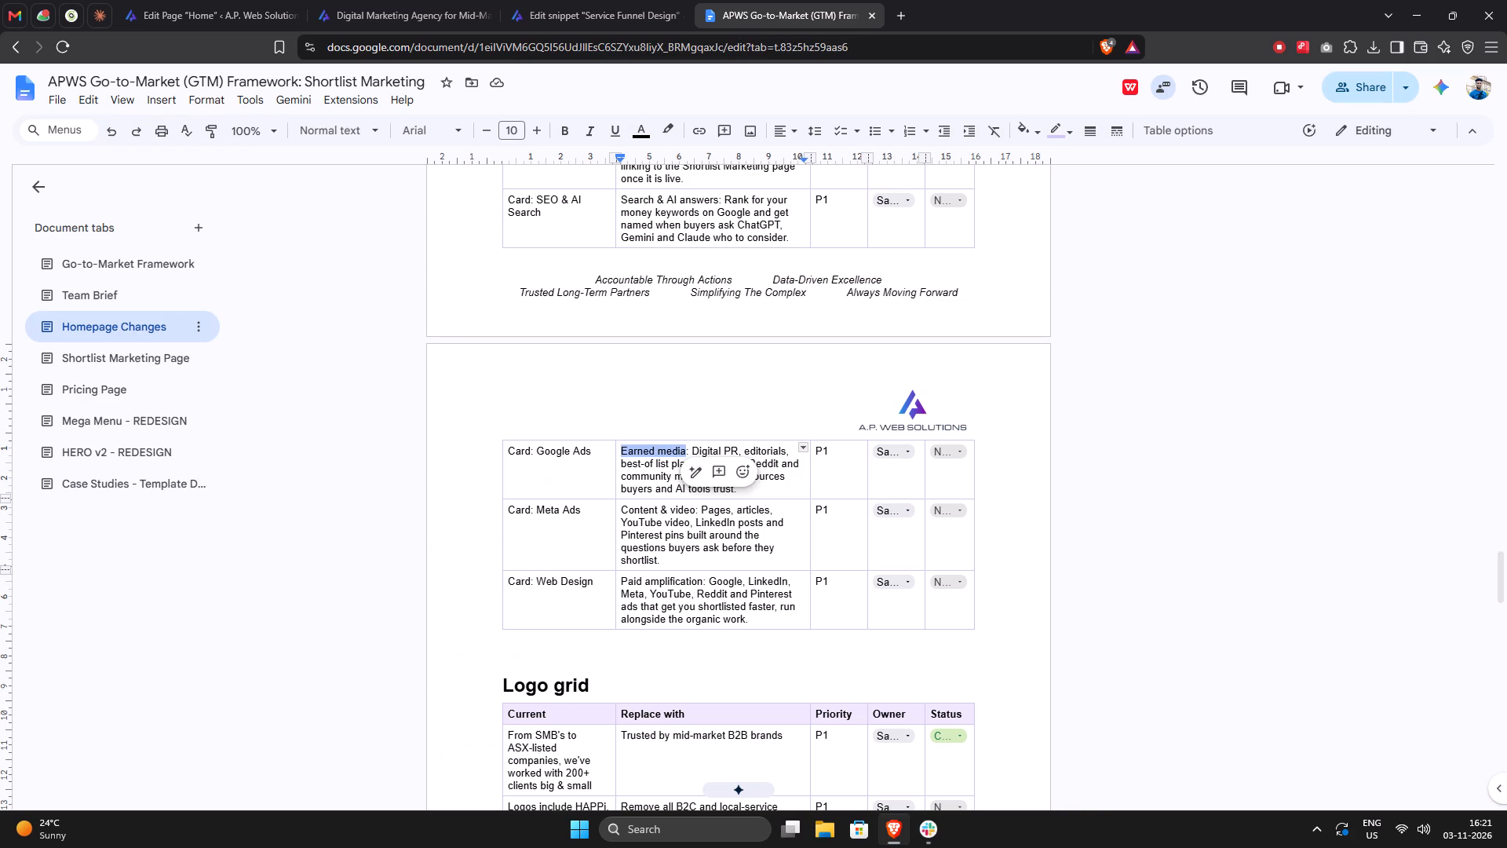
left_click_drag(763, 490, 694, 454)
key("ctrl+c")
key("ctrl+c")
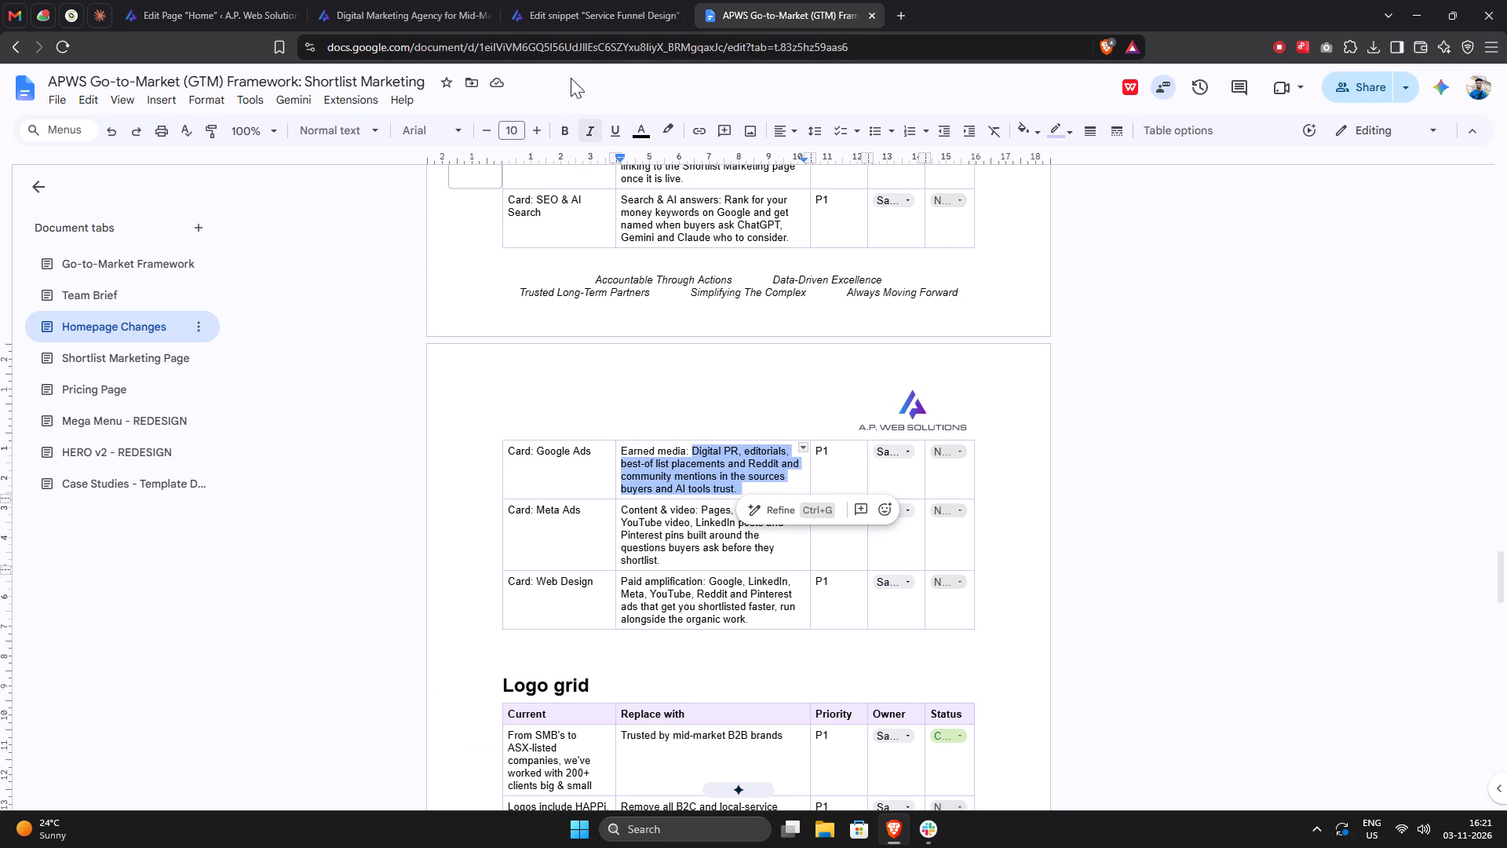
left_click(571, 18)
left_click_drag(420, 620, 427, 620)
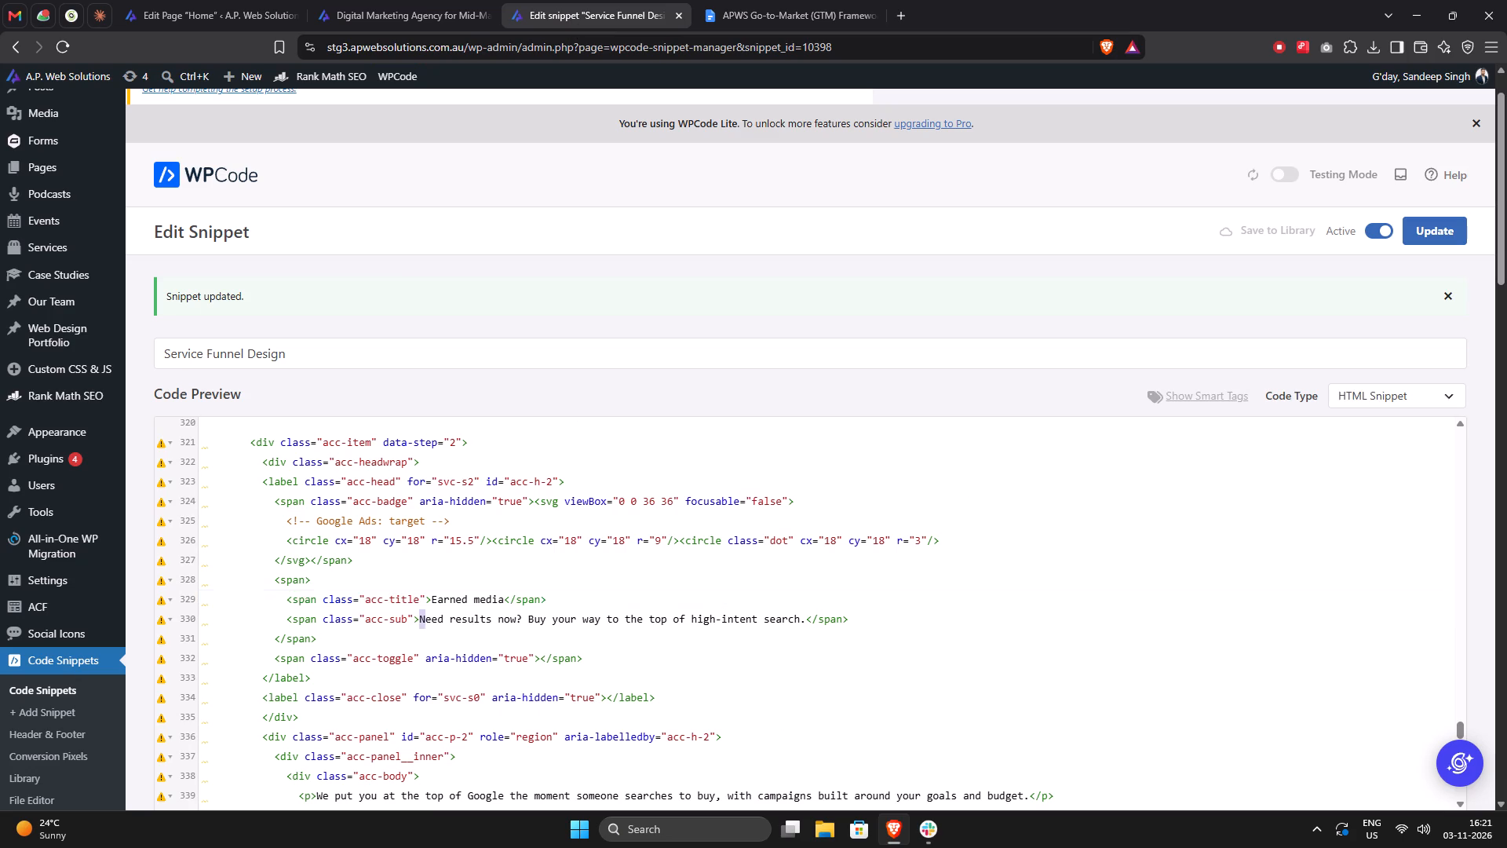
left_click_drag(427, 620, 808, 618)
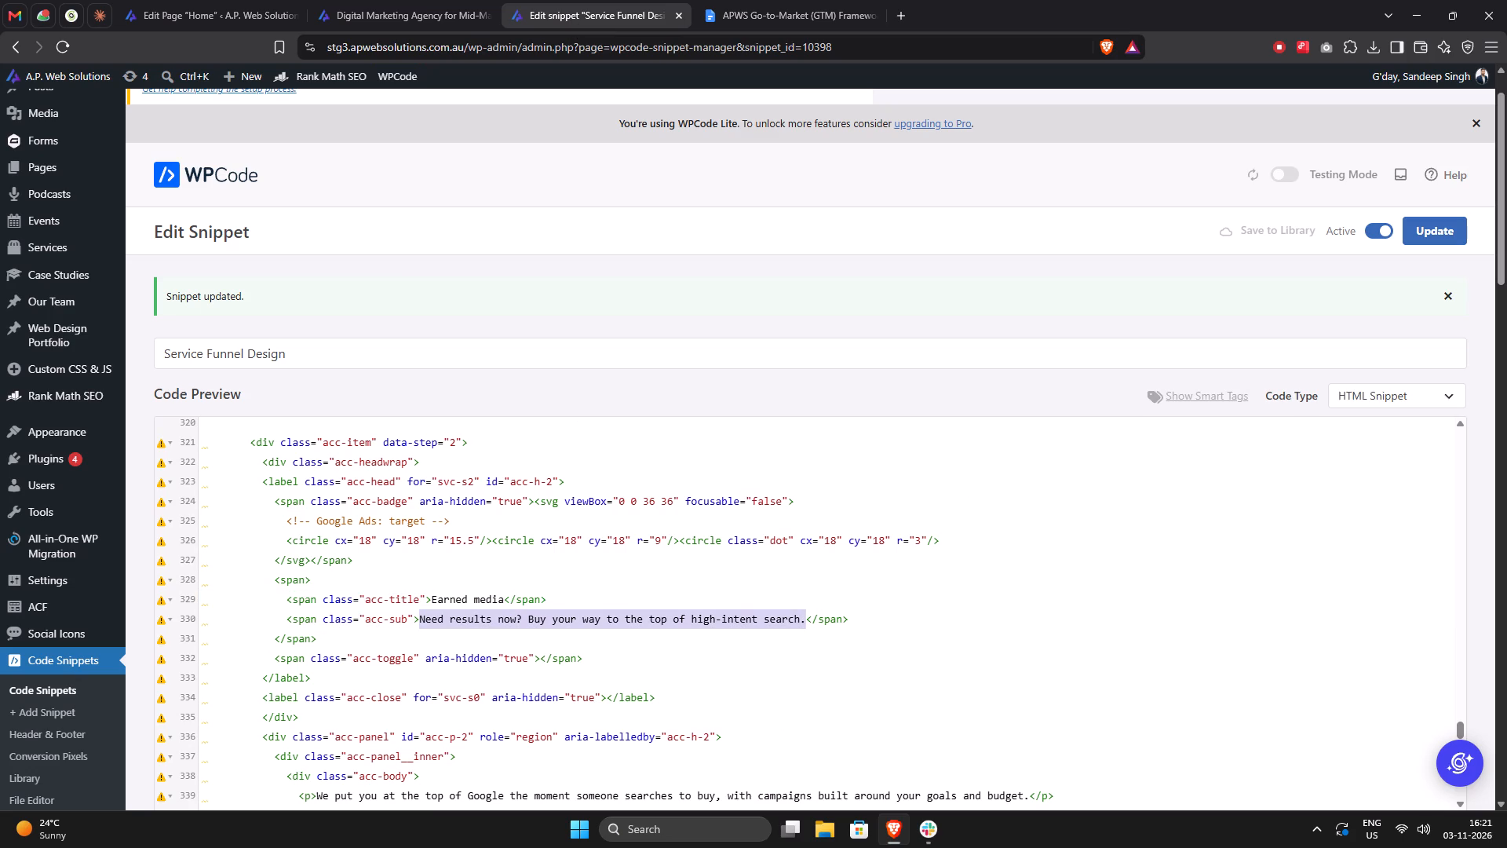
key("ctrl+v")
key("BackSpace")
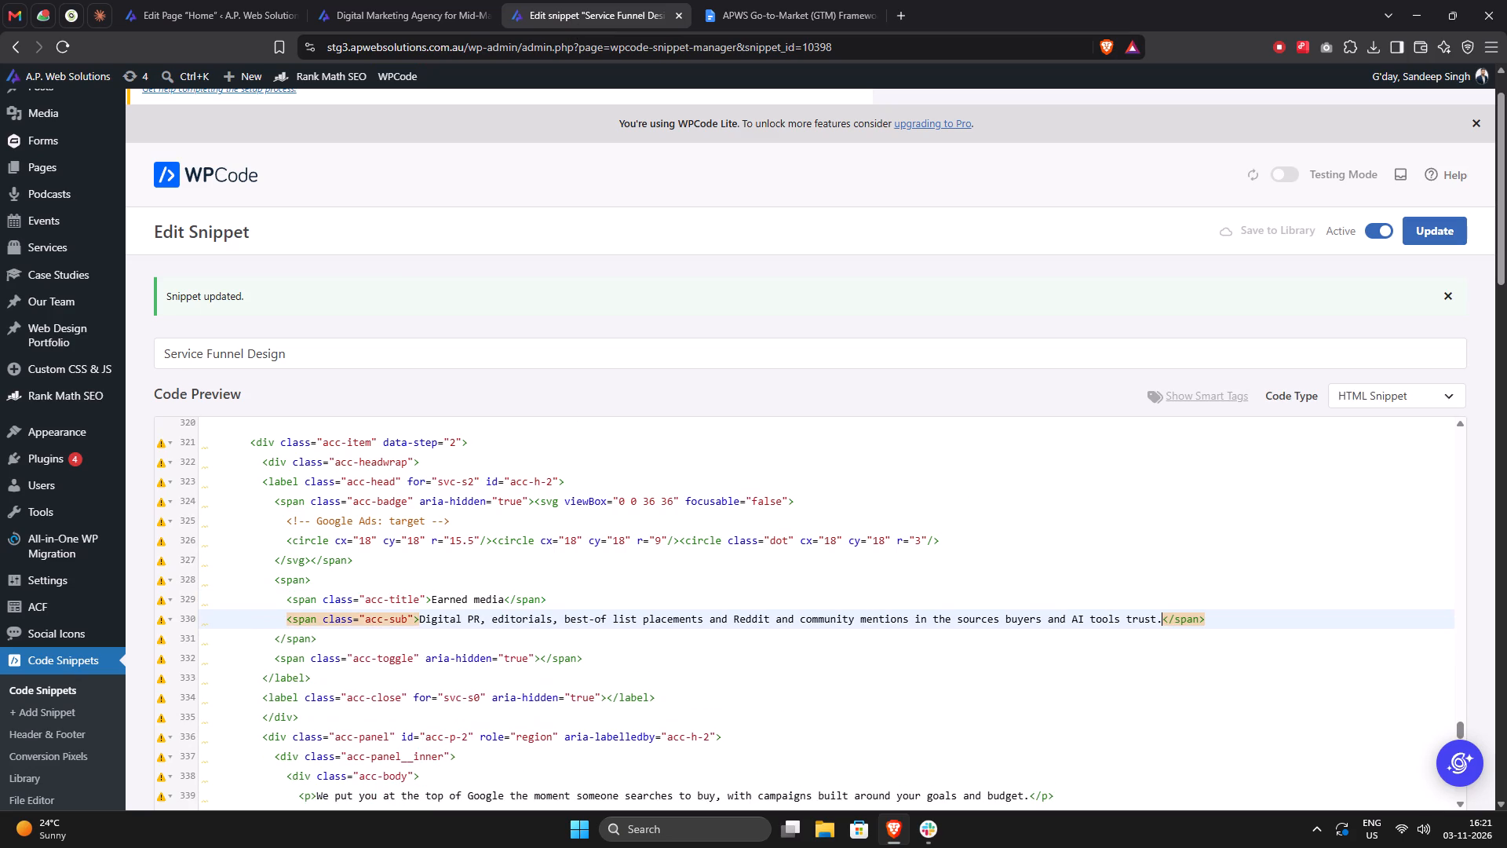
Replace the Meta Ads card's title in the snippet with "Content & video" from the document.
scroll(717, 608, "down", 7)
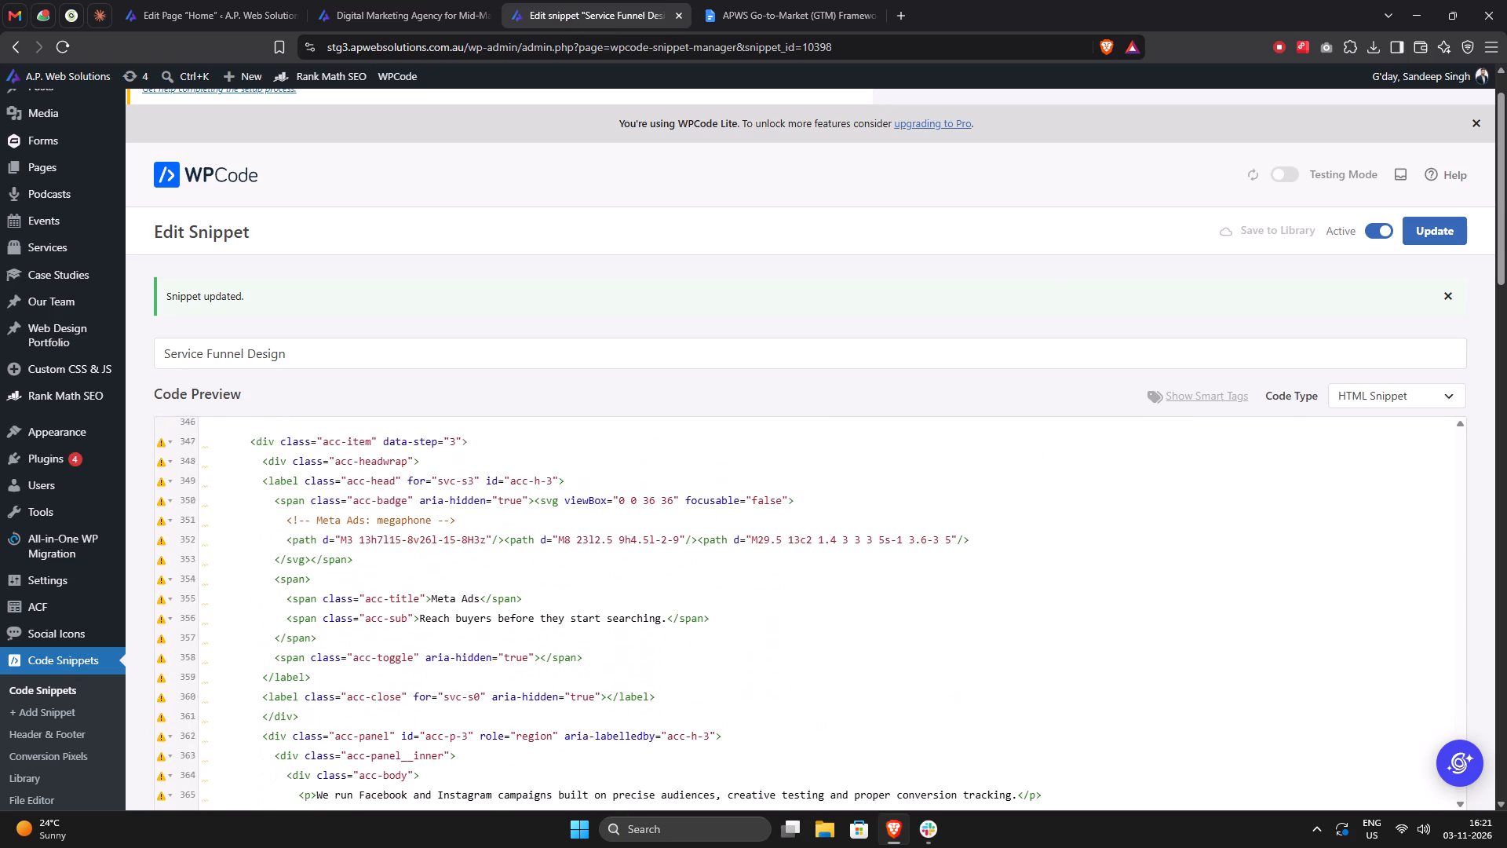
left_click(732, 10)
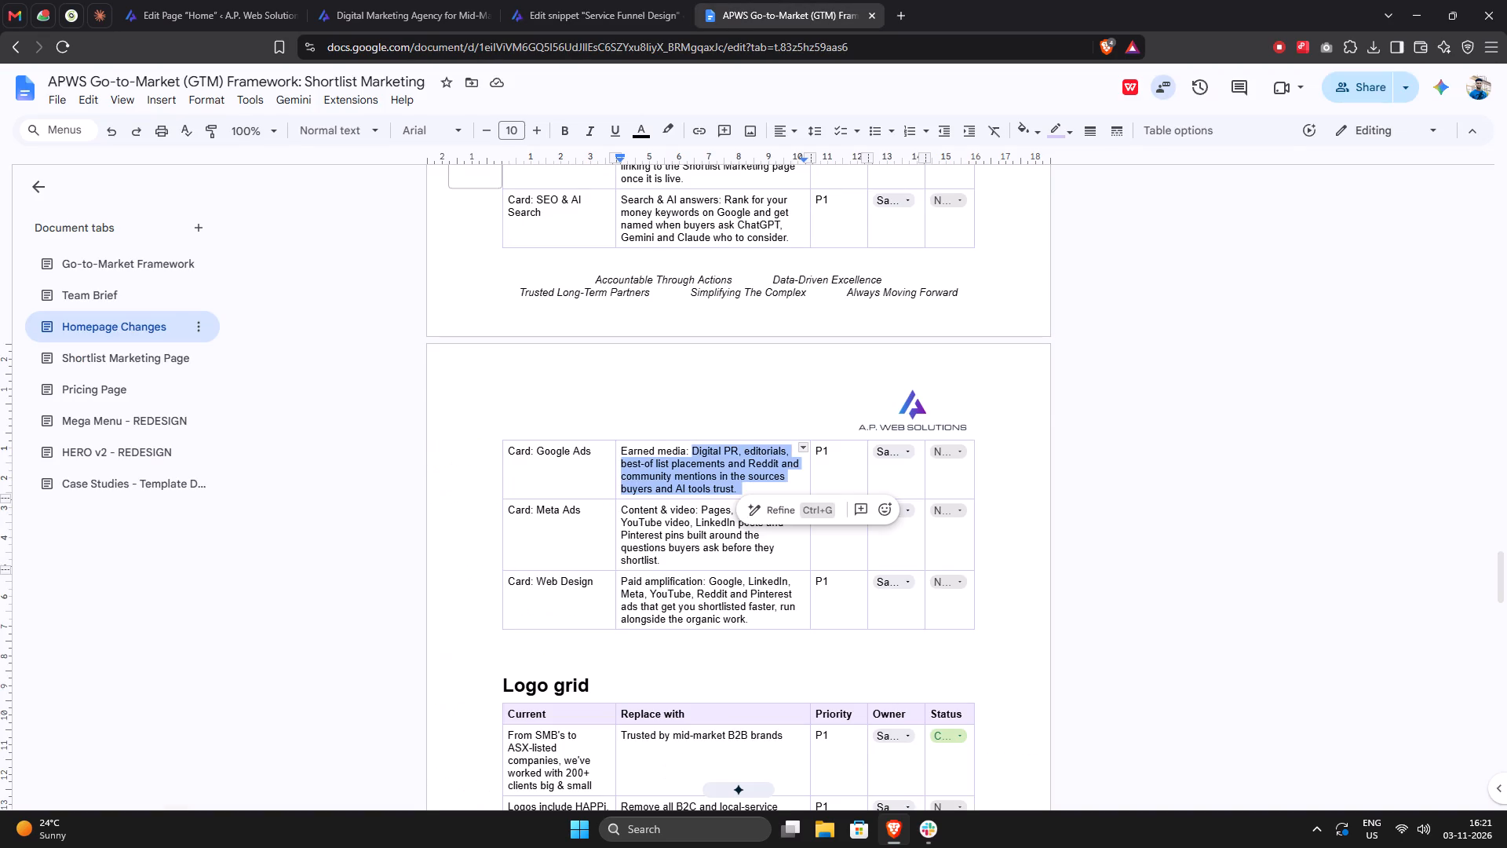
left_click(615, 508)
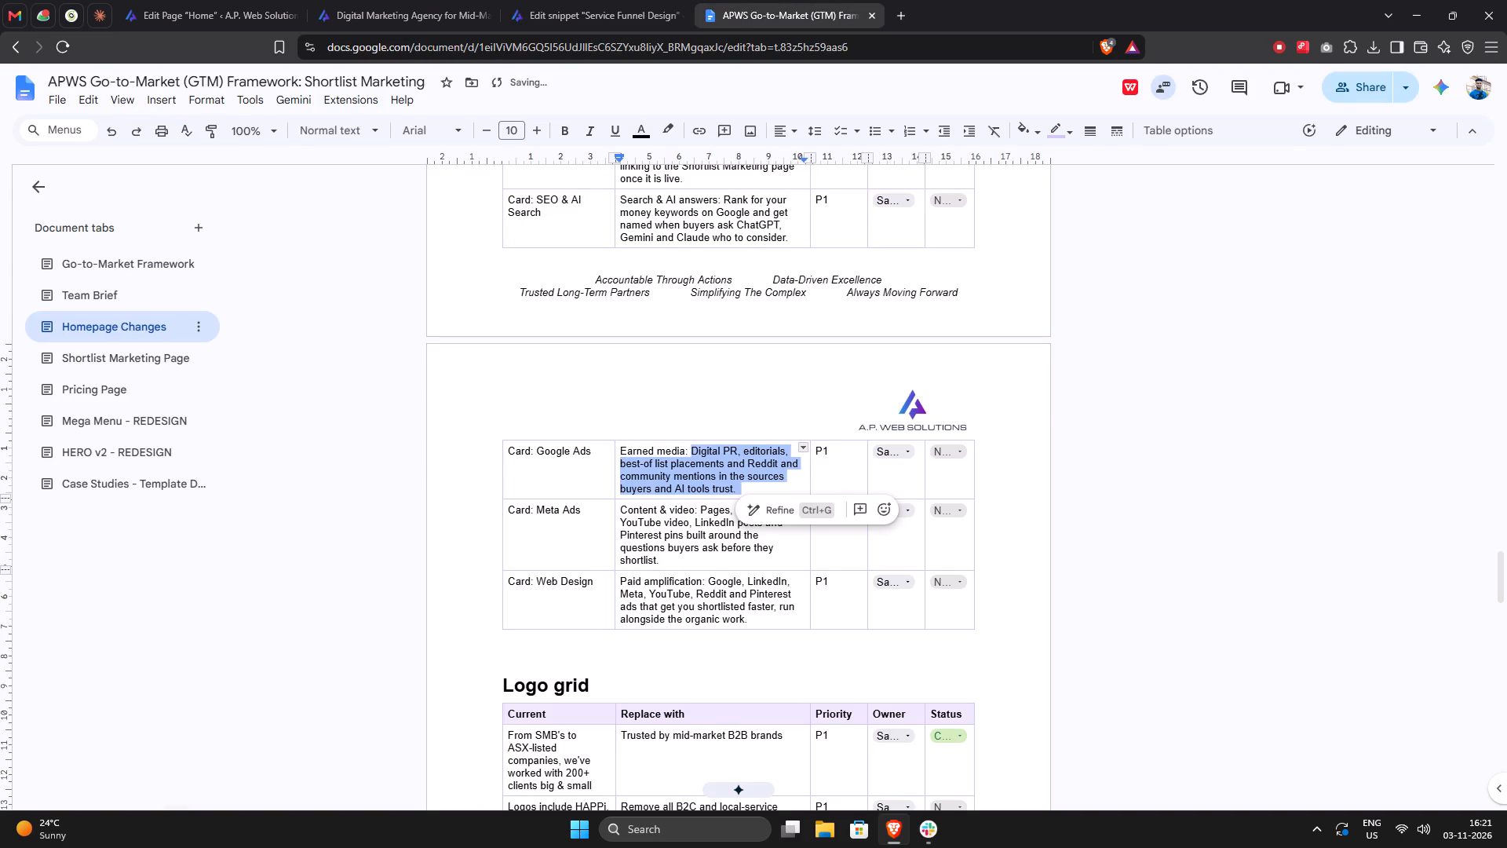
left_click(683, 513)
left_click_drag(693, 511, 622, 506)
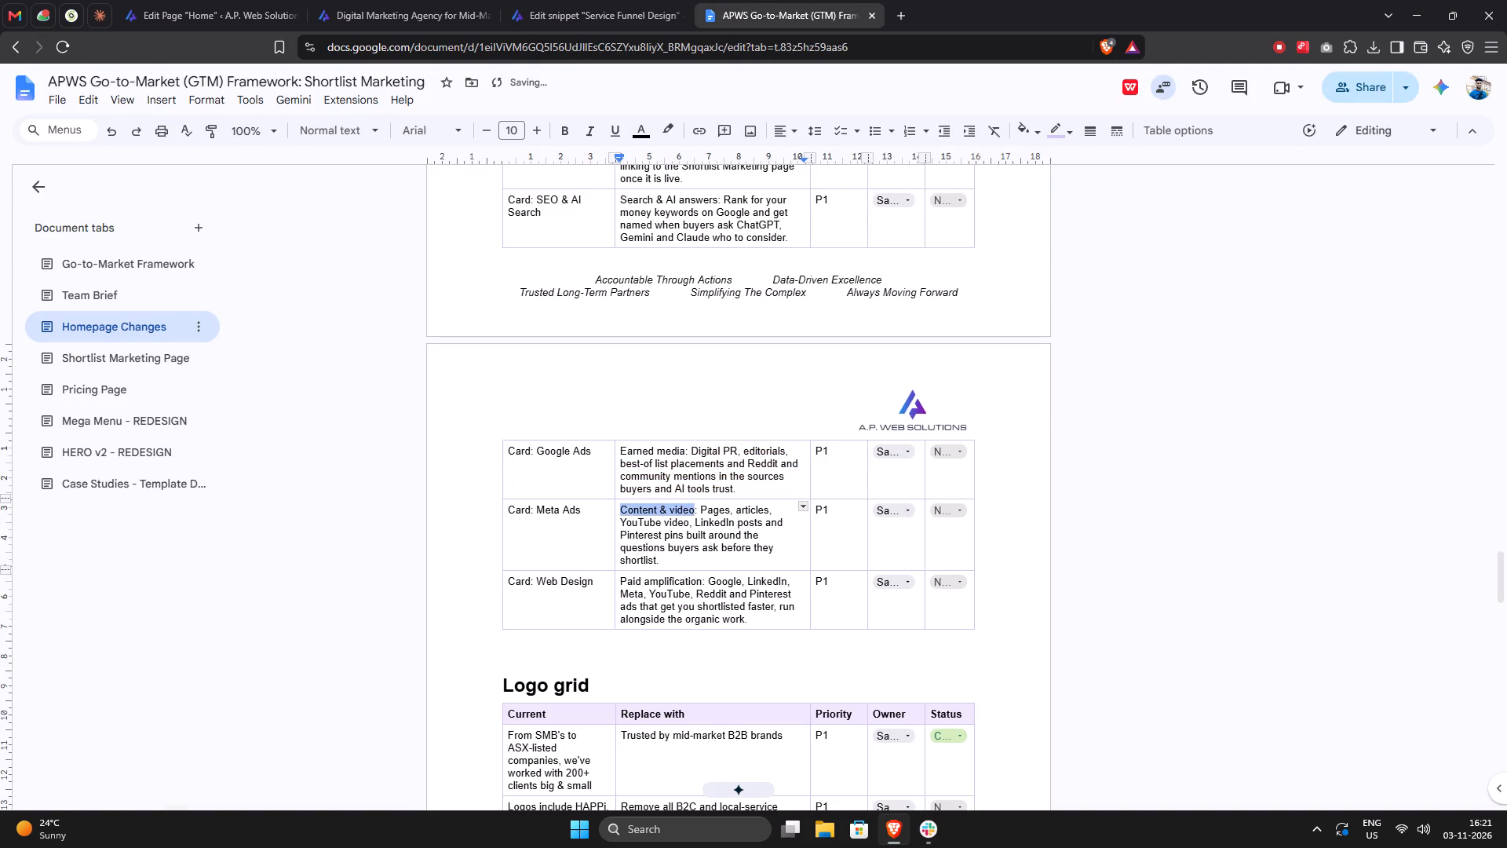
key("ctrl+c")
key("ctrl+c")
key("ctrl+c")
left_click(593, 17)
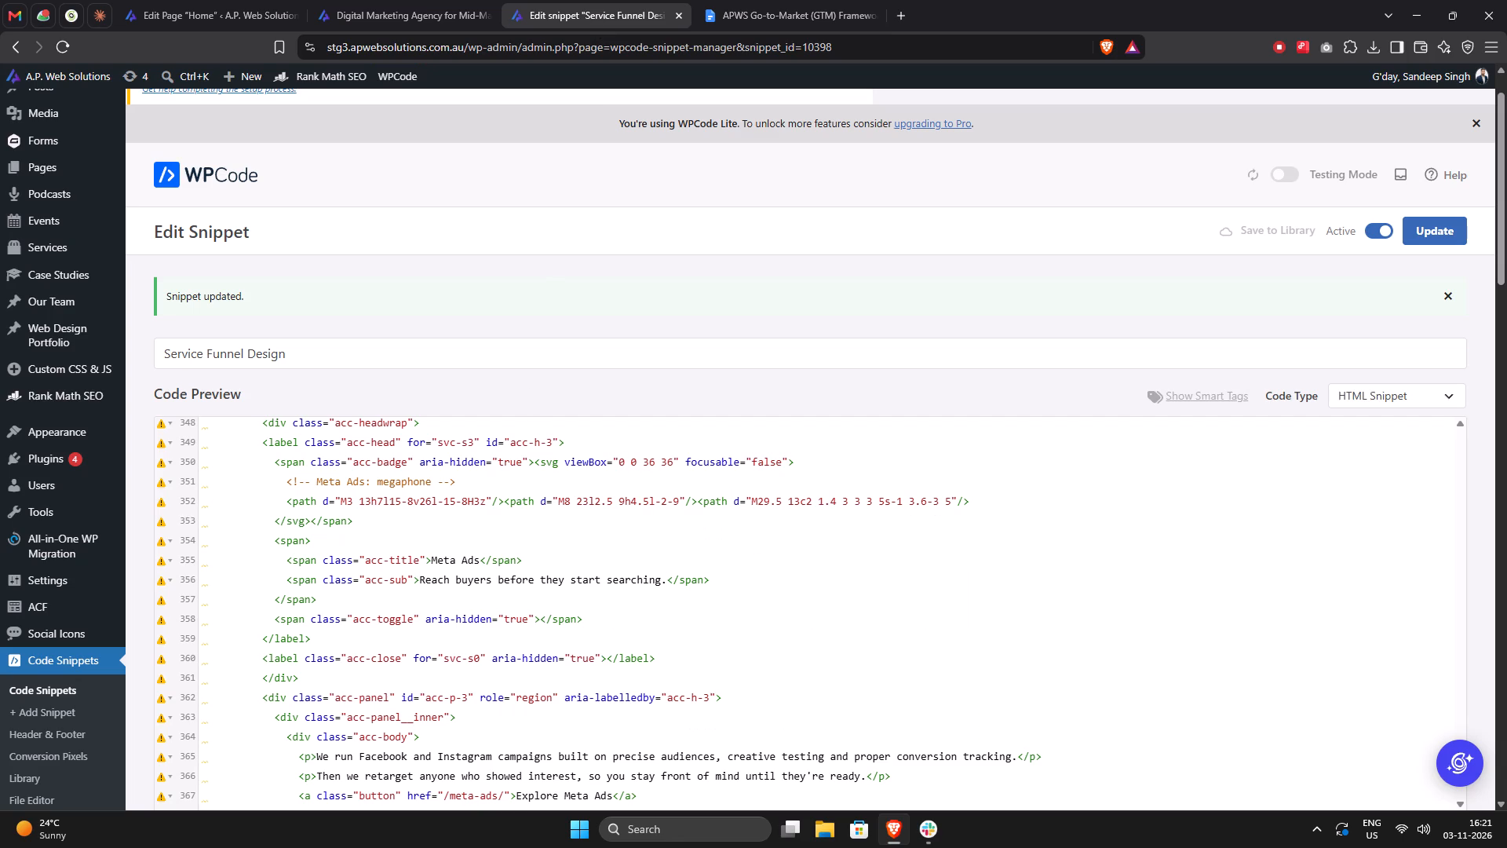
scroll(627, 545, "up", 2)
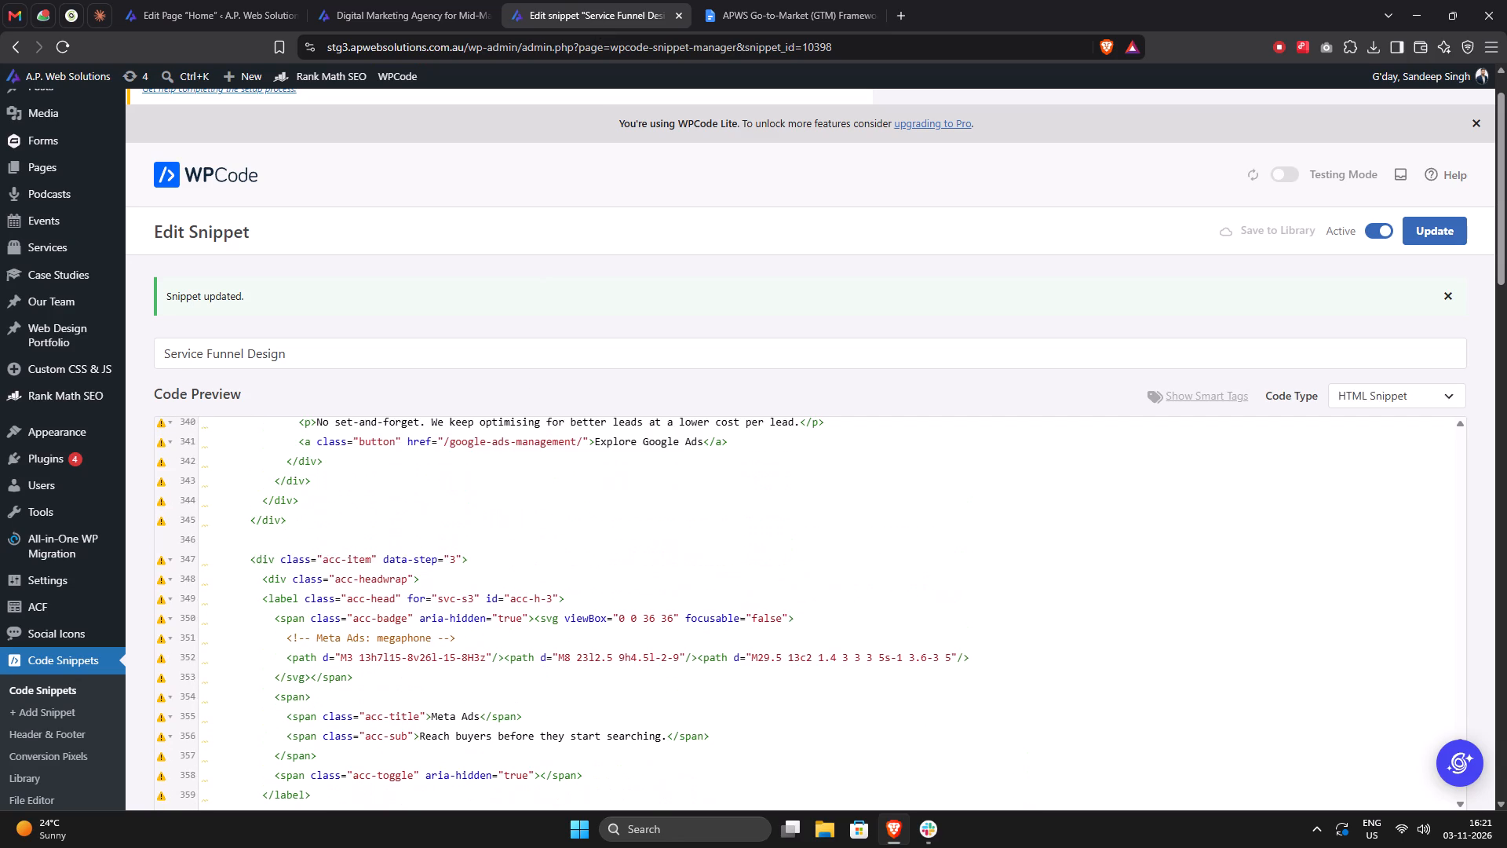
scroll(627, 545, "up", 1)
scroll(627, 545, "down", 3)
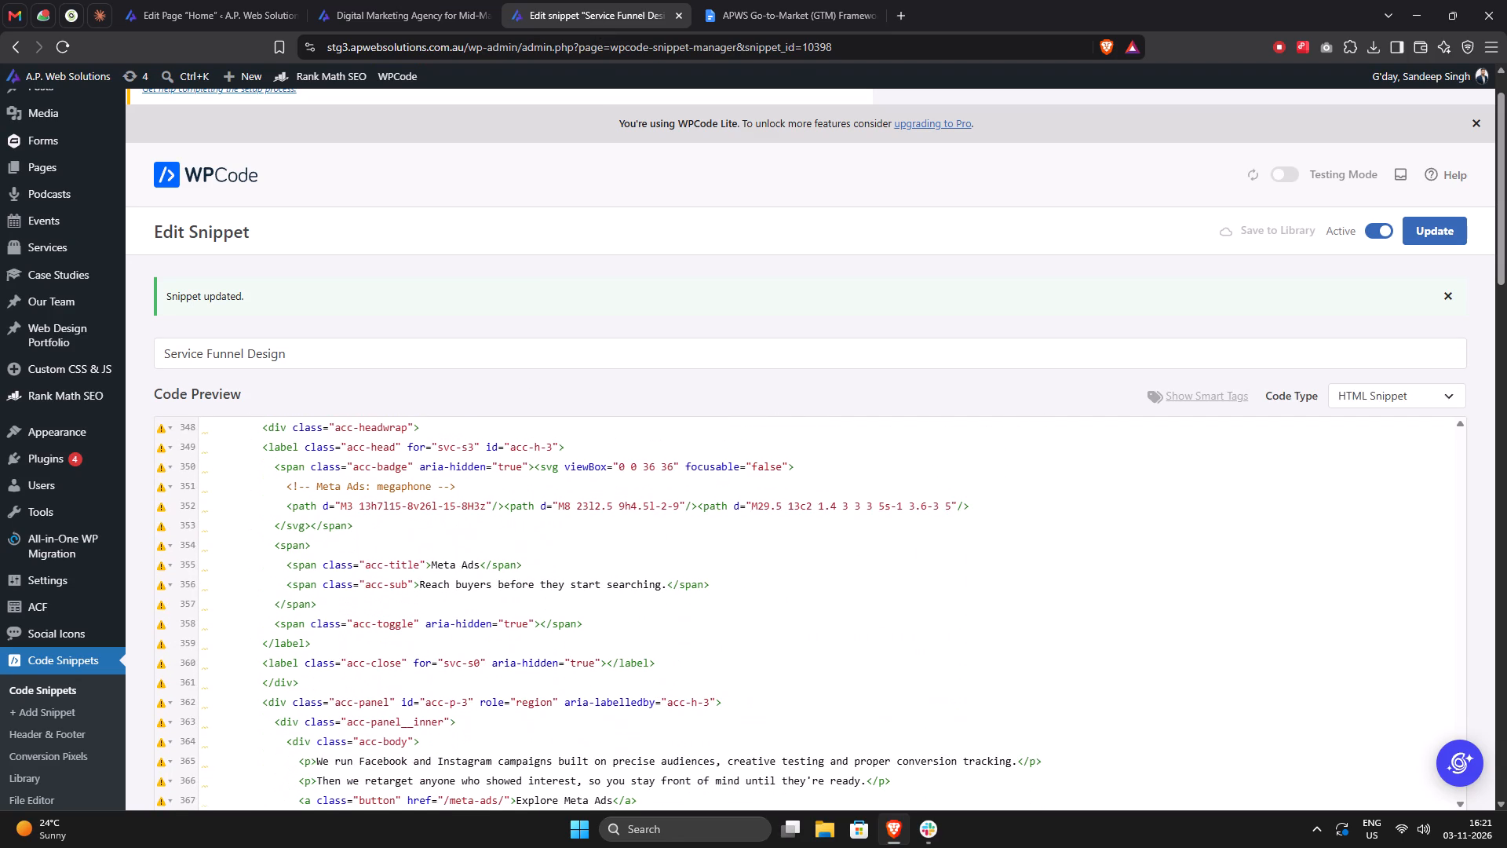
left_click(599, 549)
left_click_drag(480, 563, 437, 563)
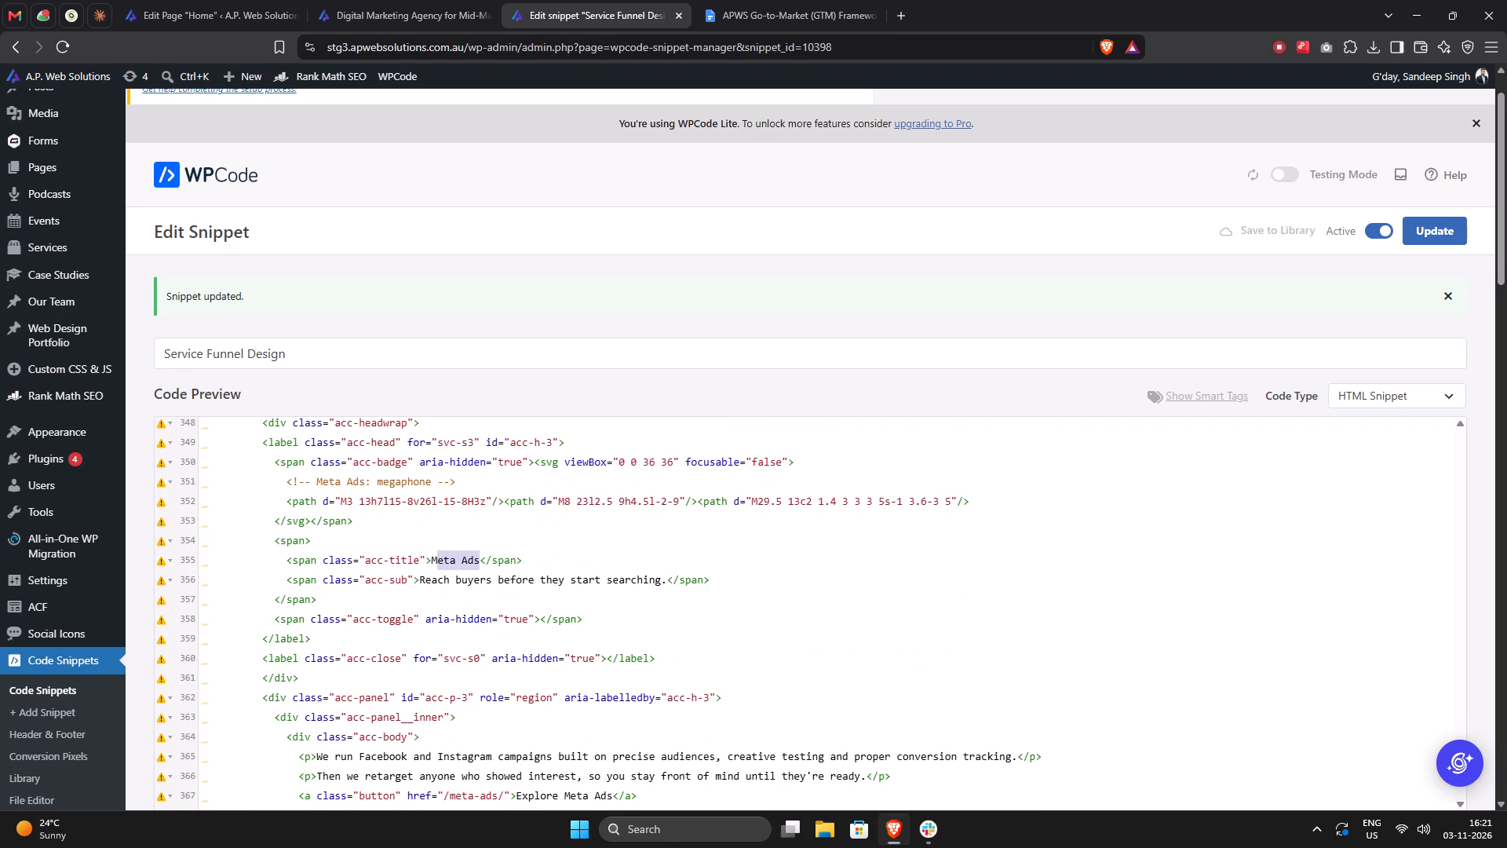
left_click_drag(437, 563, 429, 563)
key("ctrl+v")
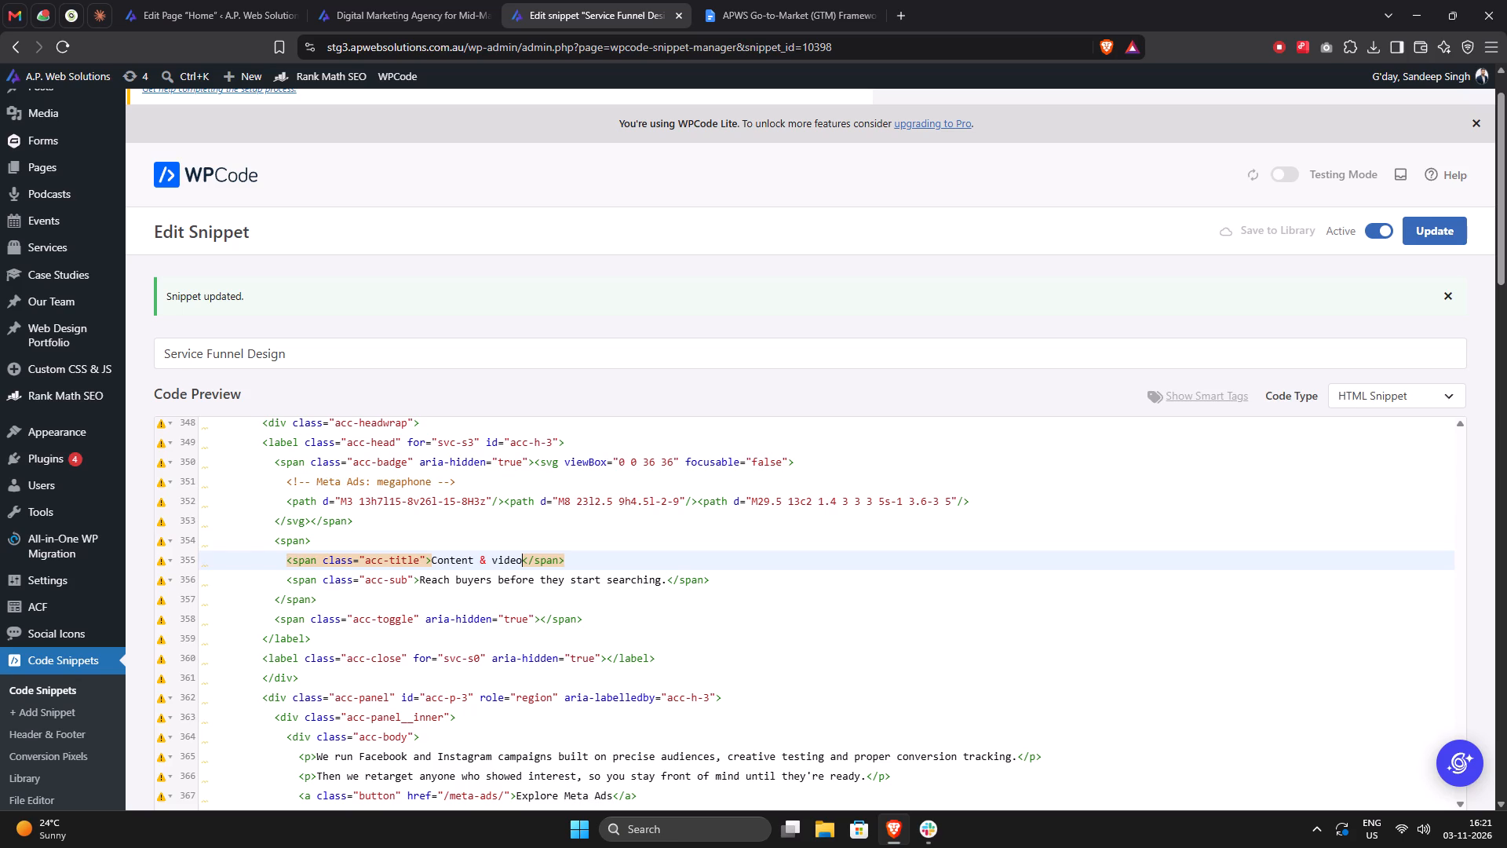
Replace the Meta Ads card's subtitle in the snippet with the document's sentence beginning "Pages, articles, YouTube video, LinkedIn posts".
left_click(776, 10)
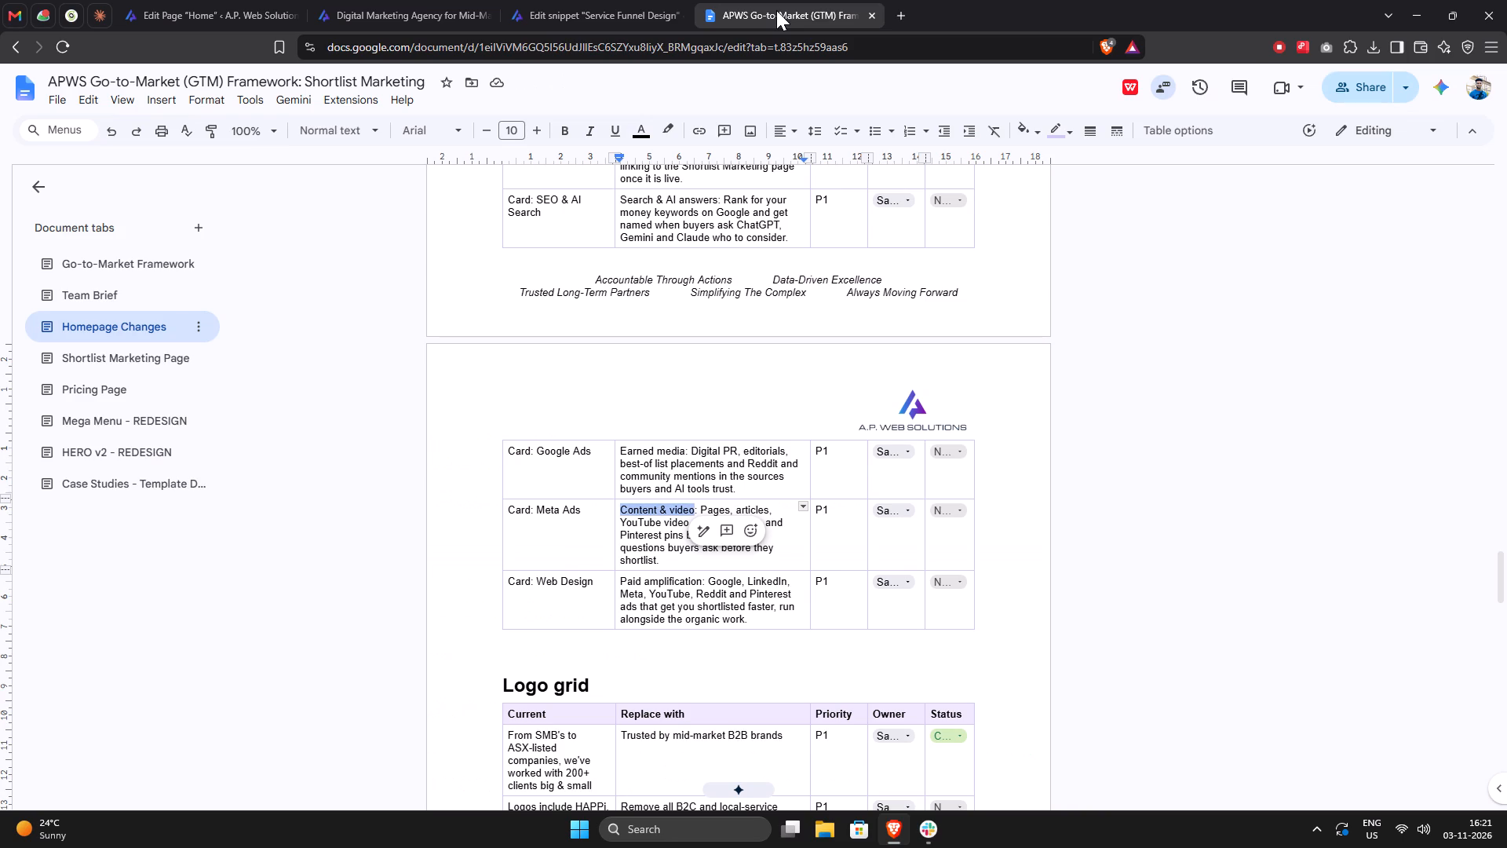
left_click(616, 556)
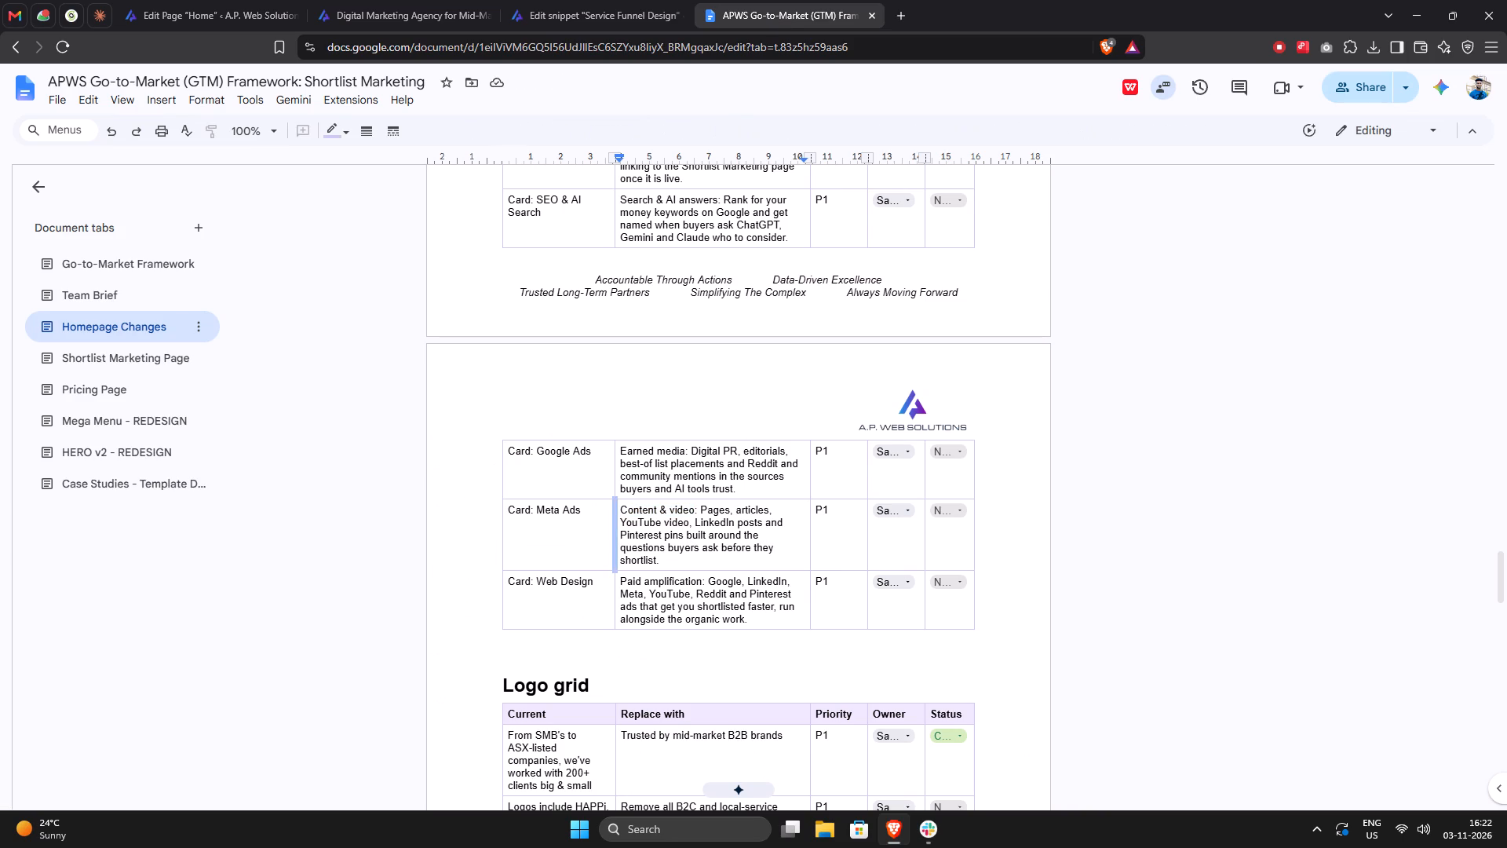
left_click_drag(677, 558, 718, 516)
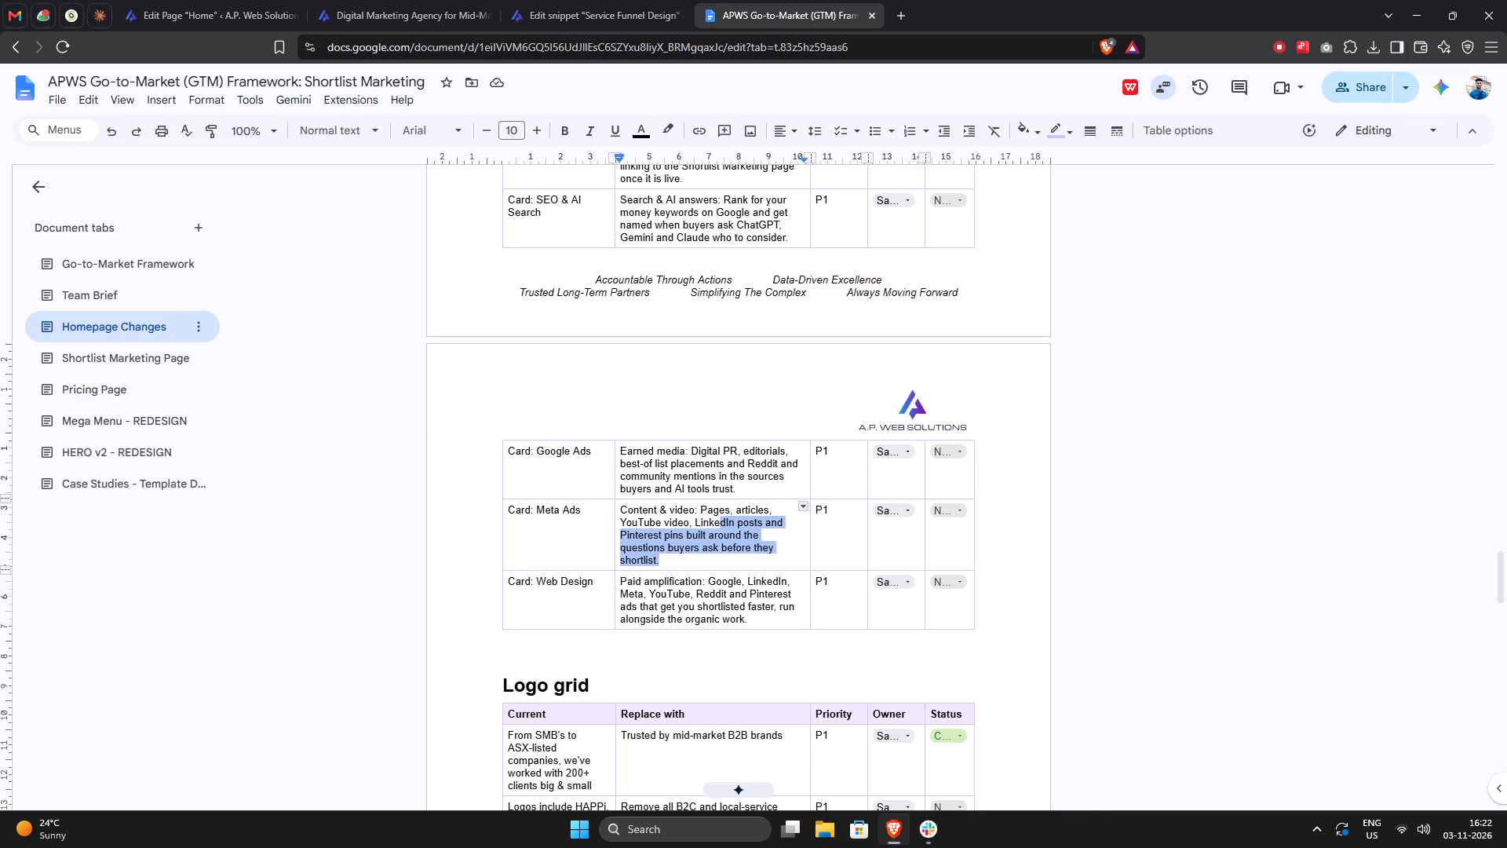
left_click_drag(718, 516, 700, 511)
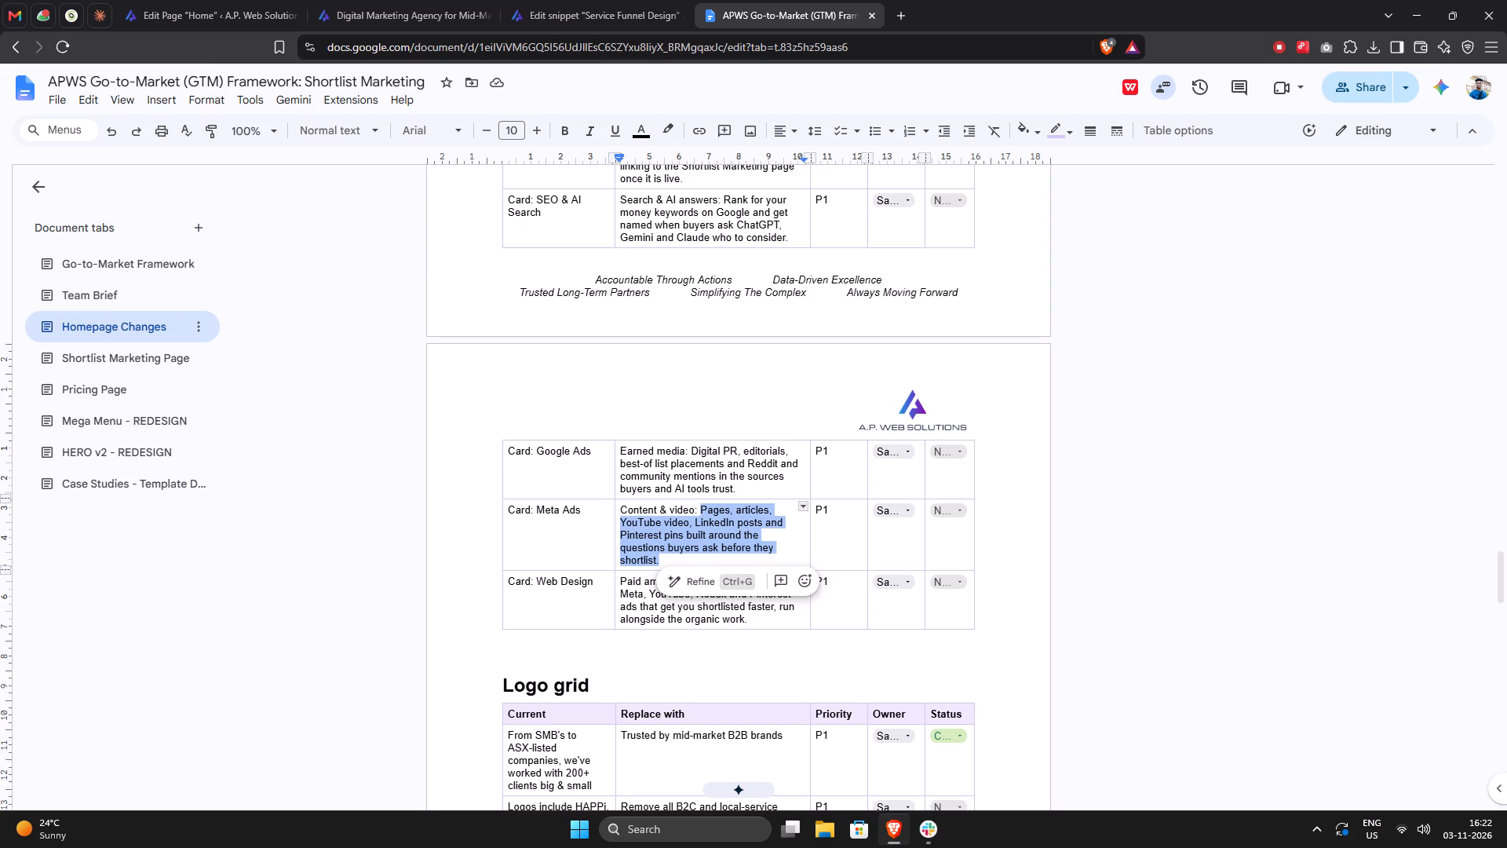
key("ctrl+c")
key("ctrl+c")
key("ctrl+c")
key("ctrl+c")
left_click(704, 528)
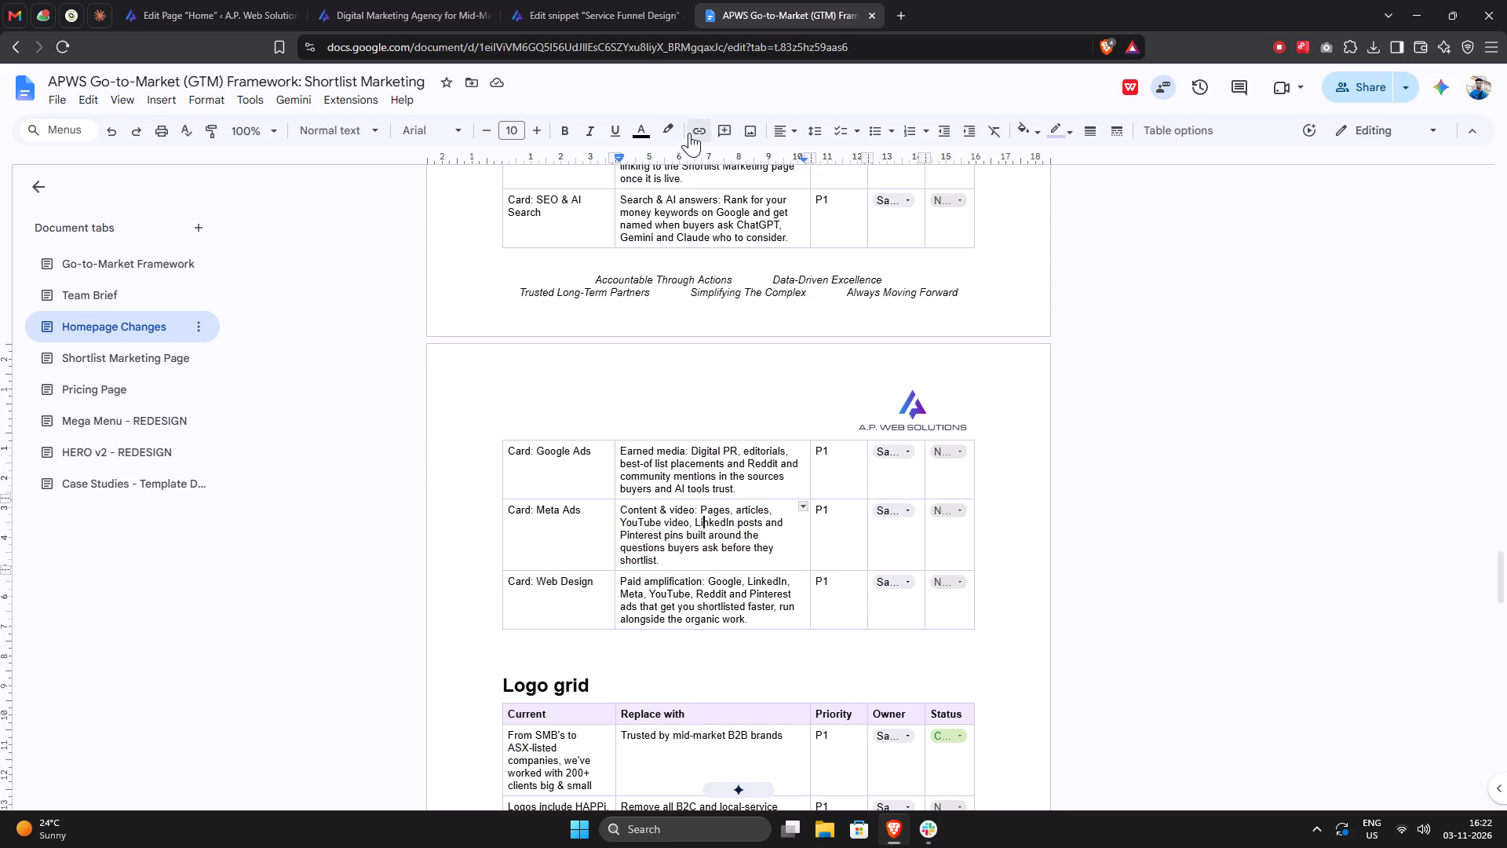
left_click(581, 7)
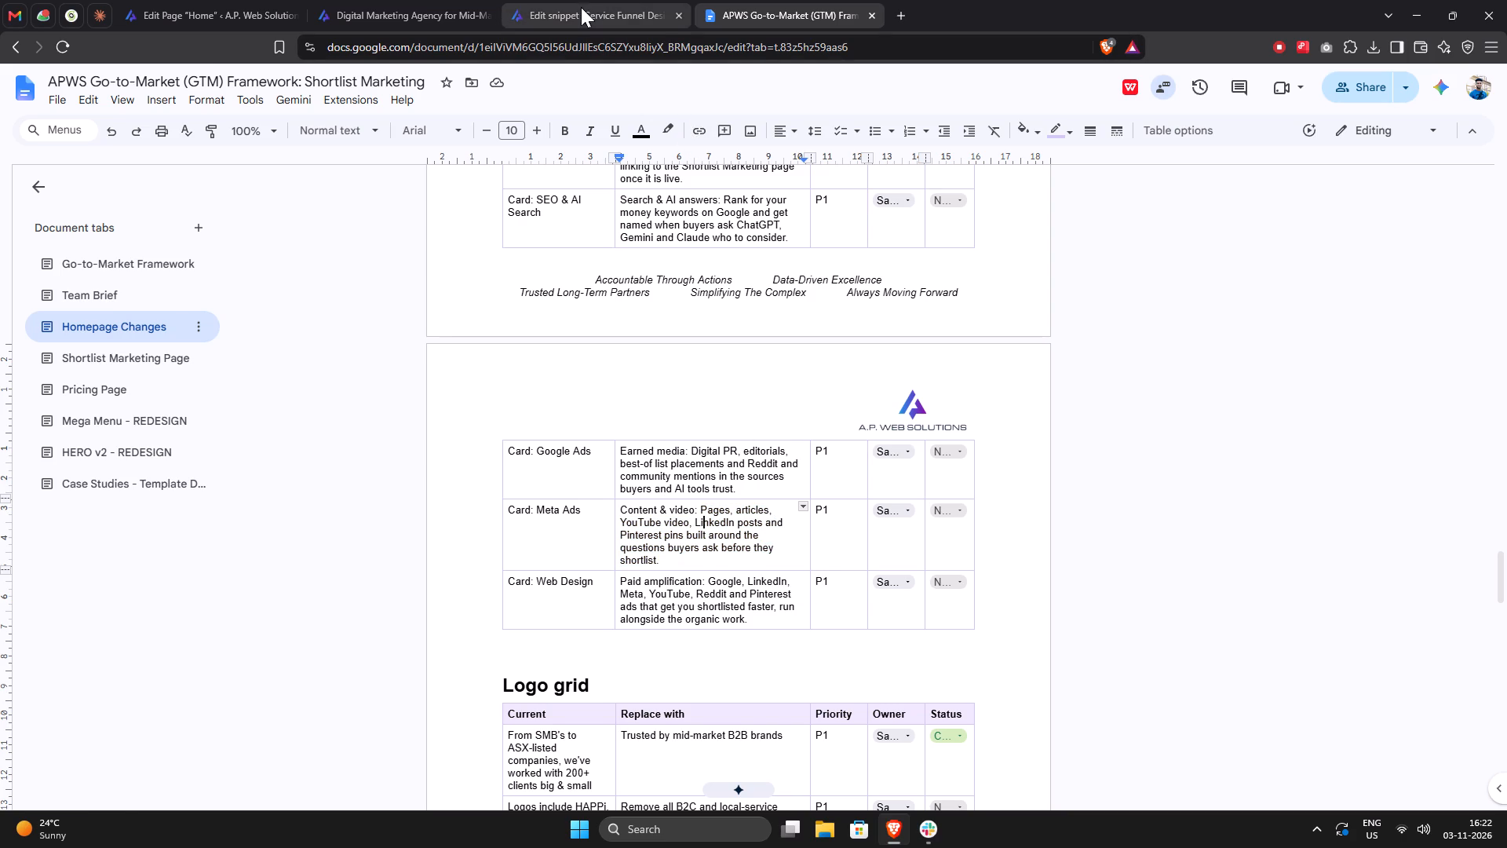
left_click_drag(668, 580, 628, 580)
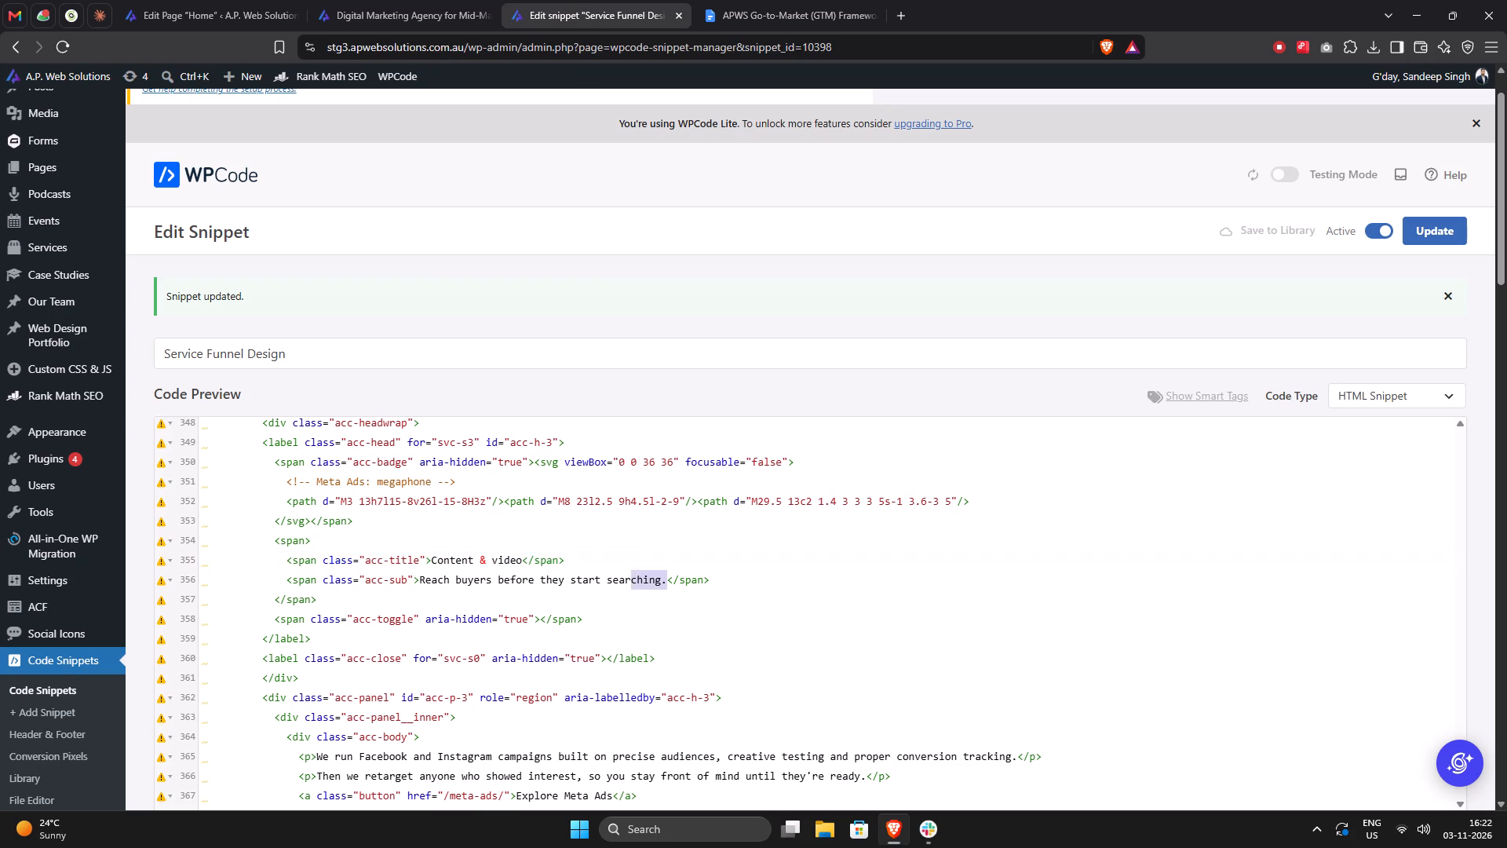
left_click_drag(628, 580, 418, 580)
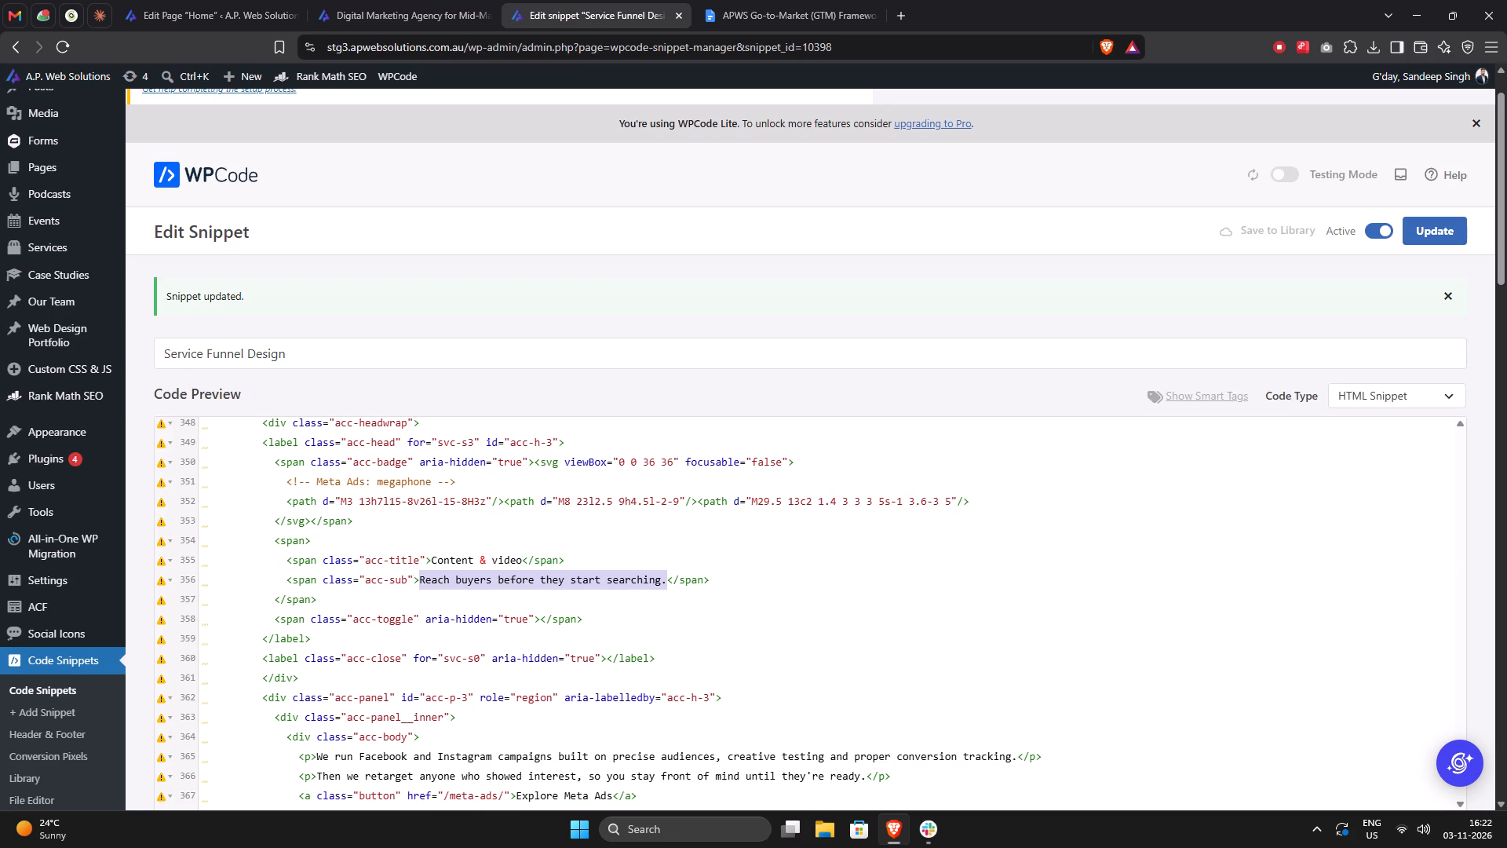
key("ctrl+v")
Replace the Web Design card's title in the snippet with "Paid amplification" from the document.
left_click(746, 10)
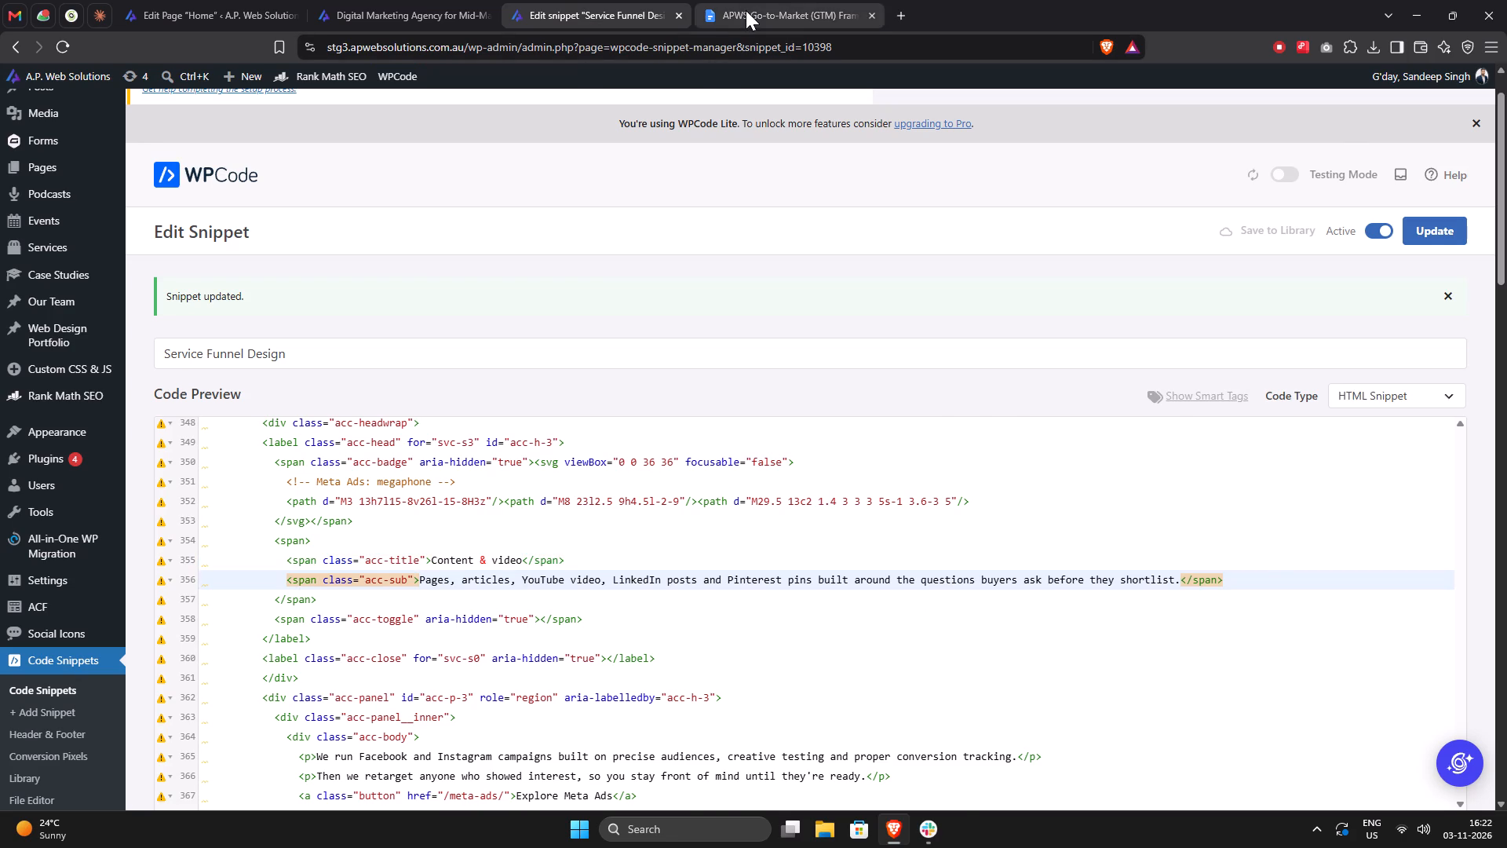
left_click(681, 579)
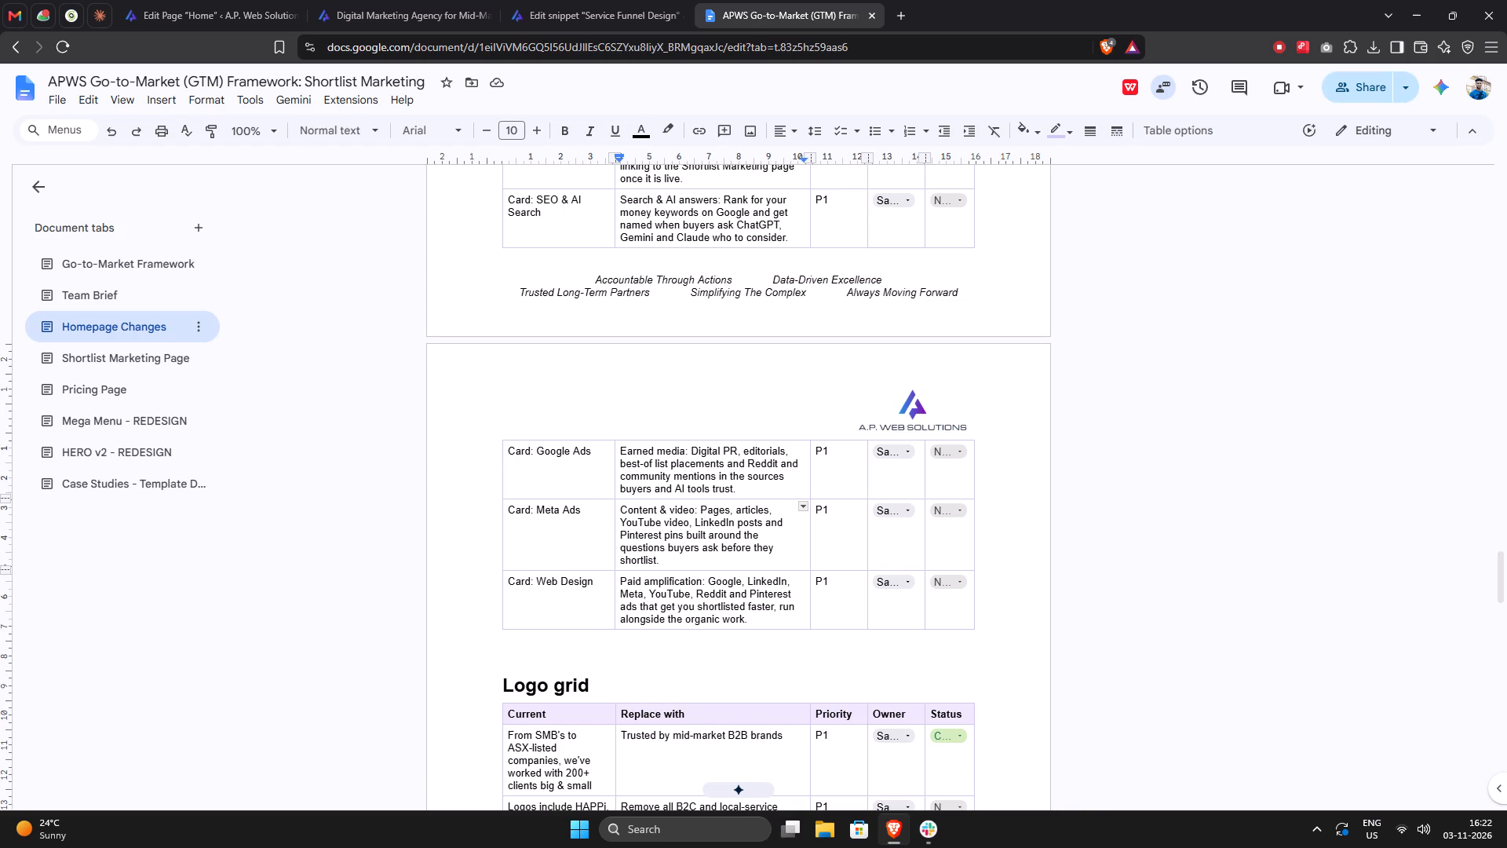
left_click_drag(700, 583, 618, 584)
key("ctrl+c")
key("ctrl+c")
left_click(559, 18)
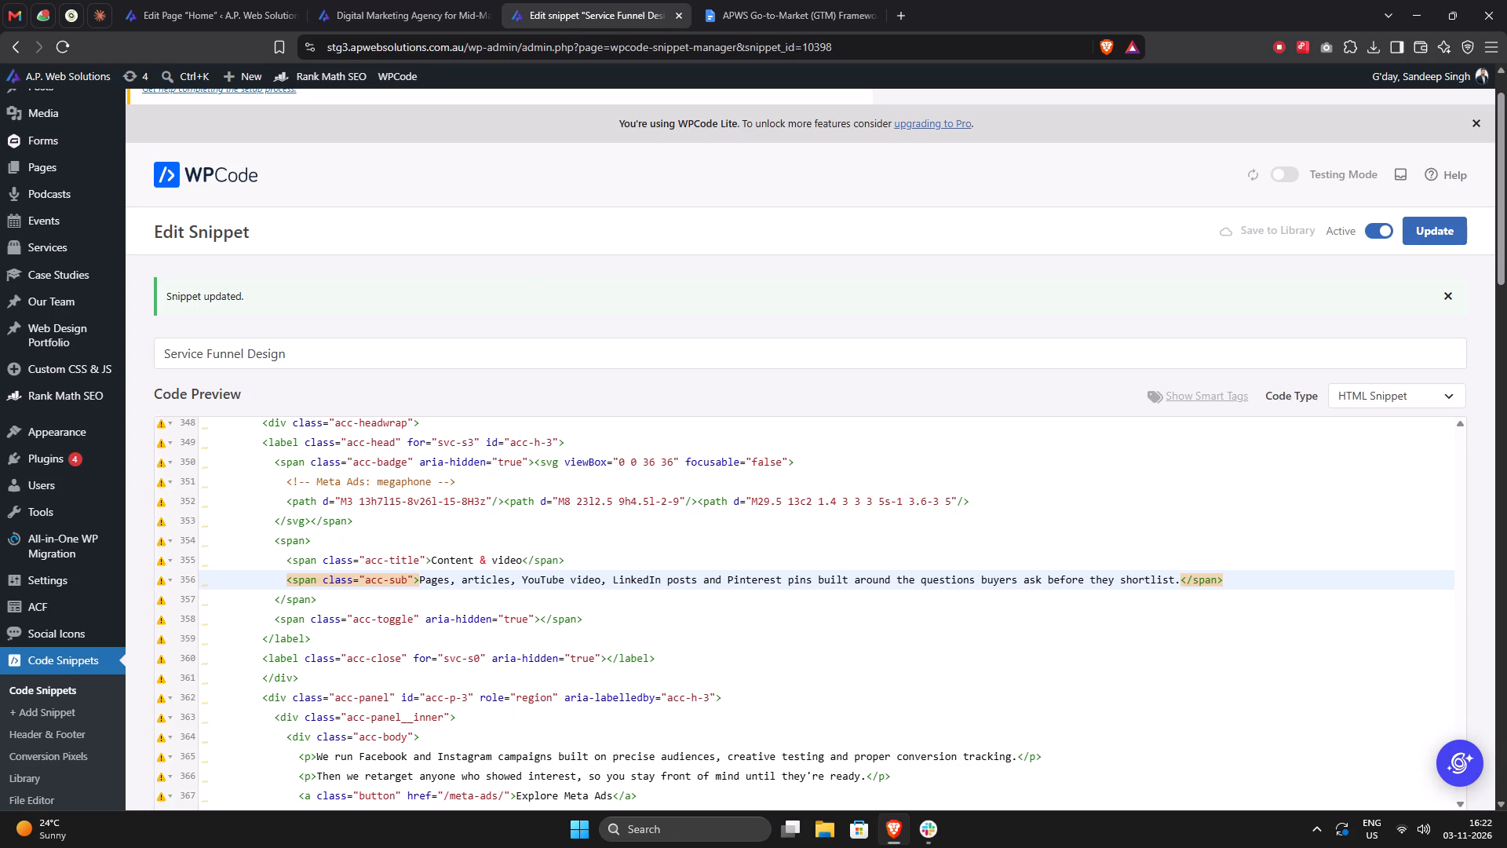
scroll(490, 544, "down", 4)
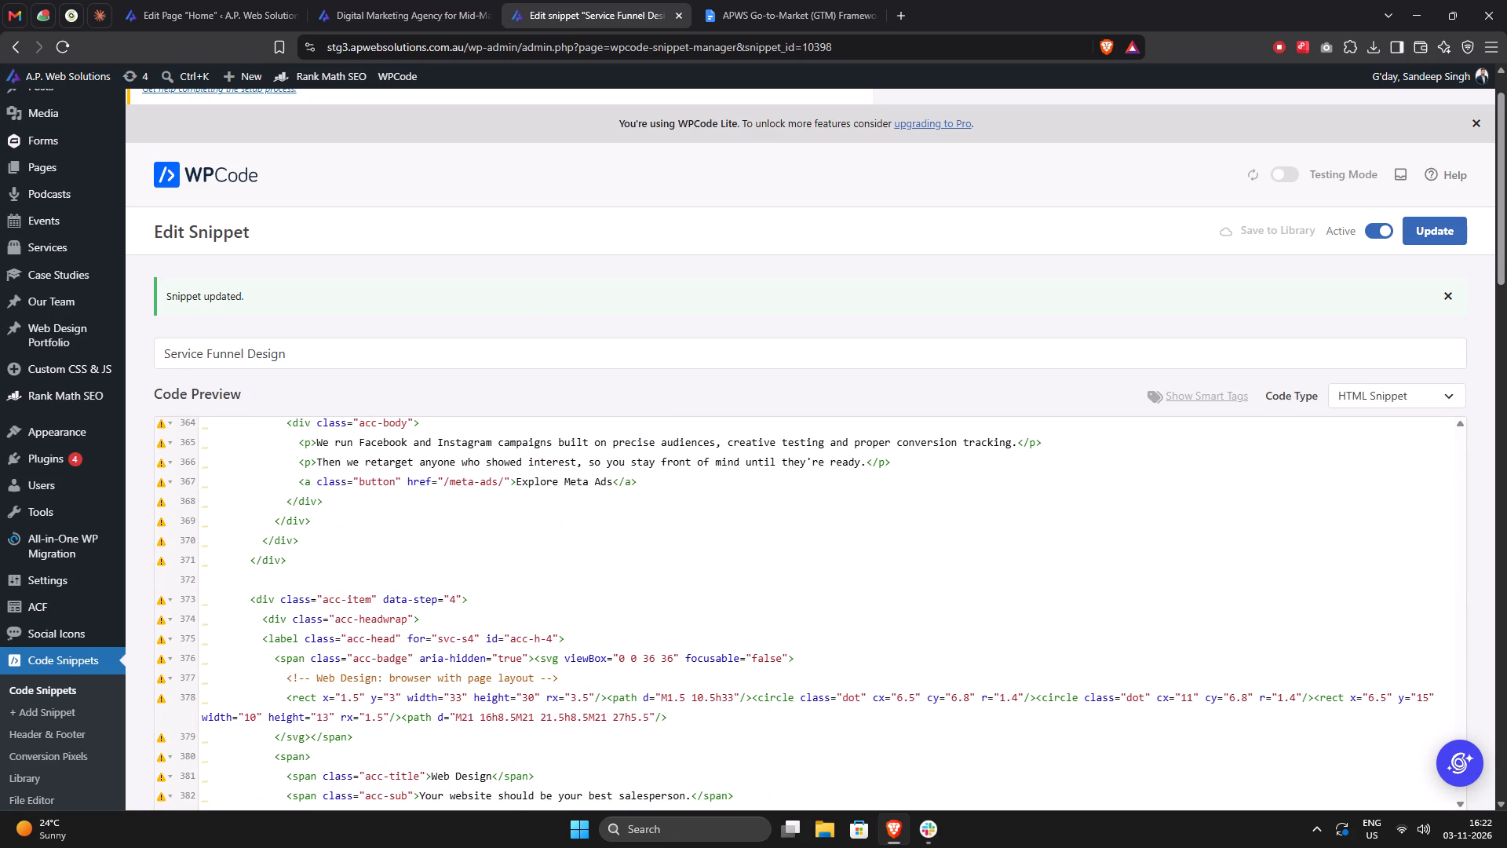
scroll(659, 542, "down", 2)
left_click(583, 600)
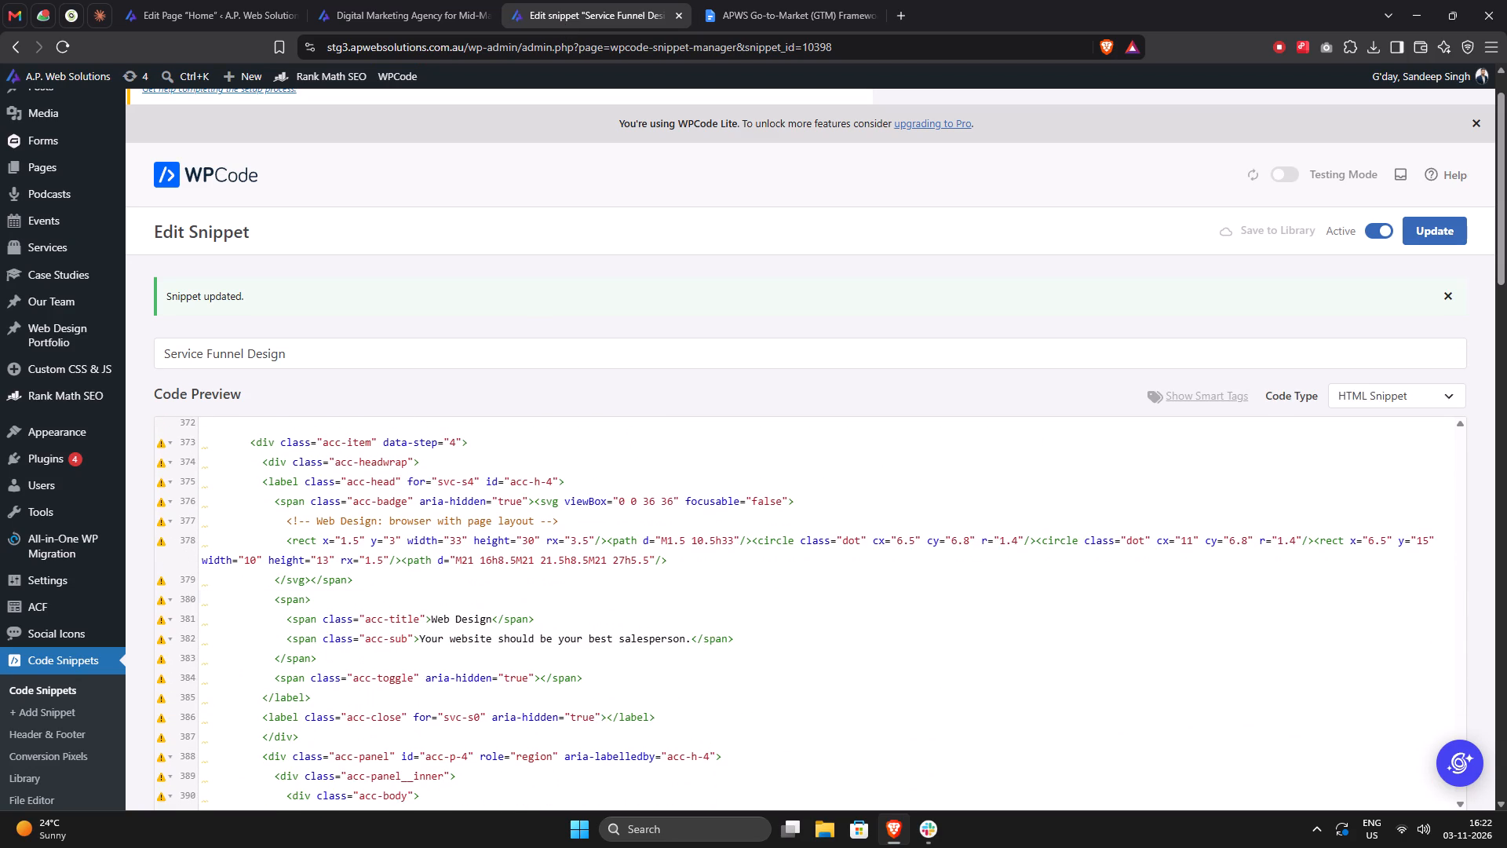
left_click_drag(494, 618, 432, 618)
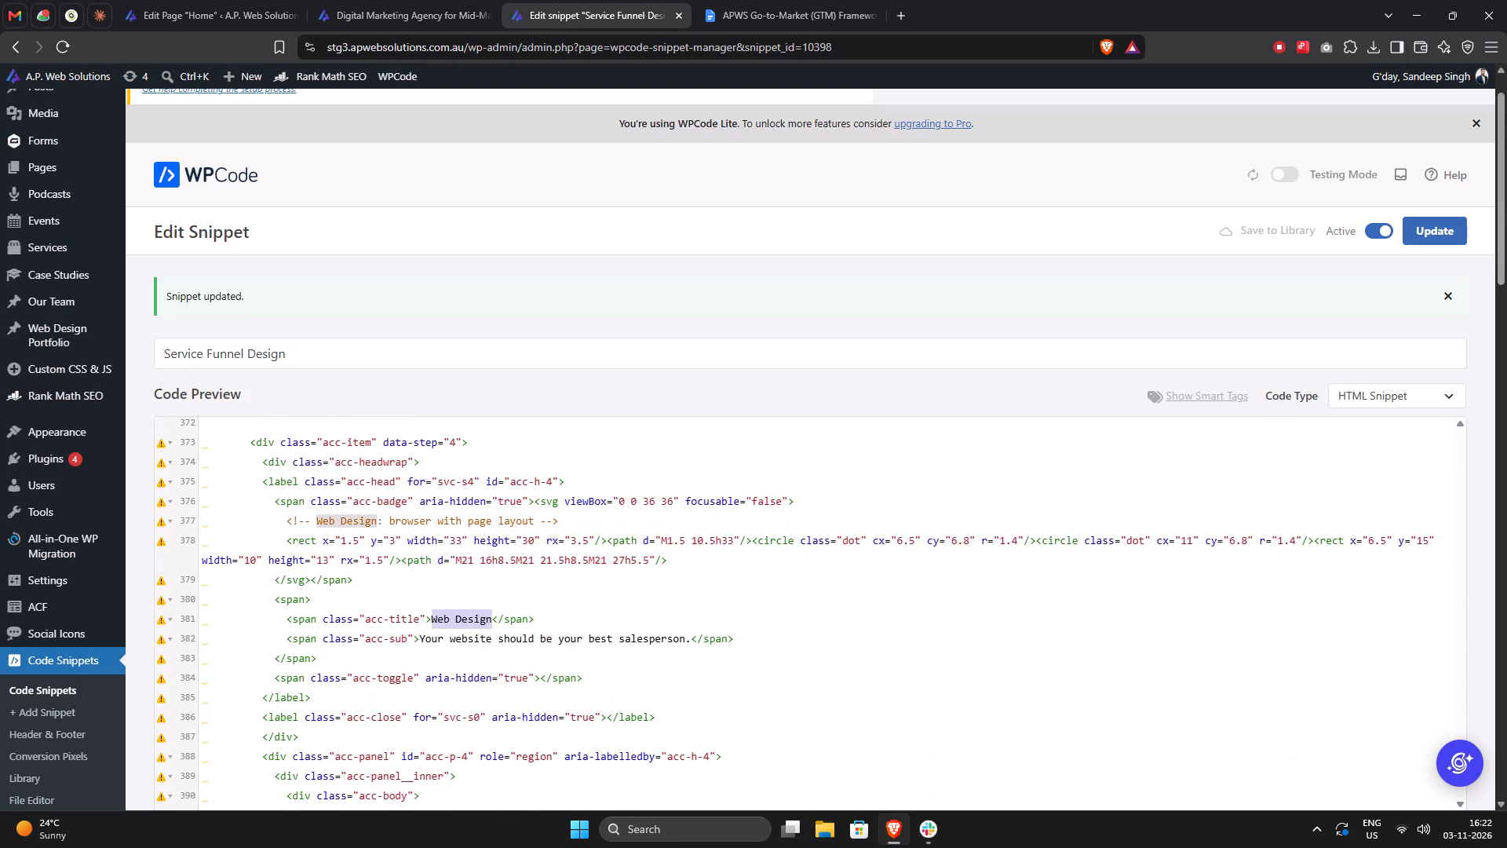
key("ctrl+v")
Replace the Web Design card's subtitle in the snippet with the document's sentence beginning "Google, LinkedIn, Meta, YouTube, Reddit and Pinterest ads".
left_click(741, 13)
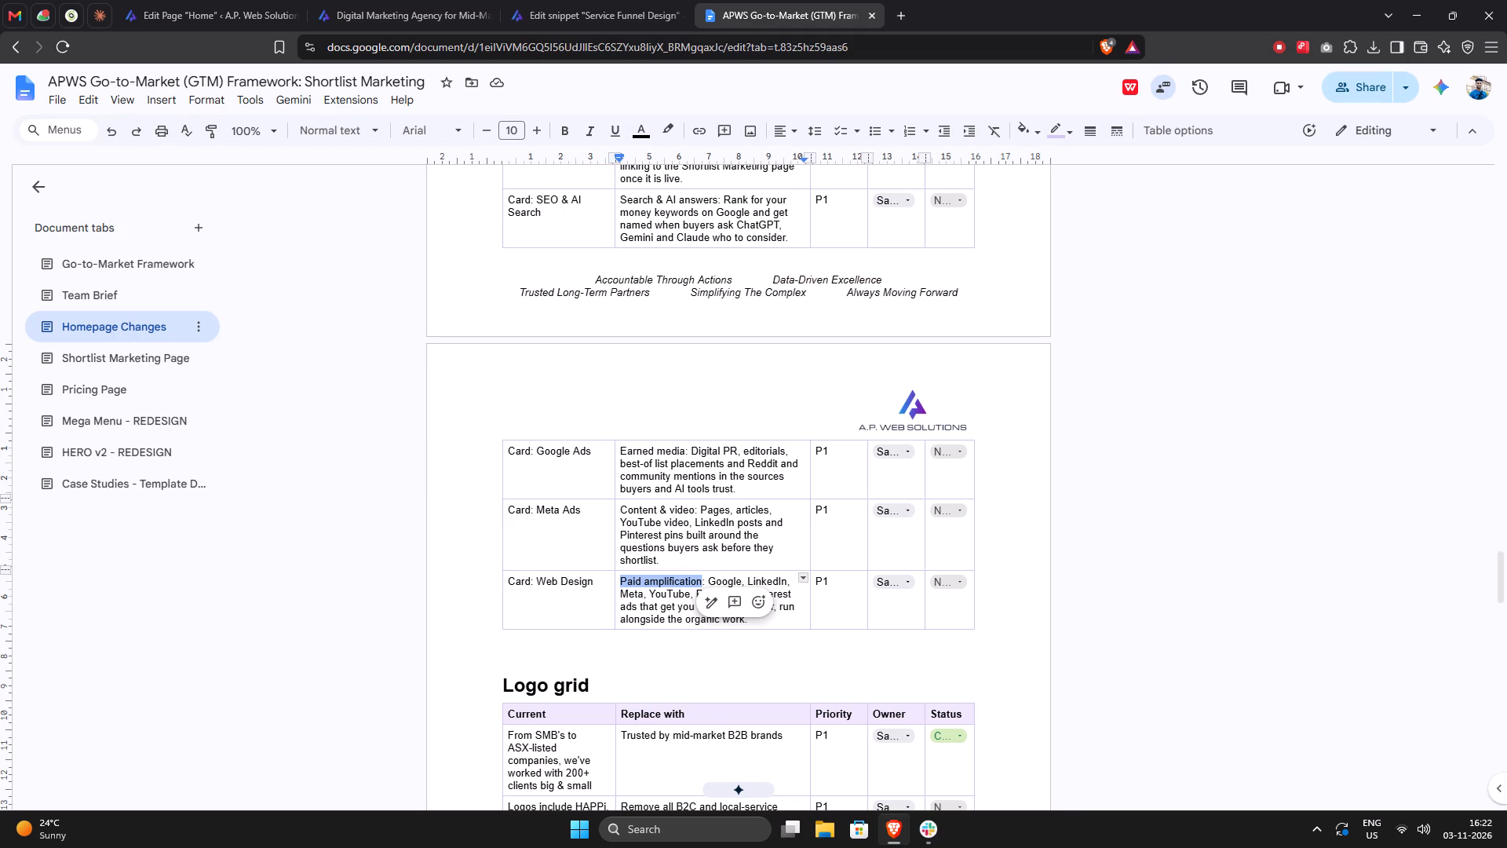
left_click(622, 593)
left_click_drag(756, 620, 714, 591)
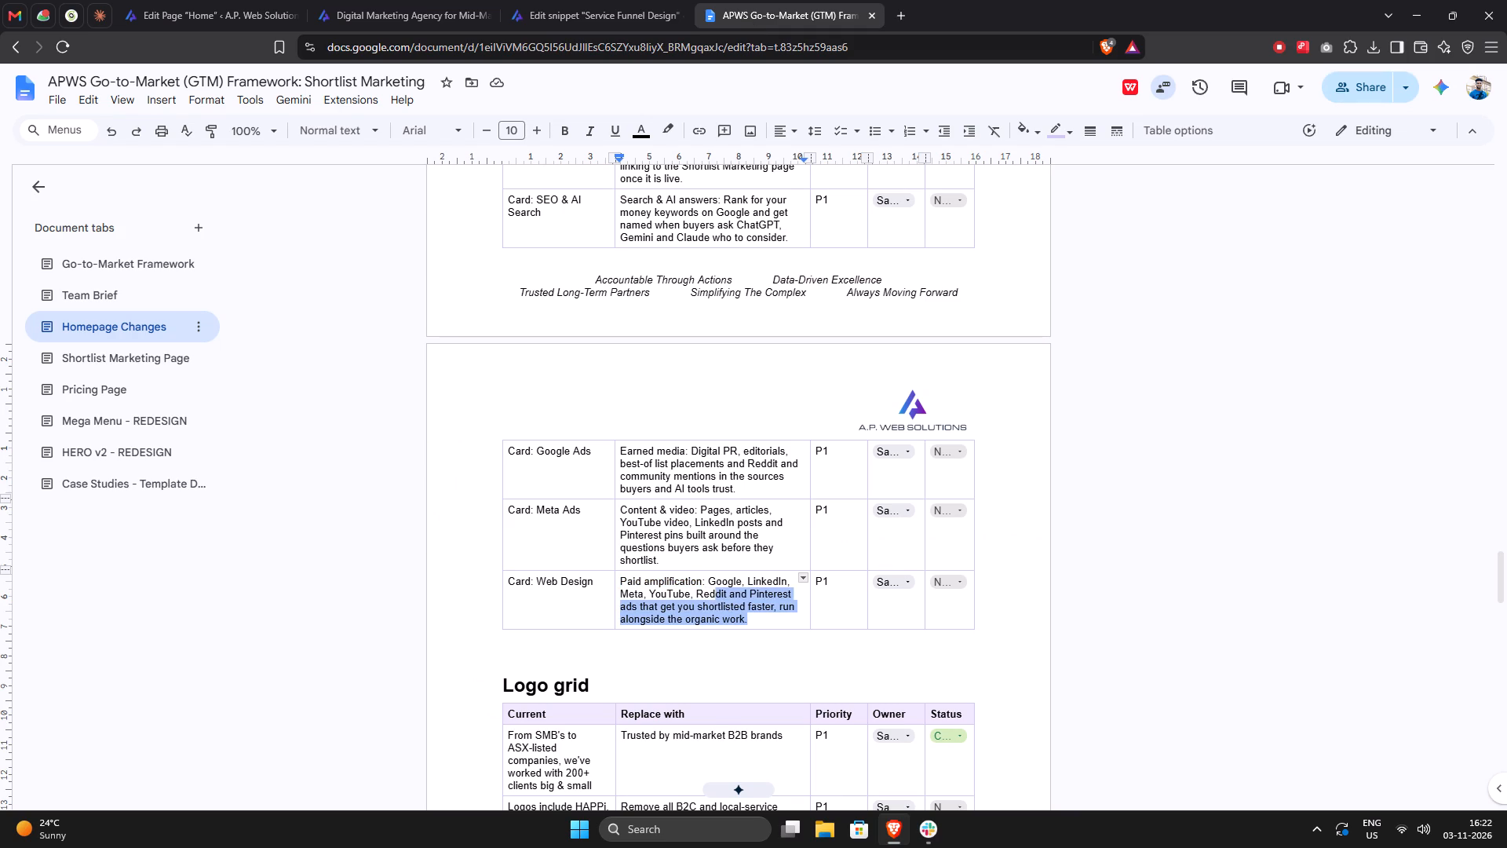
left_click_drag(714, 591, 705, 586)
key("ctrl+c")
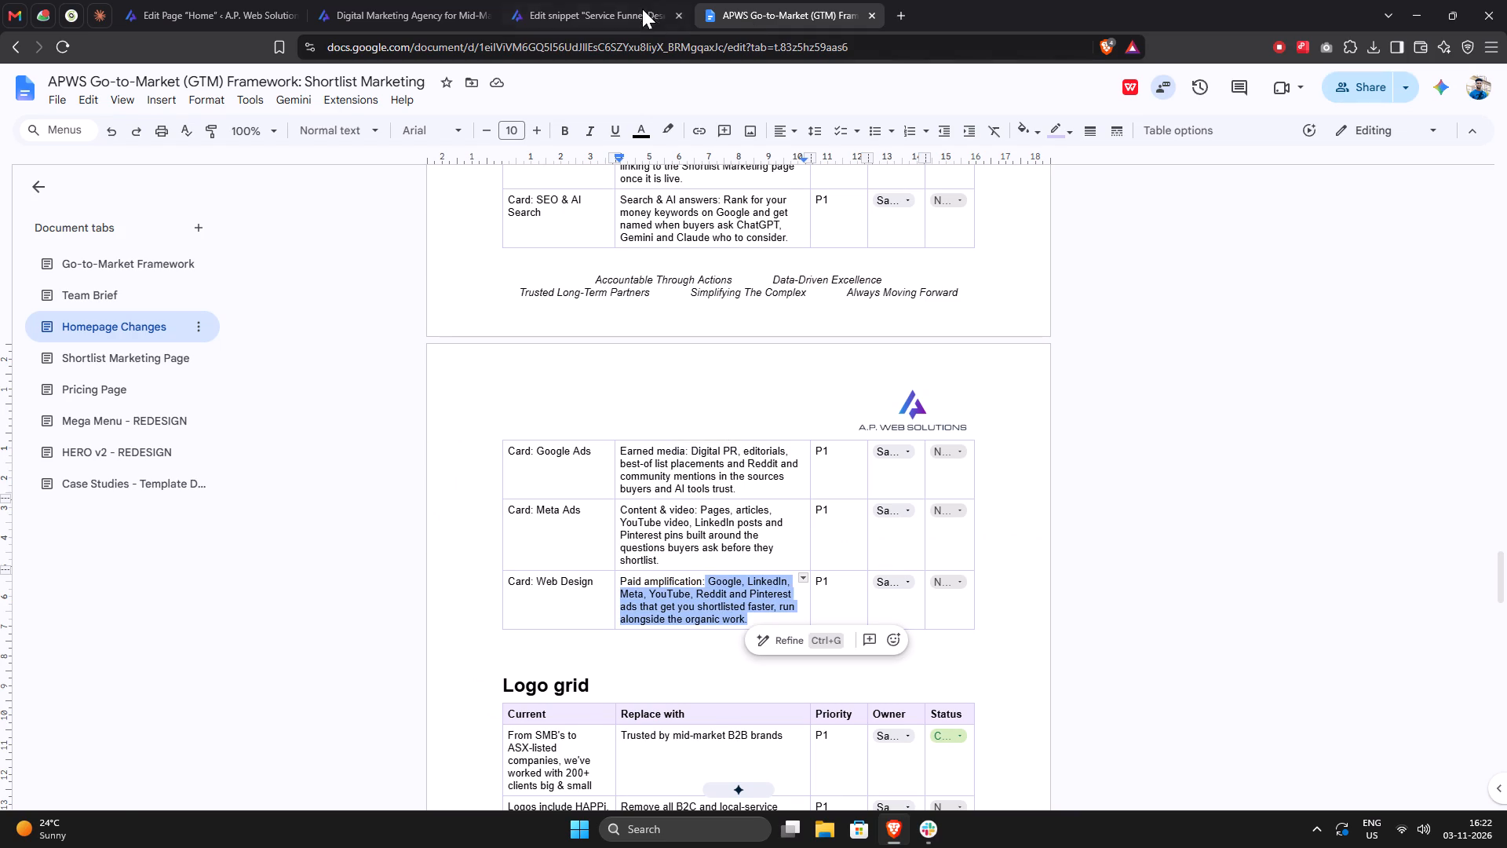
left_click(601, 9)
left_click_drag(690, 640, 639, 640)
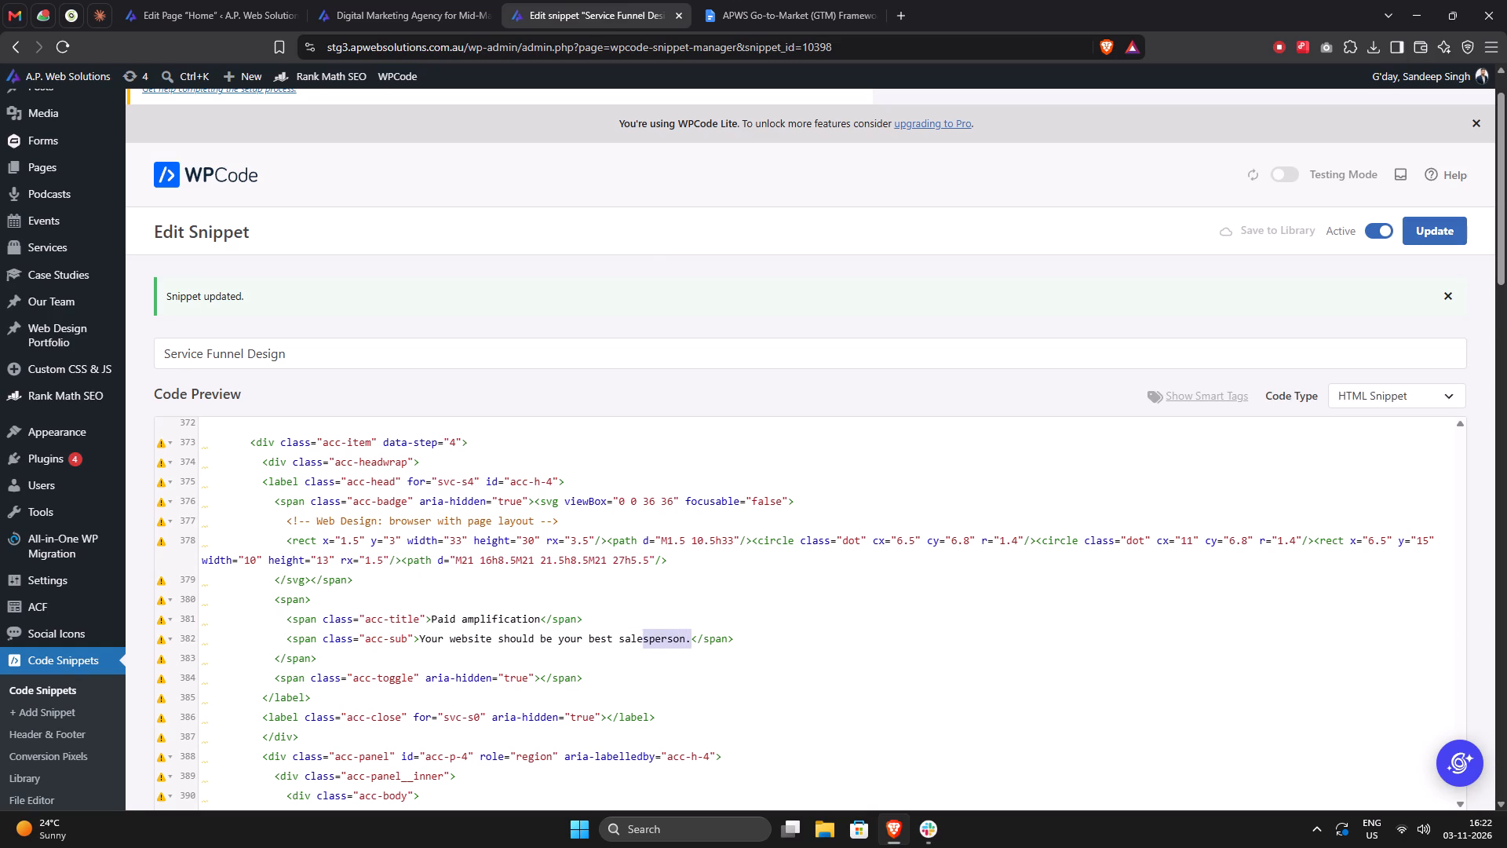
left_click_drag(639, 640, 420, 641)
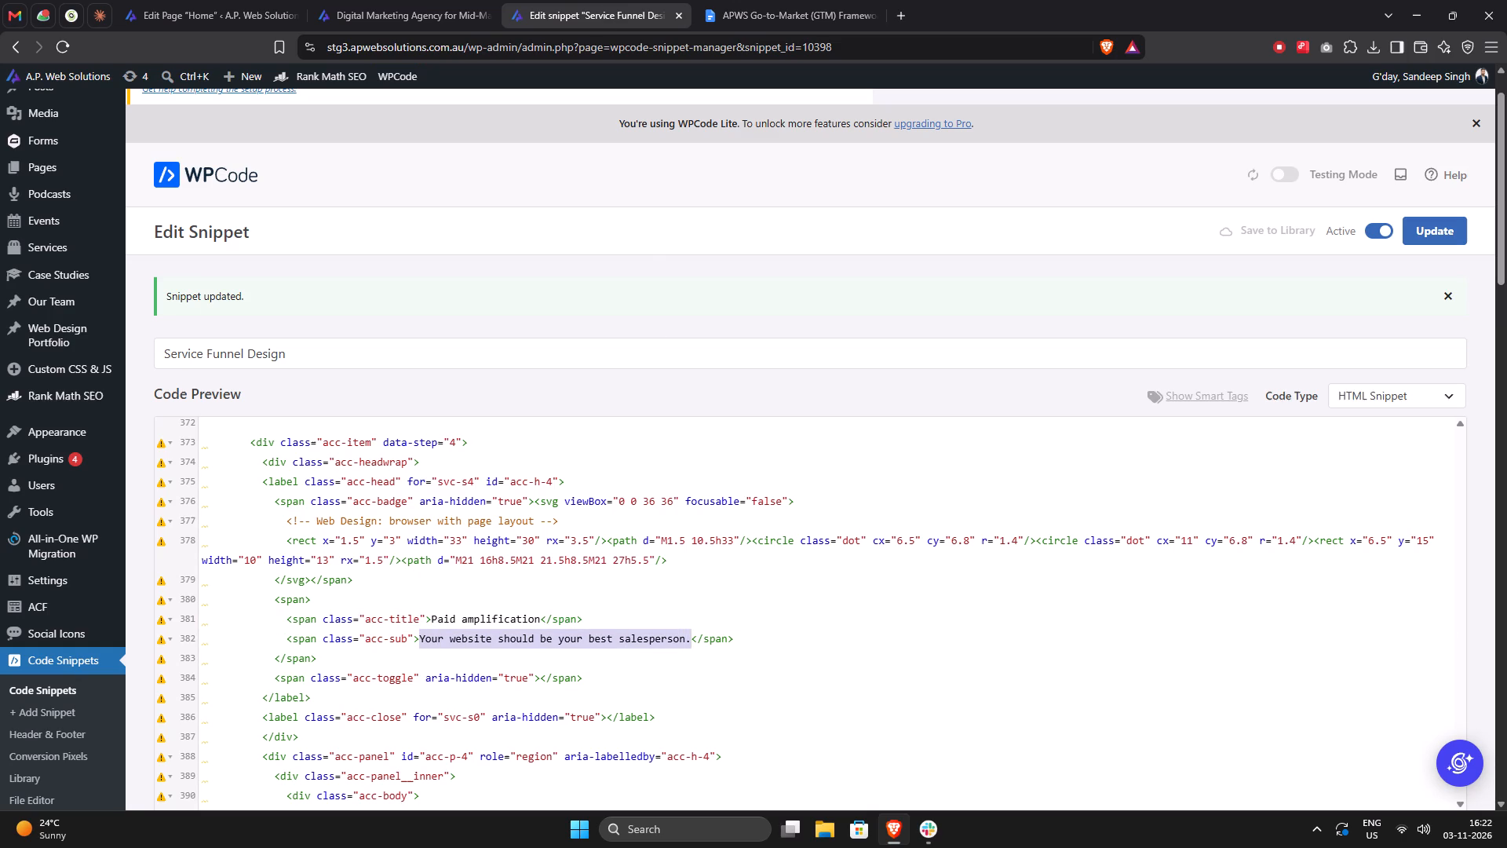
key("ctrl+b")
key("ctrl+v")
Save the updated Service Funnel Design snippet.
scroll(608, 599, "down", 2)
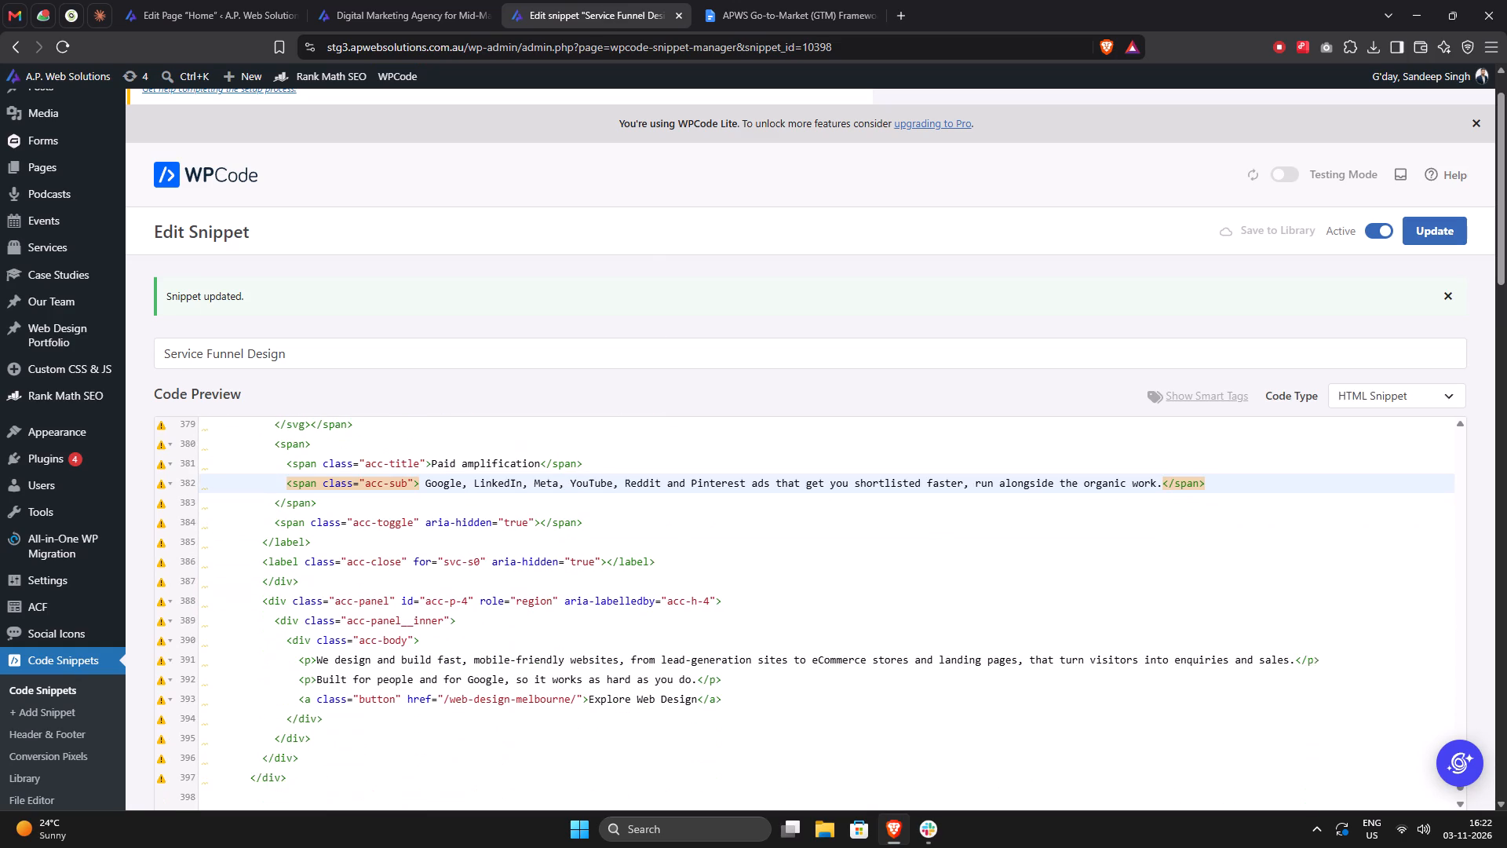
left_click(1447, 236)
Insert a blank row above the "Heading: OUR SERVICES" row in the document's Services table.
left_click(763, 8)
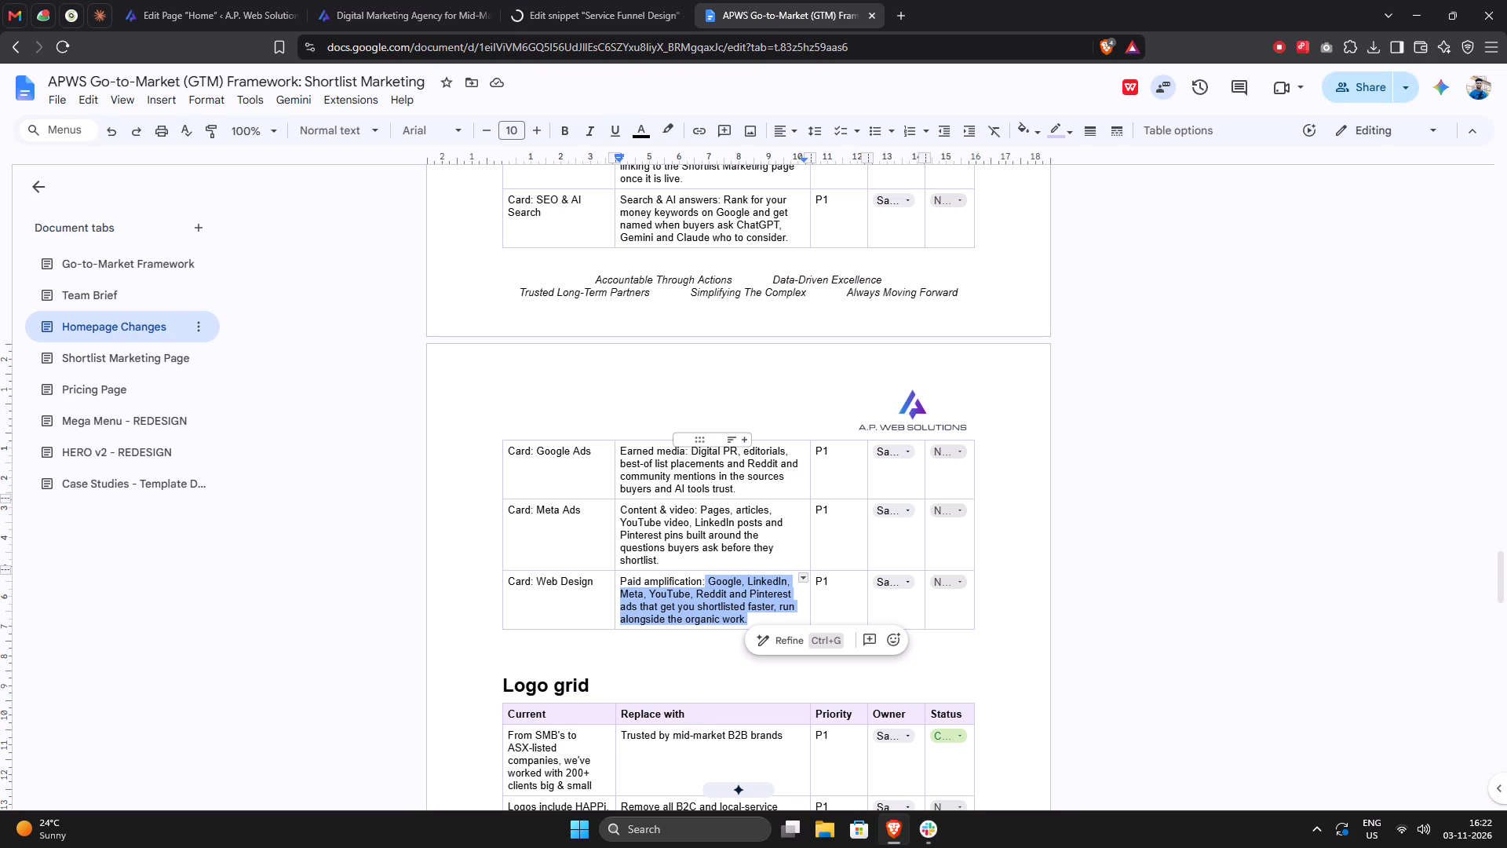
scroll(988, 328, "up", 3)
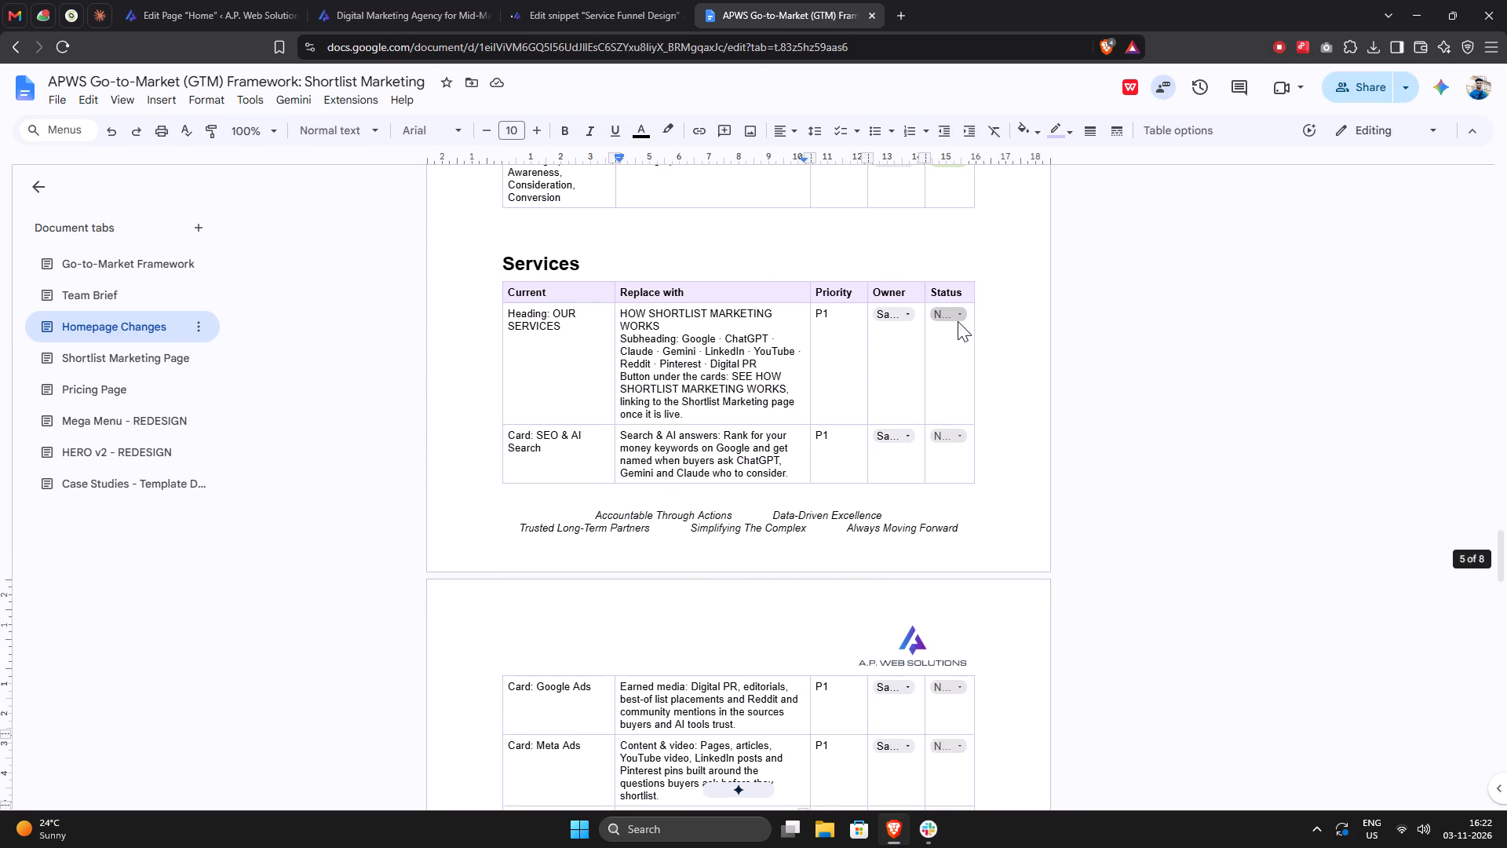
left_click(958, 321)
left_click(1100, 321)
left_click(974, 373)
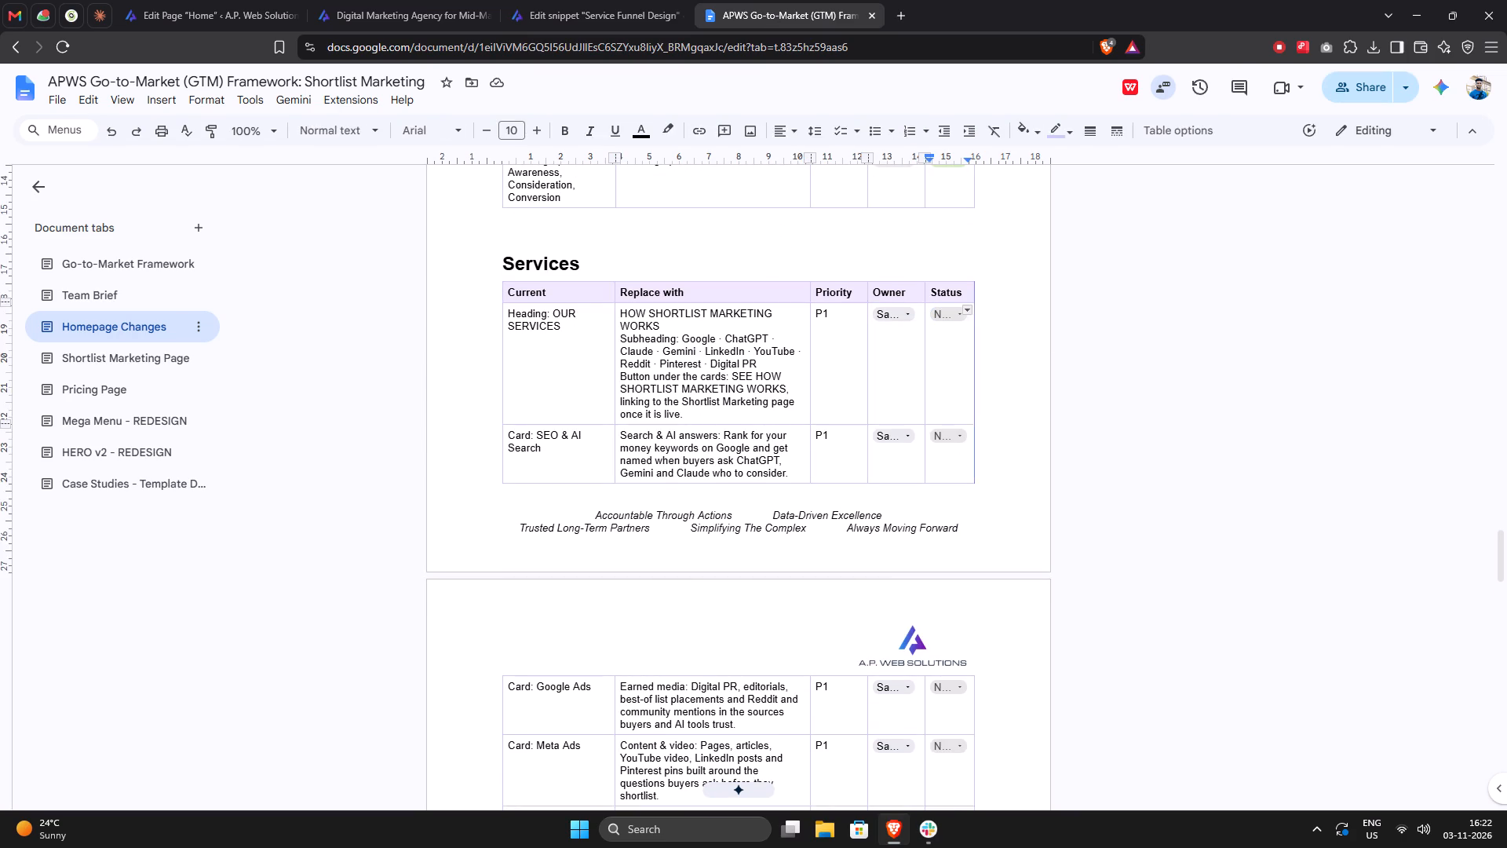
right_click(992, 363)
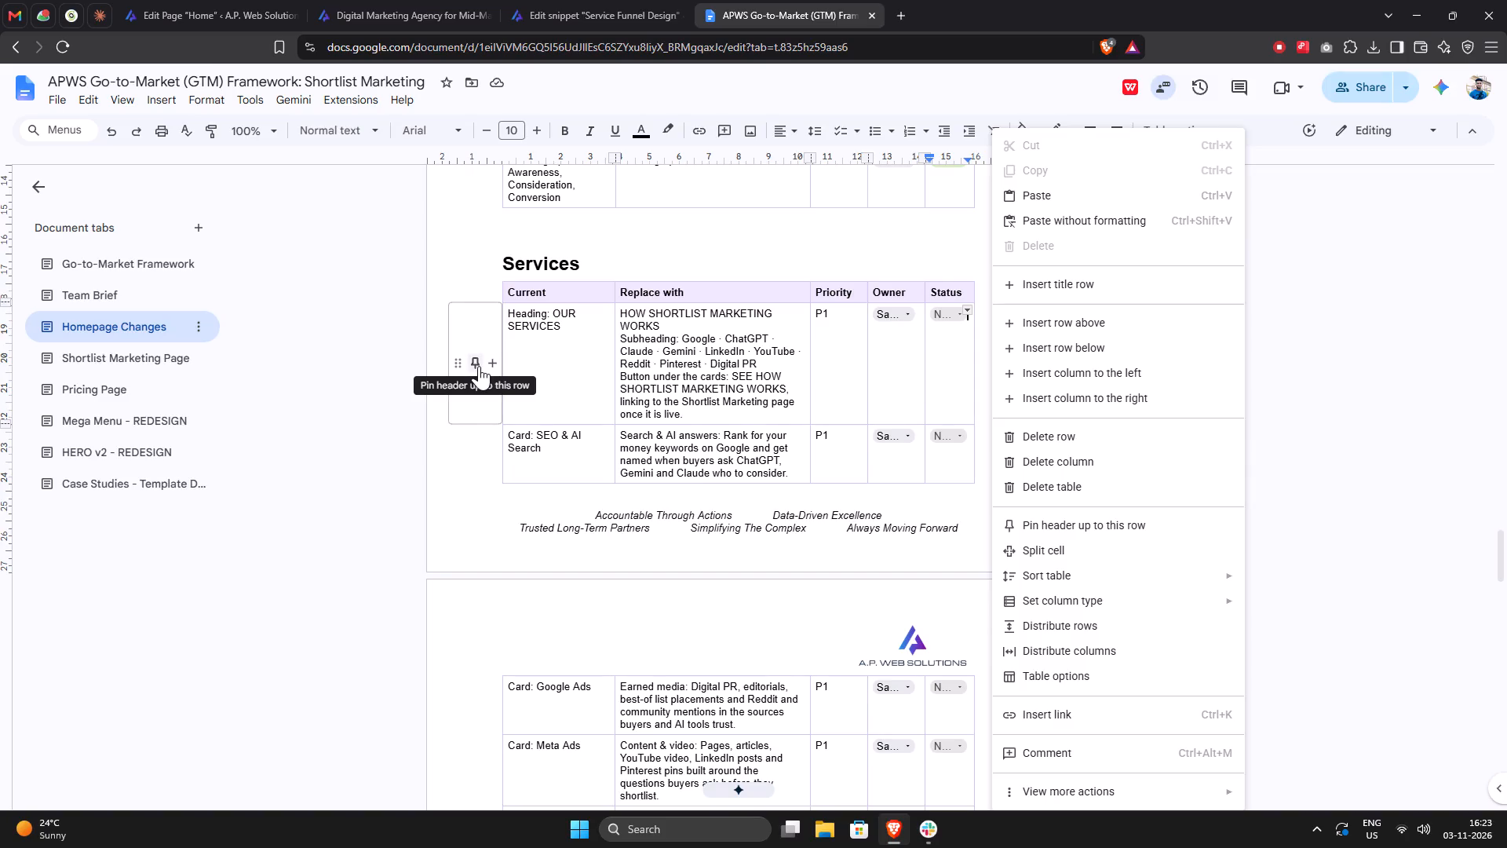
left_click(1243, 330)
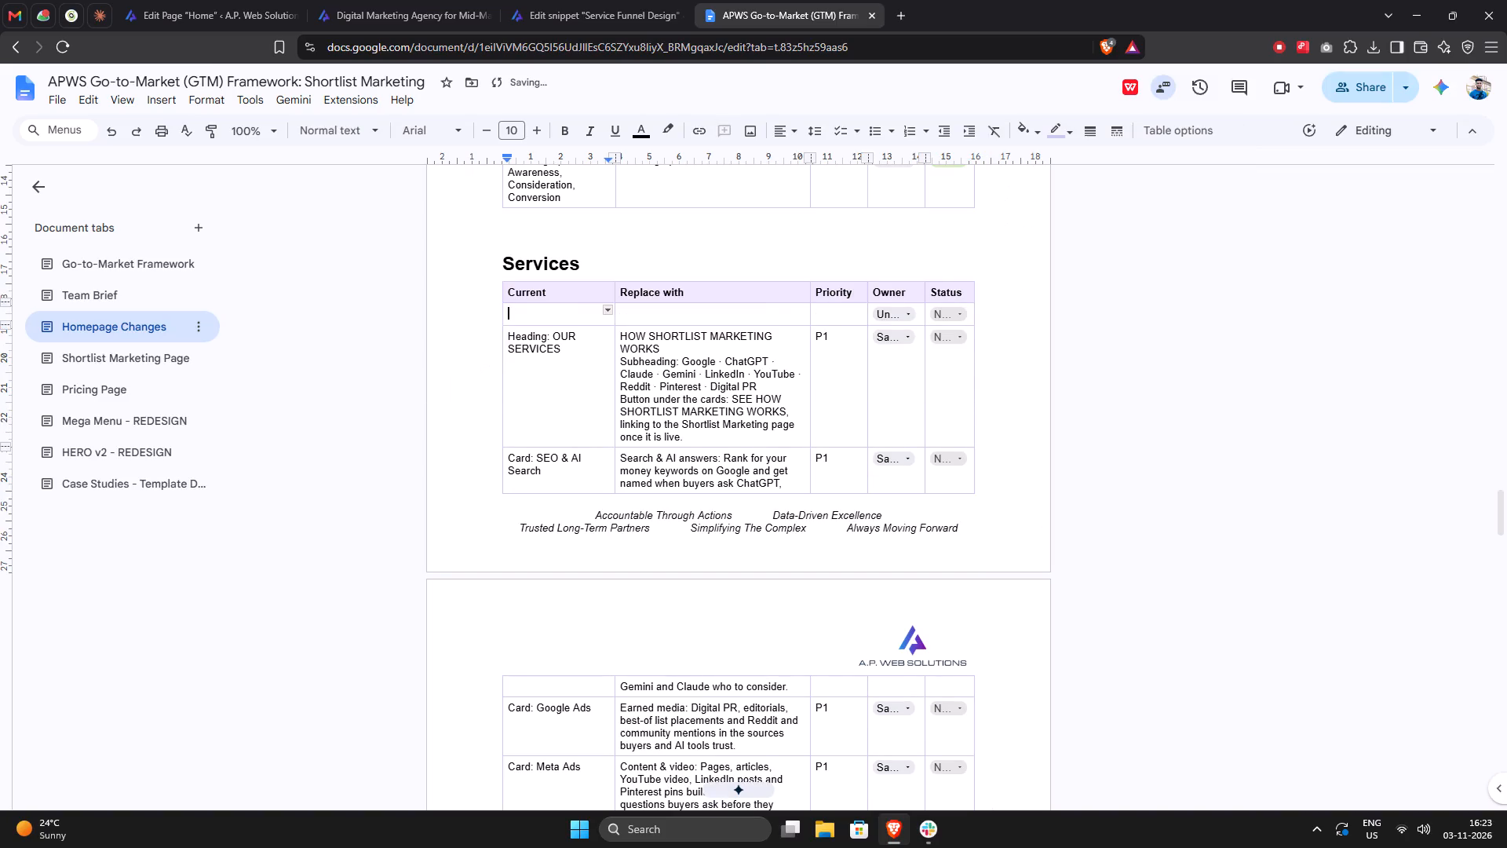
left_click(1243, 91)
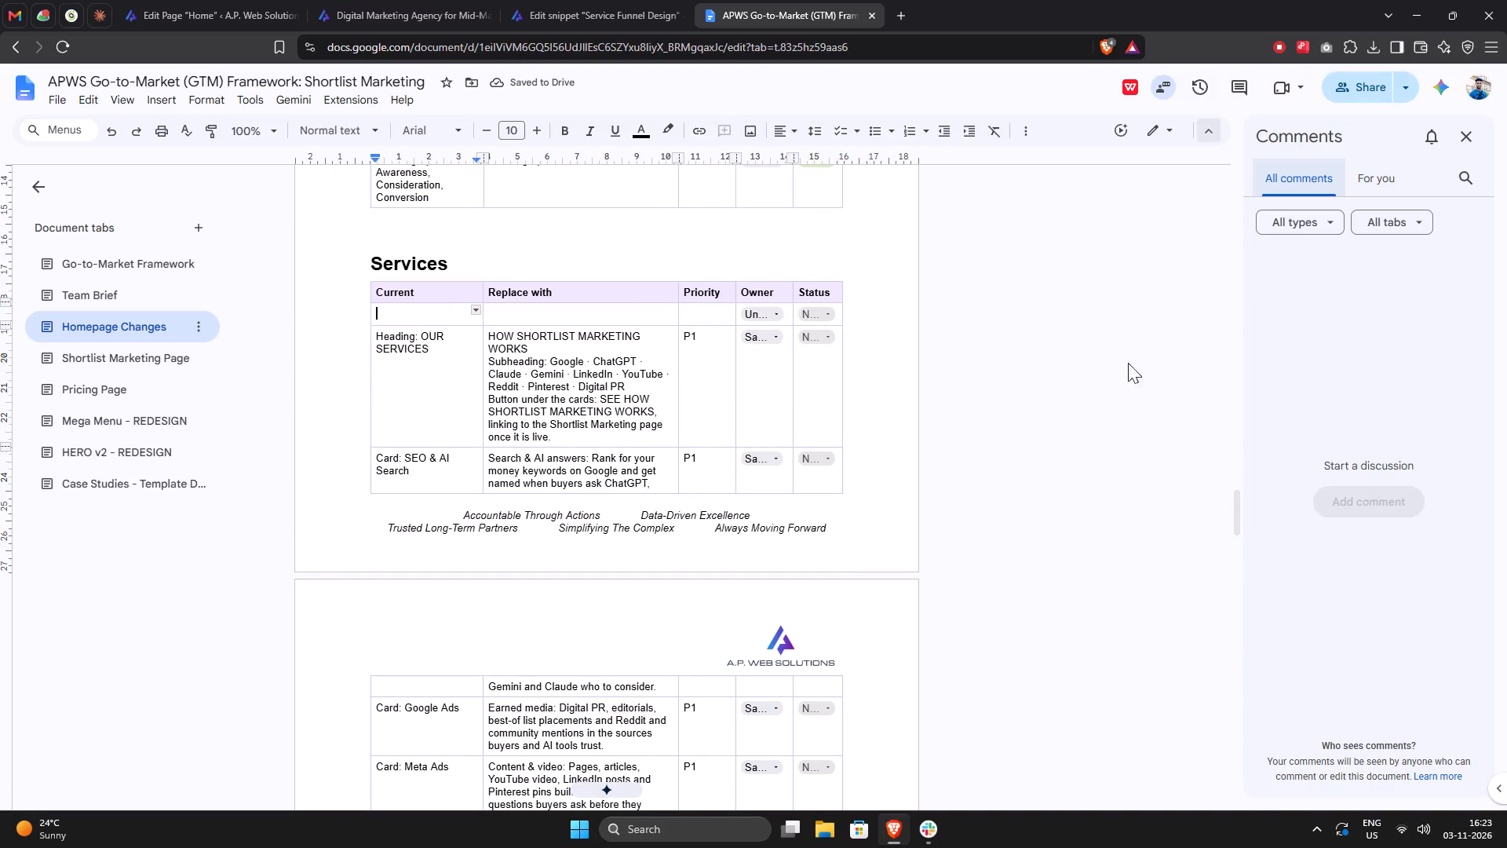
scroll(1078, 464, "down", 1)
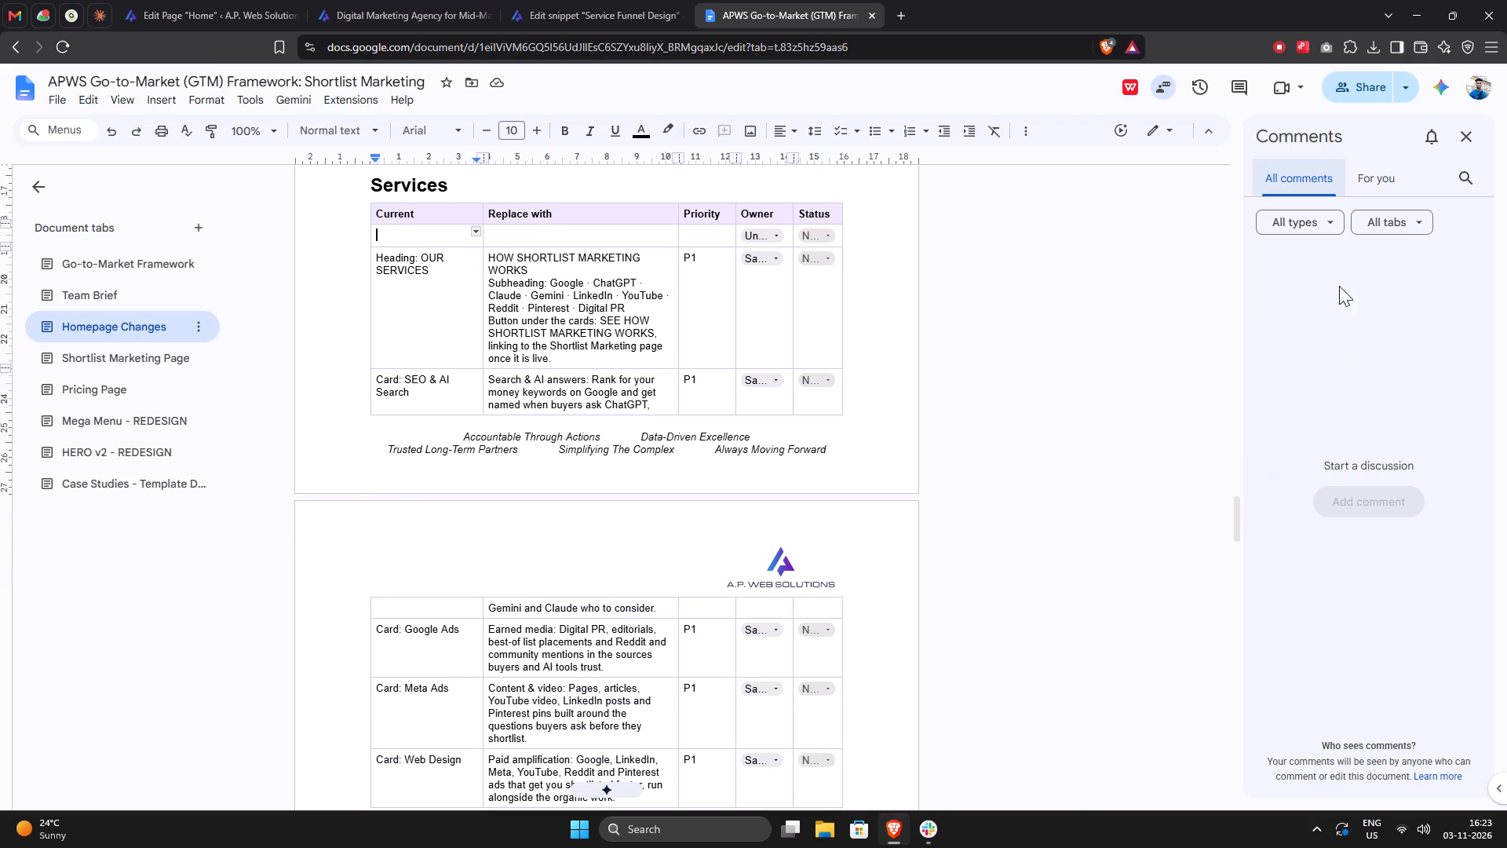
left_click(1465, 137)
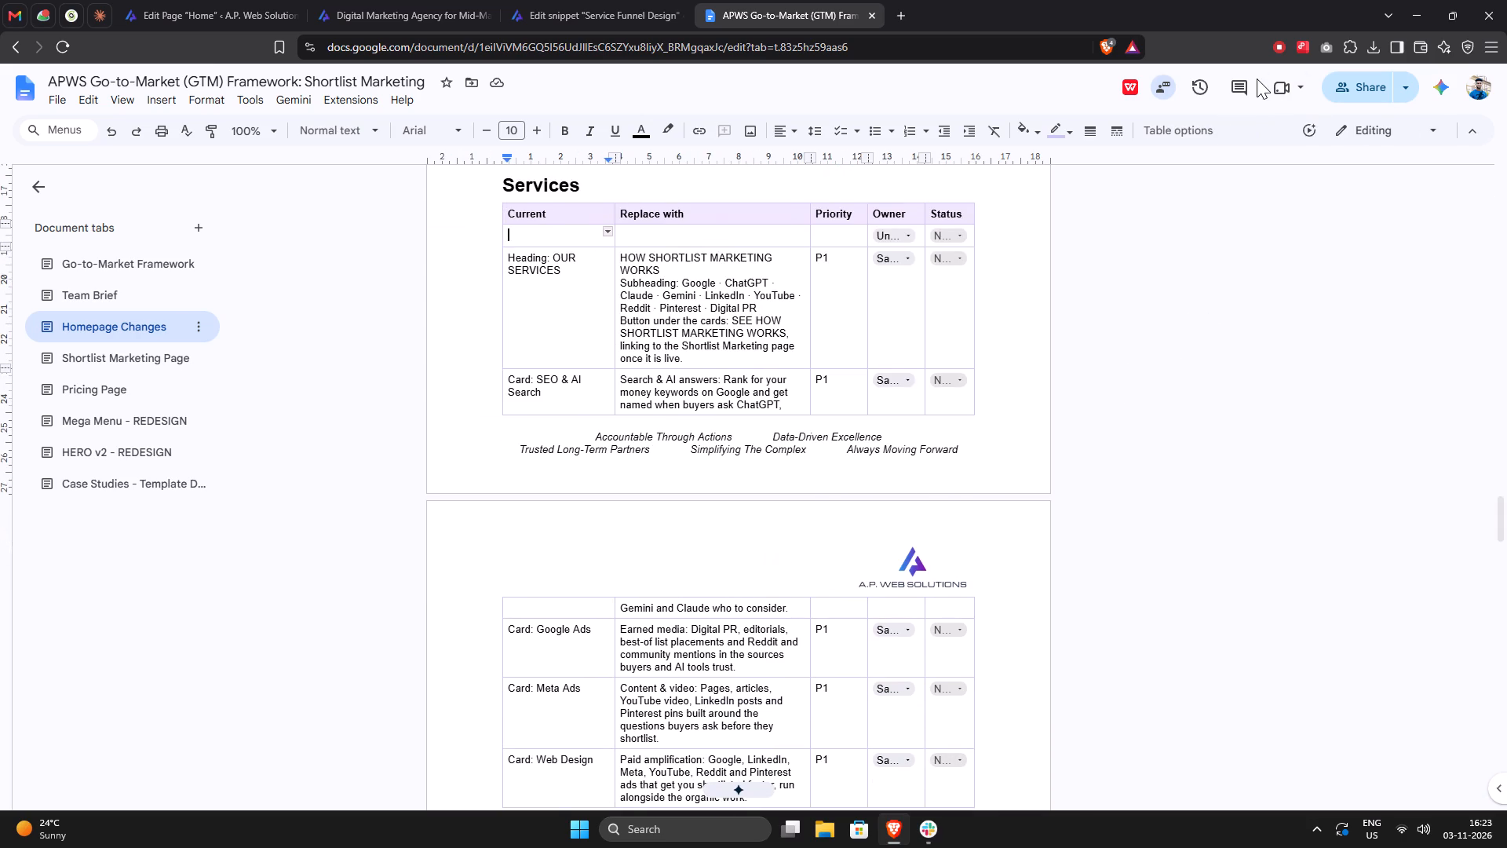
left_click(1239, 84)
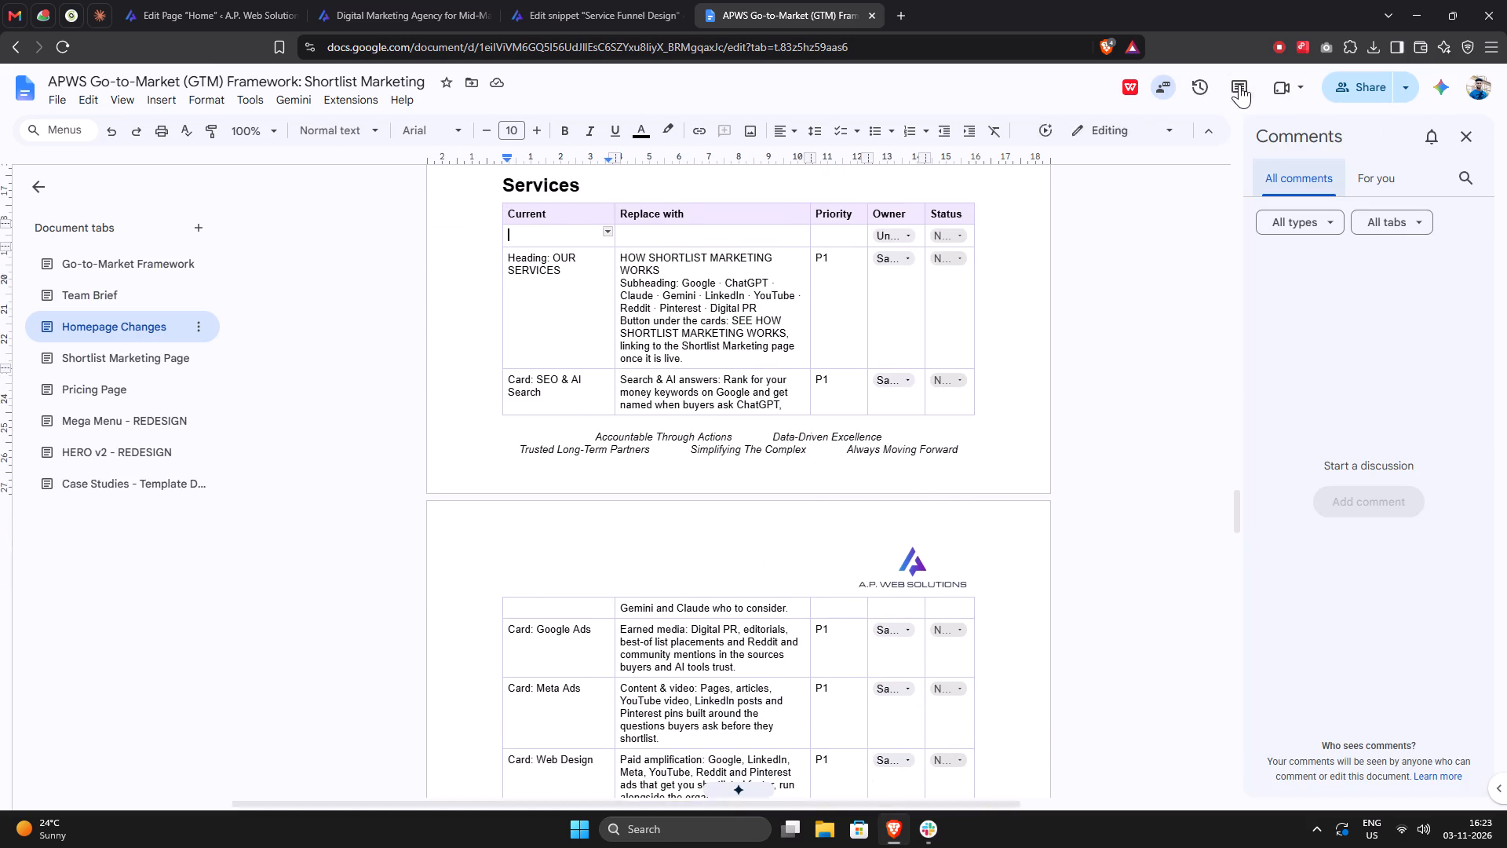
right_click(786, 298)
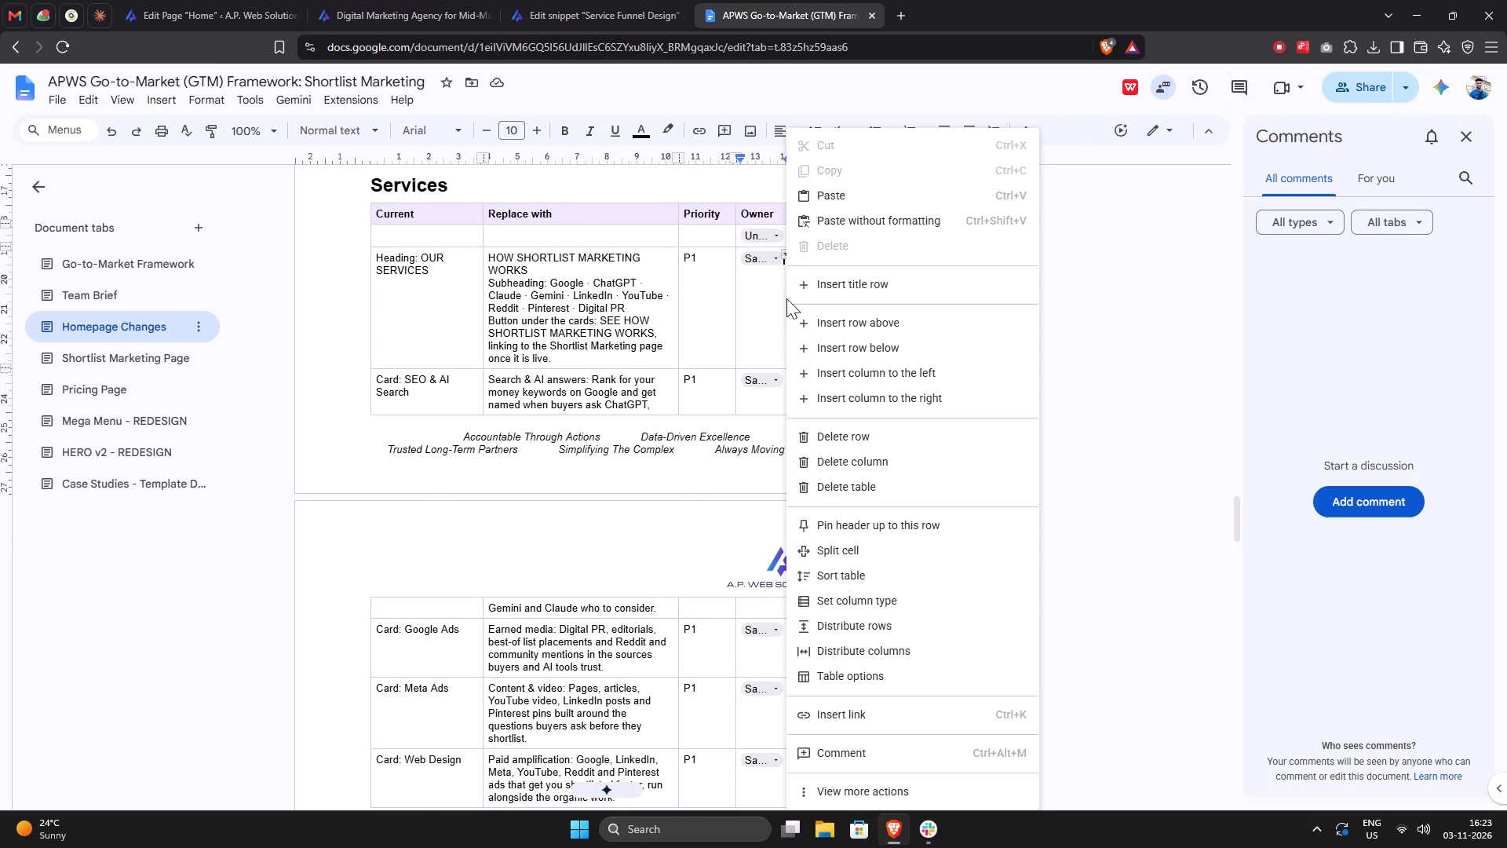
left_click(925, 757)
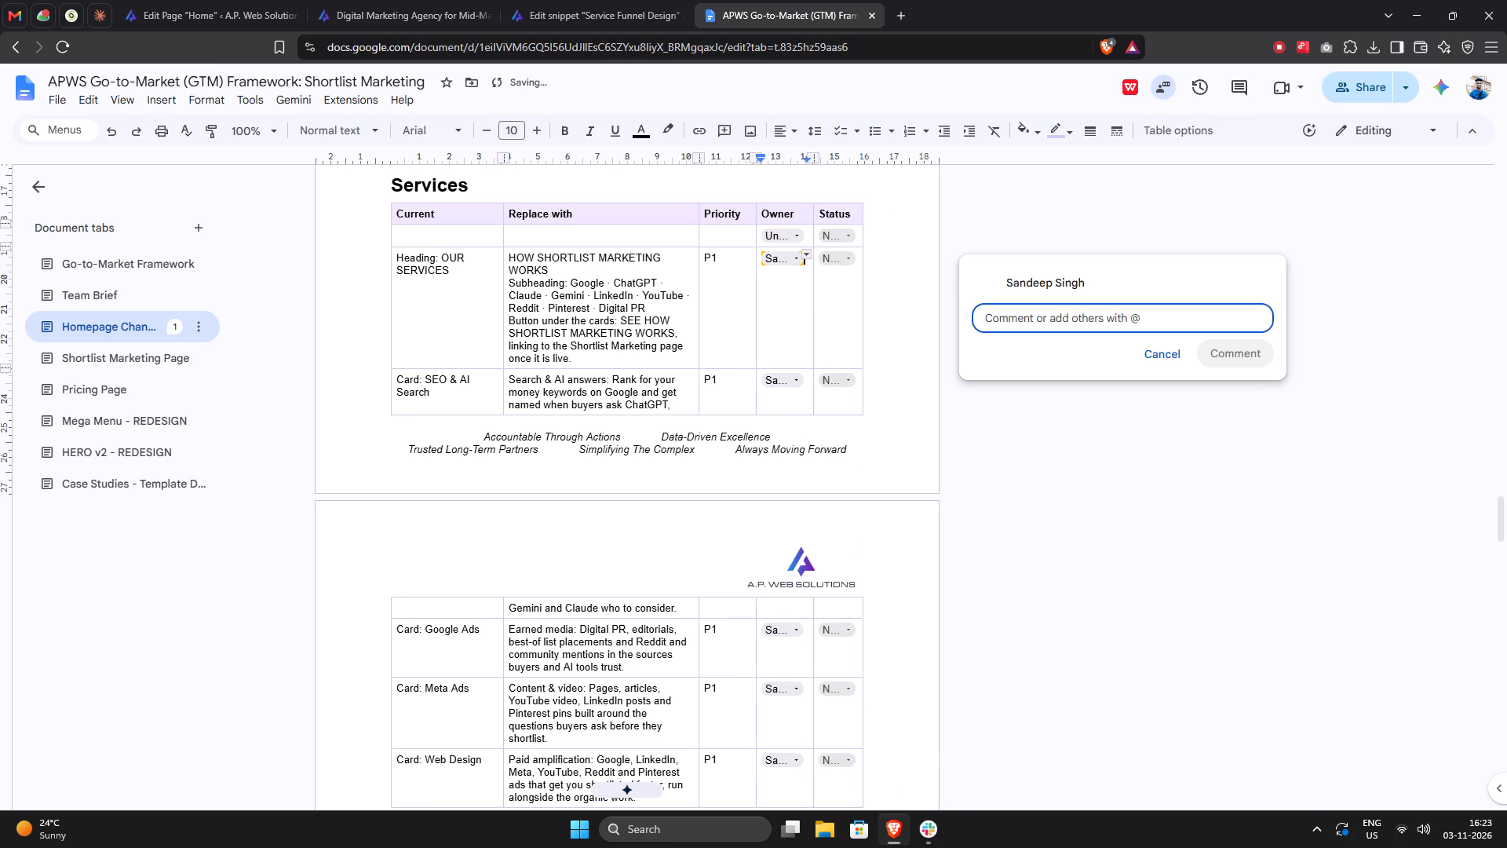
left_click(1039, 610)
Post the comment "Need more content for this section" on the document's Services heading.
scroll(809, 537, "up", 2)
right_click(611, 334)
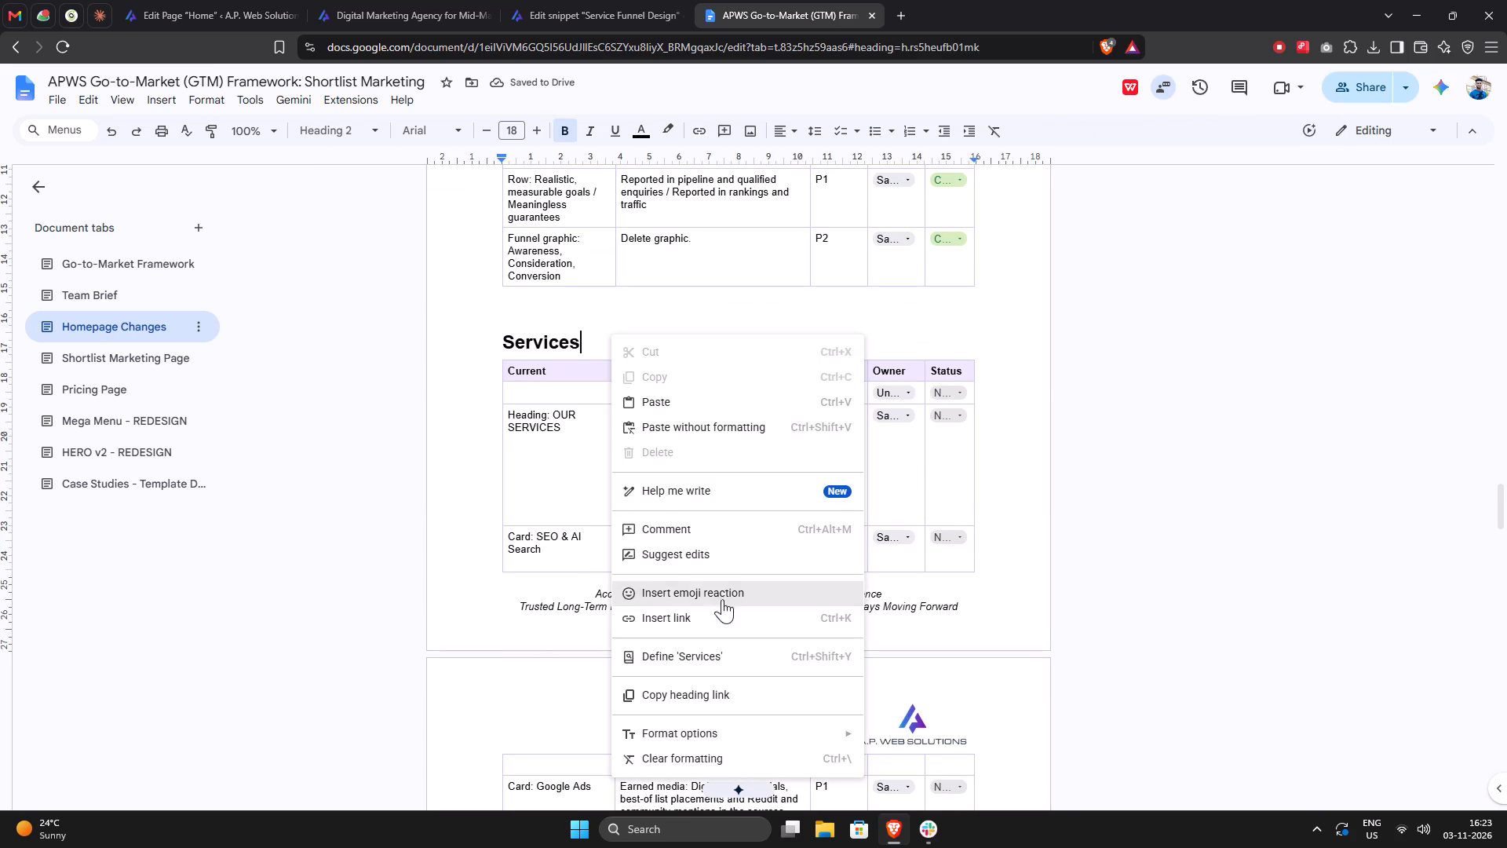
left_click(713, 536)
type("Need moe content for this section")
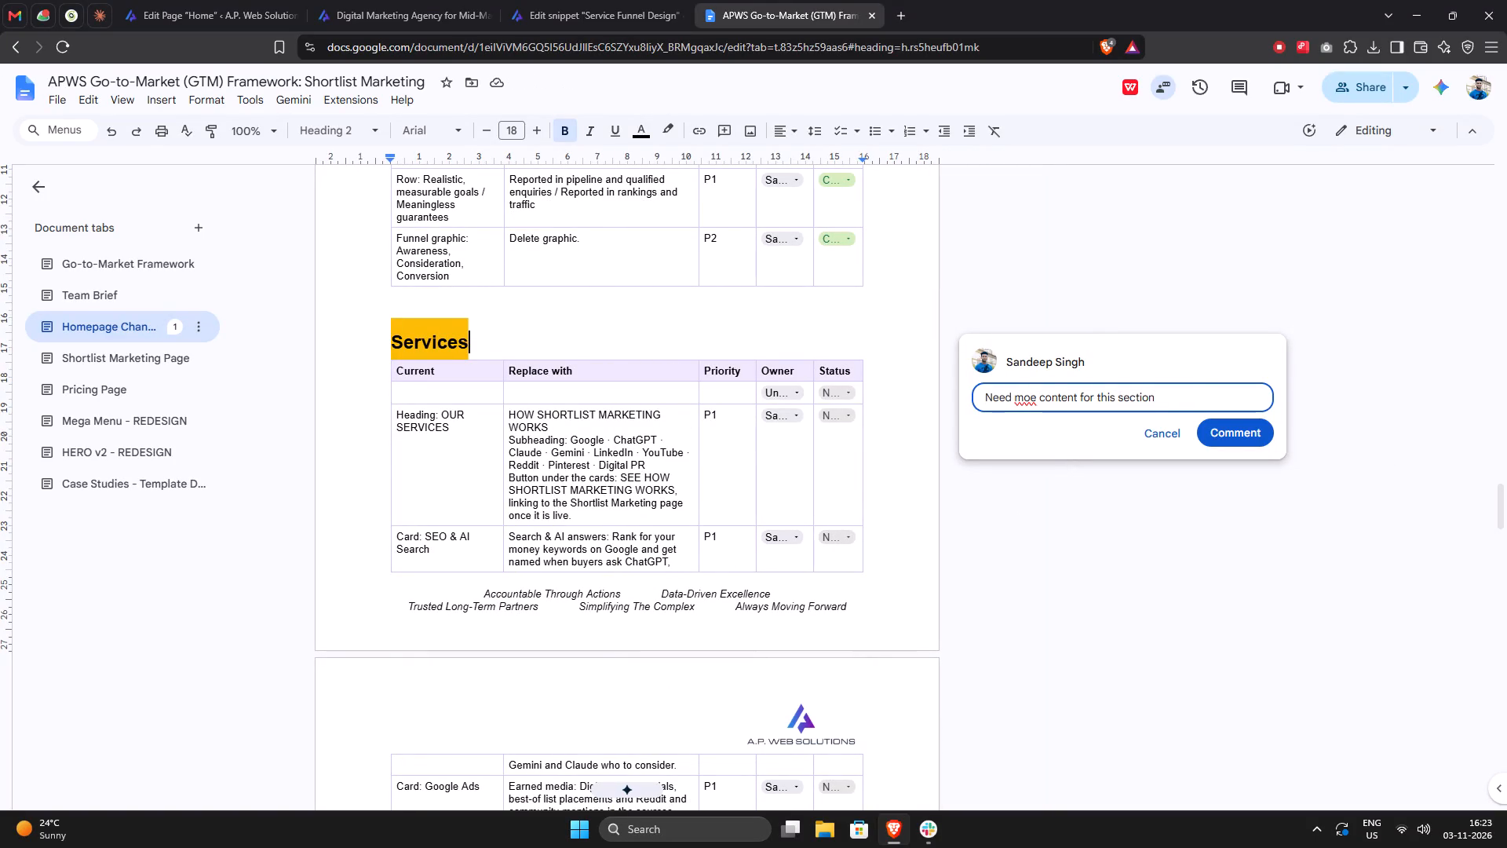
left_click(1031, 399)
key("r")
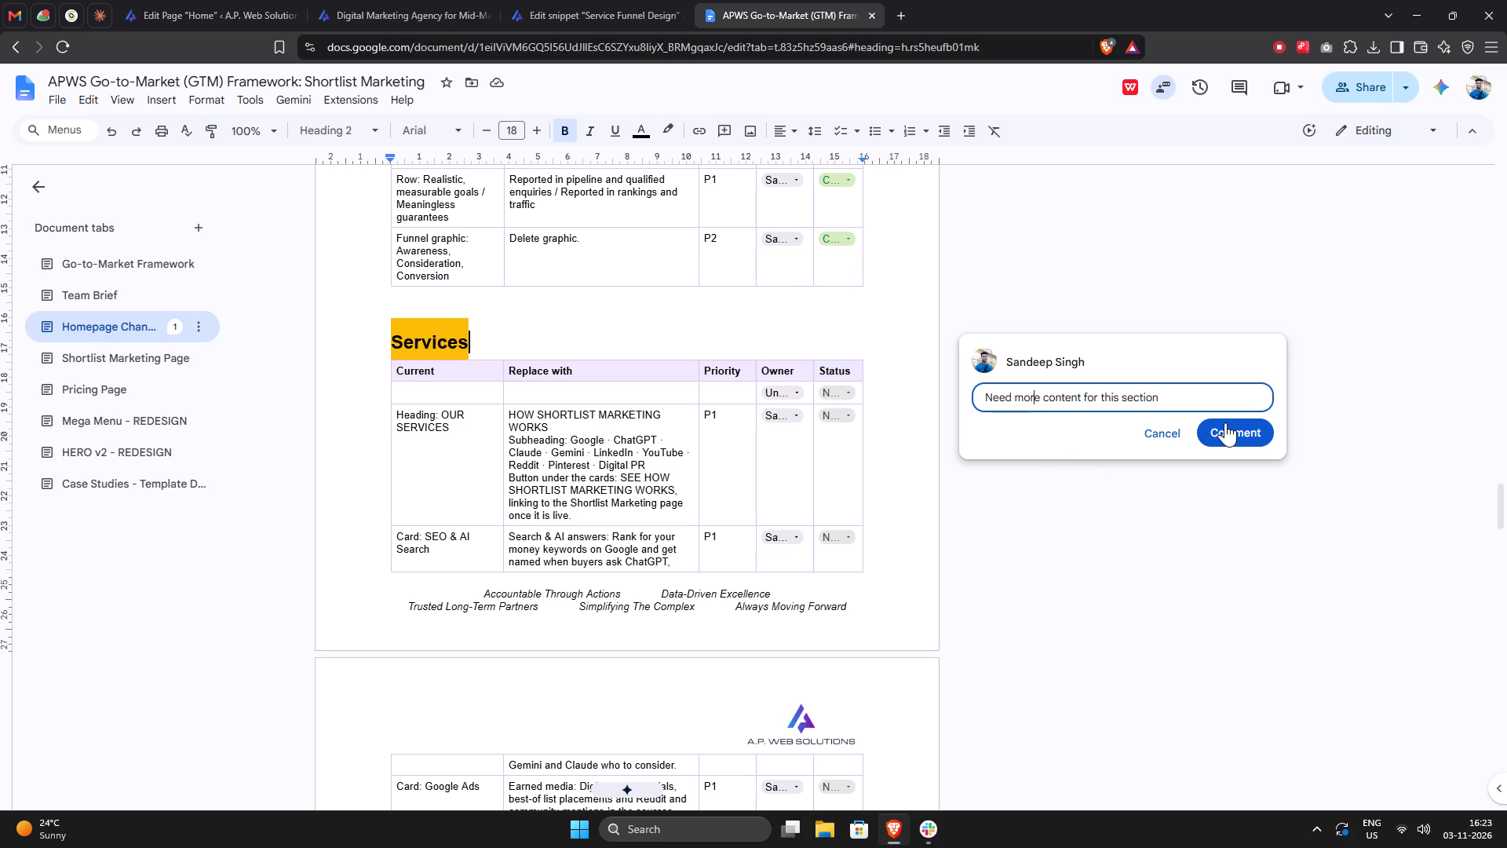
left_click(1238, 422)
Comment on the status of the Logo grid's "Logos include HAPPI" row, mentioning the suggested colleague with "need your help to select logos".
scroll(1022, 549, "down", 7)
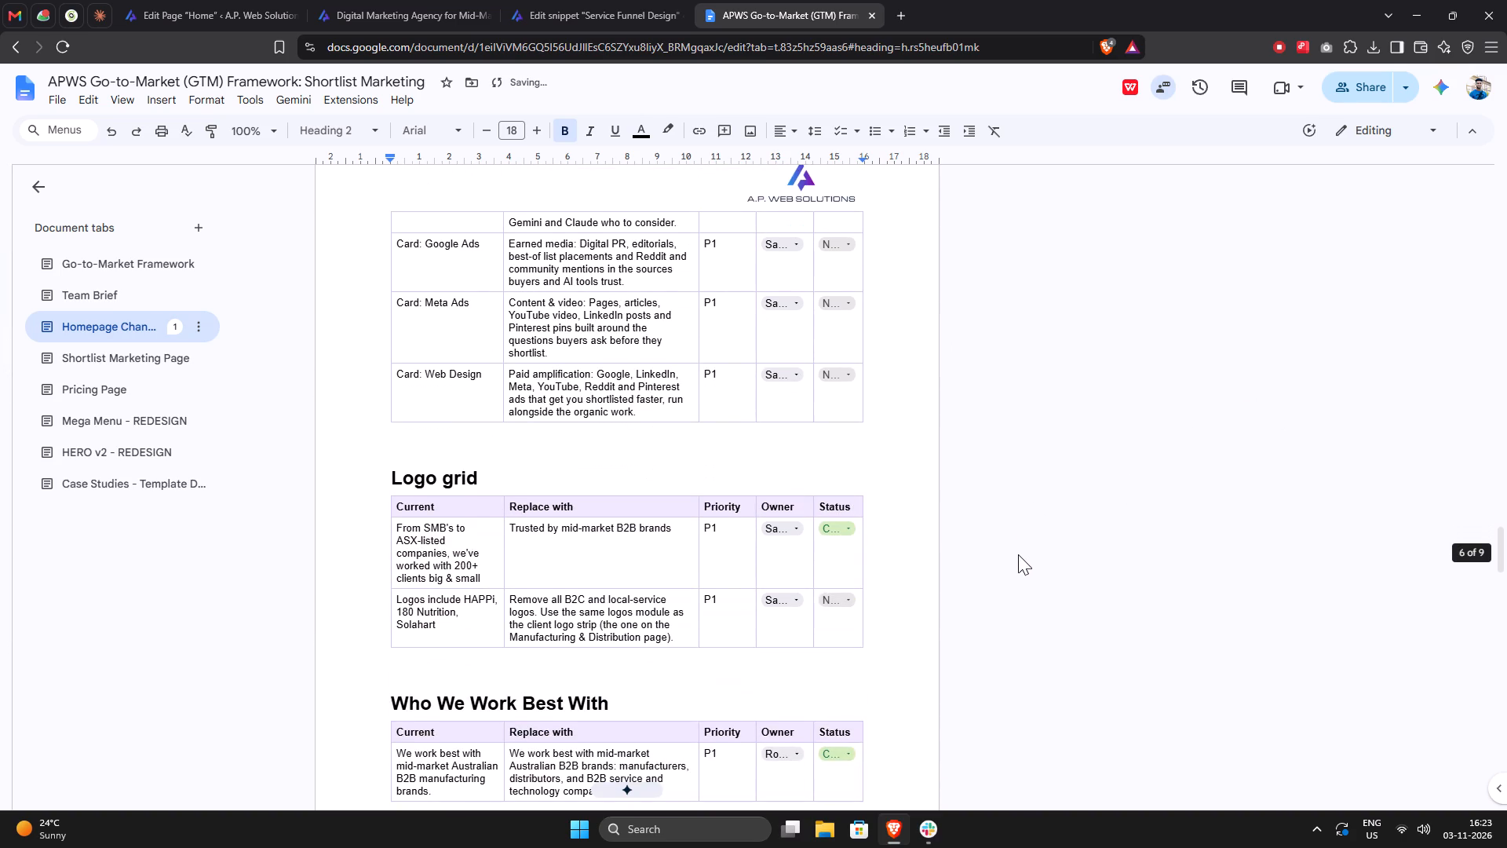
scroll(971, 624, "down", 1)
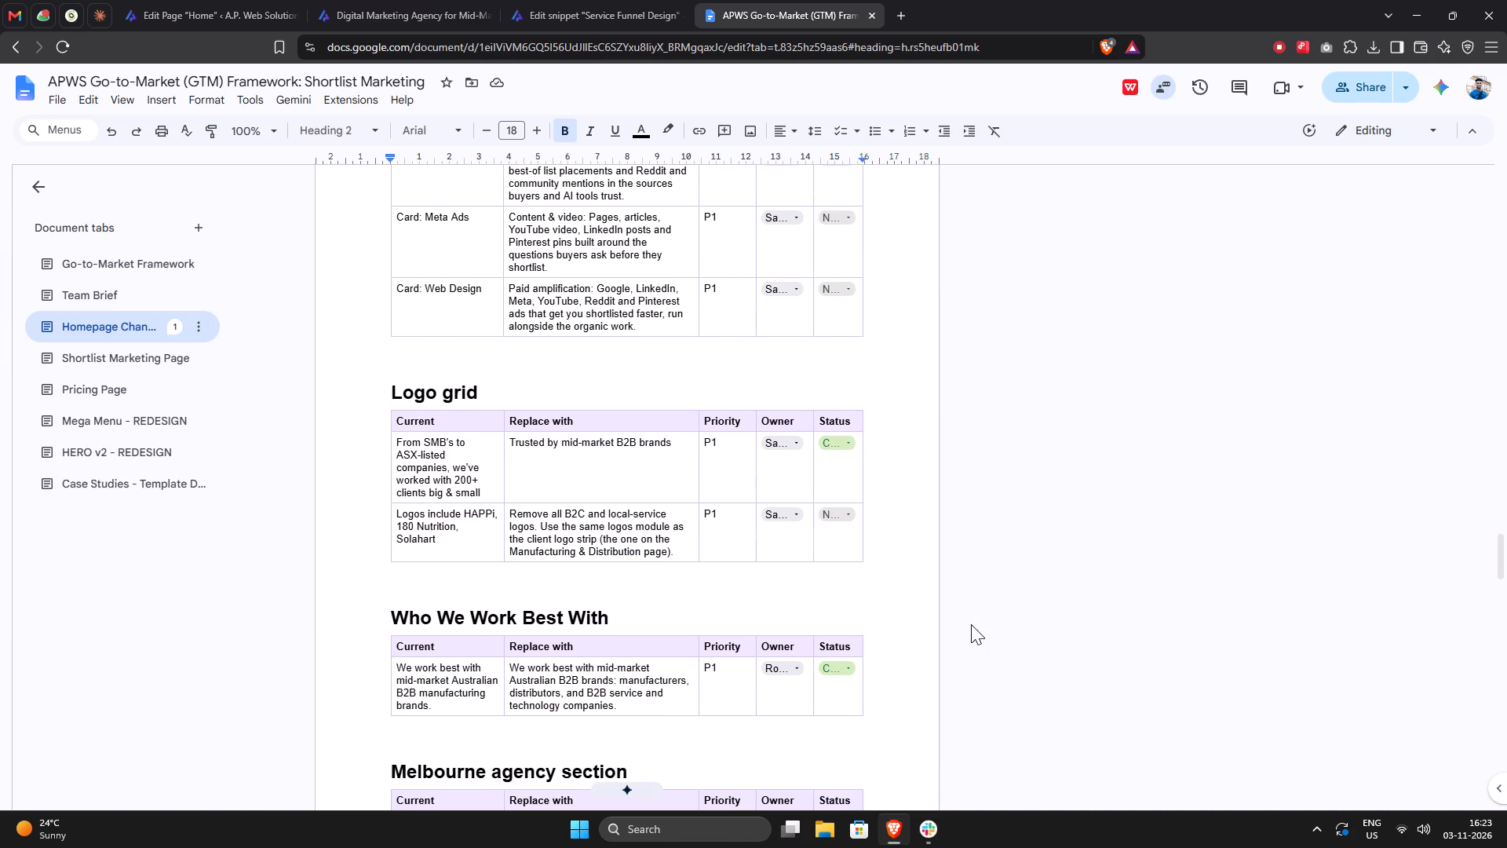
right_click(847, 553)
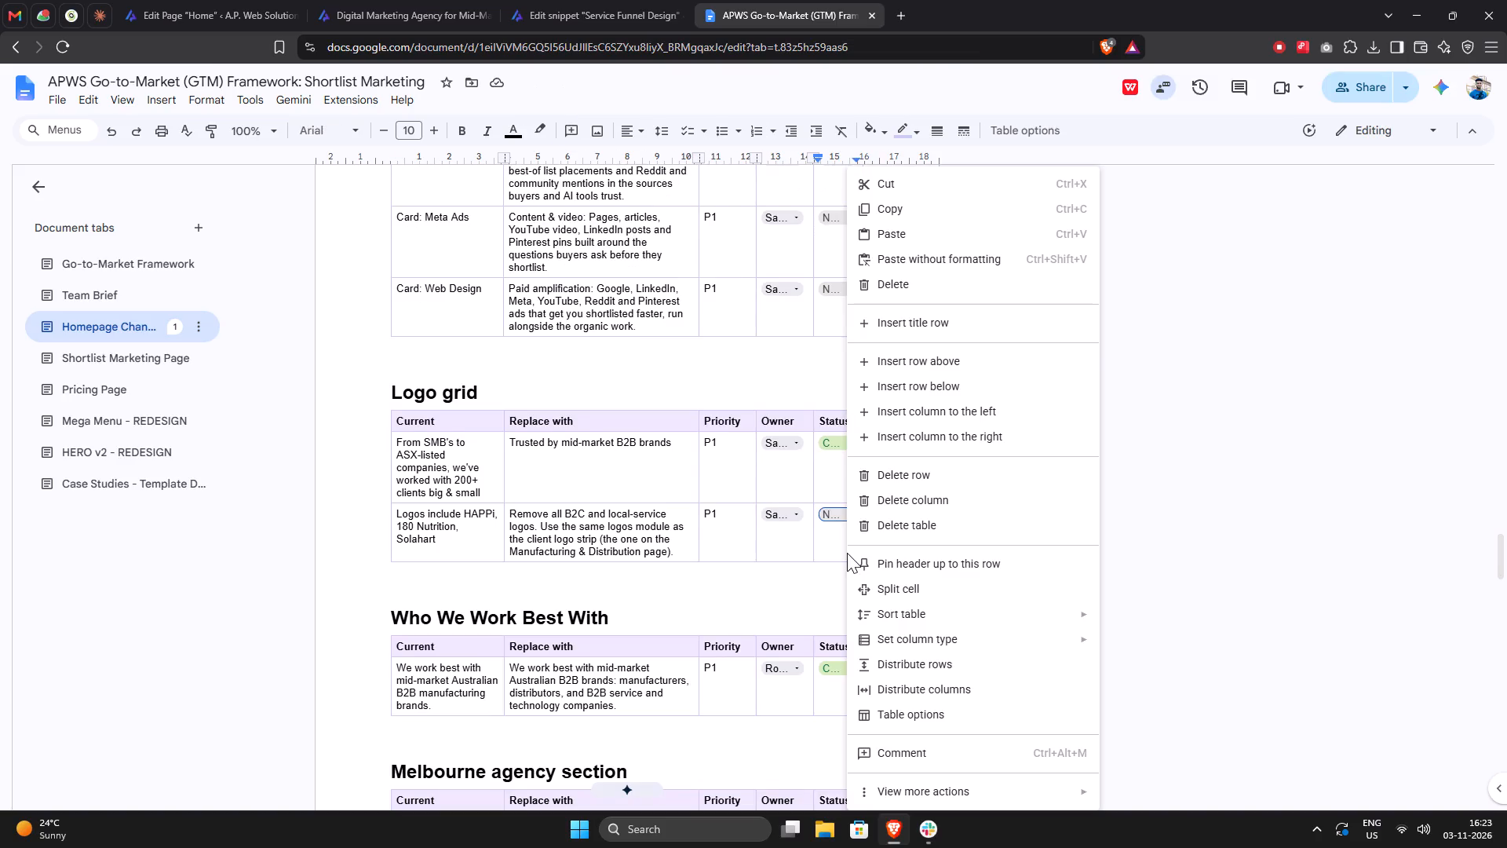
left_click(918, 741)
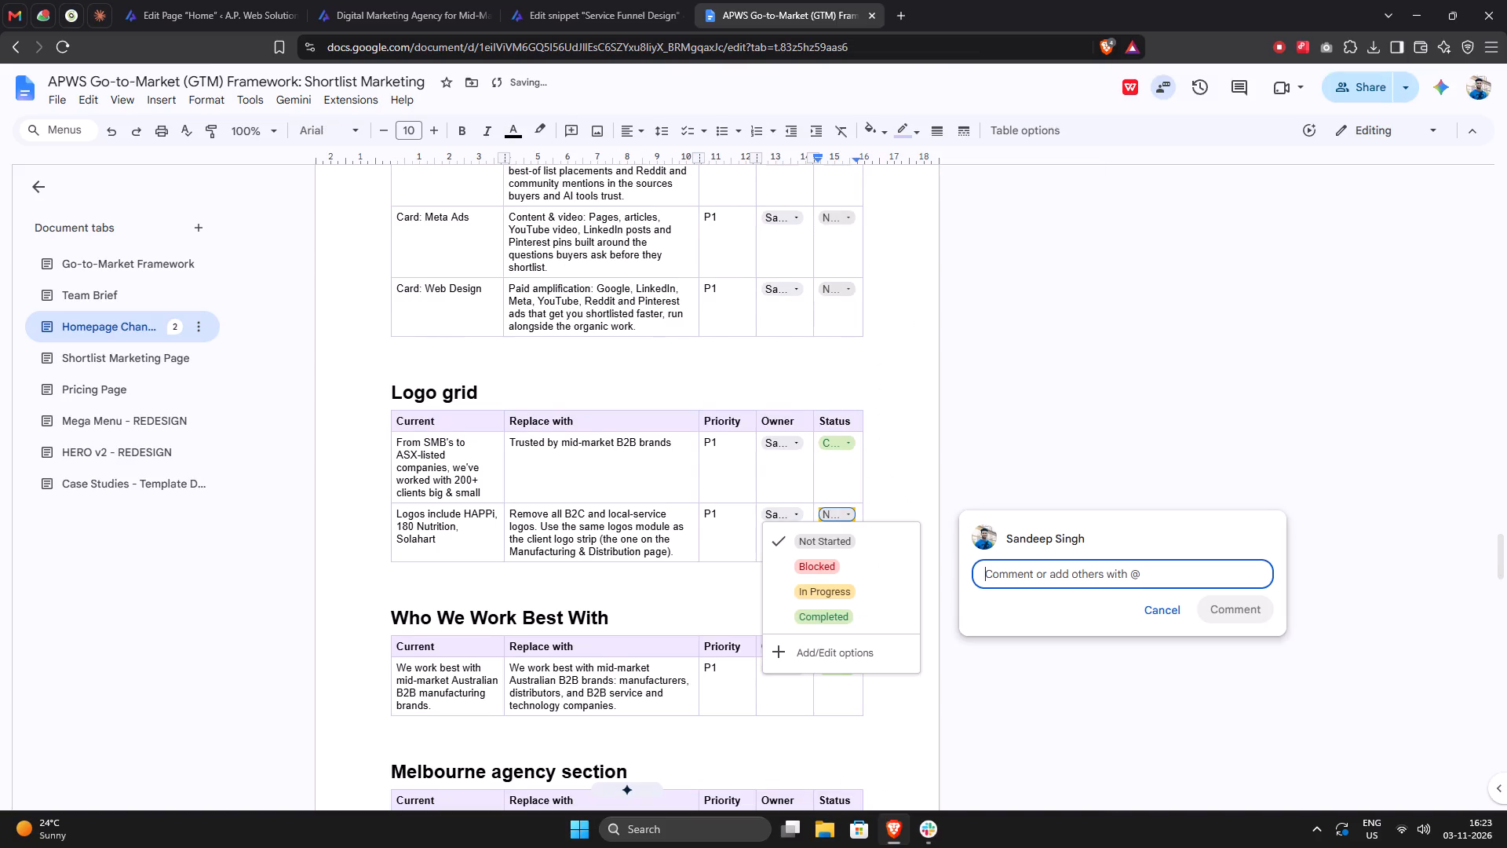
type("@r")
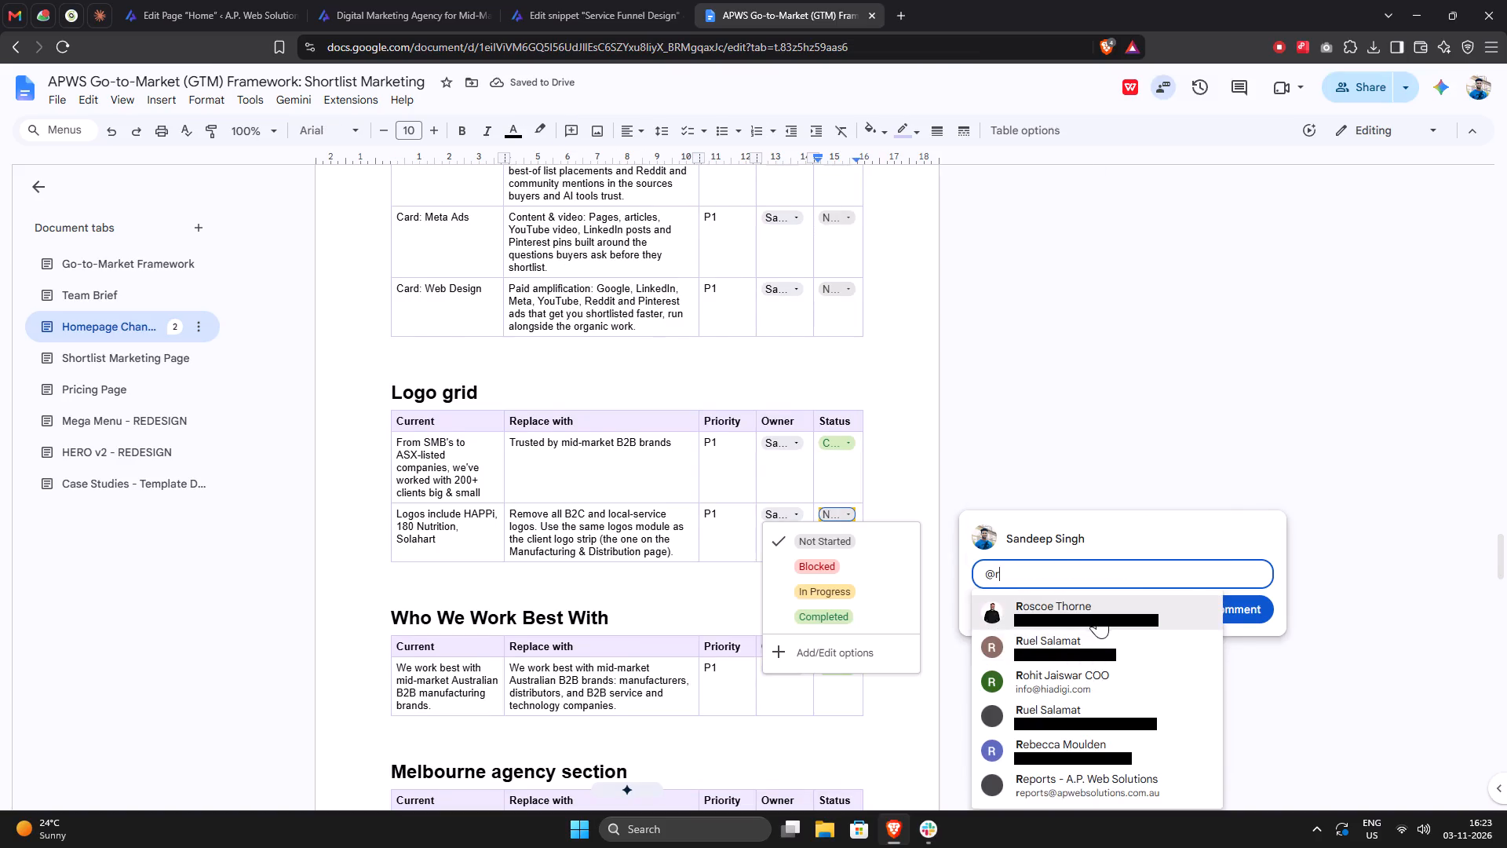
left_click(1093, 612)
type("need your help to")
key("space")
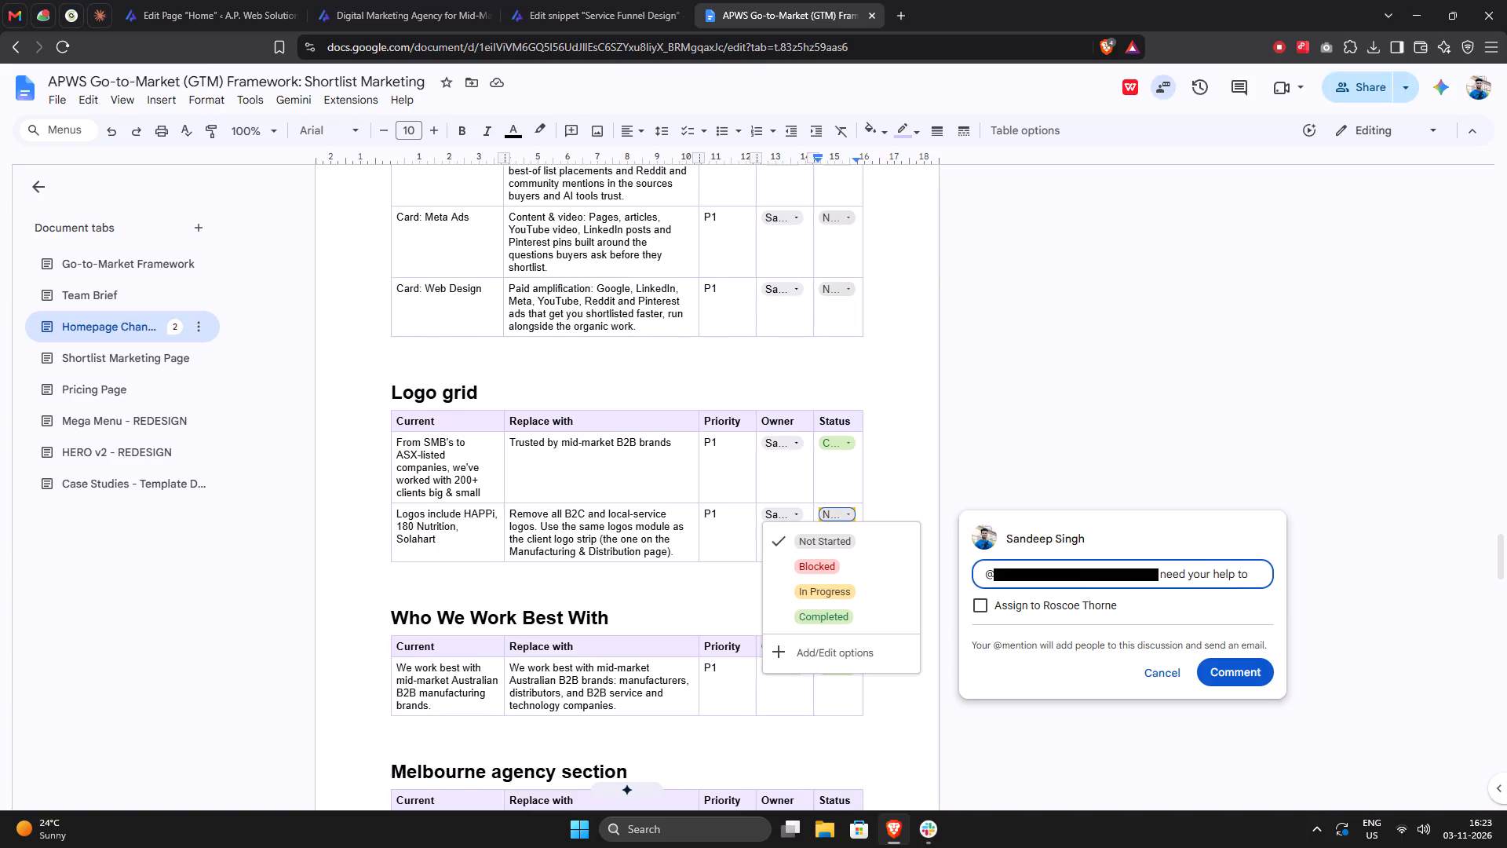
type("selected")
key("BackSpace")
key("BackSpace")
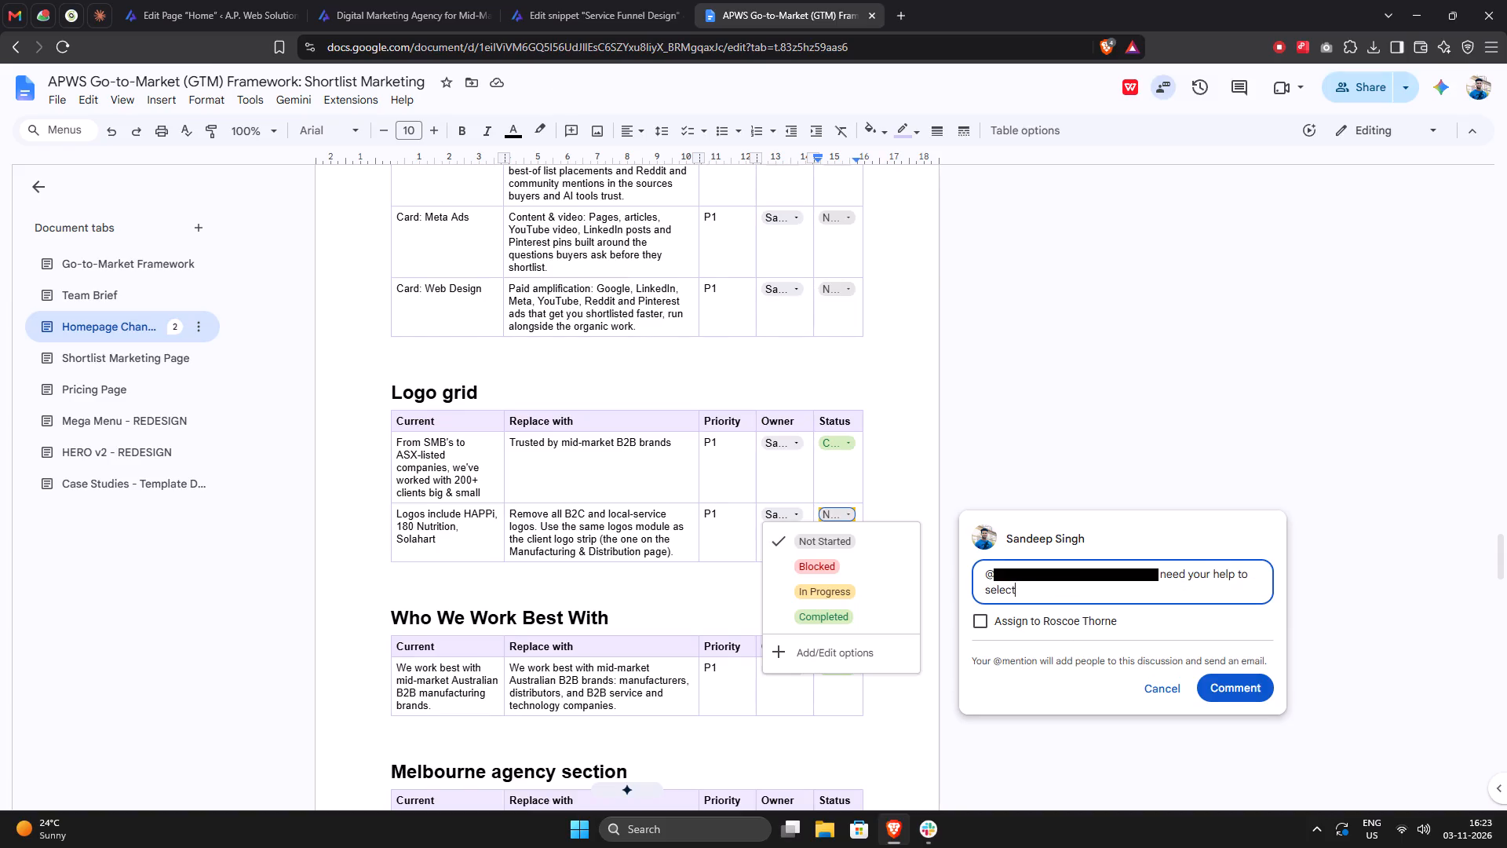
key("space")
type("logos")
scroll(1093, 612, "up", 1)
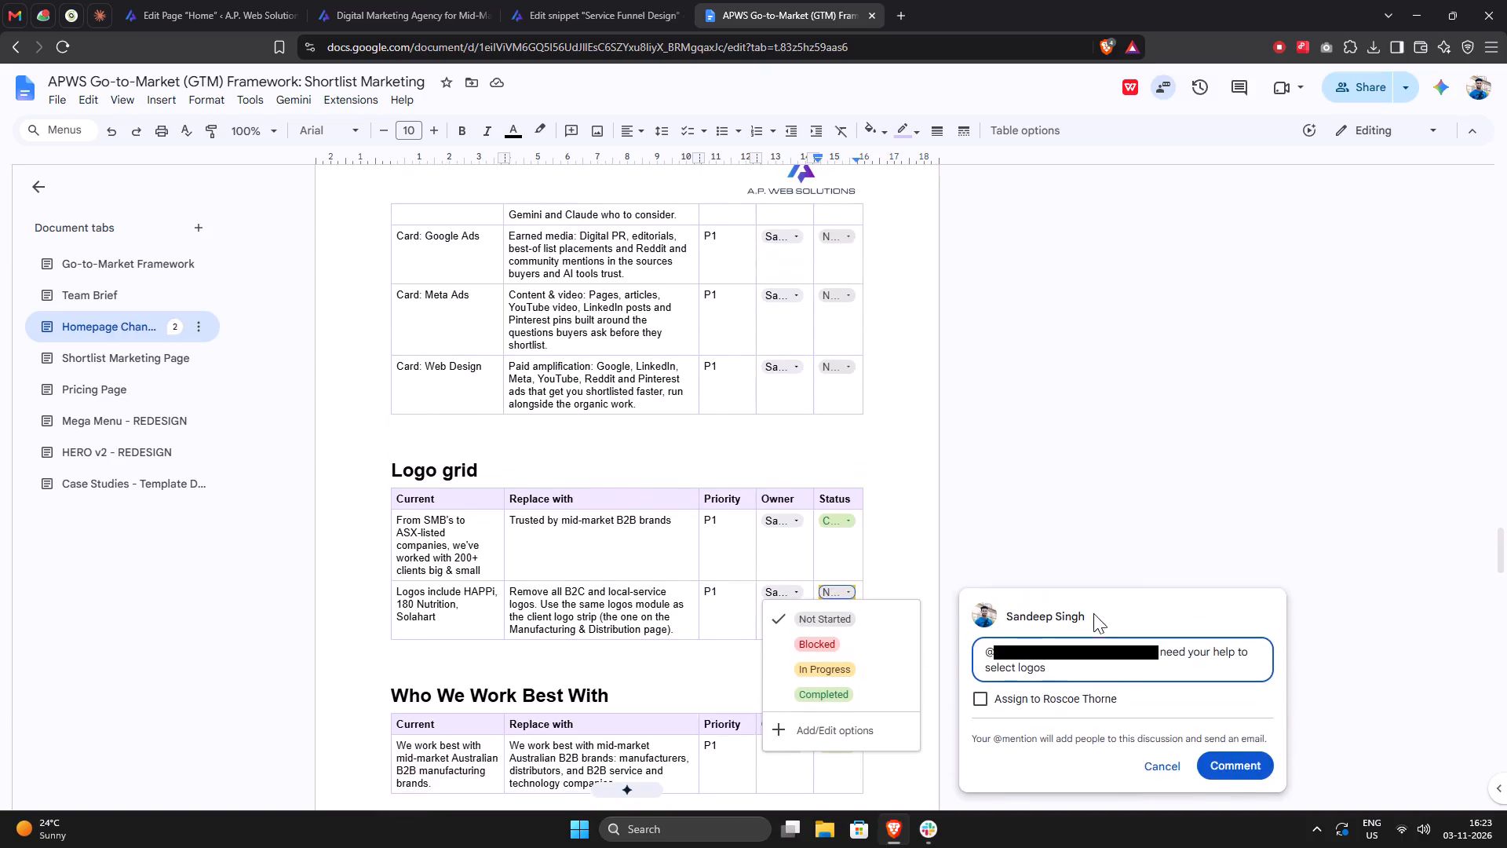
left_click(1239, 765)
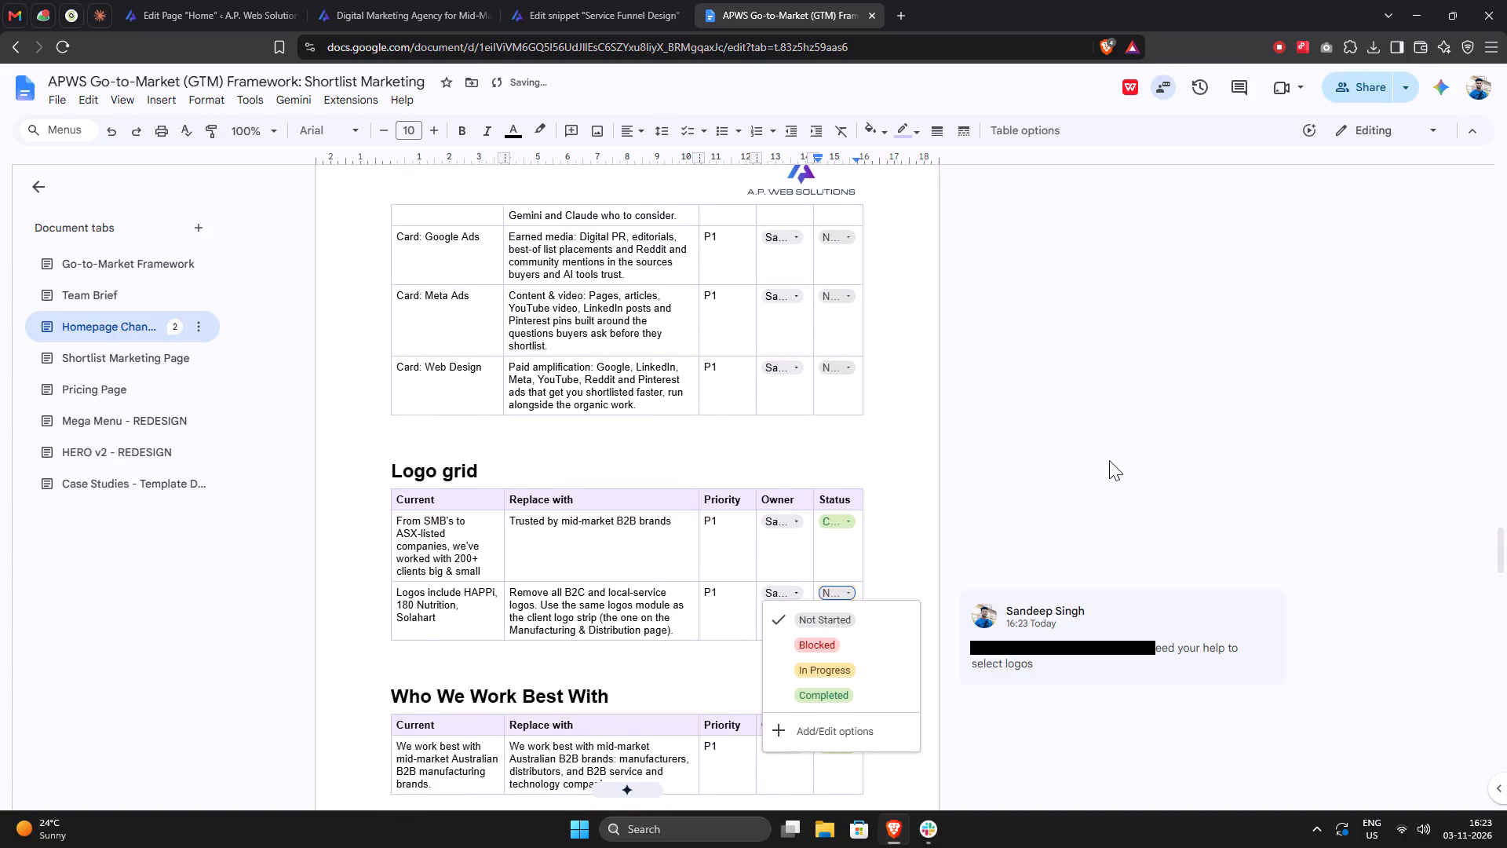
left_click(1109, 460)
Look through the Homepage Changes document from the Logo grid to the FAQ section for items still outstanding.
scroll(1109, 460, "up", 3)
scroll(1109, 460, "down", 4)
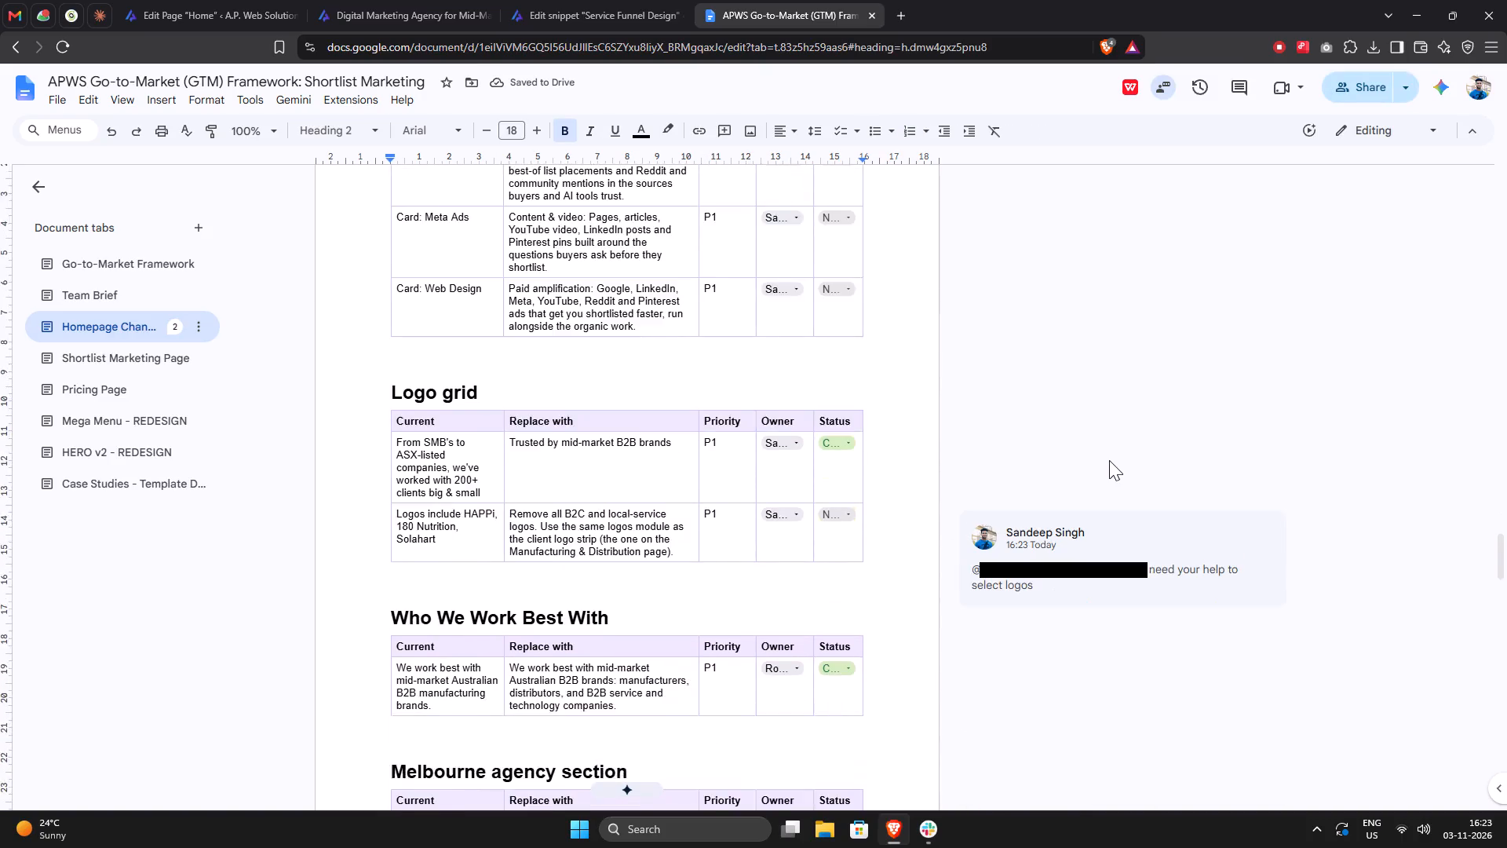
scroll(1109, 460, "down", 18)
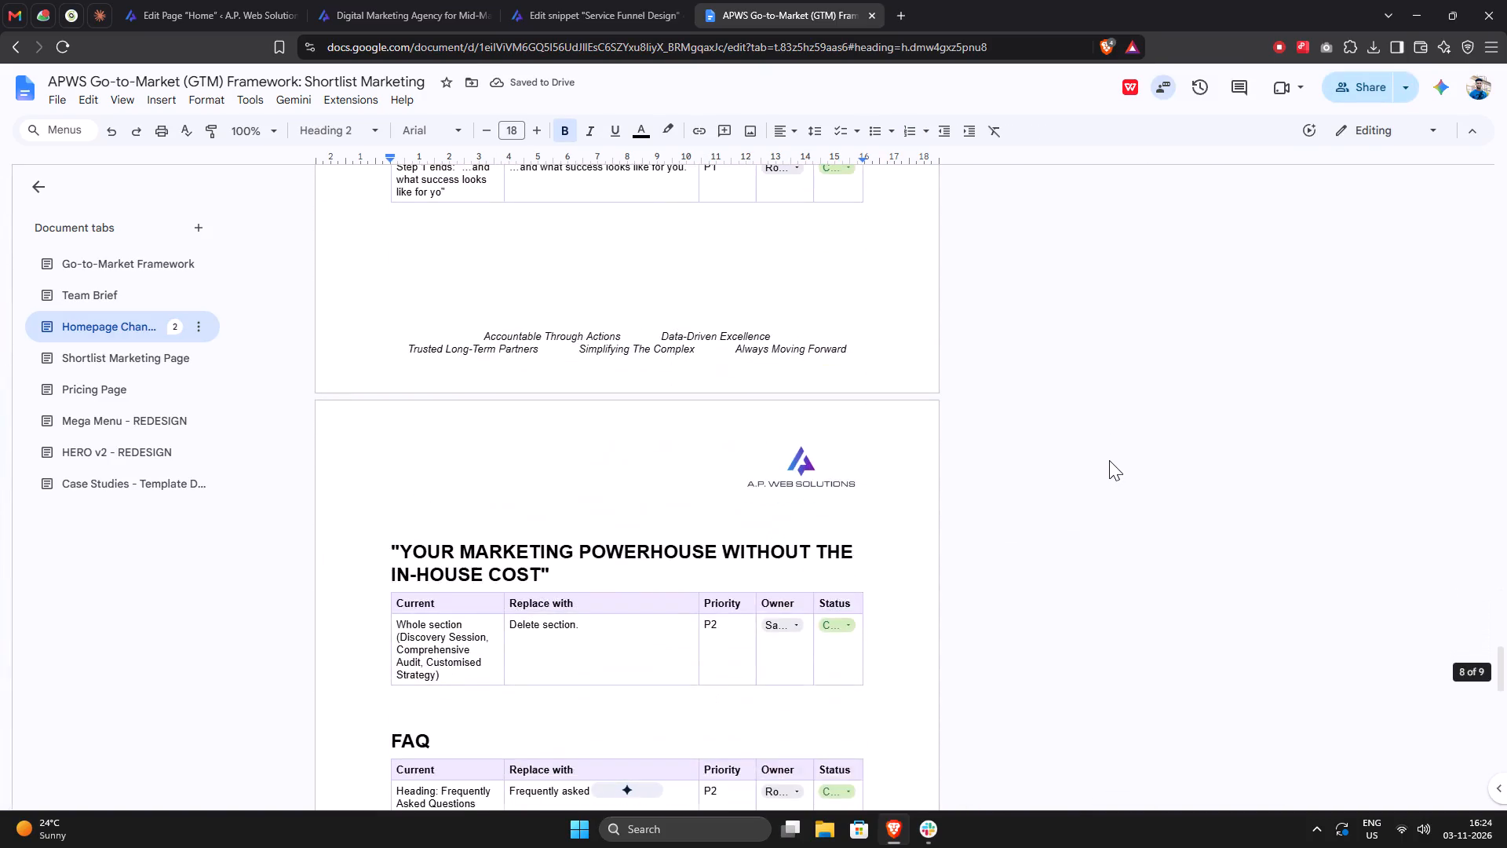
scroll(1109, 460, "down", 7)
scroll(1109, 460, "up", 7)
Reload the staging home page without cache and close the Service Funnel Design snippet editor.
left_click(388, 17)
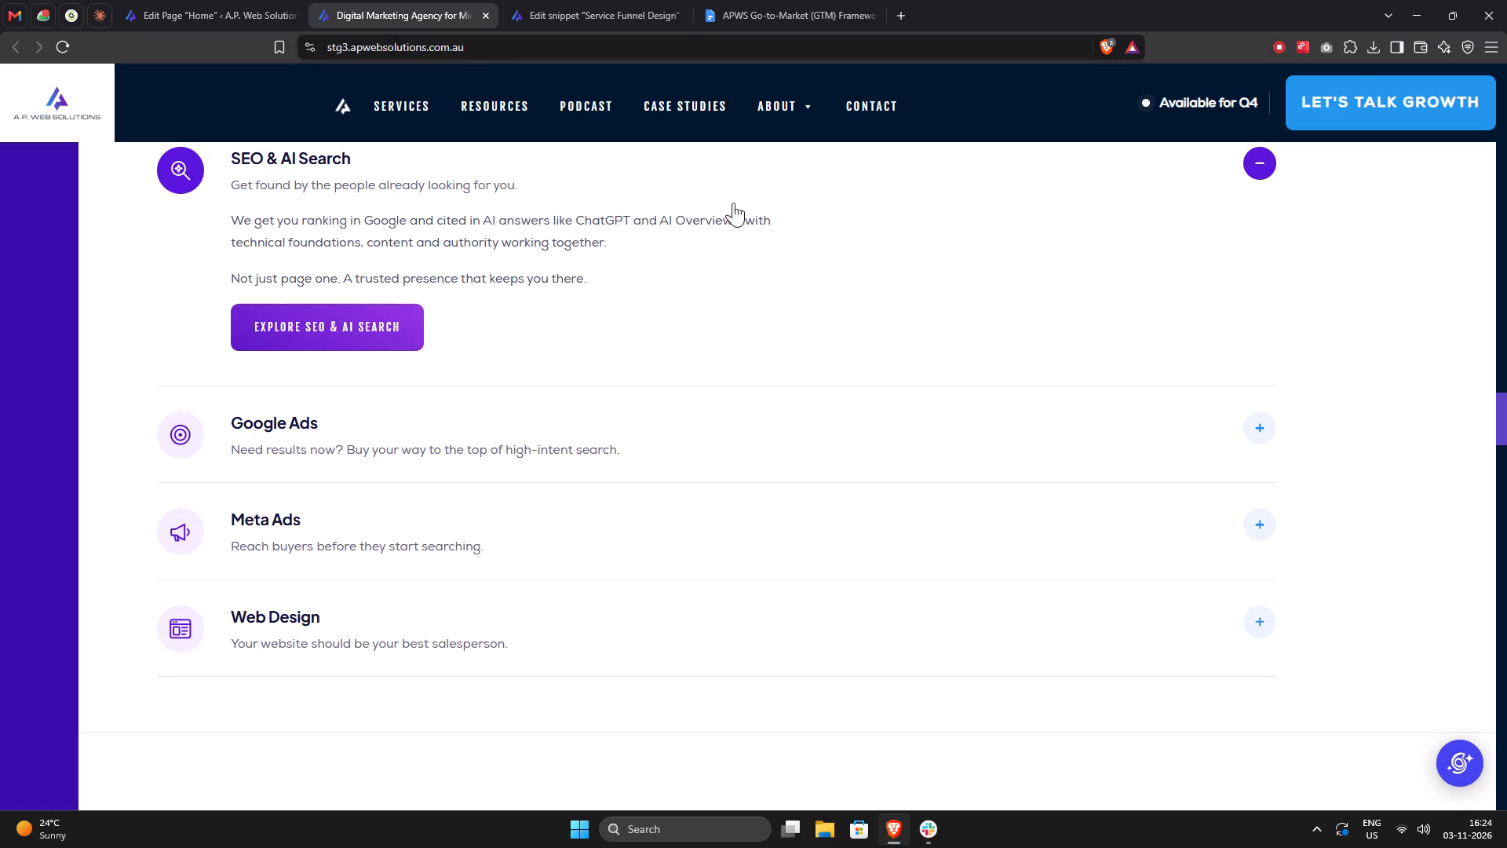
key("ctrl+F5")
left_click(684, 13)
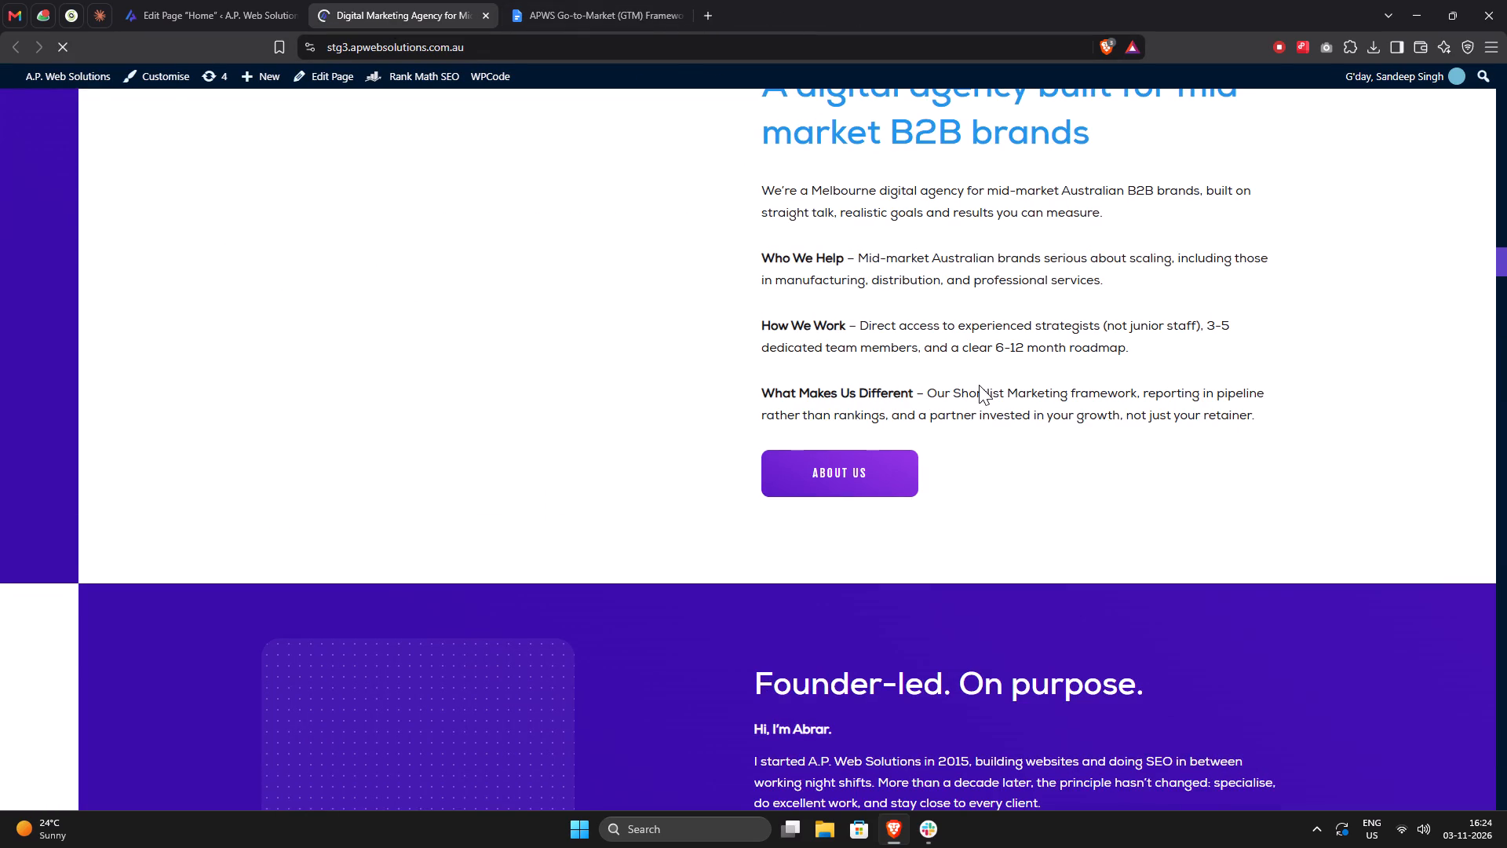
Check the staging page's Shortlist Marketing section, expanding its service cards to examine the titles, subtitles, body text and subheading.
scroll(994, 448, "up", 4)
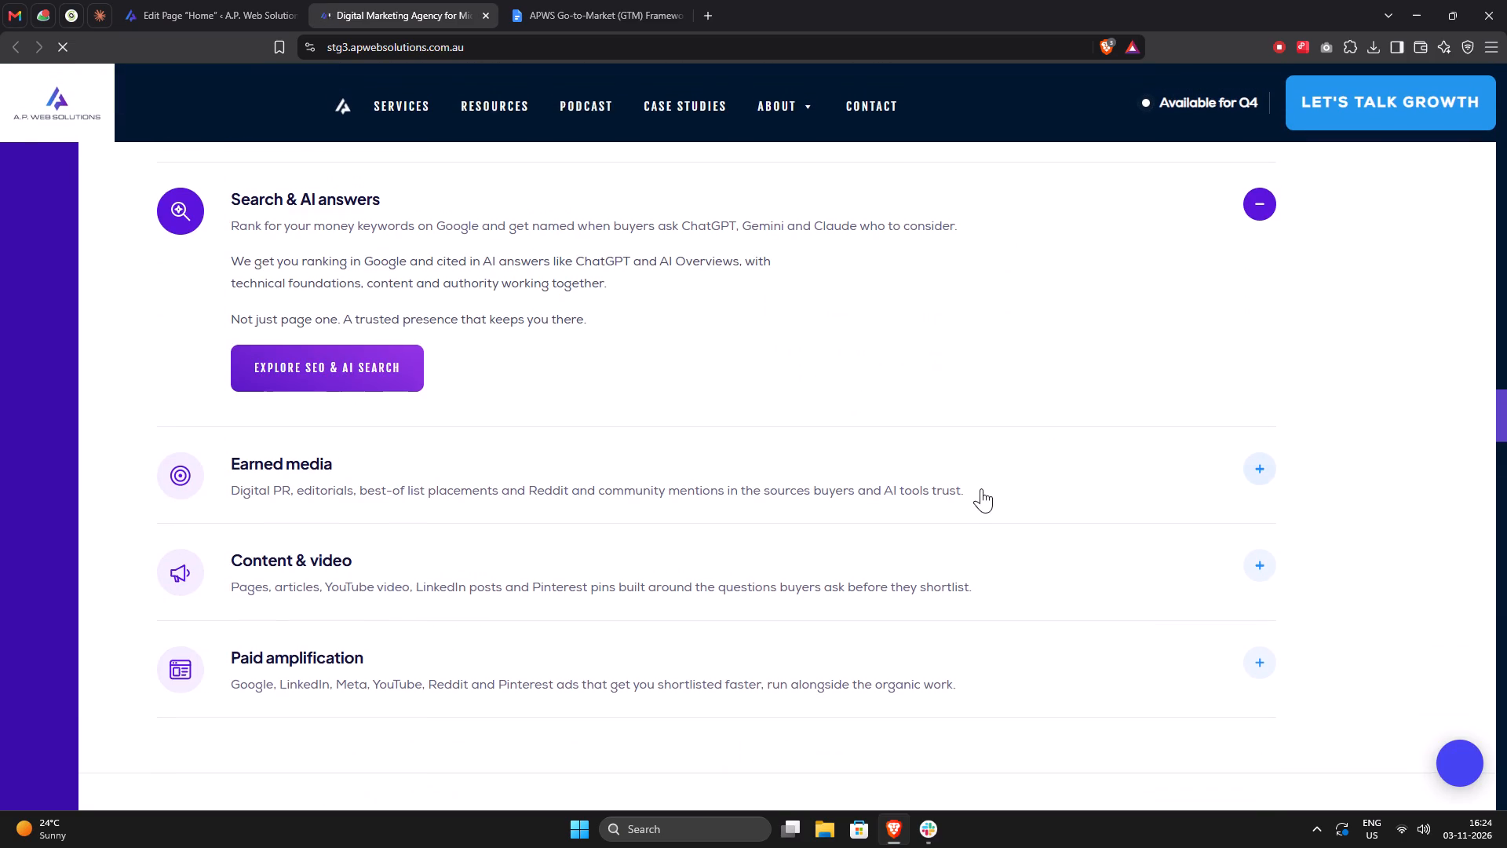
left_click(672, 484)
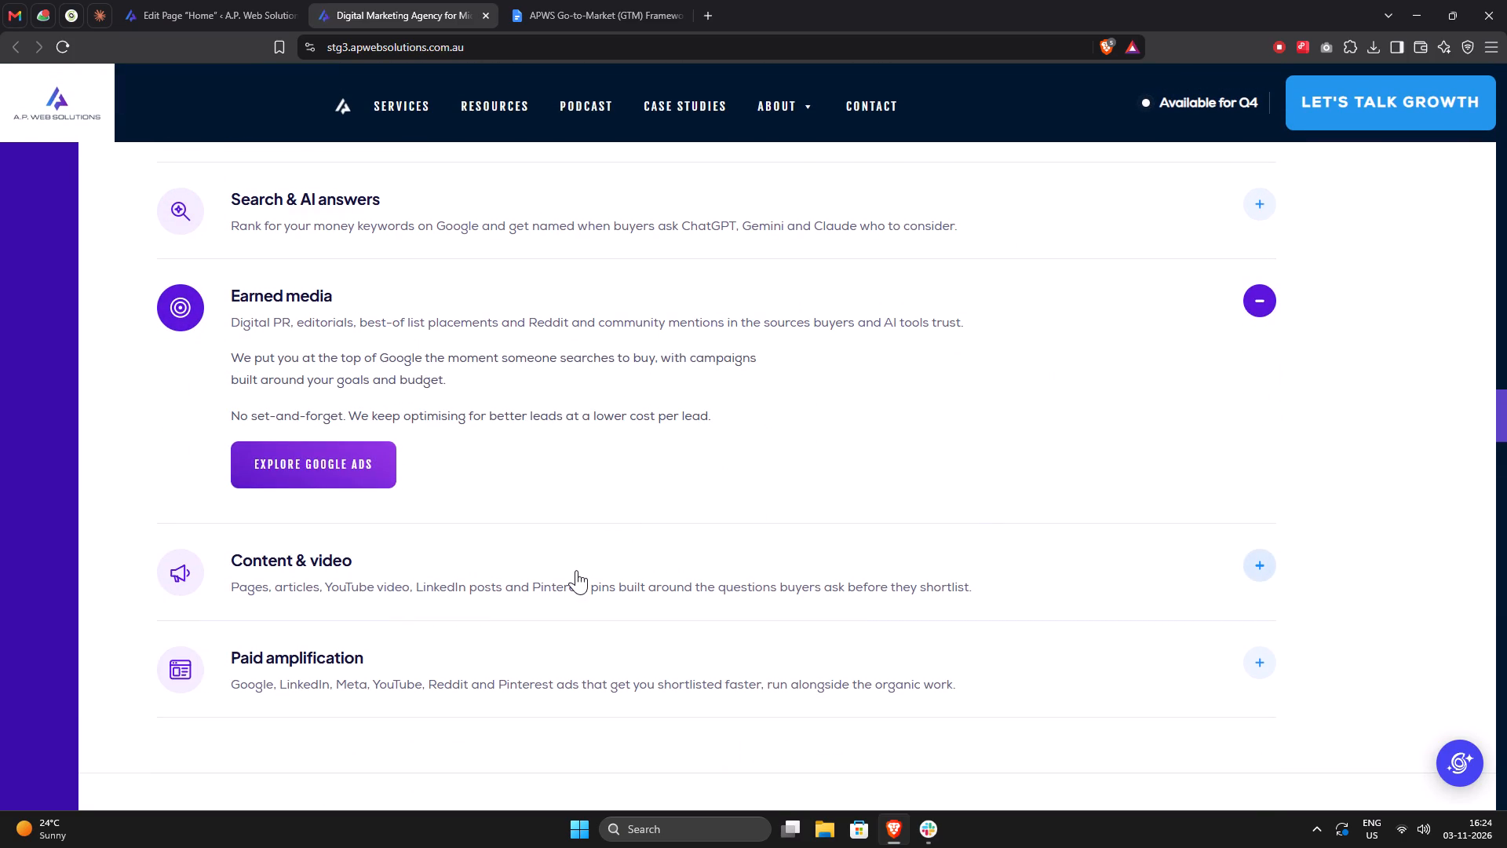
left_click(576, 570)
left_click(546, 670)
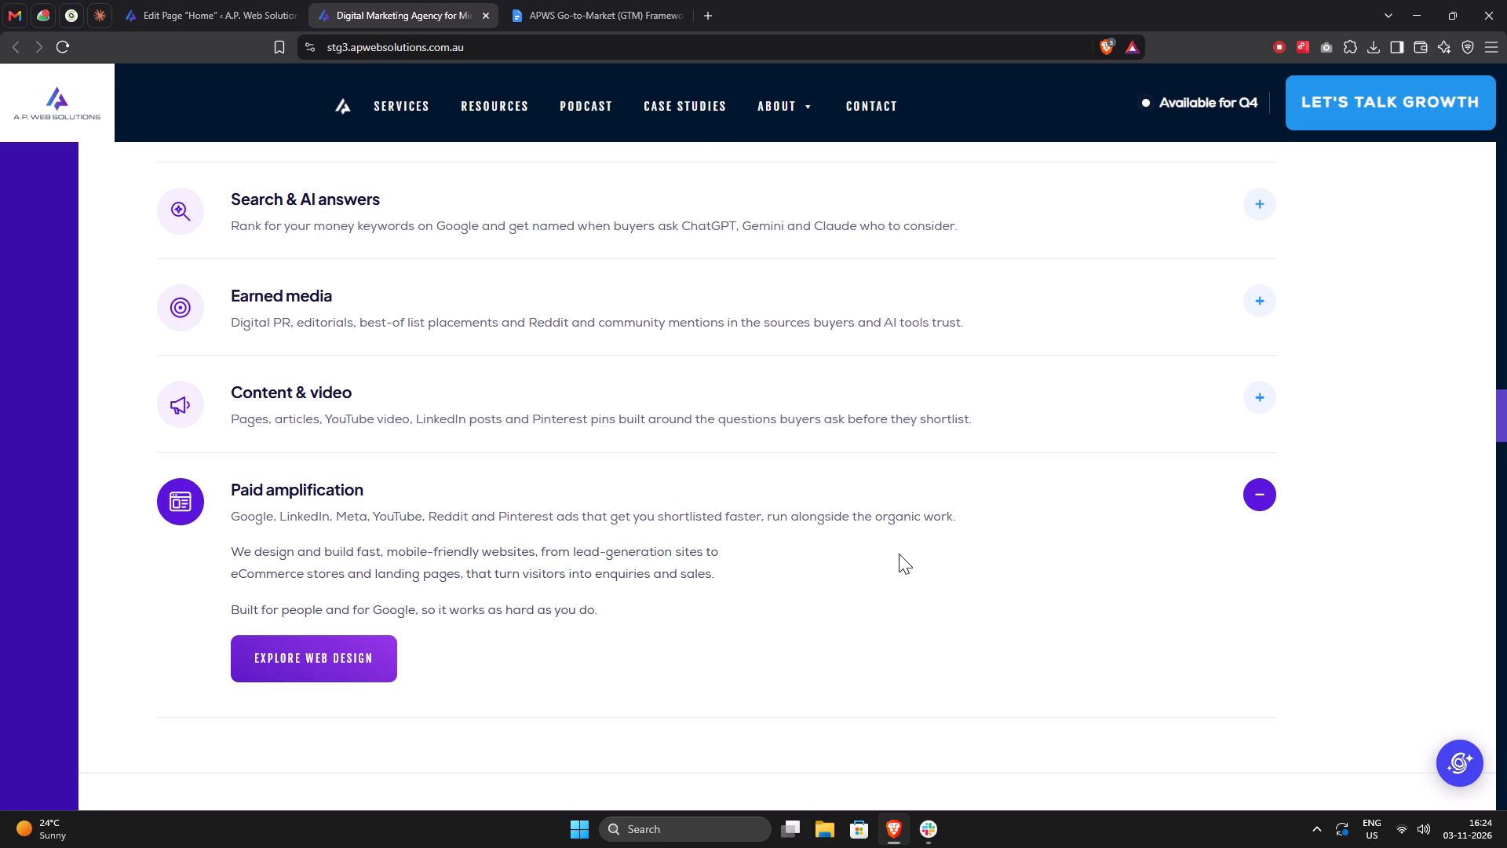
left_click(837, 418)
left_click(687, 334)
left_click(632, 222)
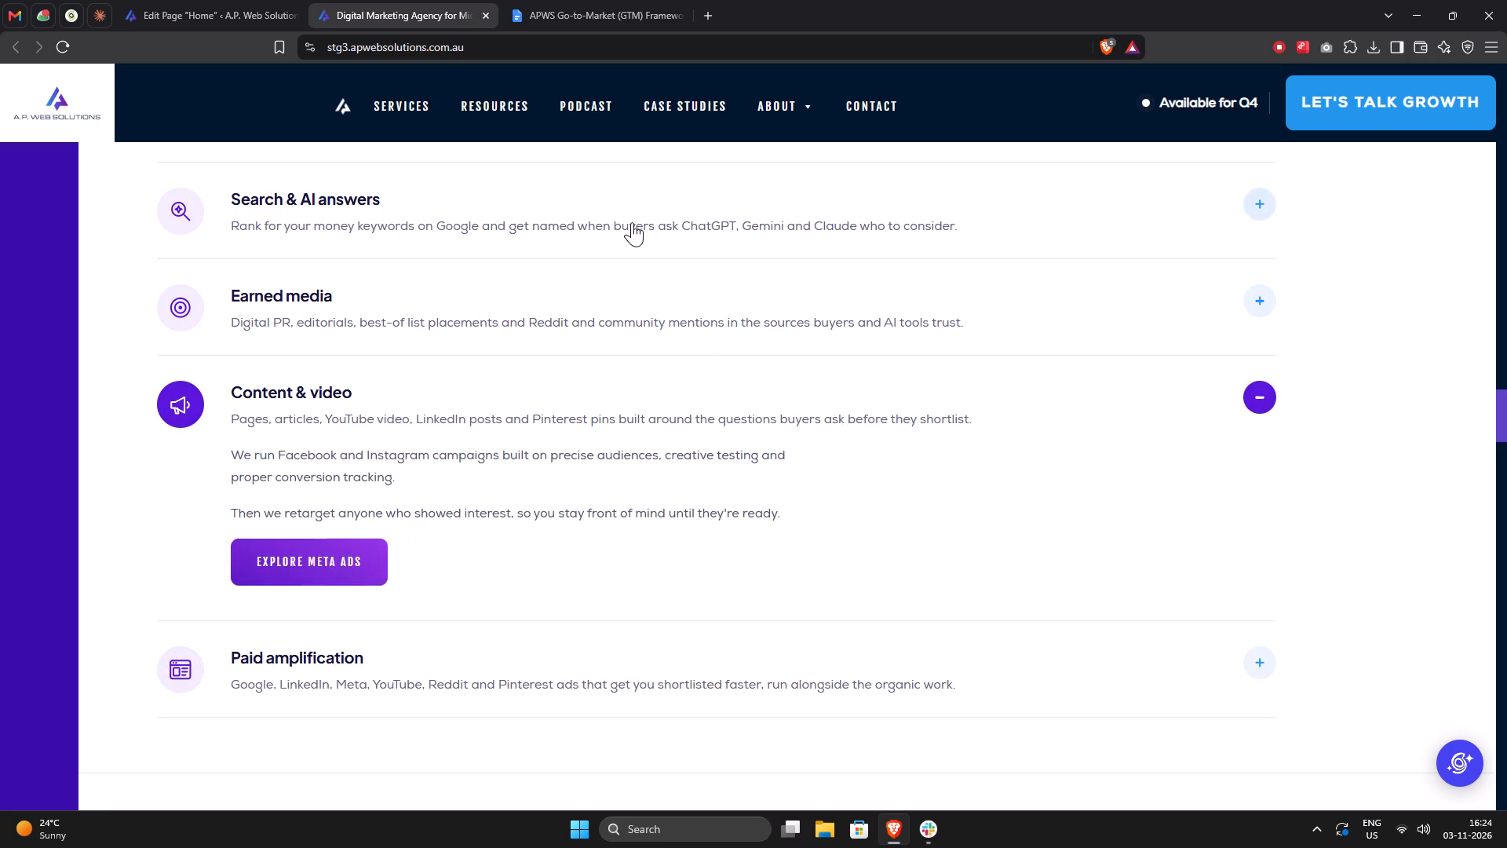
scroll(814, 382, "up", 2)
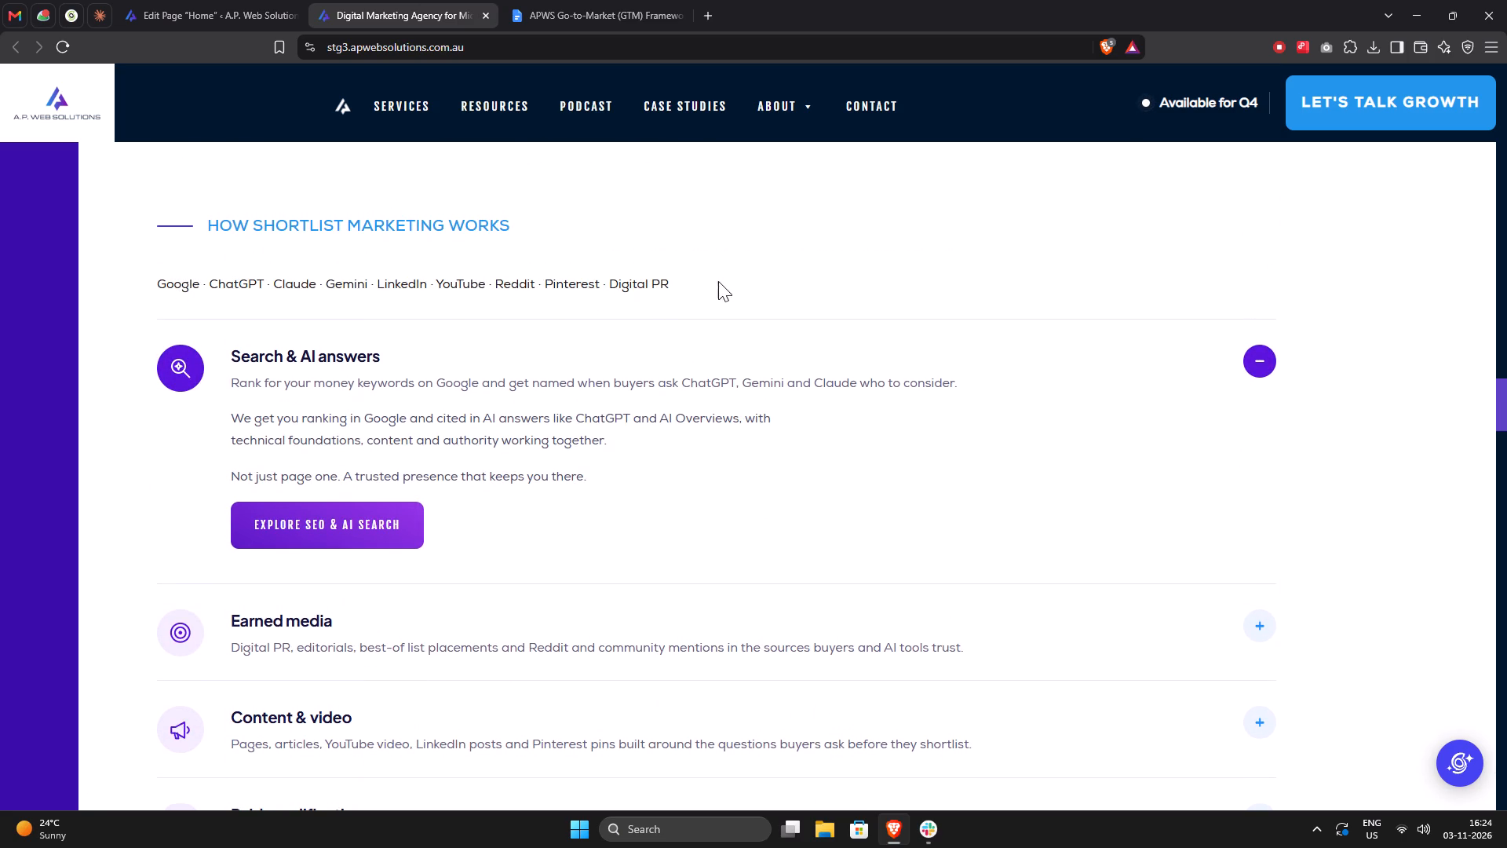
left_click_drag(718, 280, 149, 286)
left_click(816, 269)
Review the rest of the staging home page, including the comparison, case studies, logo strips, process steps, footer and hero.
scroll(762, 368, "up", 4)
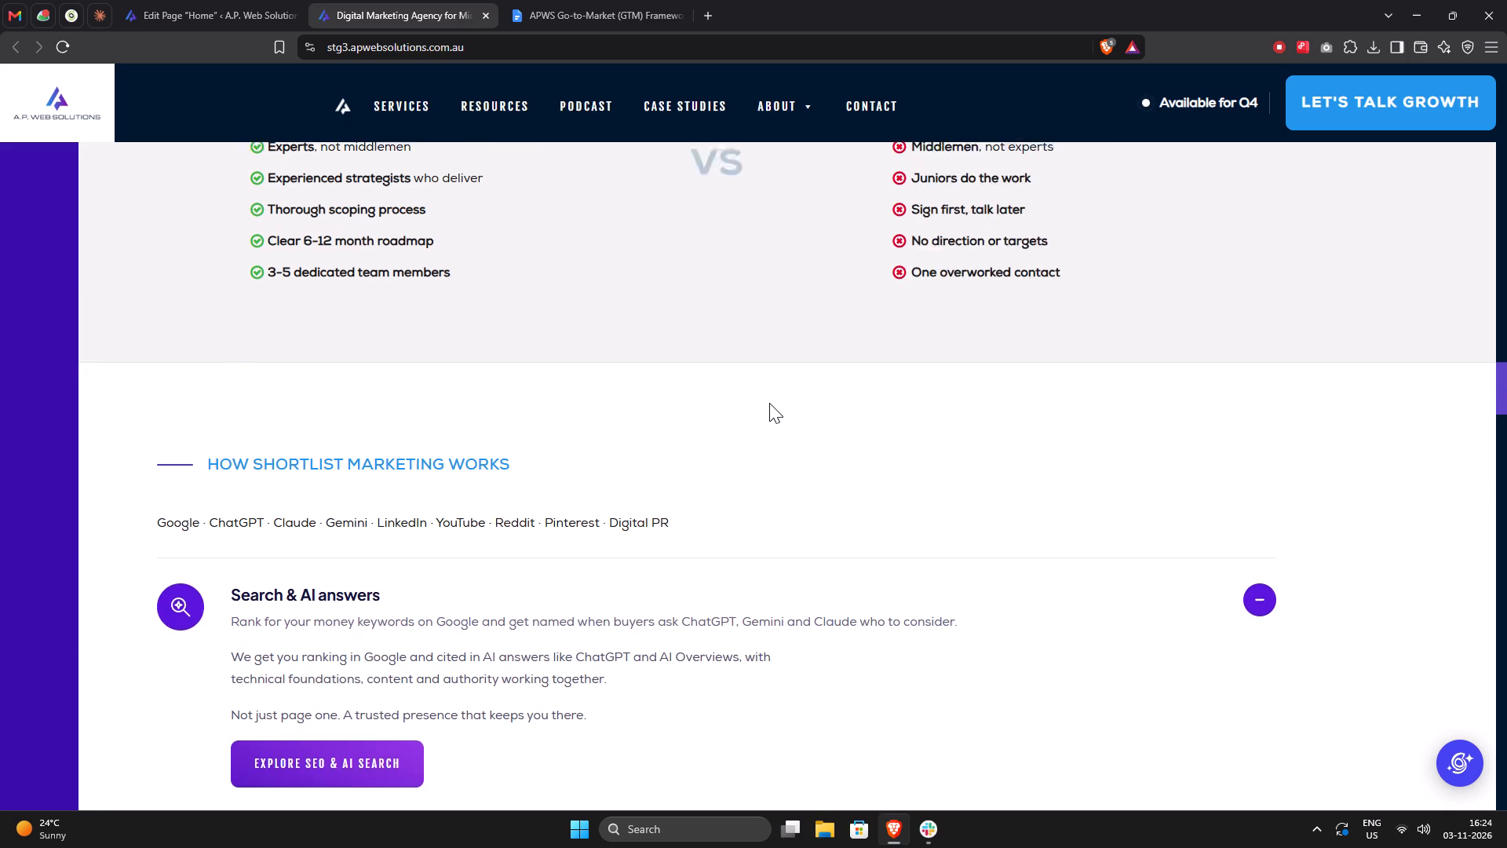
scroll(769, 403, "up", 6)
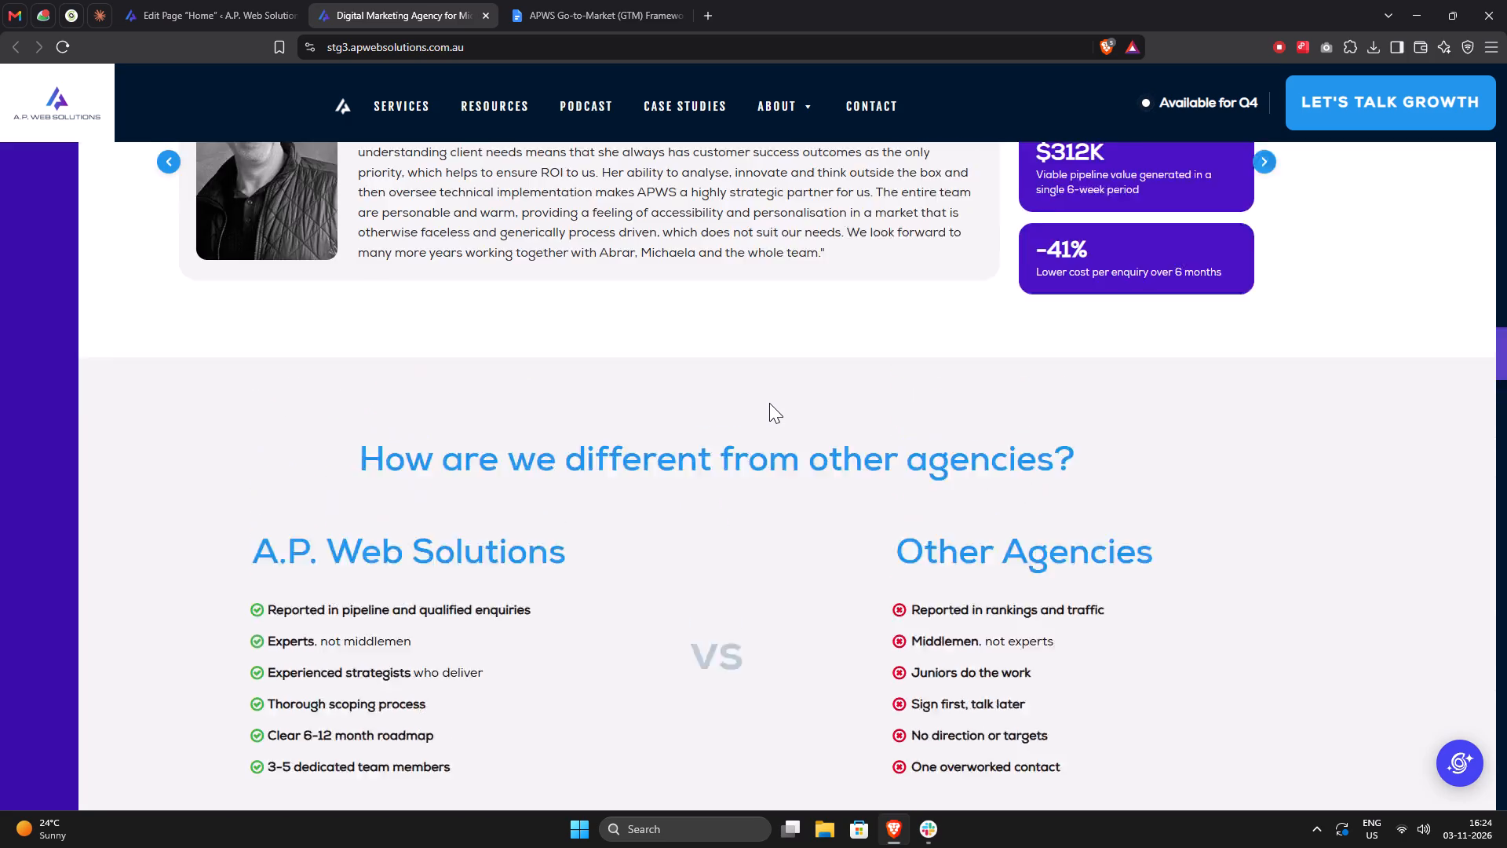
scroll(769, 403, "up", 4)
scroll(769, 403, "up", 20)
scroll(769, 403, "up", 3)
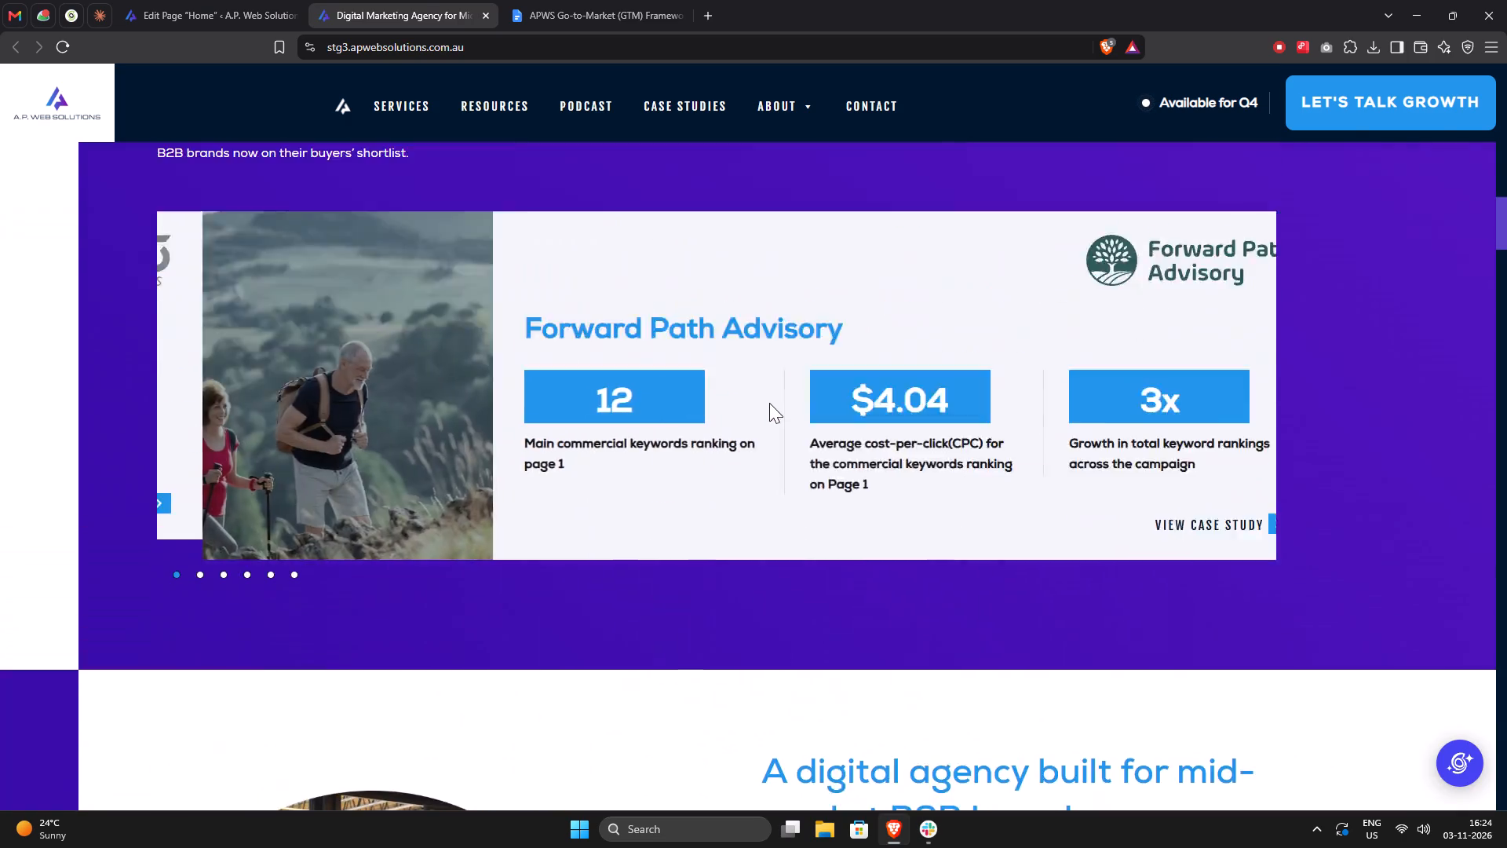
scroll(769, 403, "up", 18)
scroll(769, 403, "down", 7)
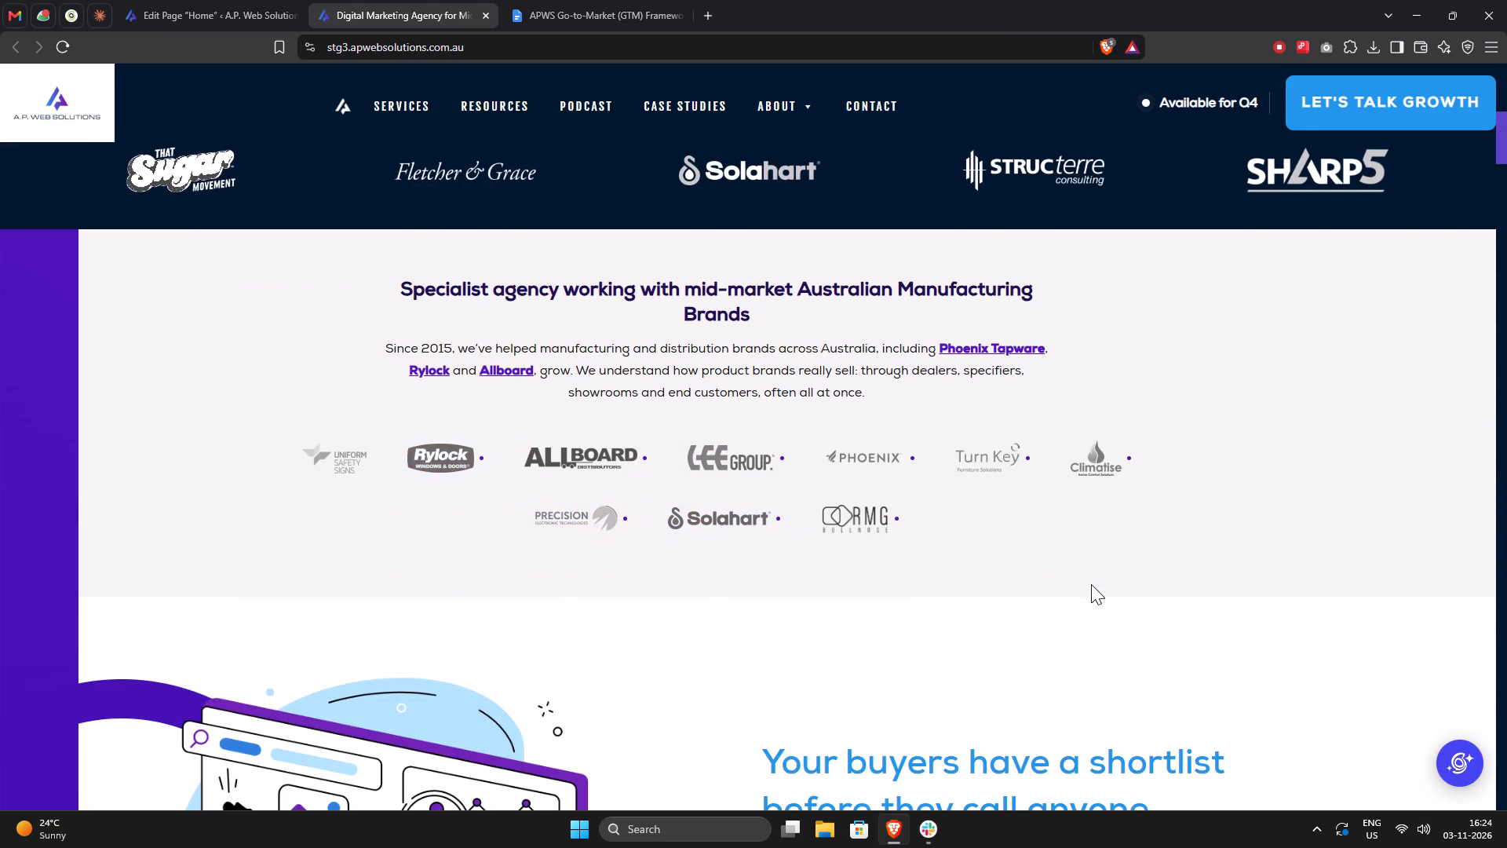
scroll(1091, 584, "up", 13)
scroll(1091, 584, "down", 20)
scroll(1091, 584, "down", 1)
scroll(1091, 584, "up", 1)
scroll(1091, 584, "down", 17)
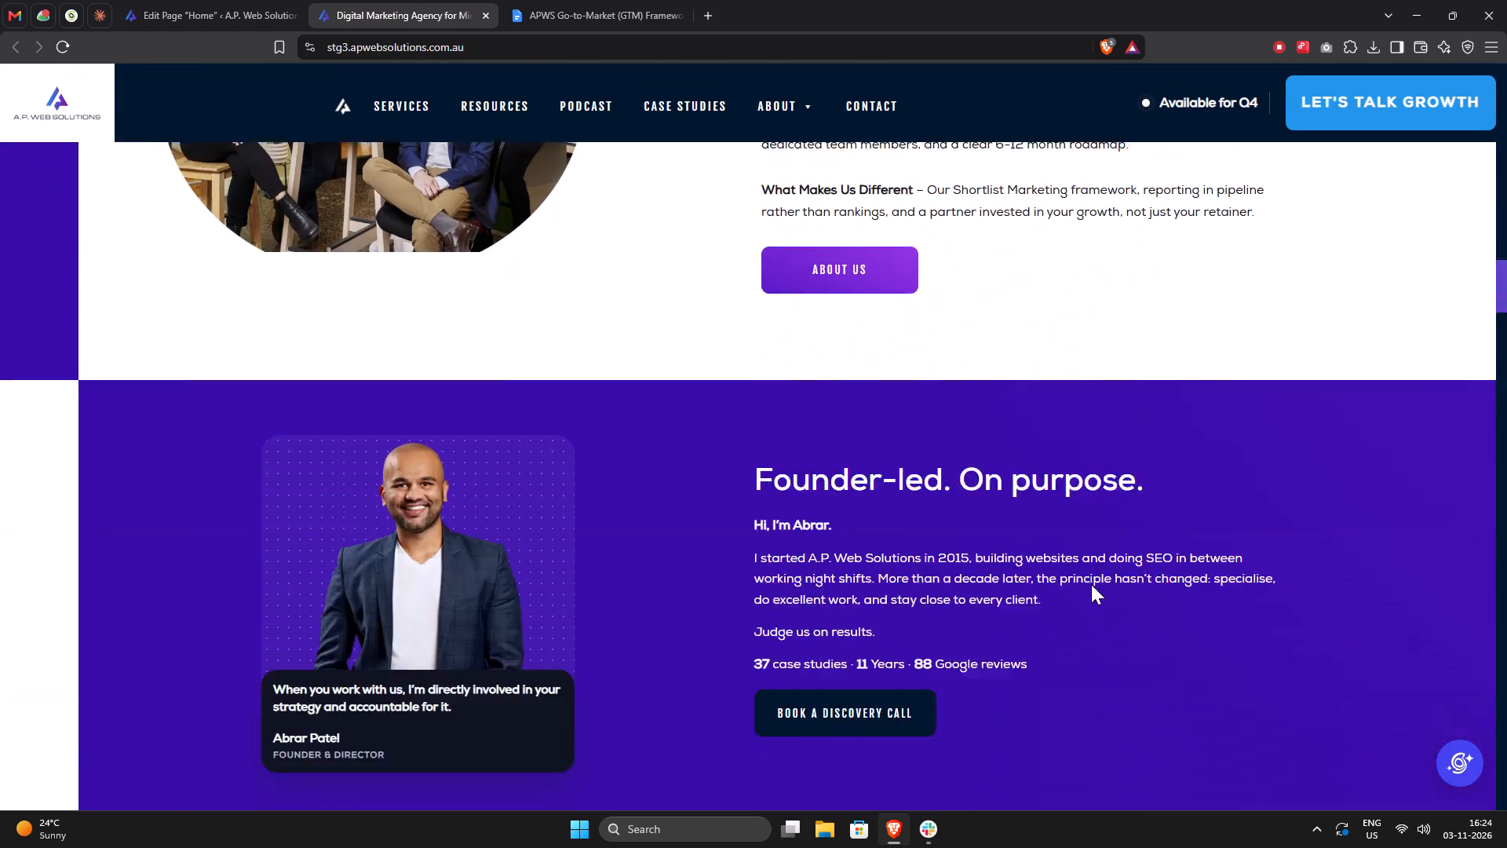
scroll(1091, 584, "down", 20)
scroll(1091, 584, "down", 20)
scroll(1091, 584, "down", 19)
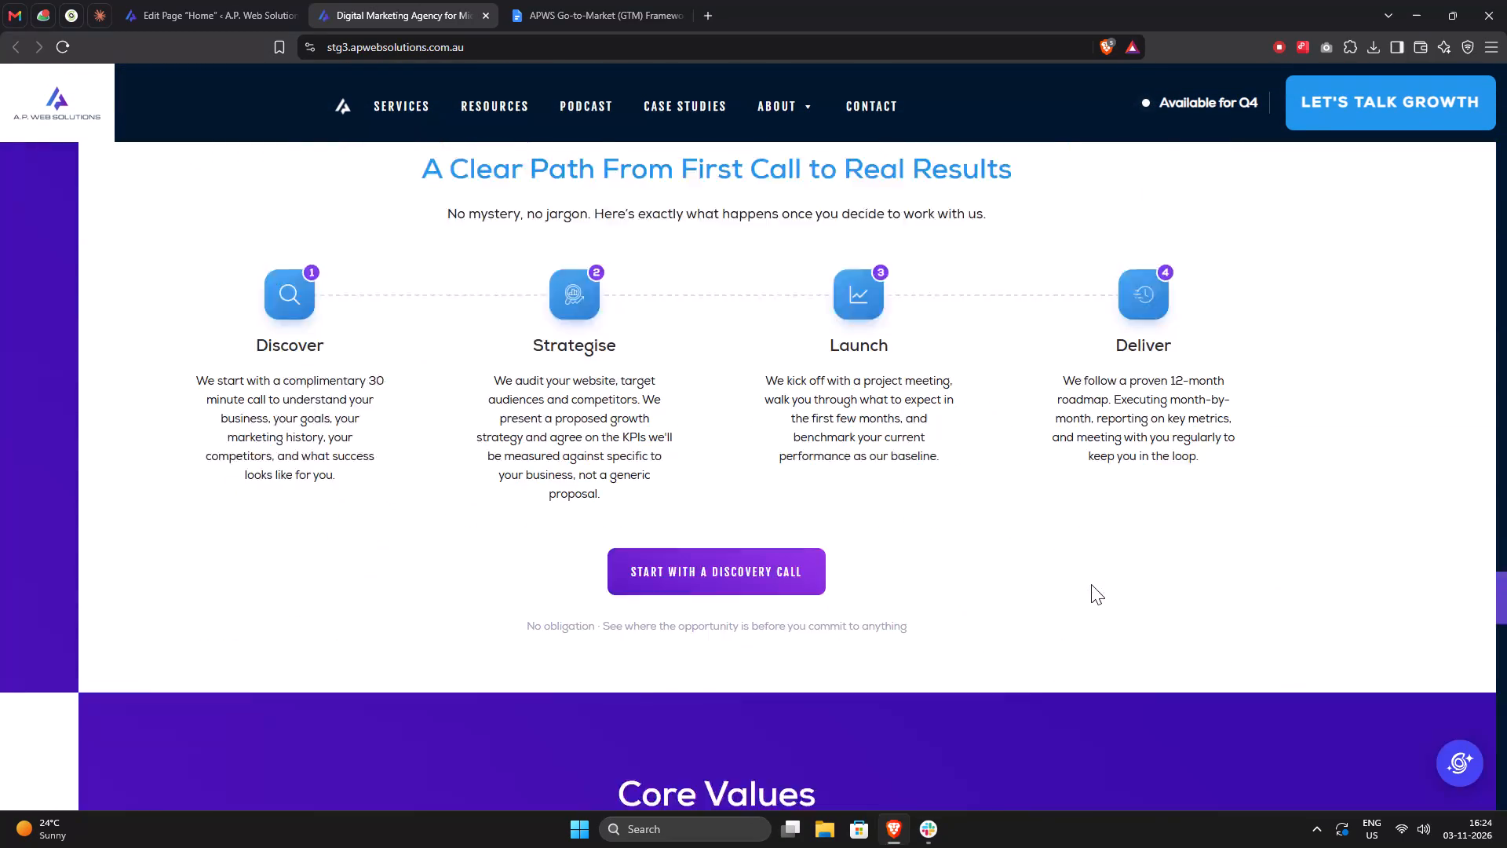
scroll(1091, 584, "down", 20)
scroll(1091, 584, "down", 19)
scroll(1439, 641, "up", 4)
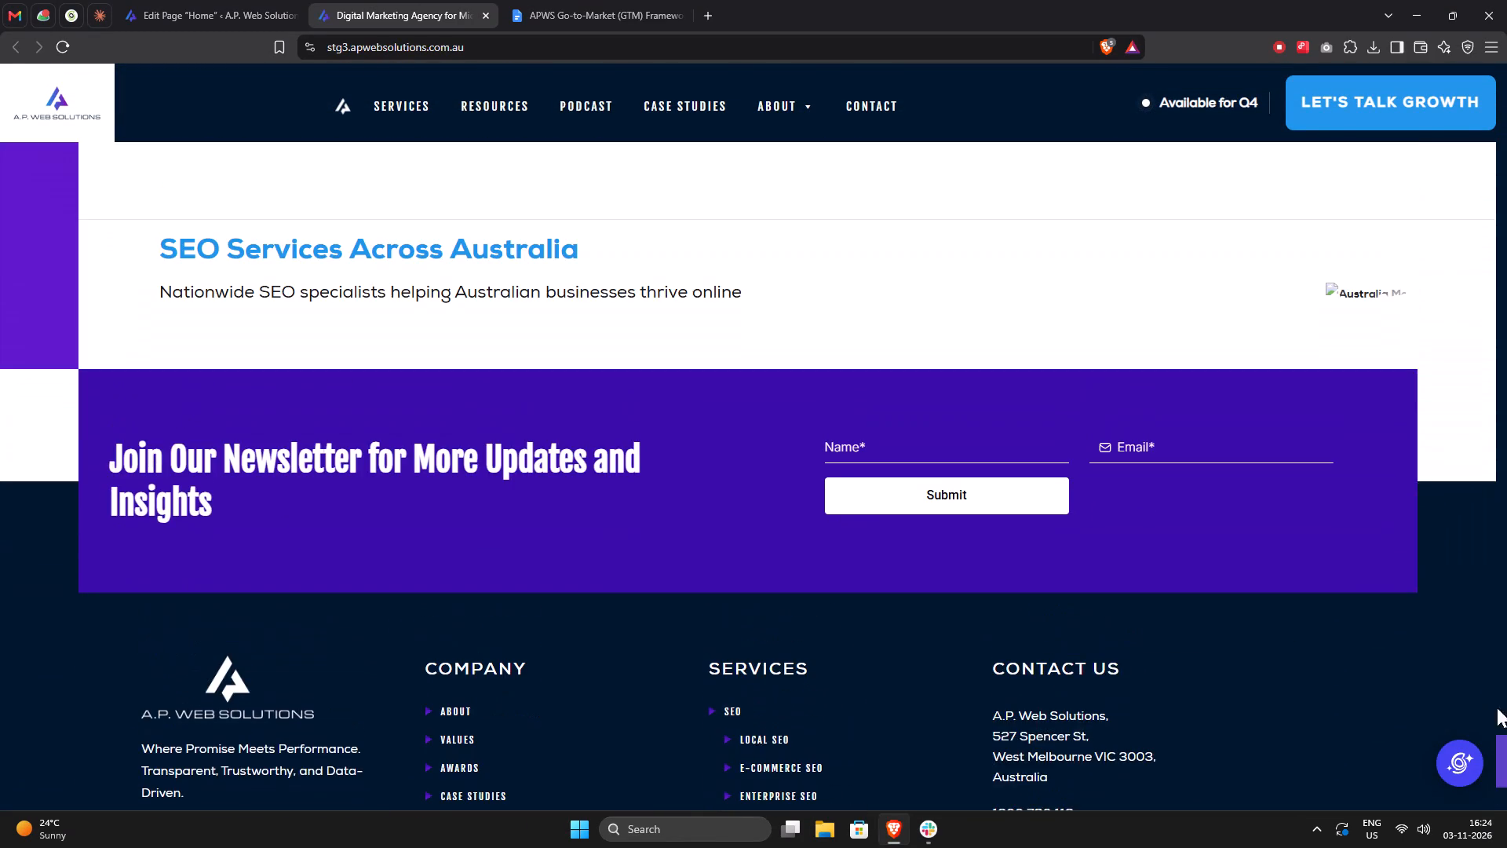
left_click_drag(1503, 745, 1486, 72)
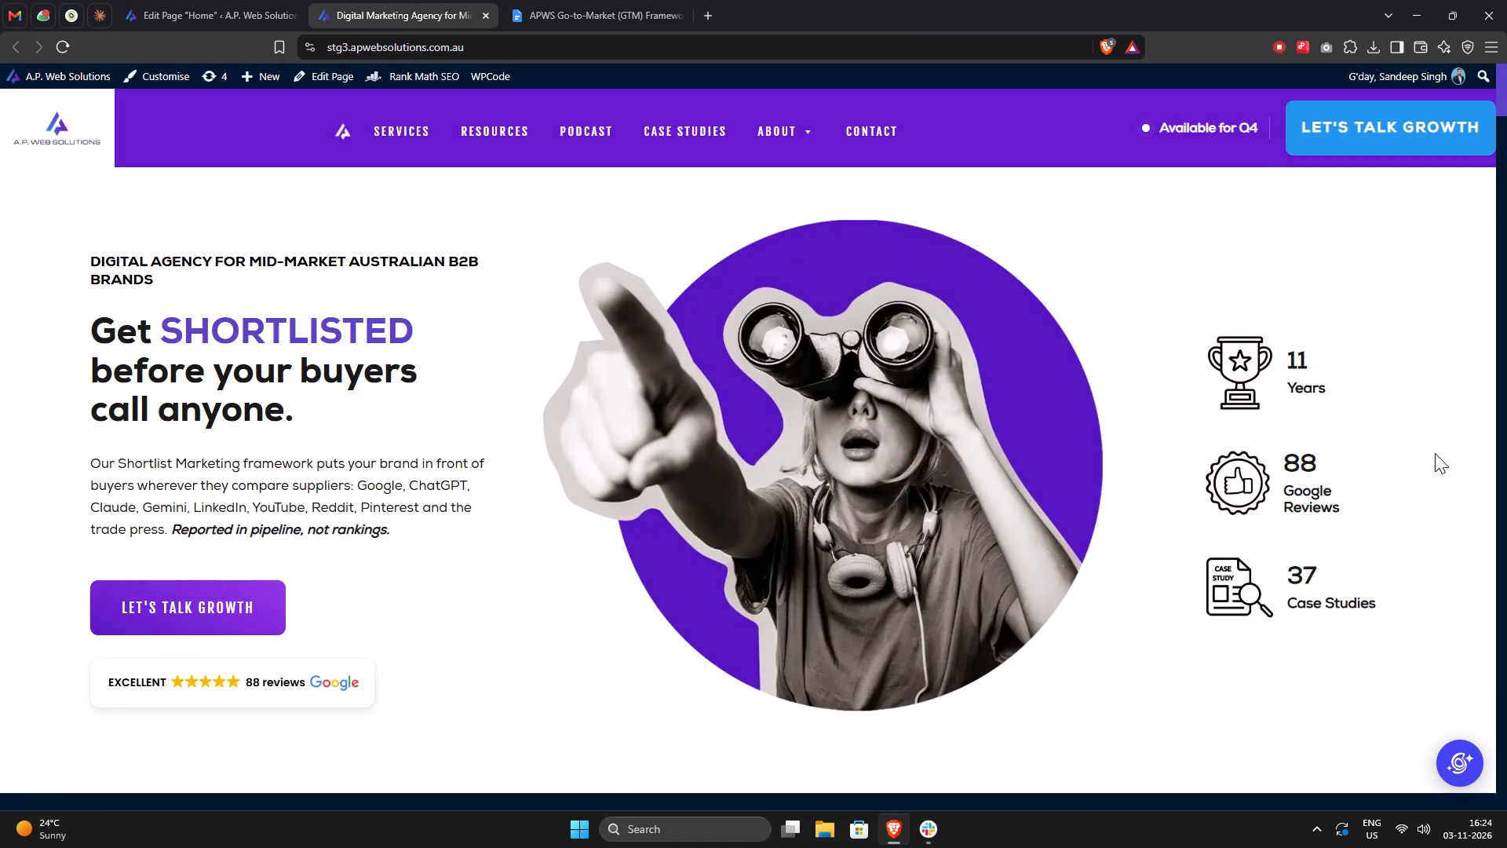